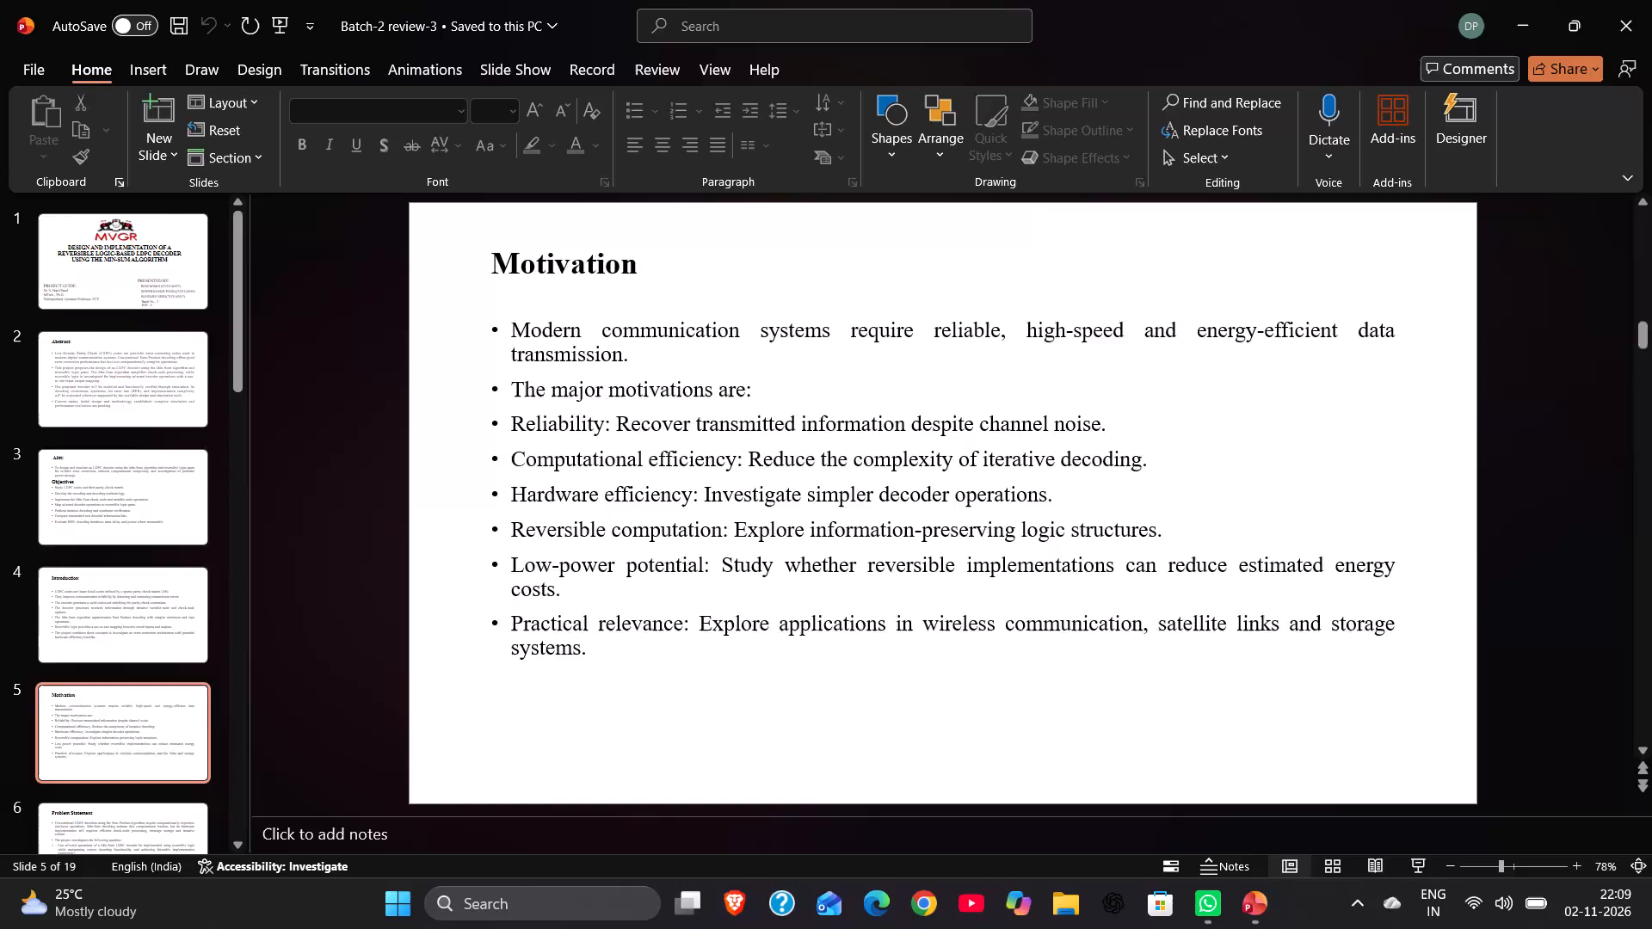
# Look through the slides from Motivation through the result graphs and return to the FLOWCHART slide.
pyautogui.press('Down')
pyautogui.press('Down')
pyautogui.press('Down')
pyautogui.press('Down')
pyautogui.press('Down')
pyautogui.press('Down')
pyautogui.press('Down')
pyautogui.press('Down')
pyautogui.press('Down')
pyautogui.press('Down')
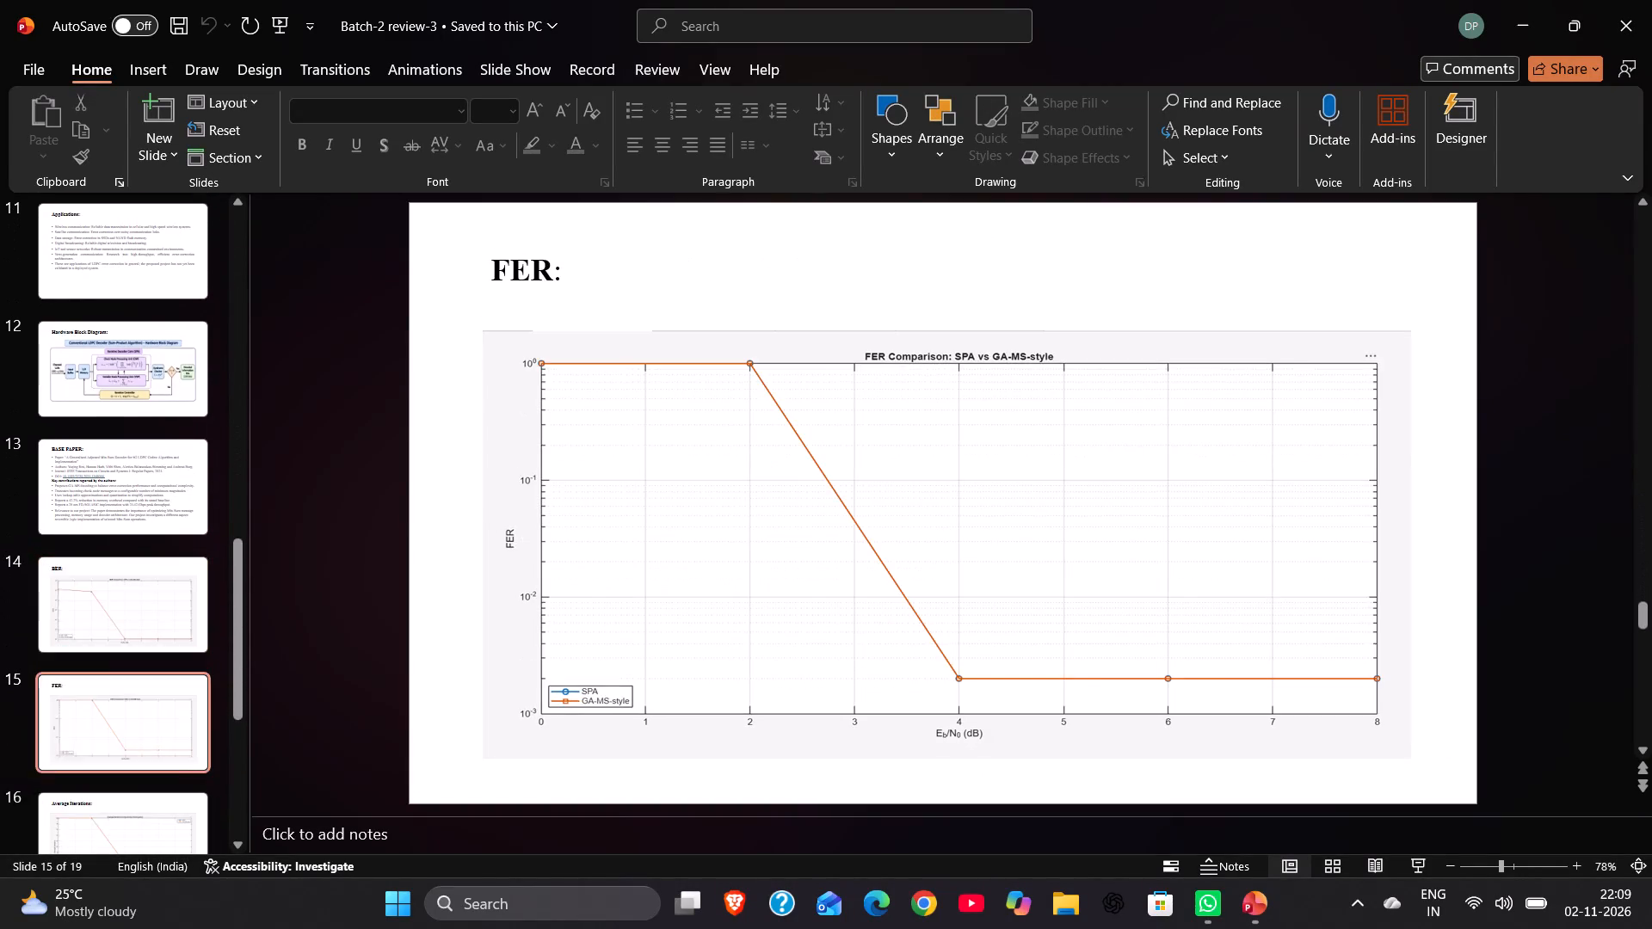
pyautogui.press('Down')
pyautogui.press('Down')
pyautogui.press('Up')
pyautogui.press('Up')
pyautogui.press('Up')
pyautogui.press('Up')
pyautogui.press('Up')
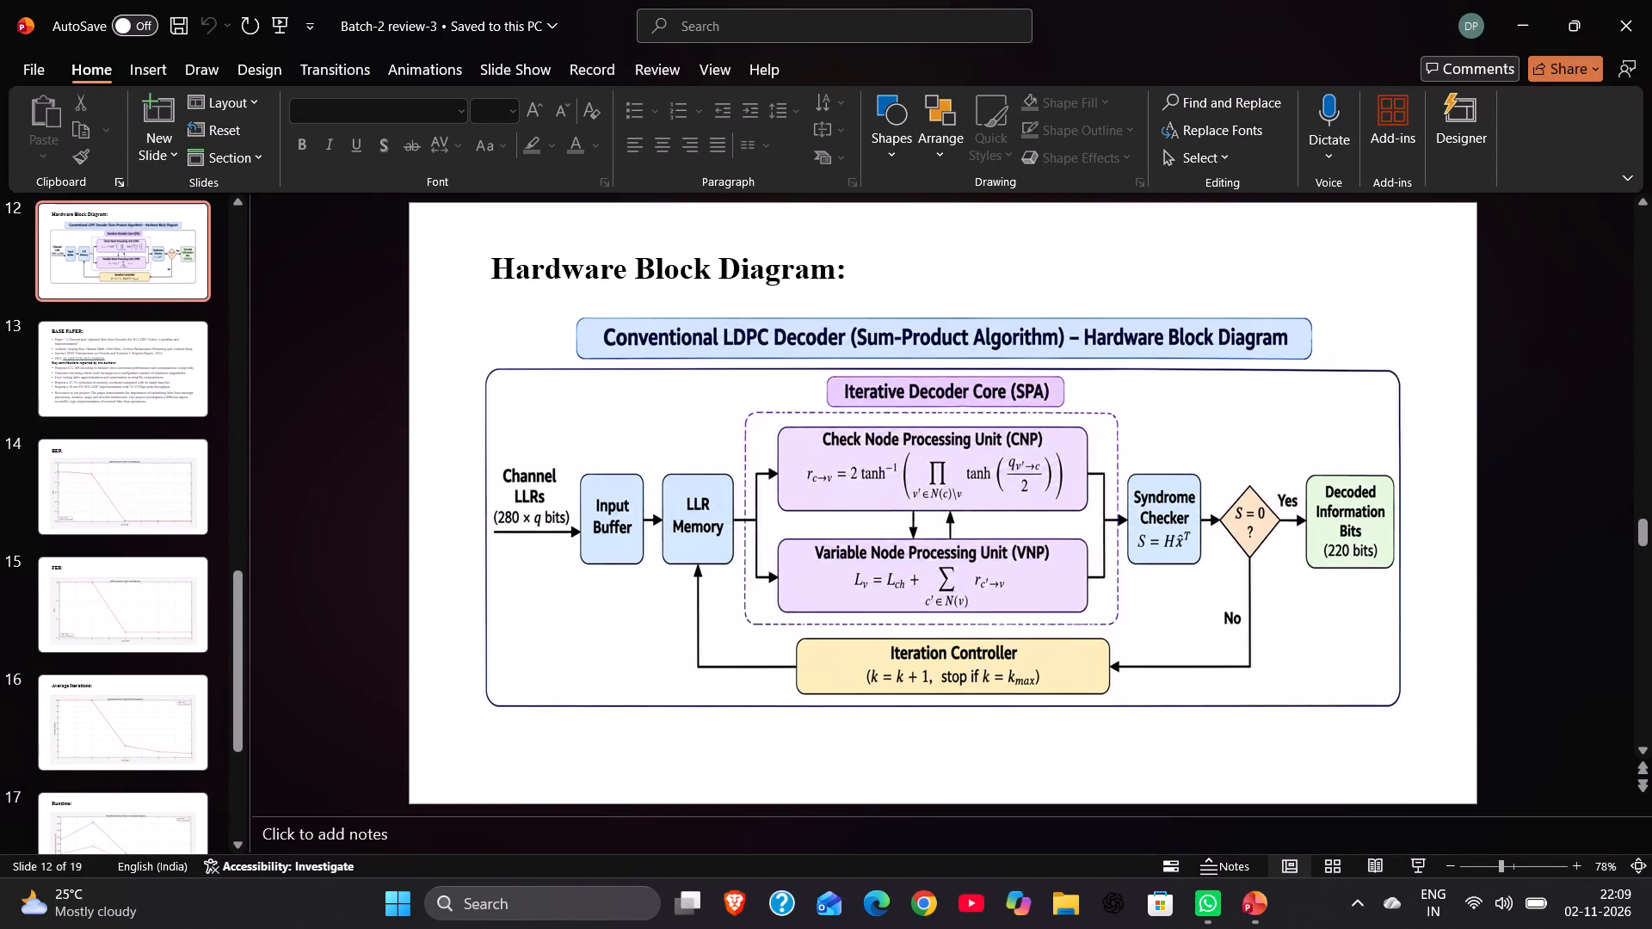
pyautogui.press('Up')
pyautogui.press('Up')
pyautogui.press('Up')
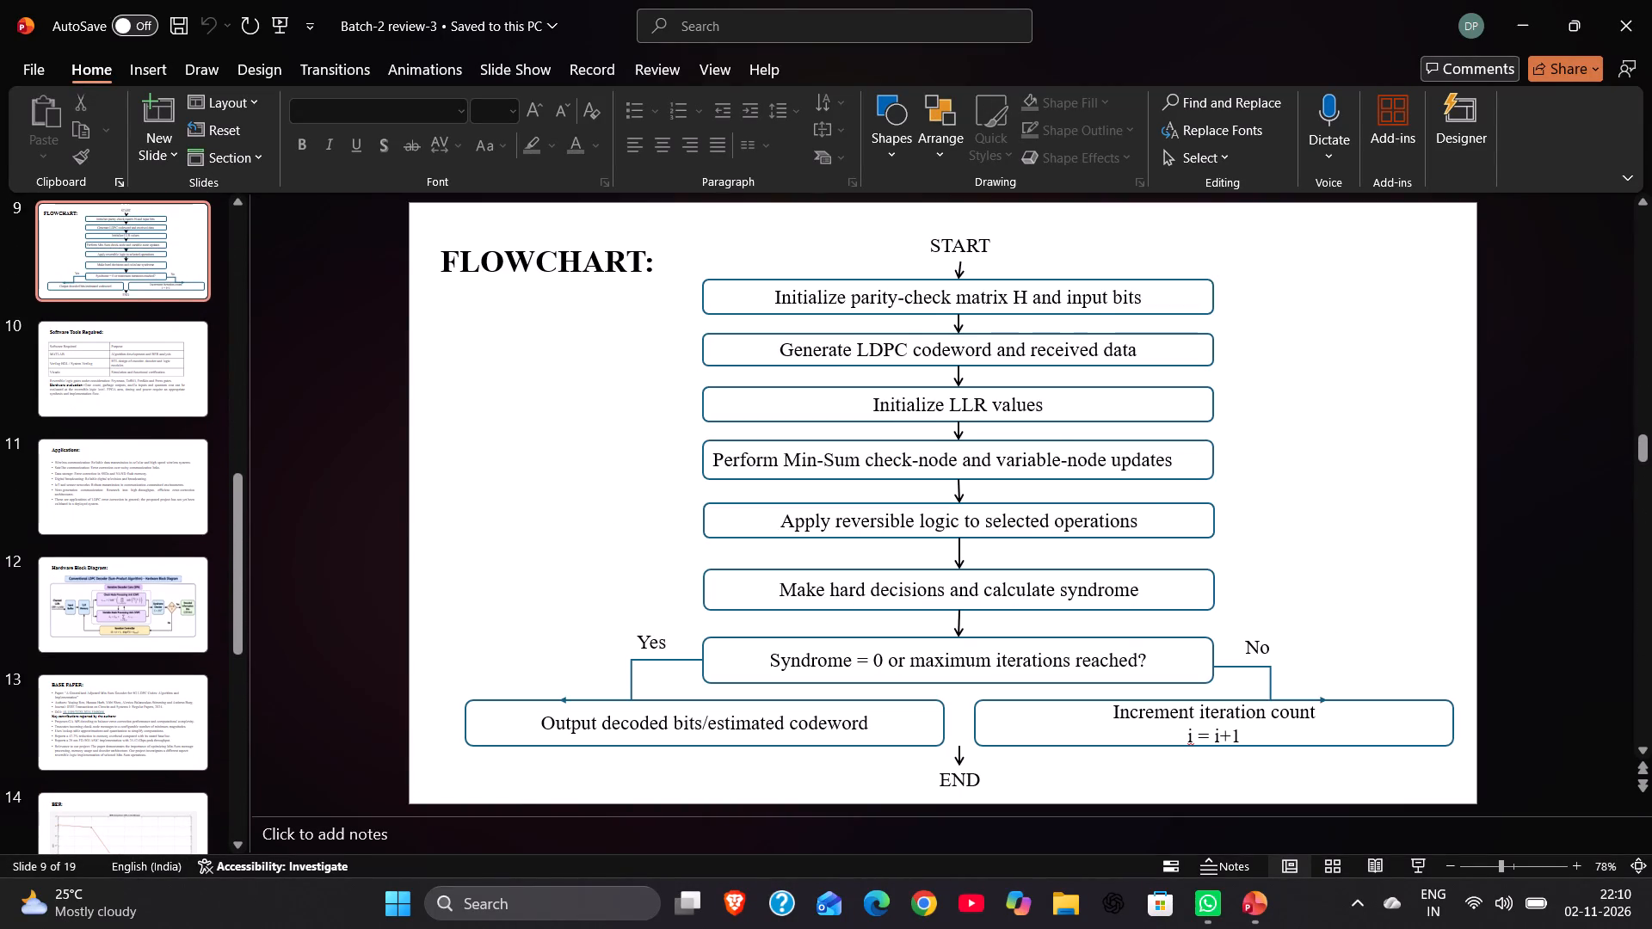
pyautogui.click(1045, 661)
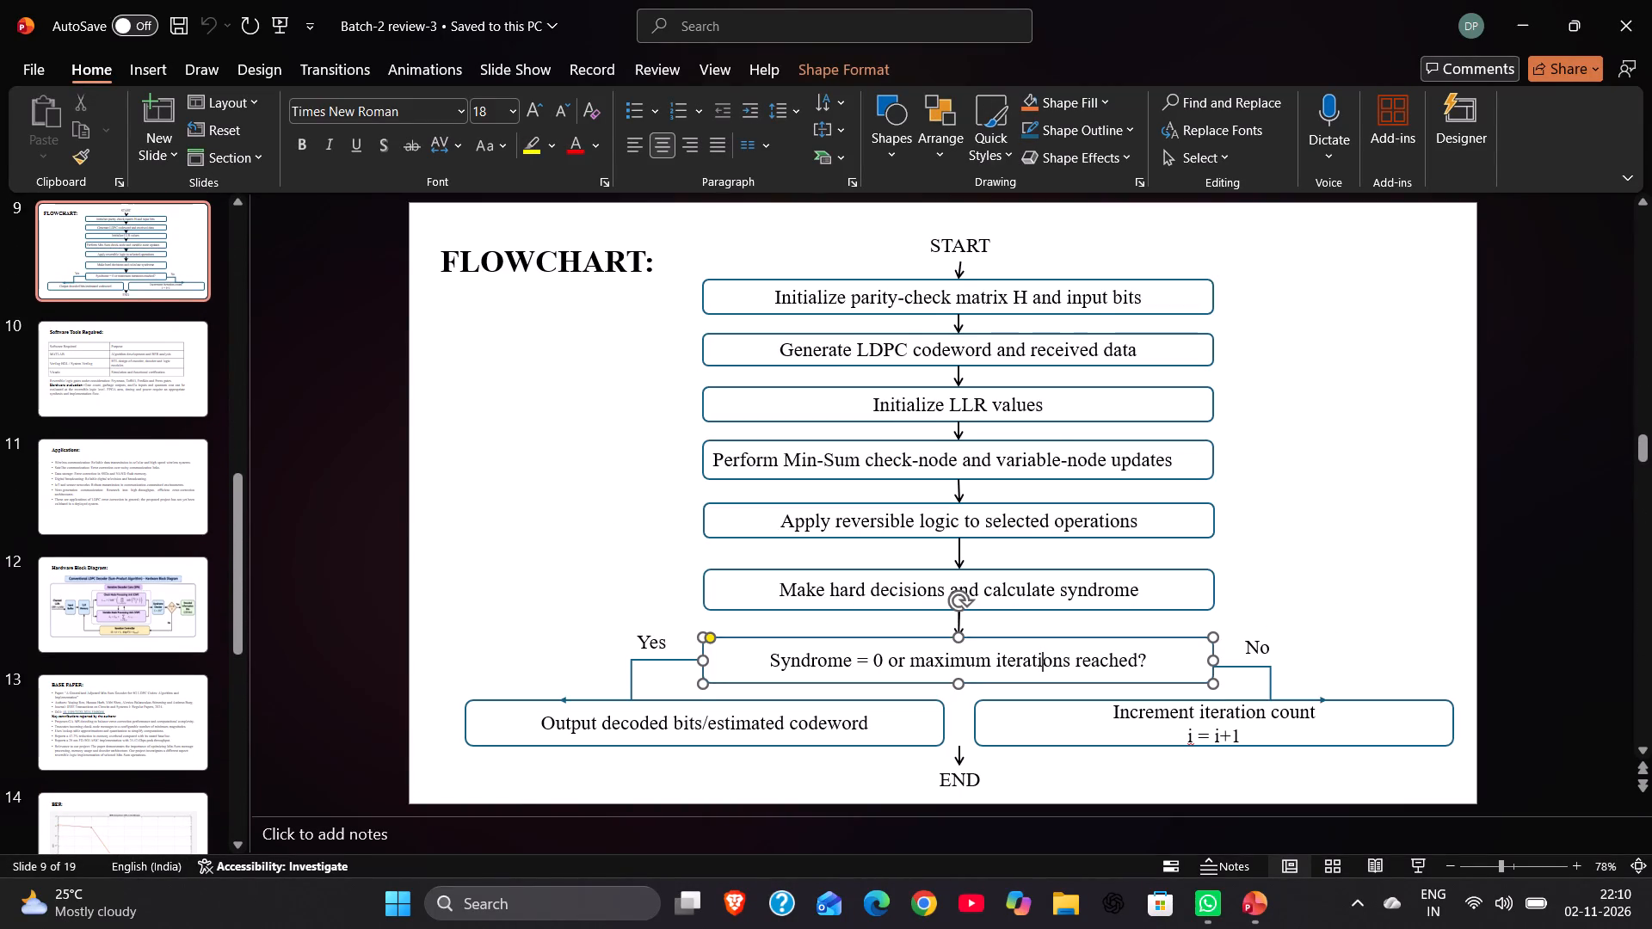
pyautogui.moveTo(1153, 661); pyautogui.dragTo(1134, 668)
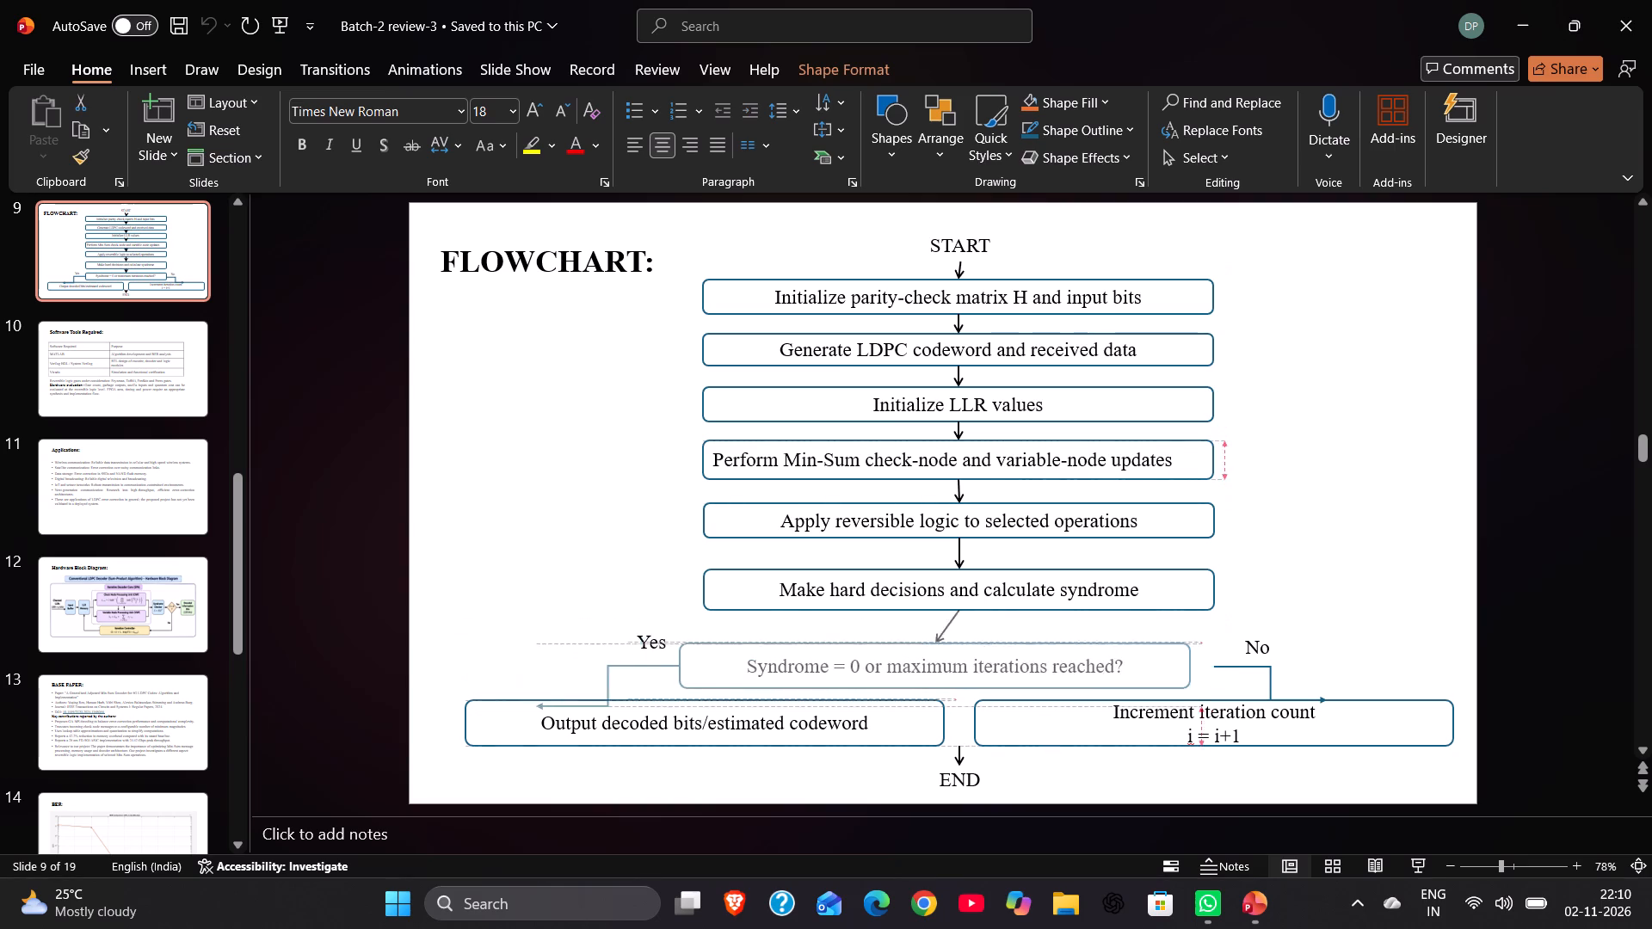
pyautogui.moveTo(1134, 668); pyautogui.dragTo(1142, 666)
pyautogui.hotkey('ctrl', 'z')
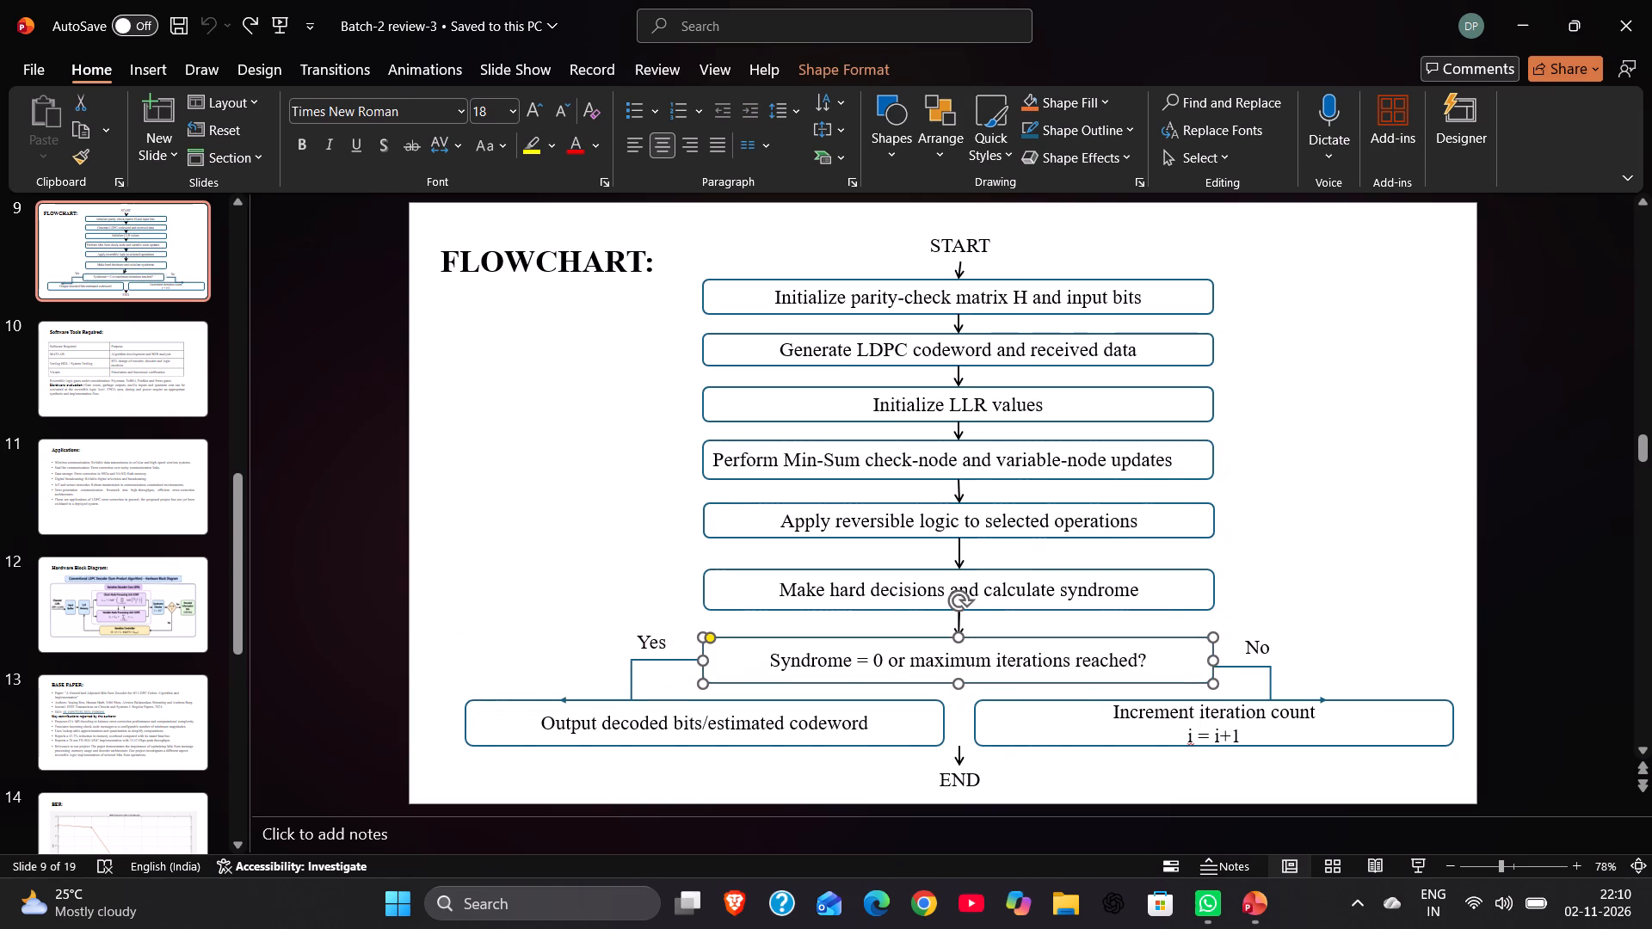
# Select the whole text "Syndrome = 0 or maximum iterations reached?" in the flowchart's decision box.
pyautogui.tripleClick(1126, 661)
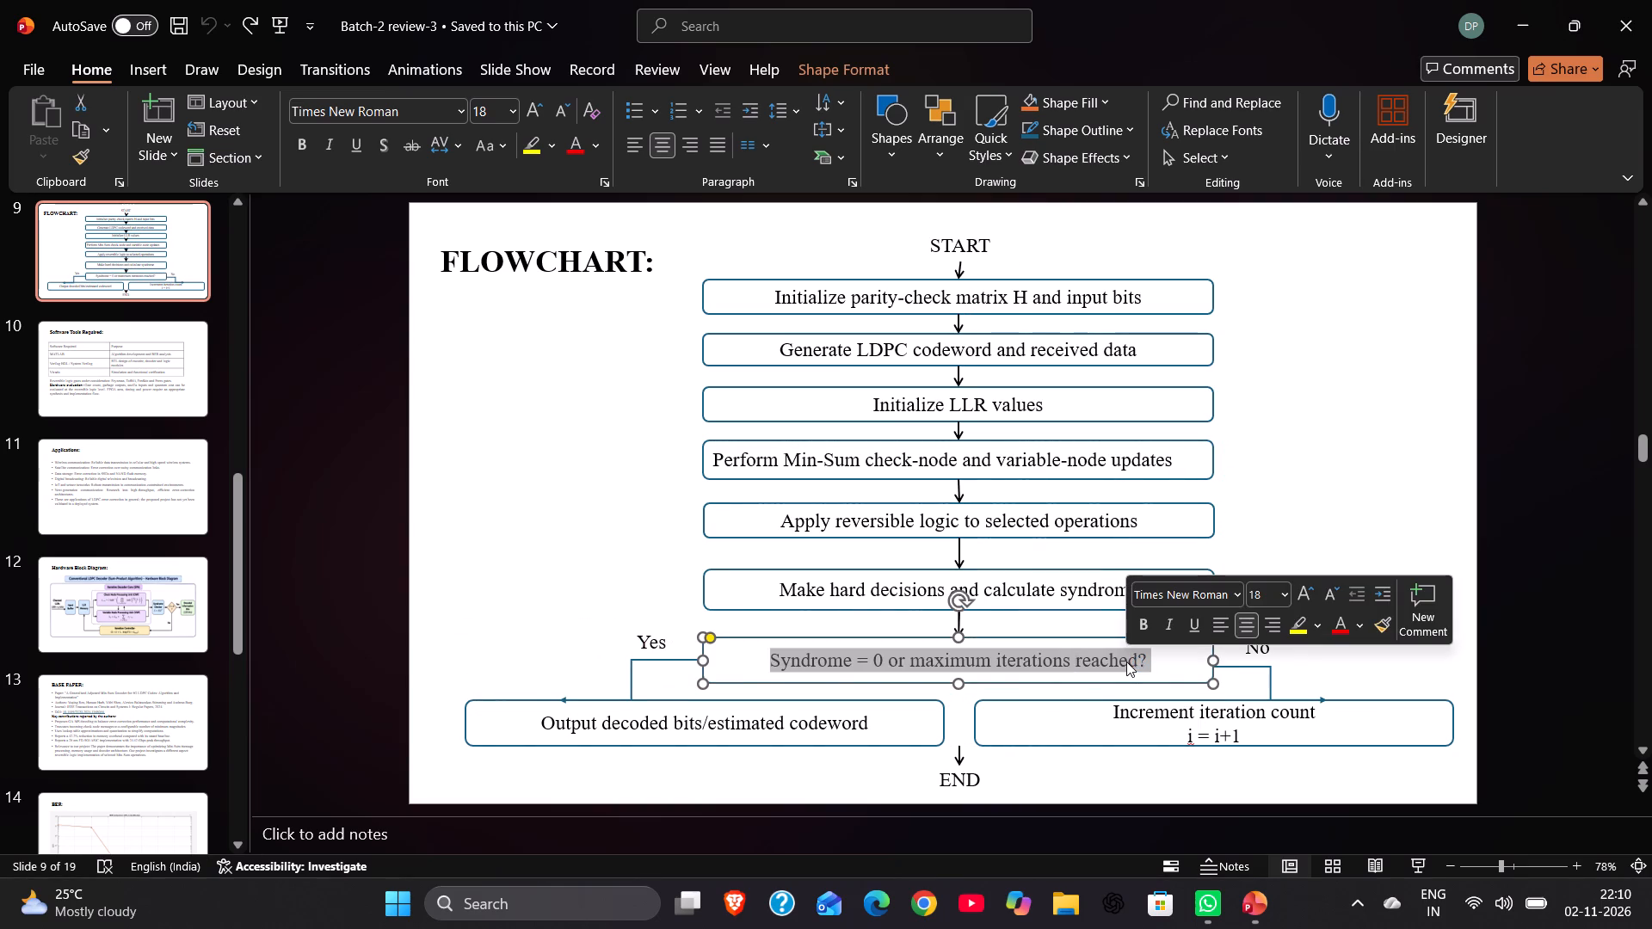
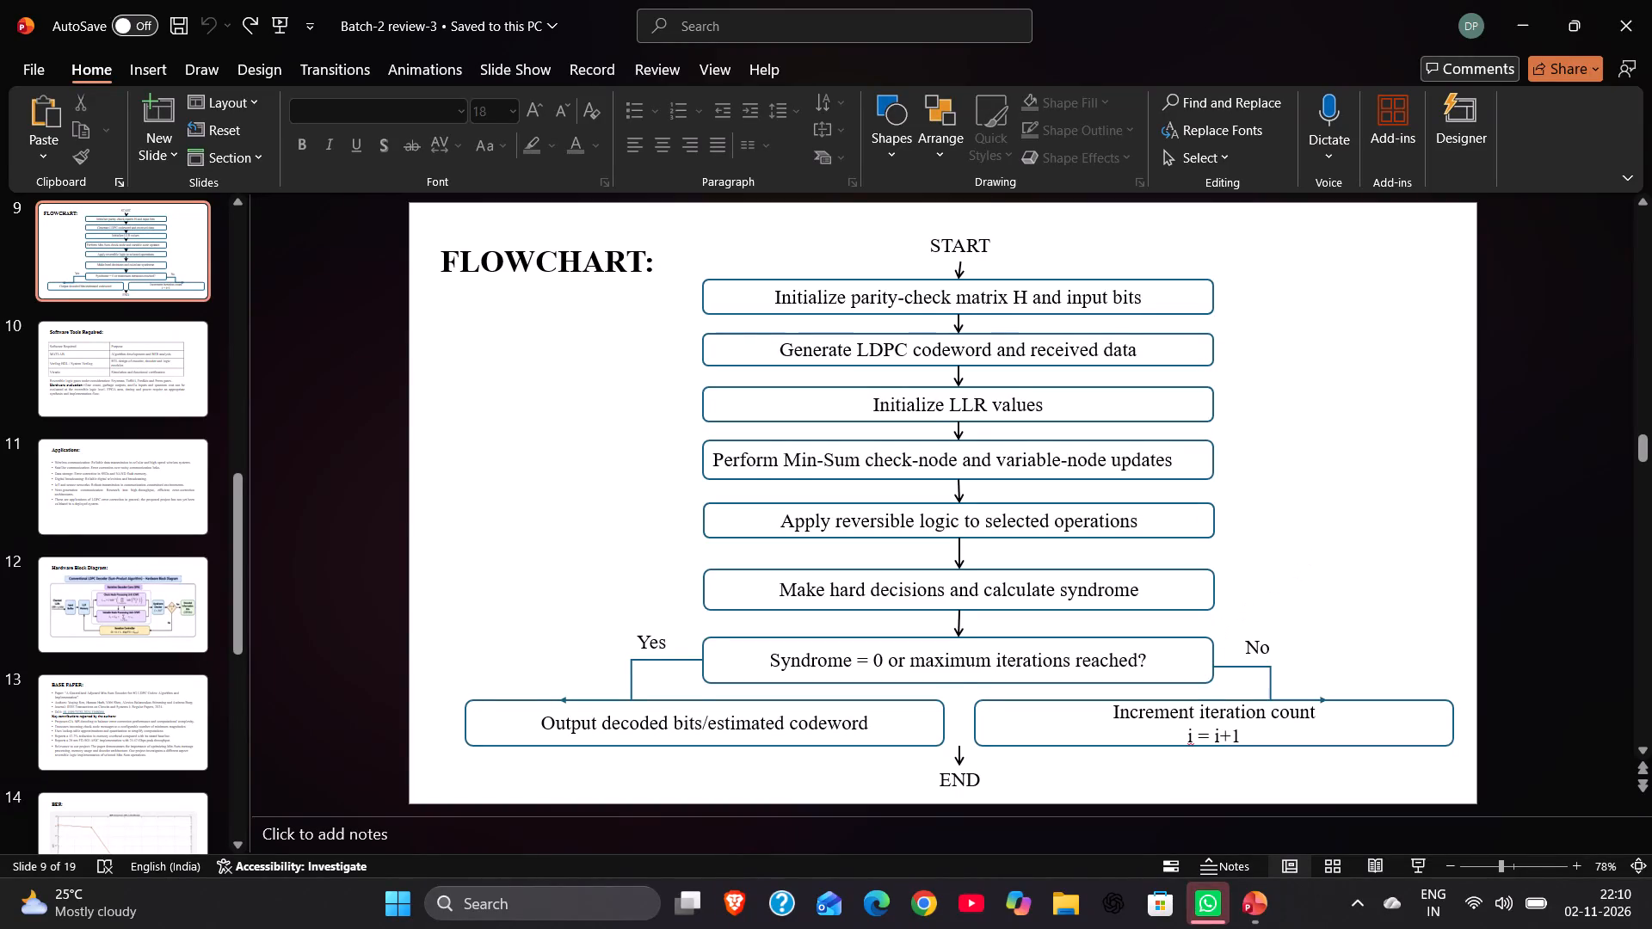
# Delete the decision box "Syndrome = 0 or maximum iterations reached?" from the flowchart.
pyautogui.click(1209, 641)
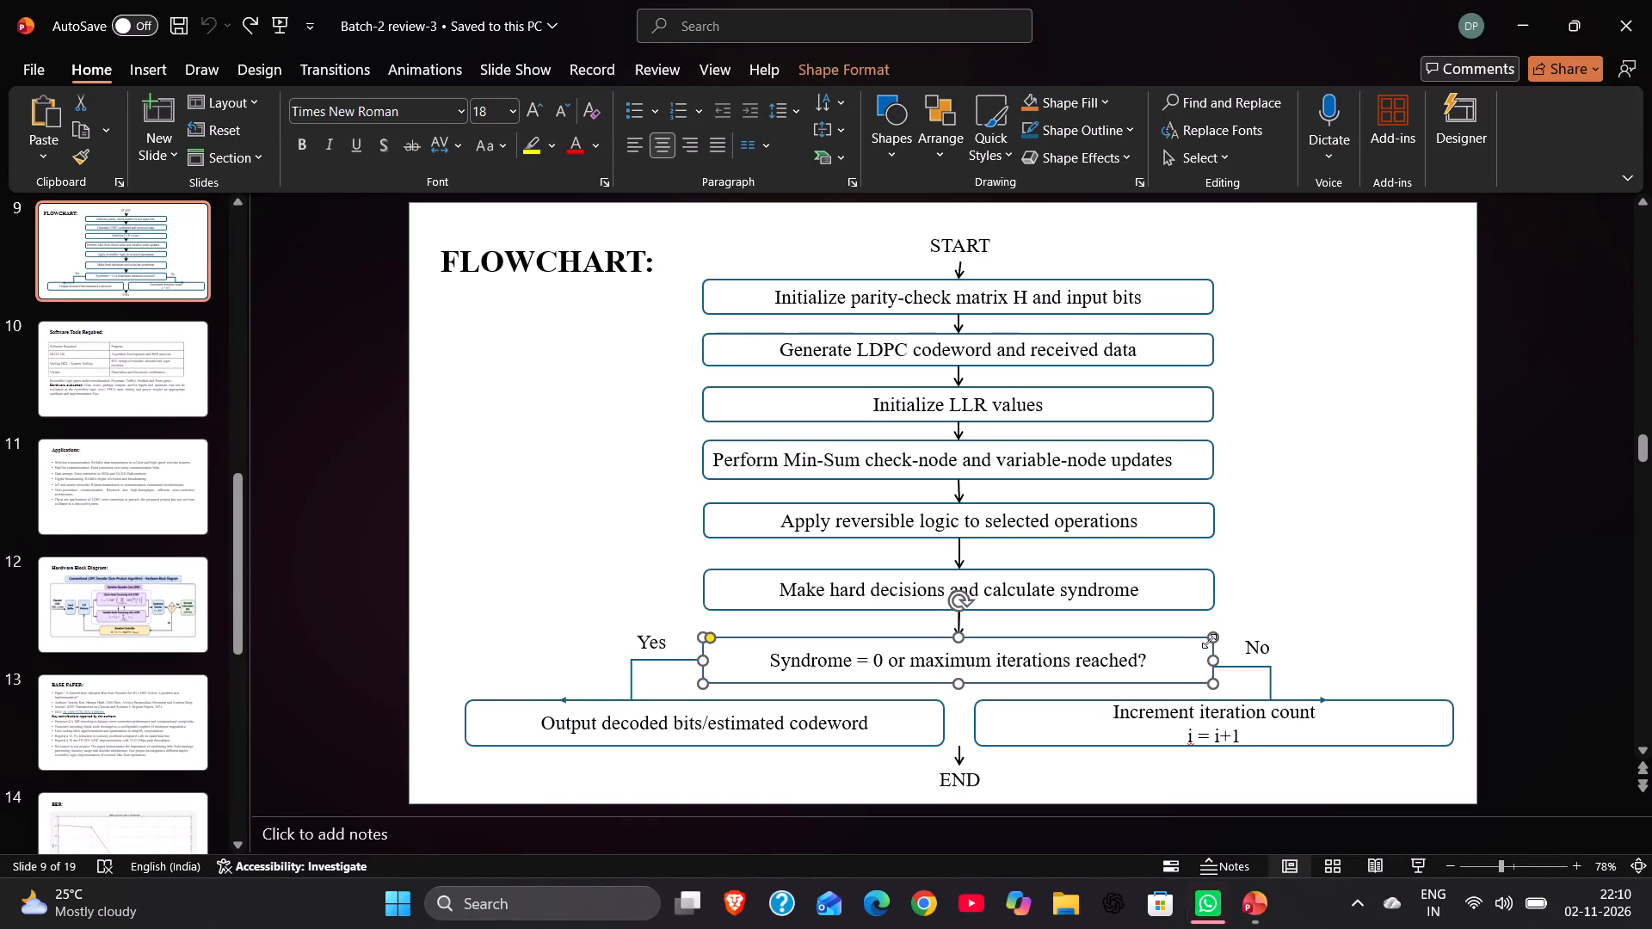
pyautogui.press('BackSpace')
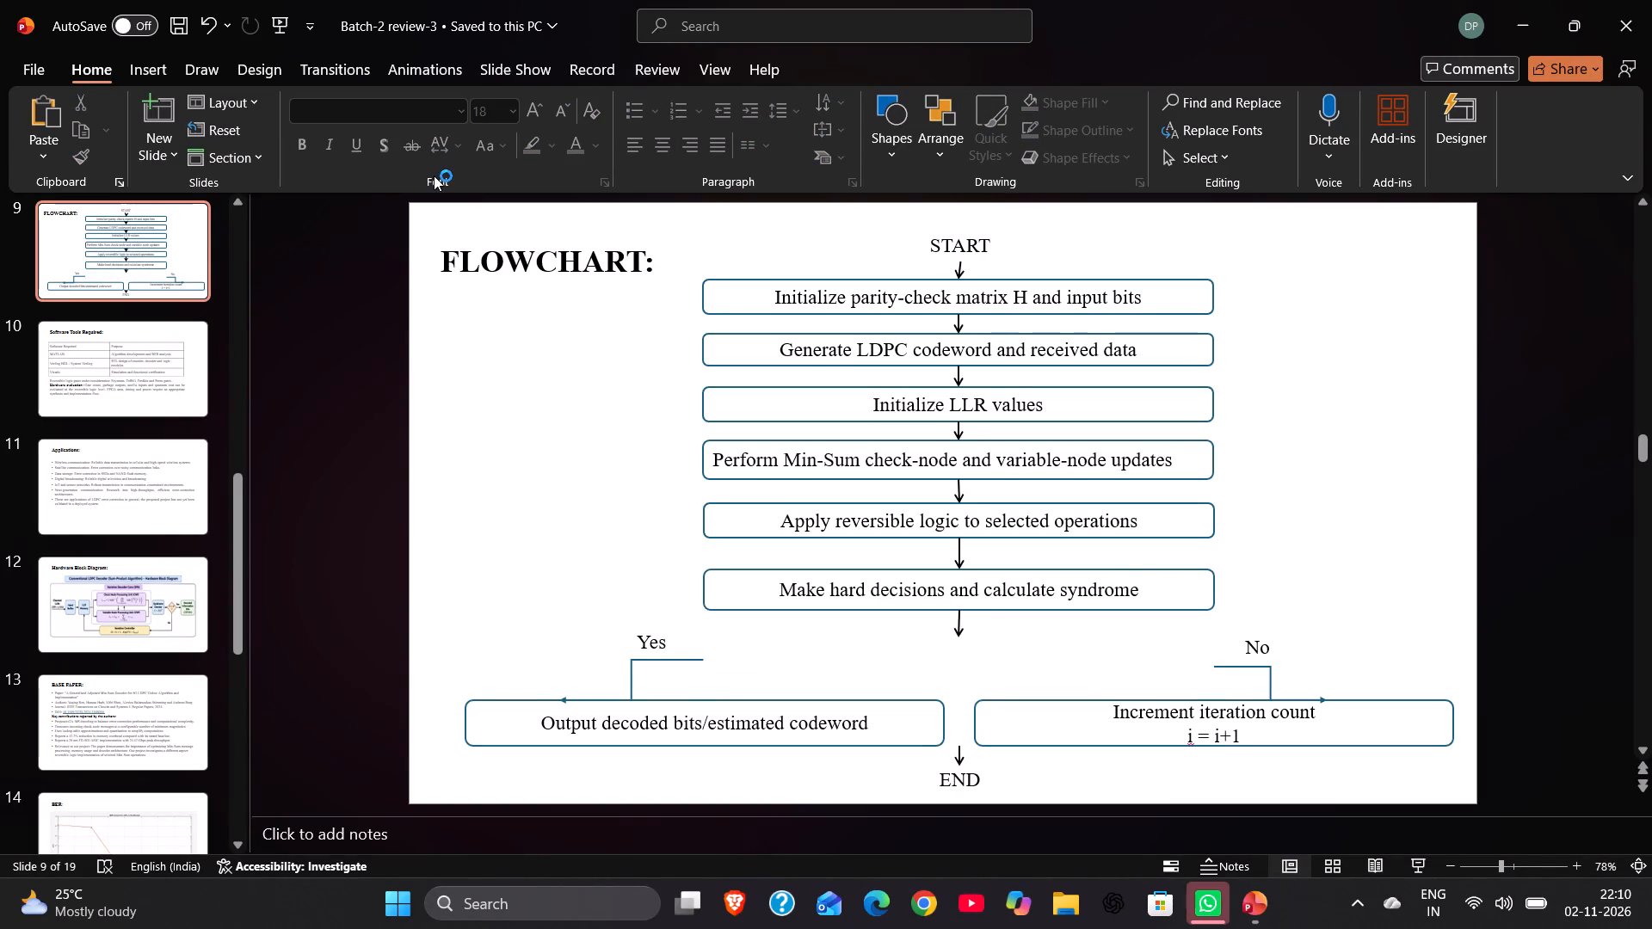
# Insert a default-size diamond shape below the "Make hard decisions and calculate syndrome" box.
pyautogui.click(142, 69)
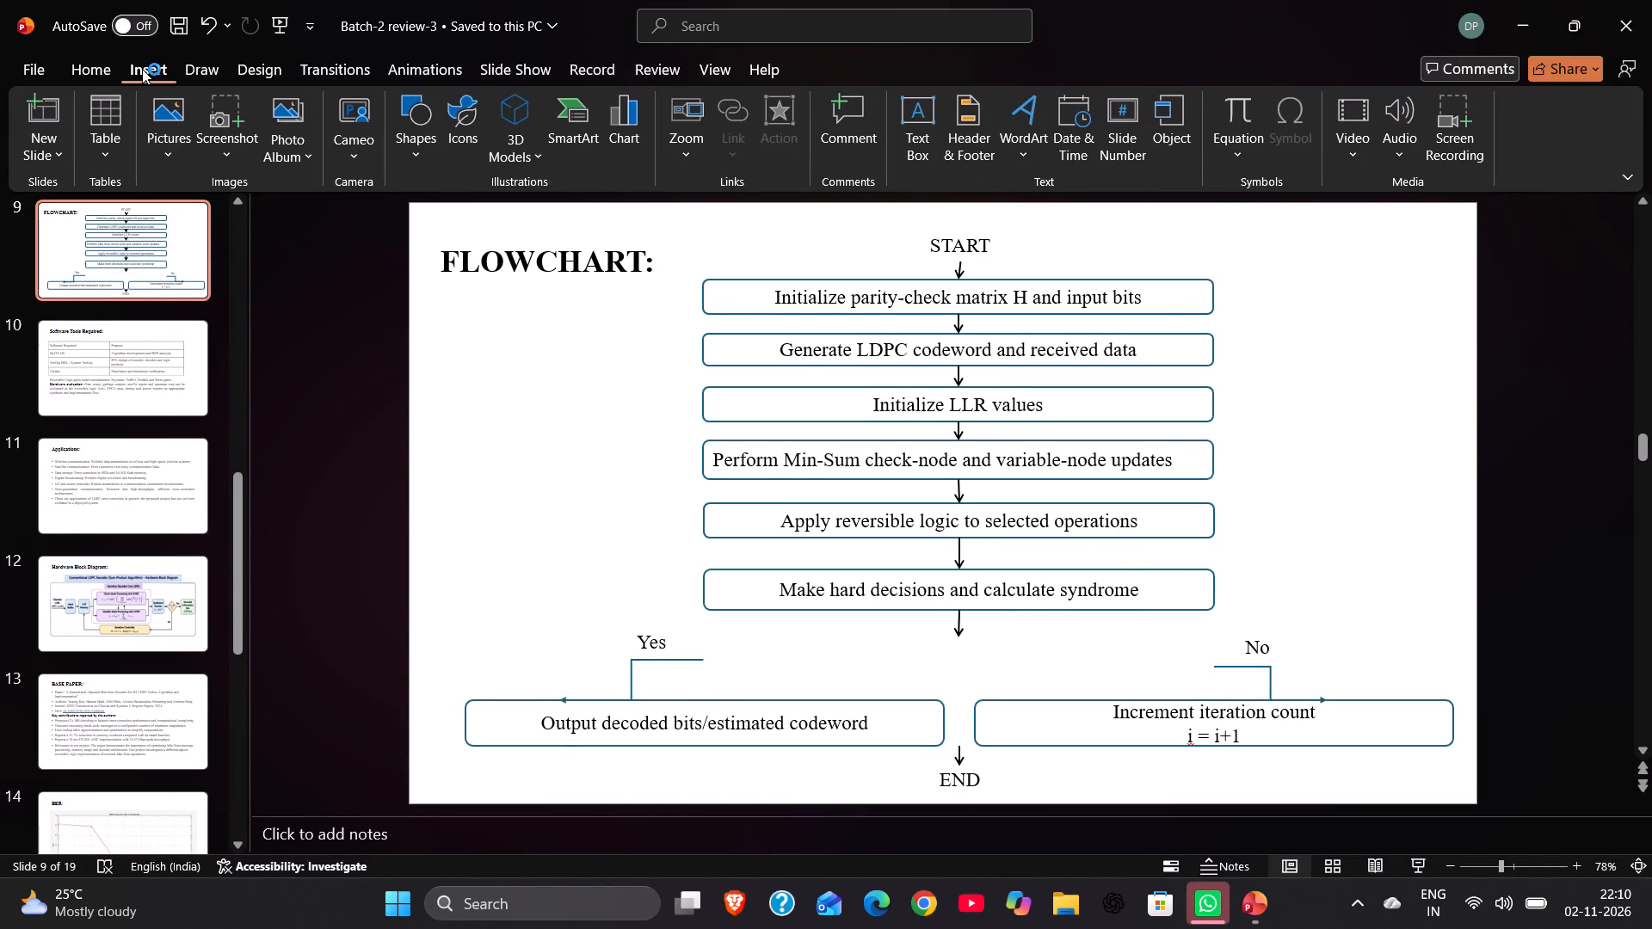
pyautogui.click(415, 148)
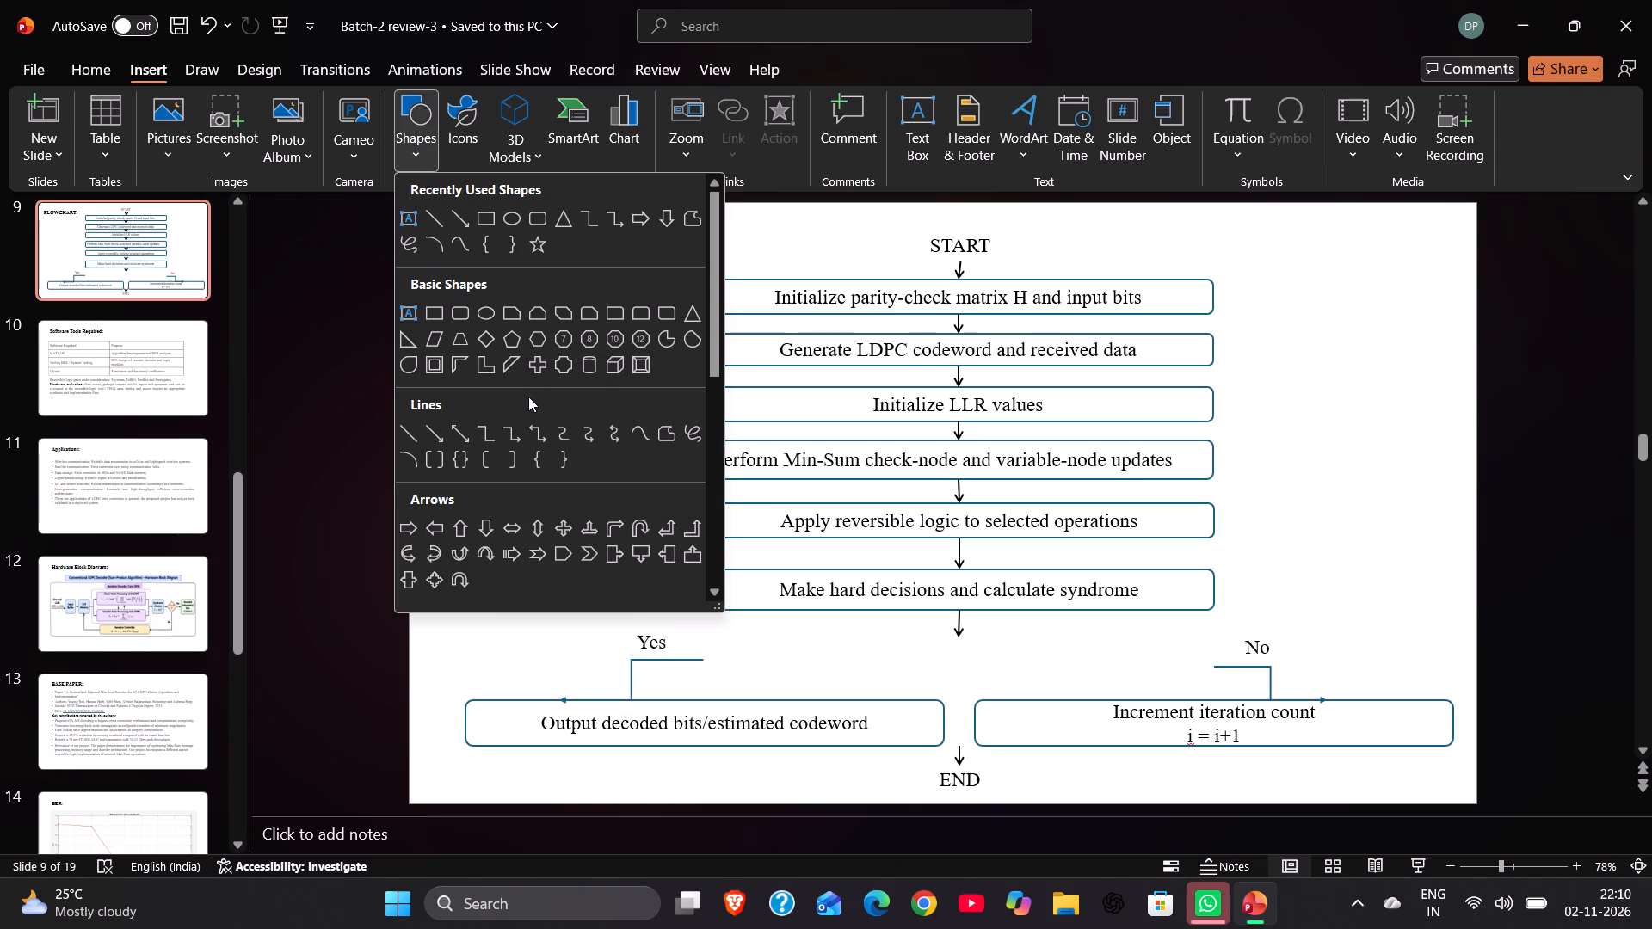
pyautogui.keyDown('ctrl'); pyautogui.scroll(3, 583, 275); pyautogui.keyUp('ctrl')
pyautogui.moveTo(712, 344); pyautogui.dragTo(718, 446)
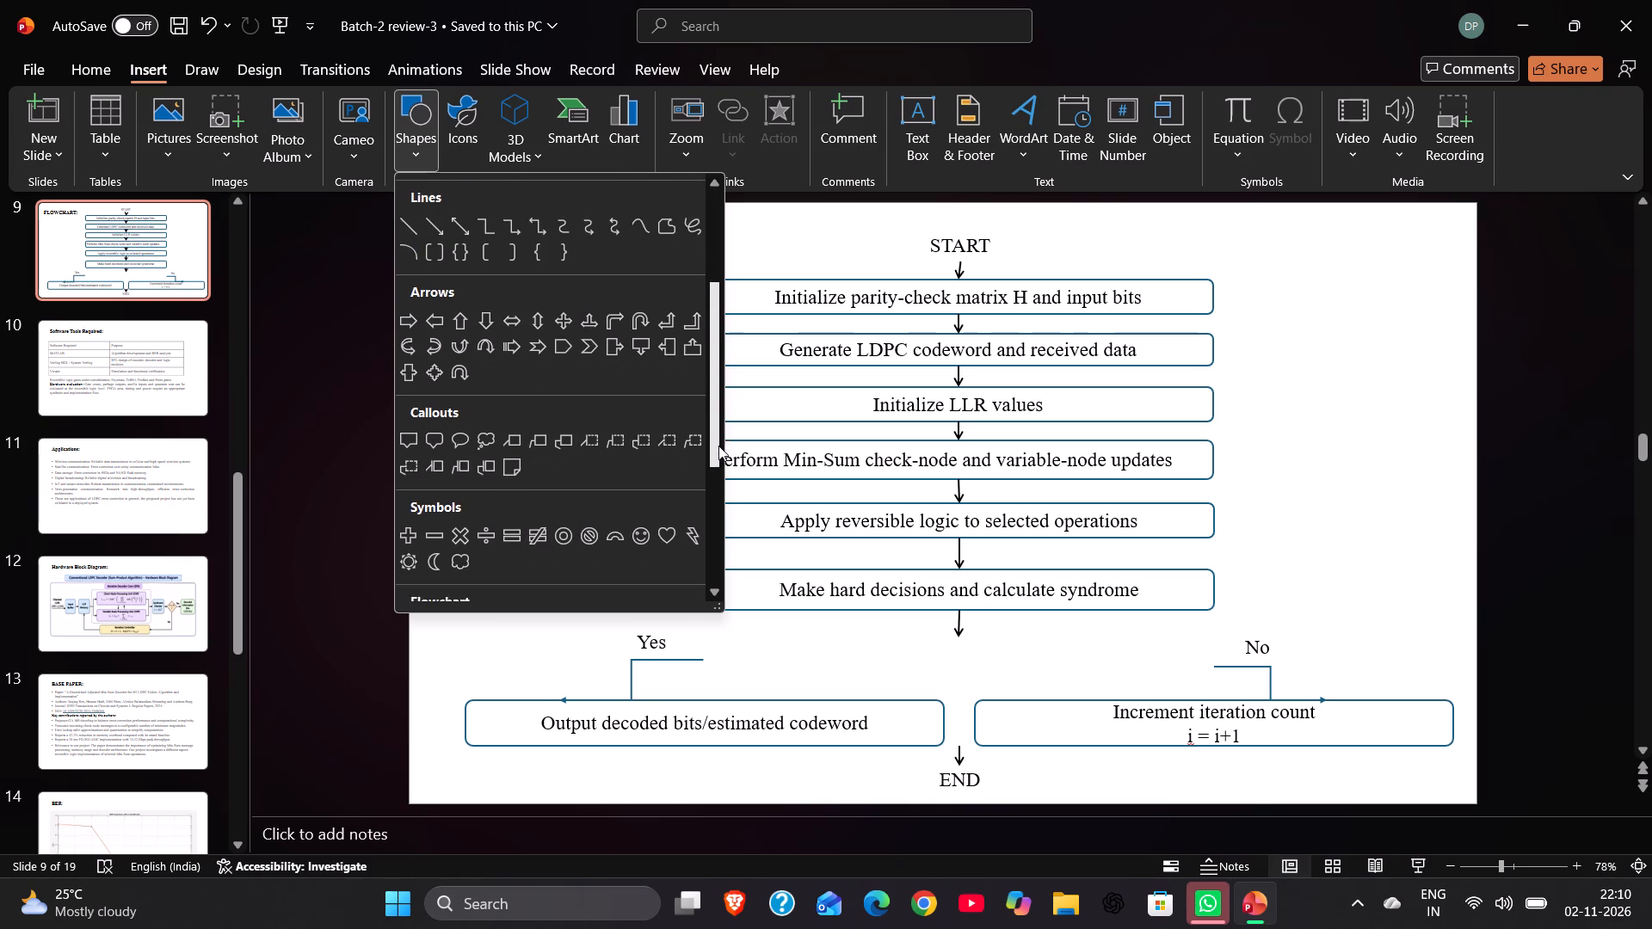
pyautogui.moveTo(718, 446); pyautogui.dragTo(723, 486)
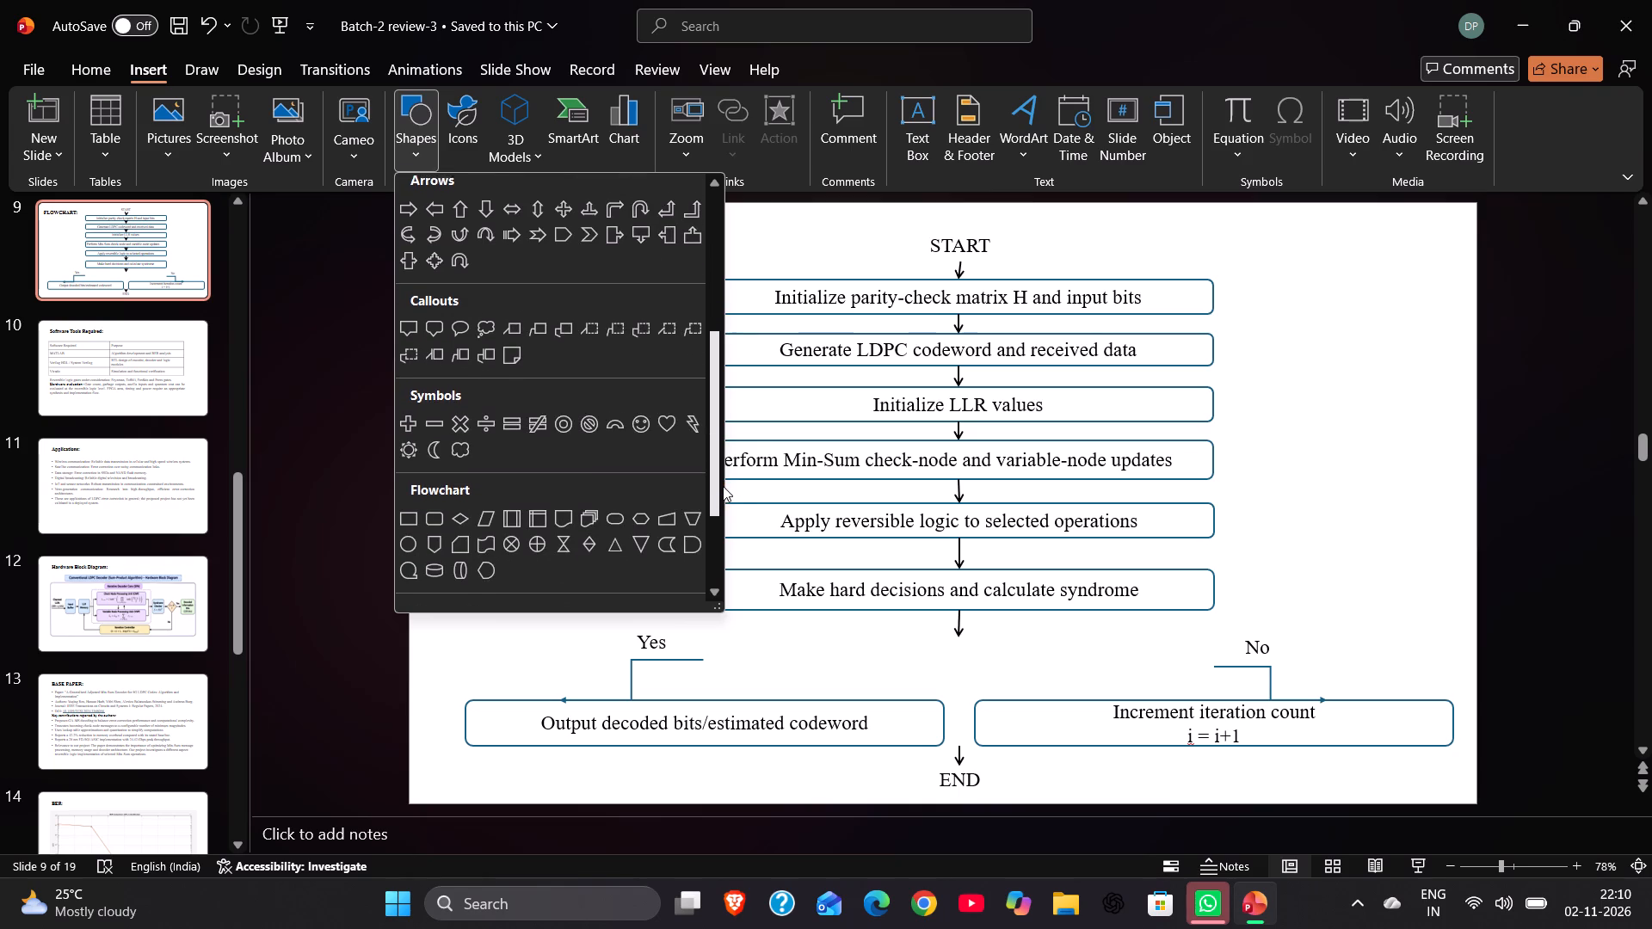
pyautogui.moveTo(723, 486); pyautogui.dragTo(726, 570)
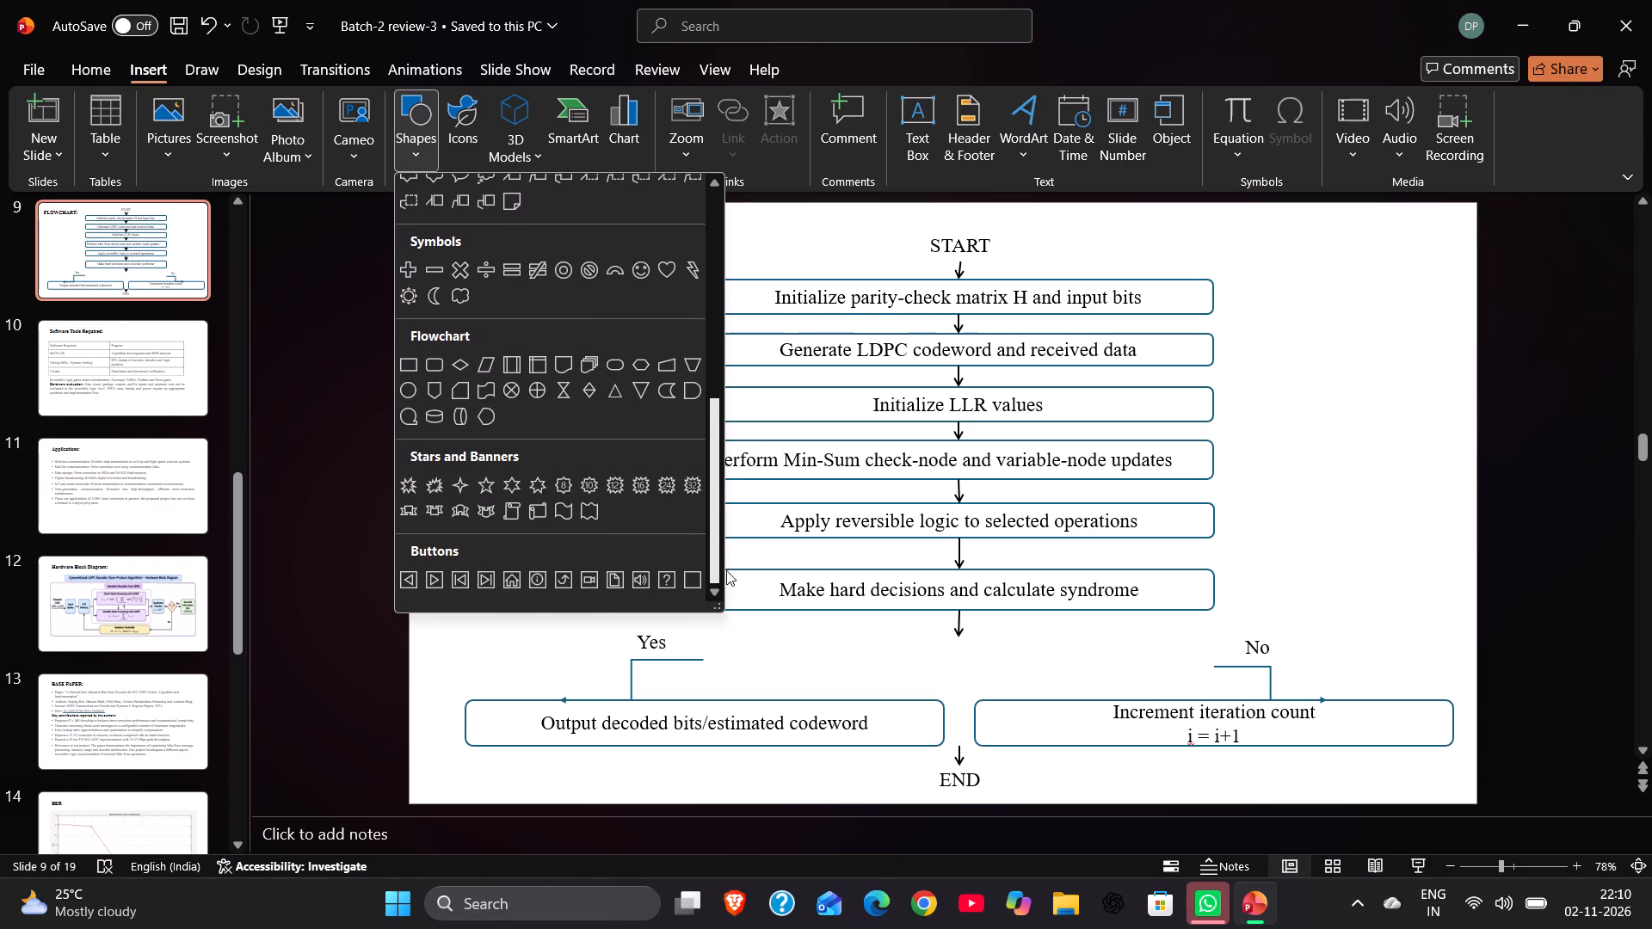
pyautogui.moveTo(726, 570); pyautogui.dragTo(729, 594)
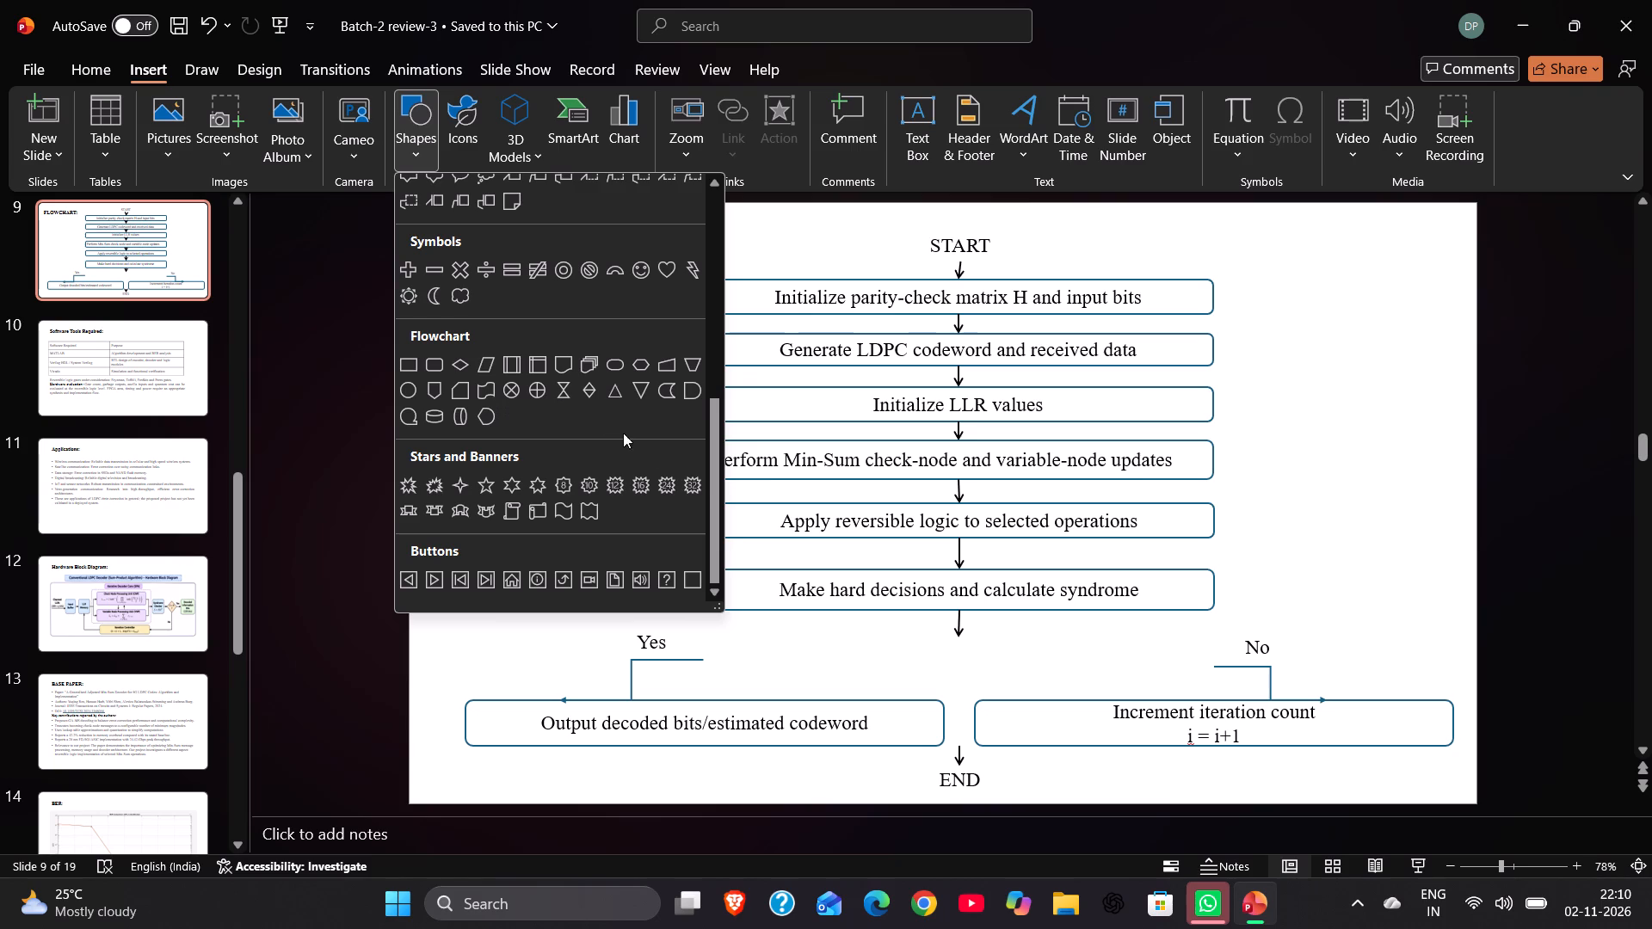
pyautogui.moveTo(707, 479); pyautogui.dragTo(716, 371)
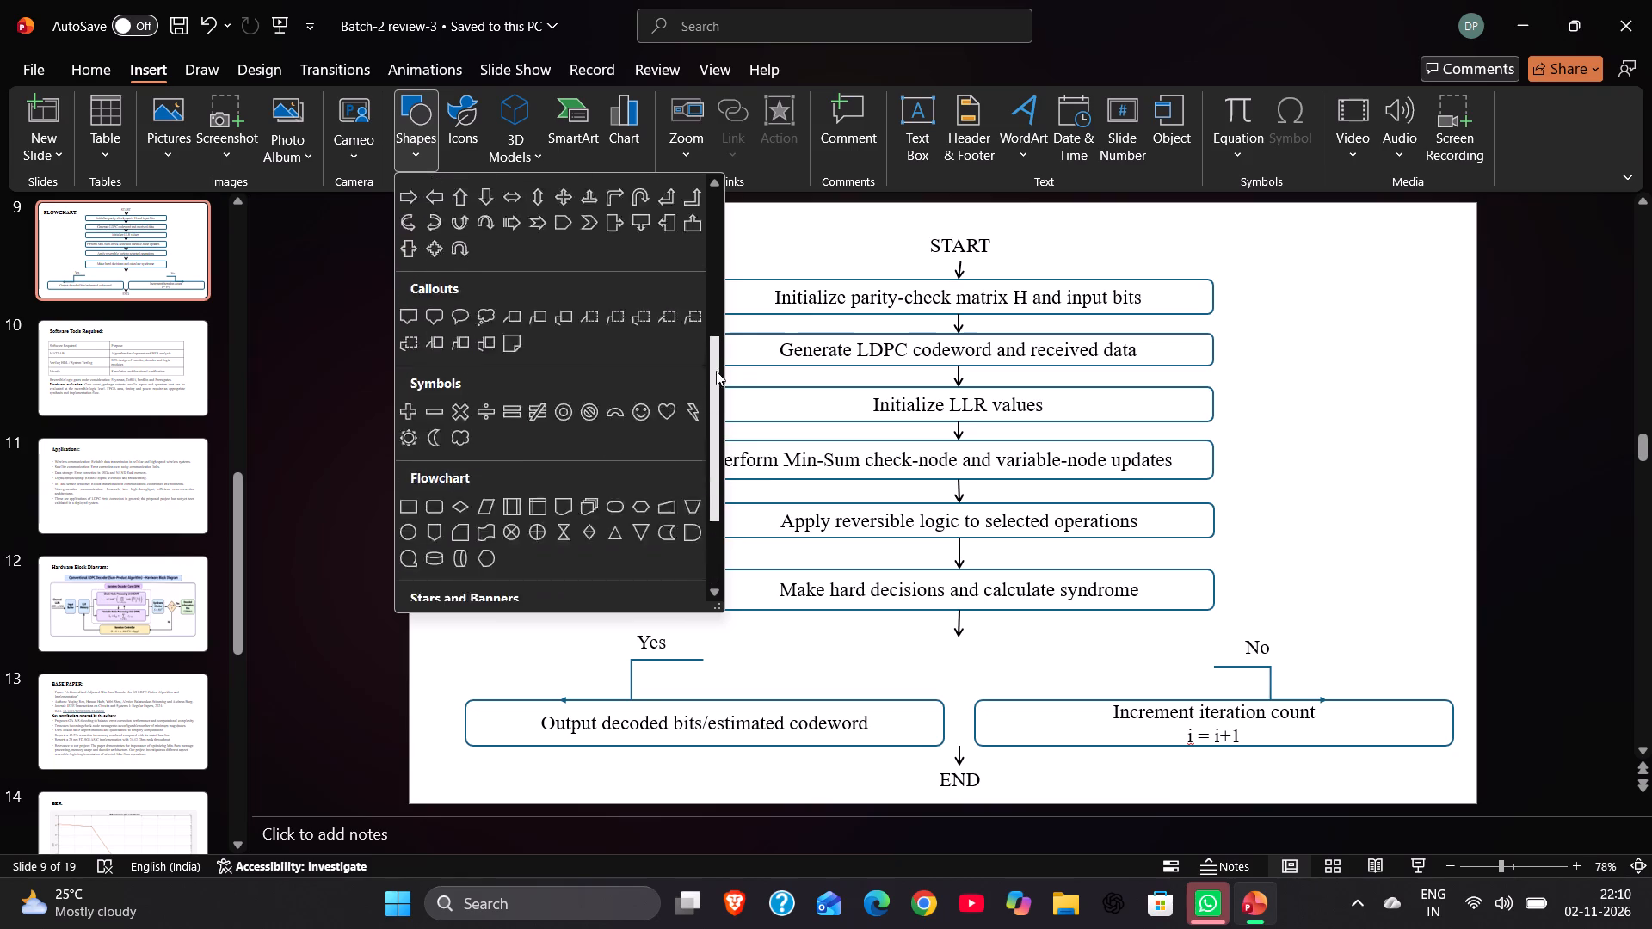
pyautogui.moveTo(716, 371); pyautogui.dragTo(719, 126)
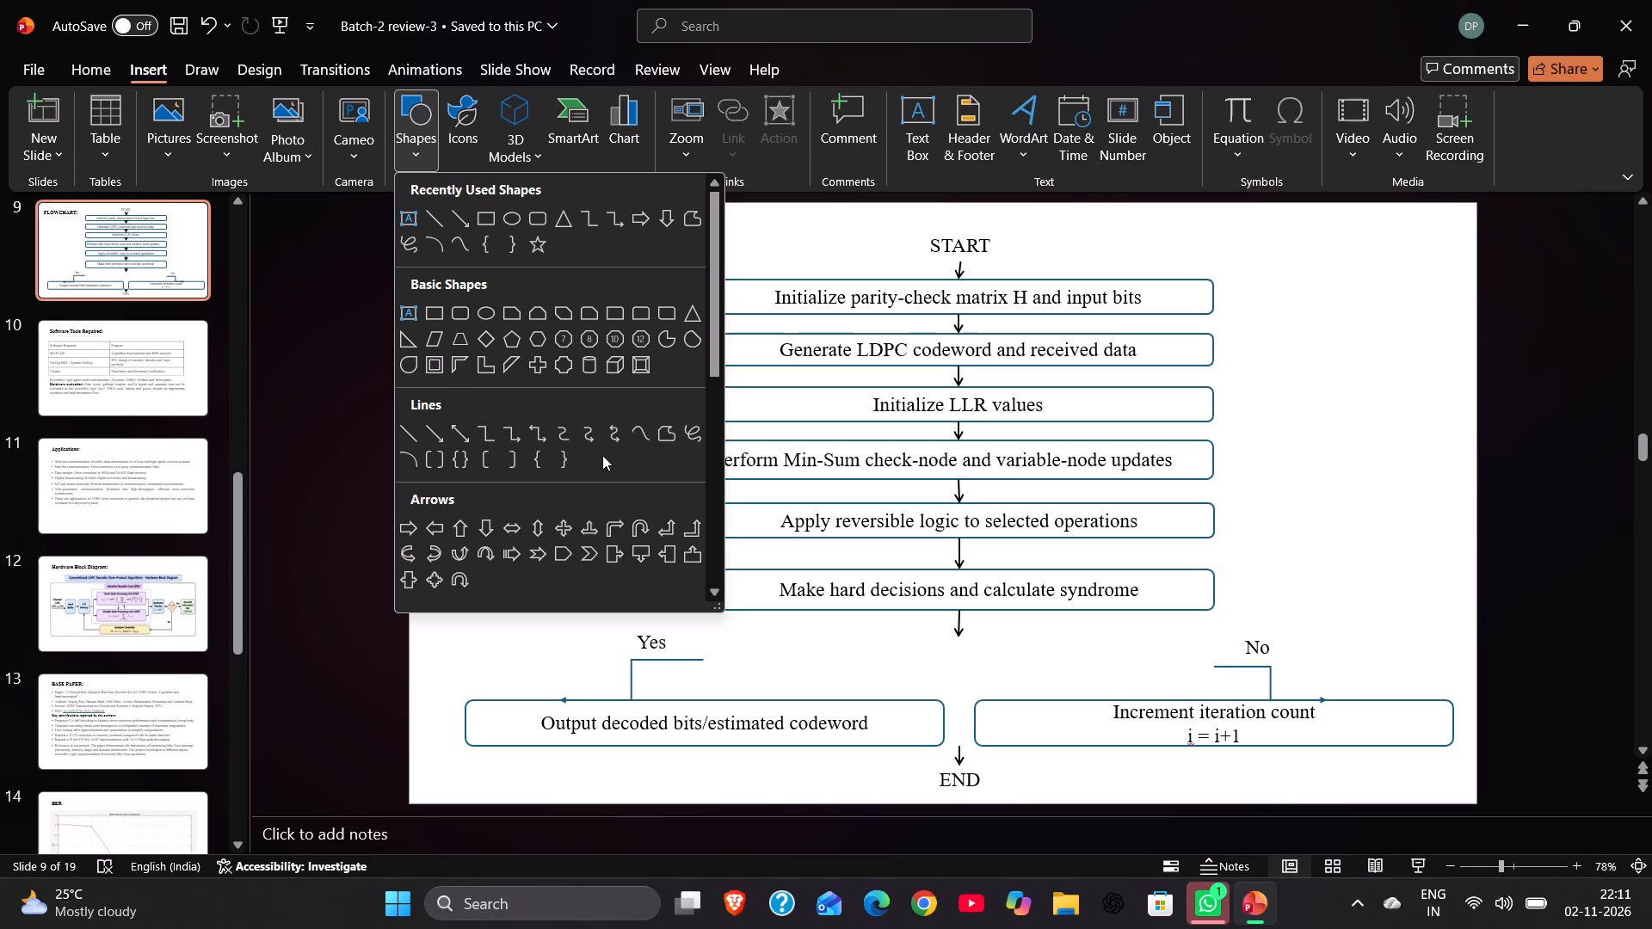
pyautogui.click(486, 340)
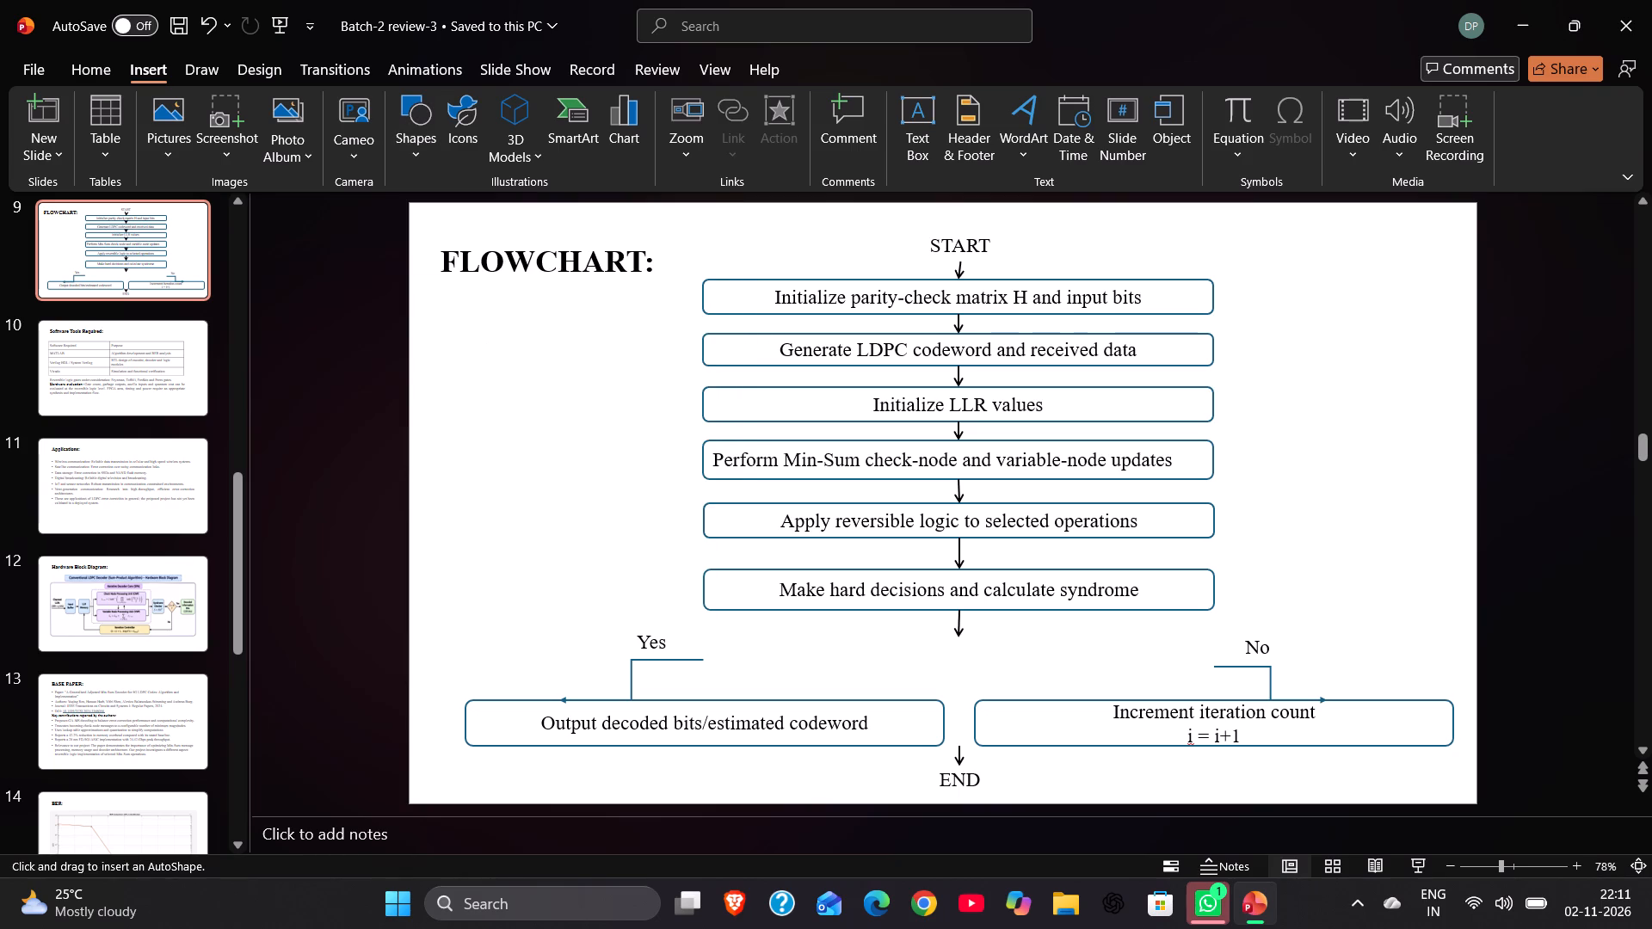
pyautogui.doubleClick(961, 662)
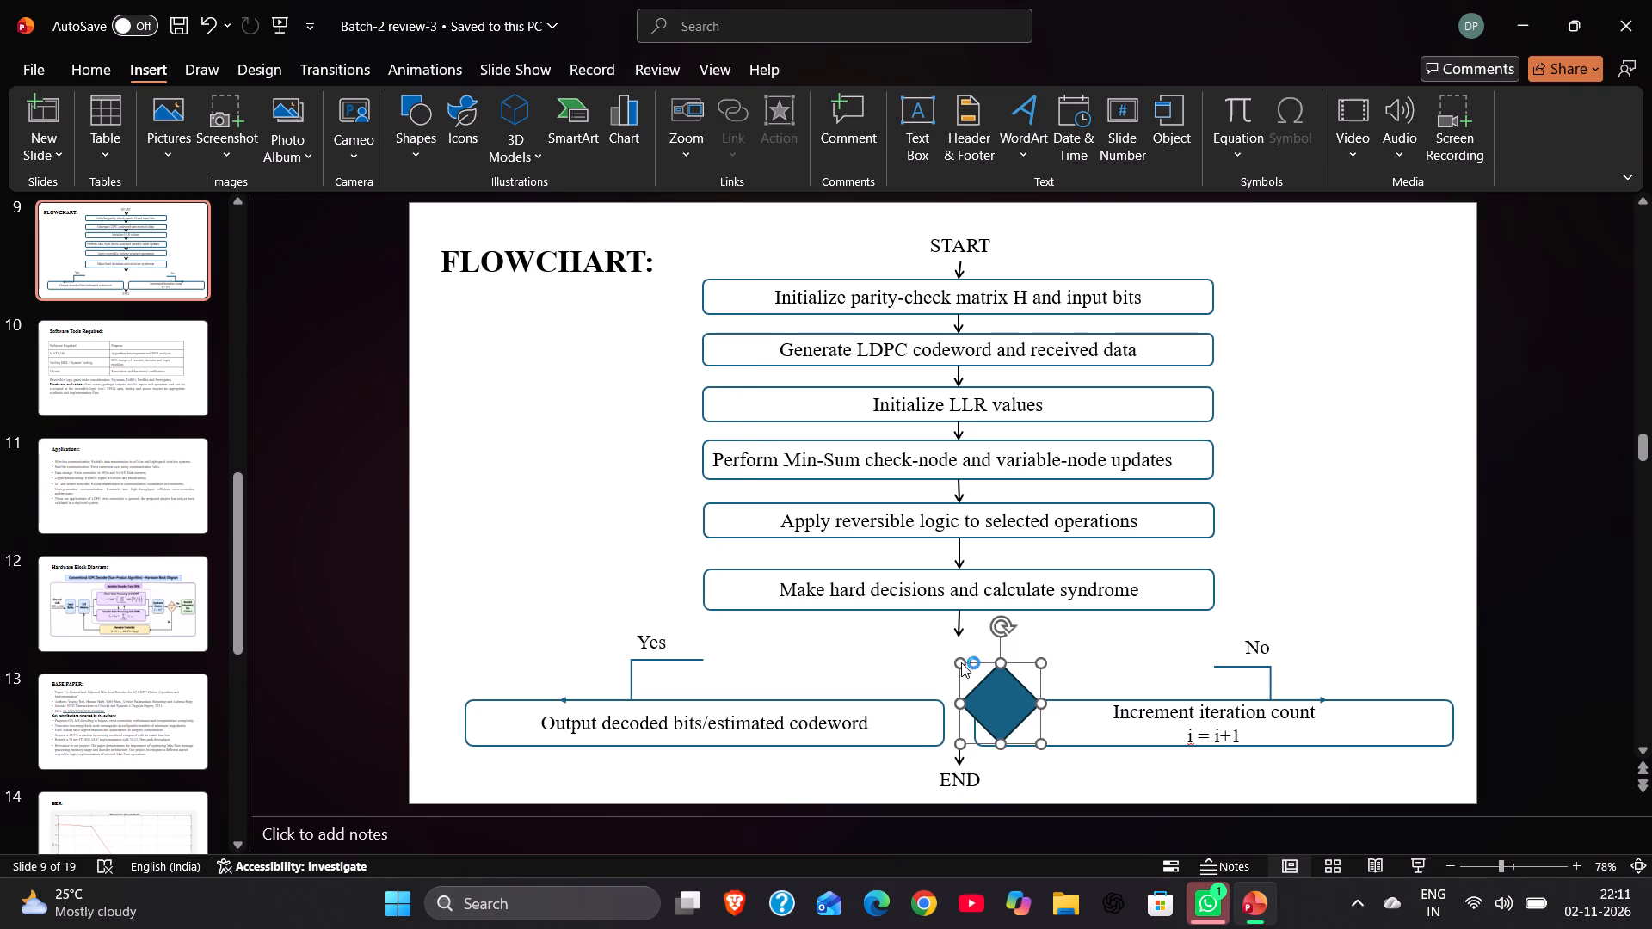
# Move the diamond under the syndrome box and resize it to about 15.5 cm wide and 2 cm high between the Yes and No branches.
pyautogui.moveTo(962, 702); pyautogui.dragTo(799, 656)
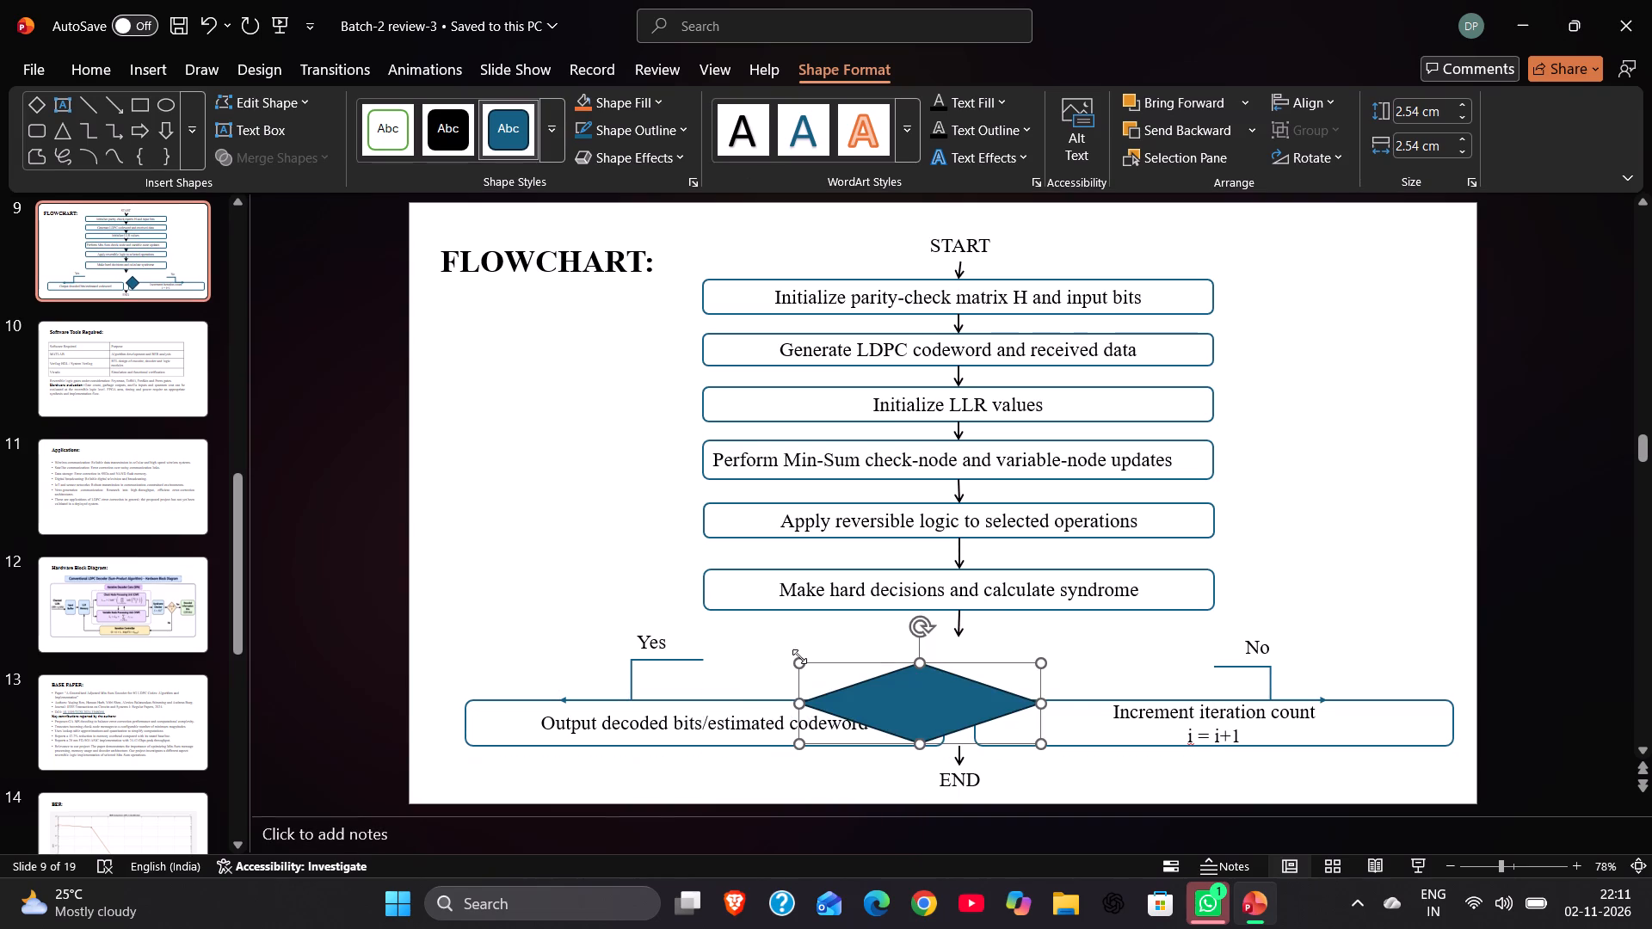
pyautogui.moveTo(921, 717); pyautogui.dragTo(958, 692)
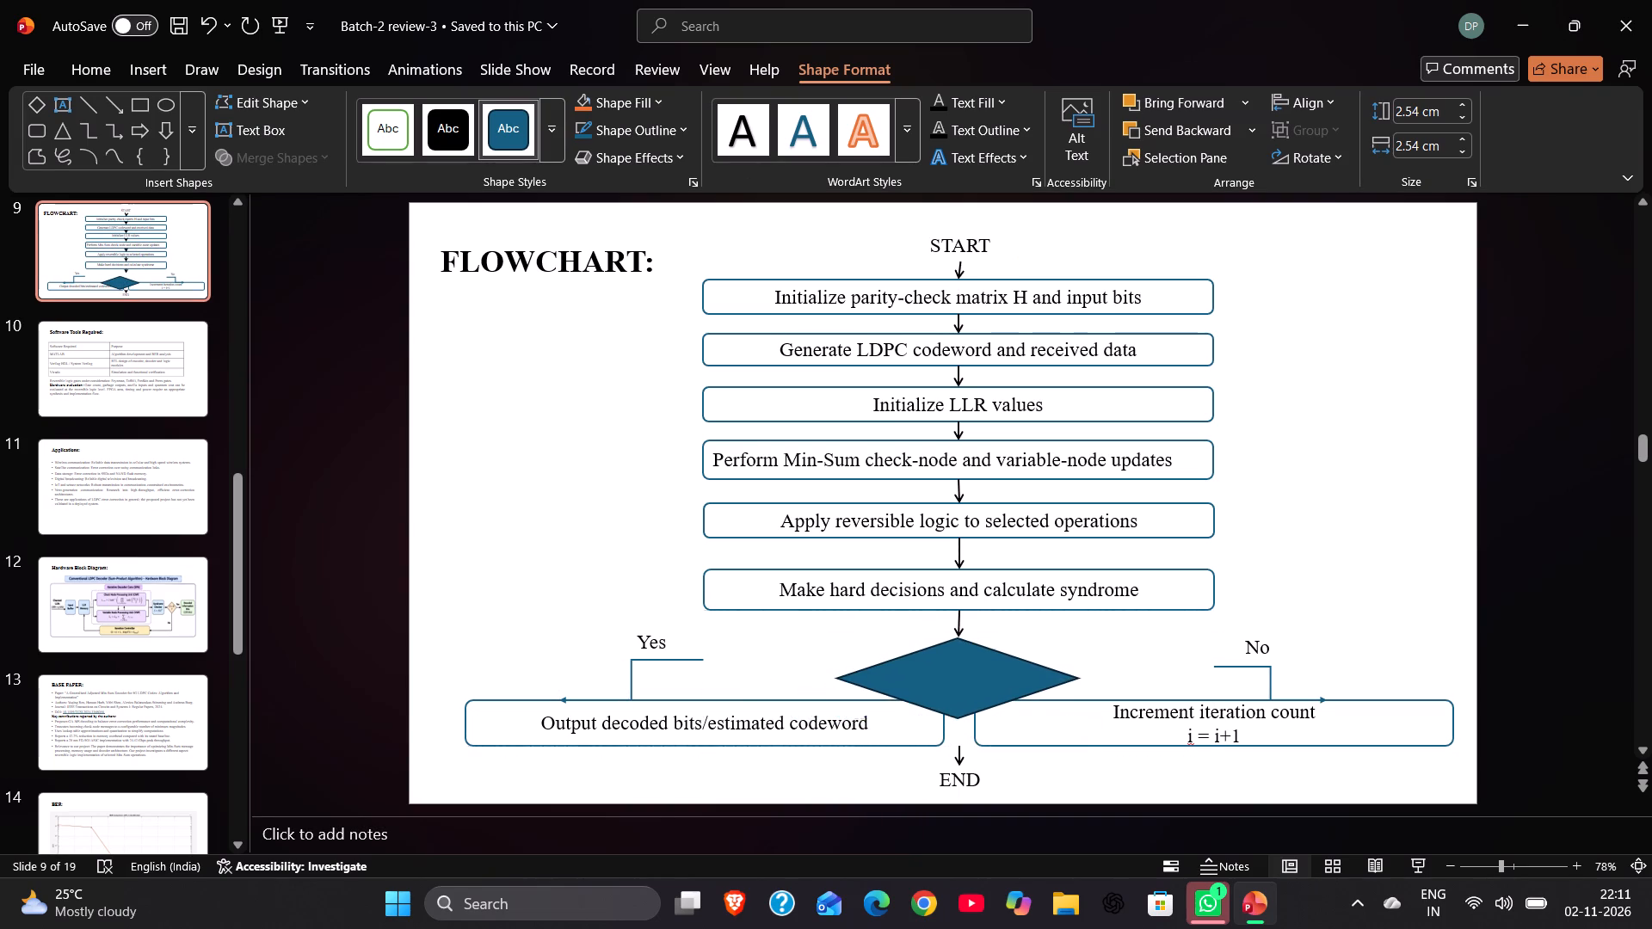
pyautogui.moveTo(958, 692); pyautogui.dragTo(959, 682)
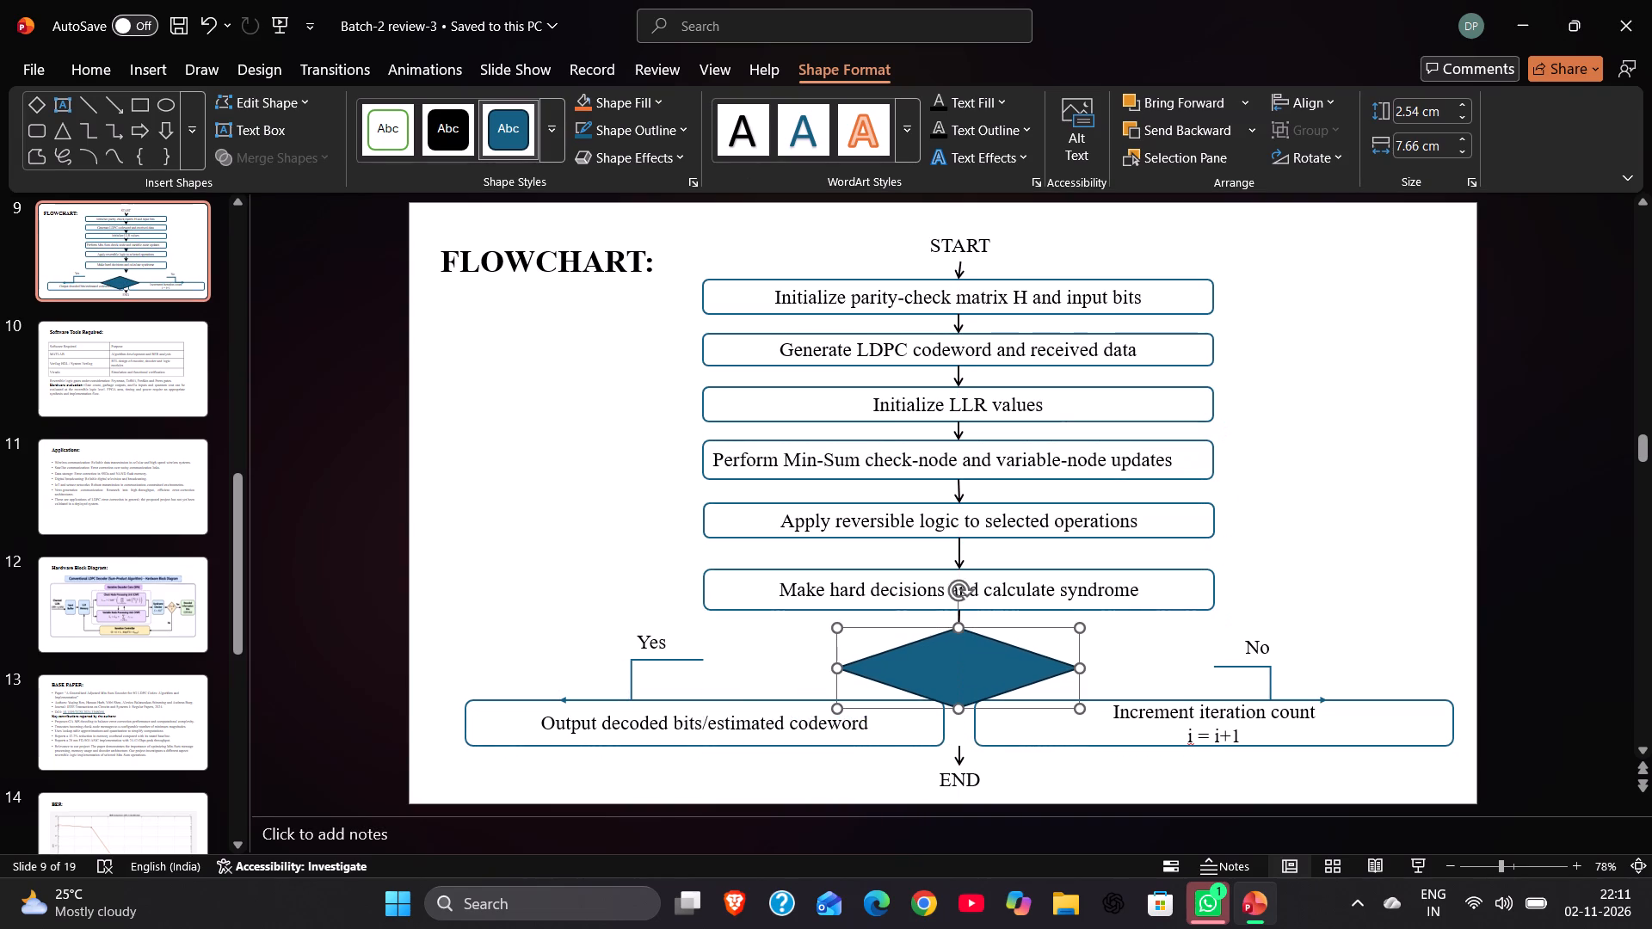
pyautogui.moveTo(835, 669); pyautogui.dragTo(768, 661)
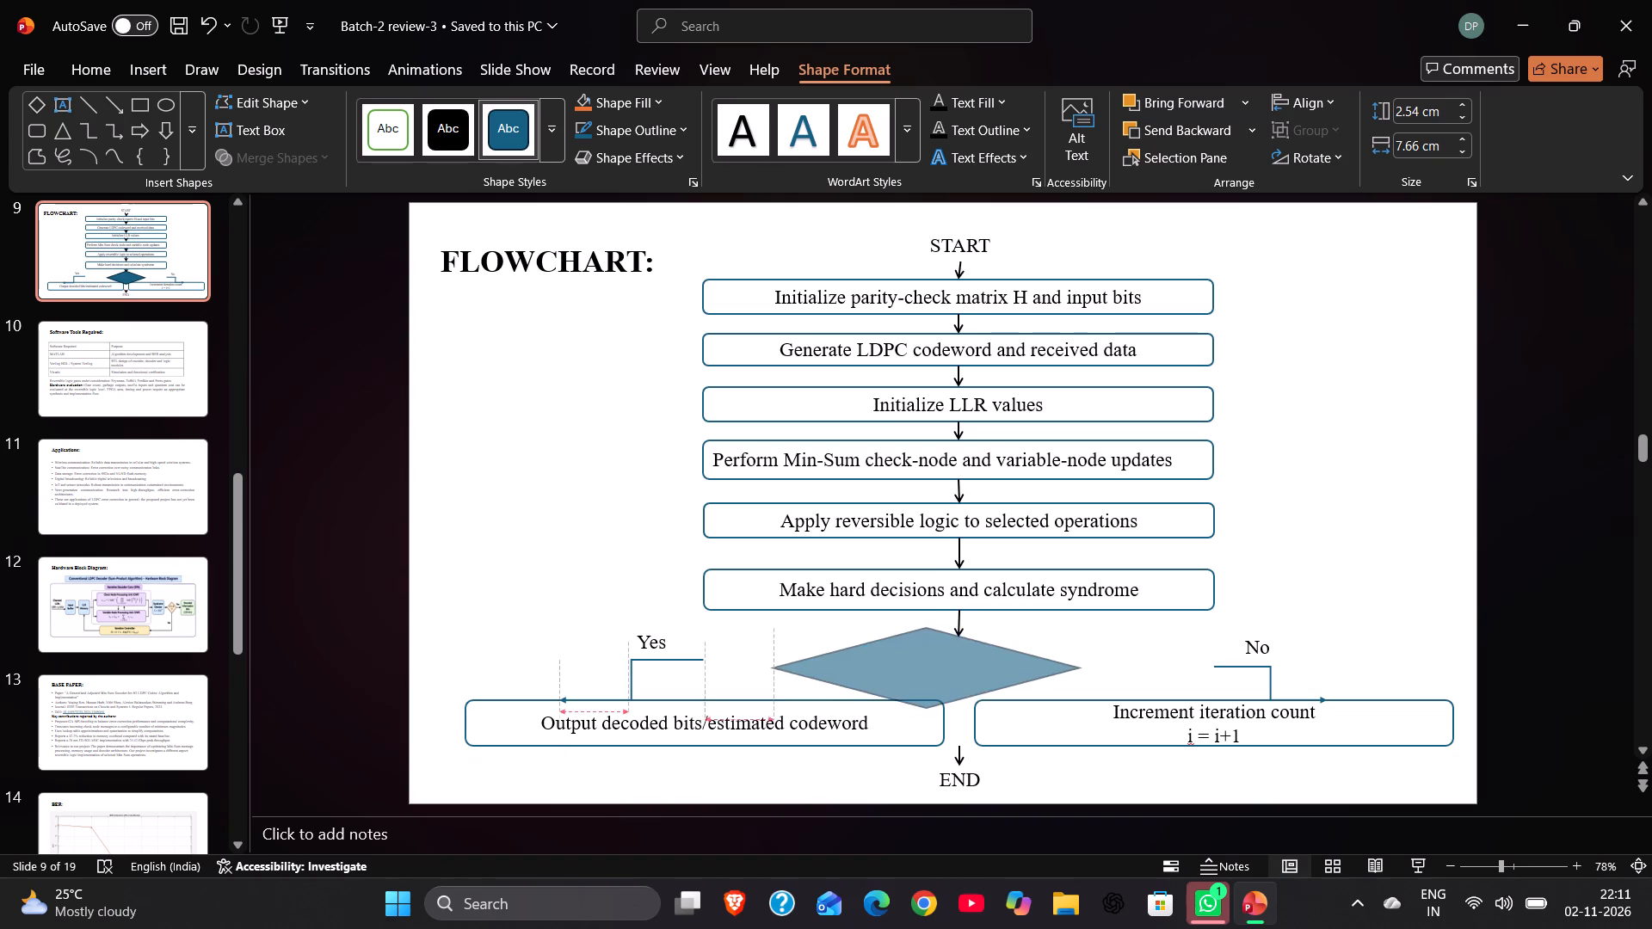
pyautogui.moveTo(768, 661); pyautogui.dragTo(718, 641)
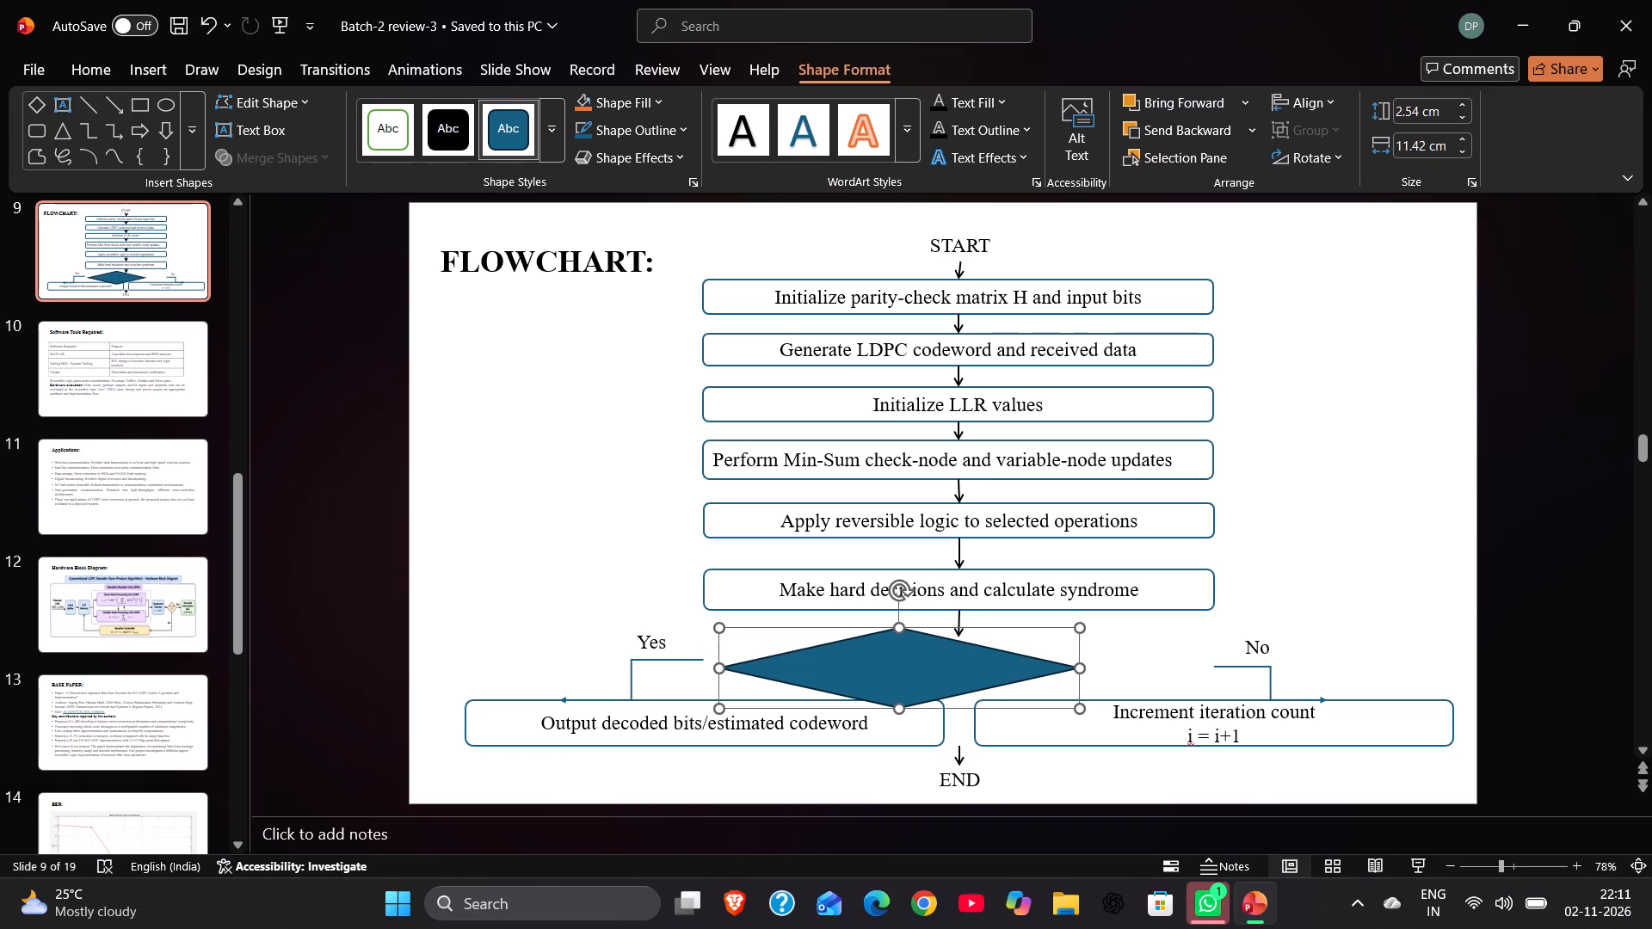
pyautogui.moveTo(897, 710); pyautogui.dragTo(898, 693)
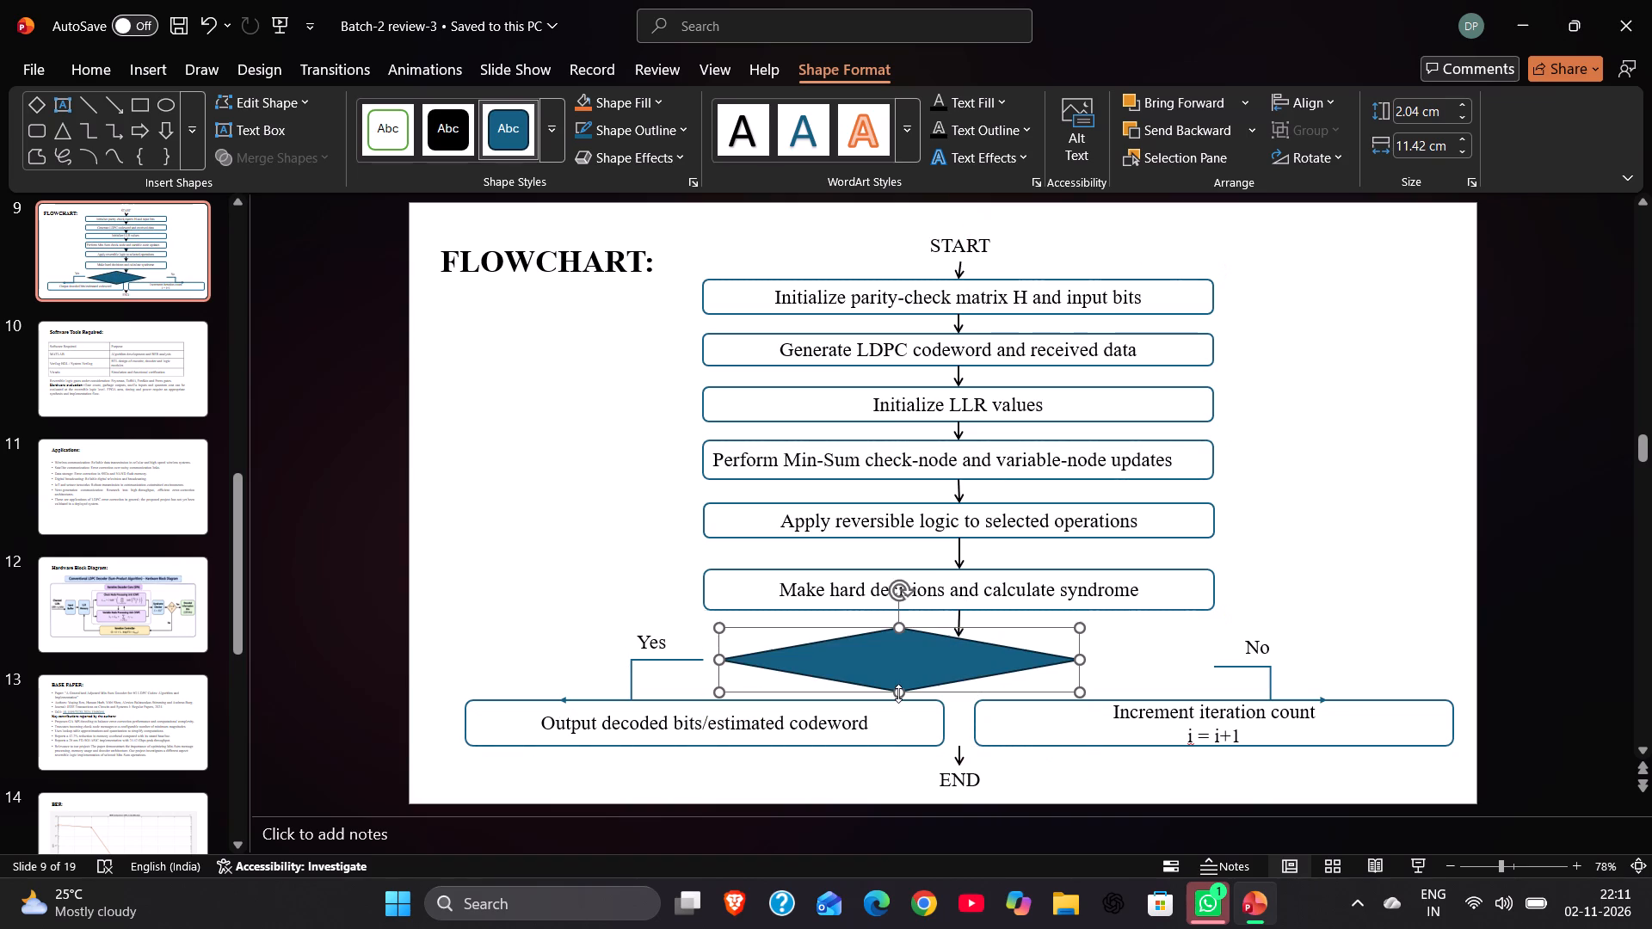
pyautogui.moveTo(1082, 661); pyautogui.dragTo(1116, 658)
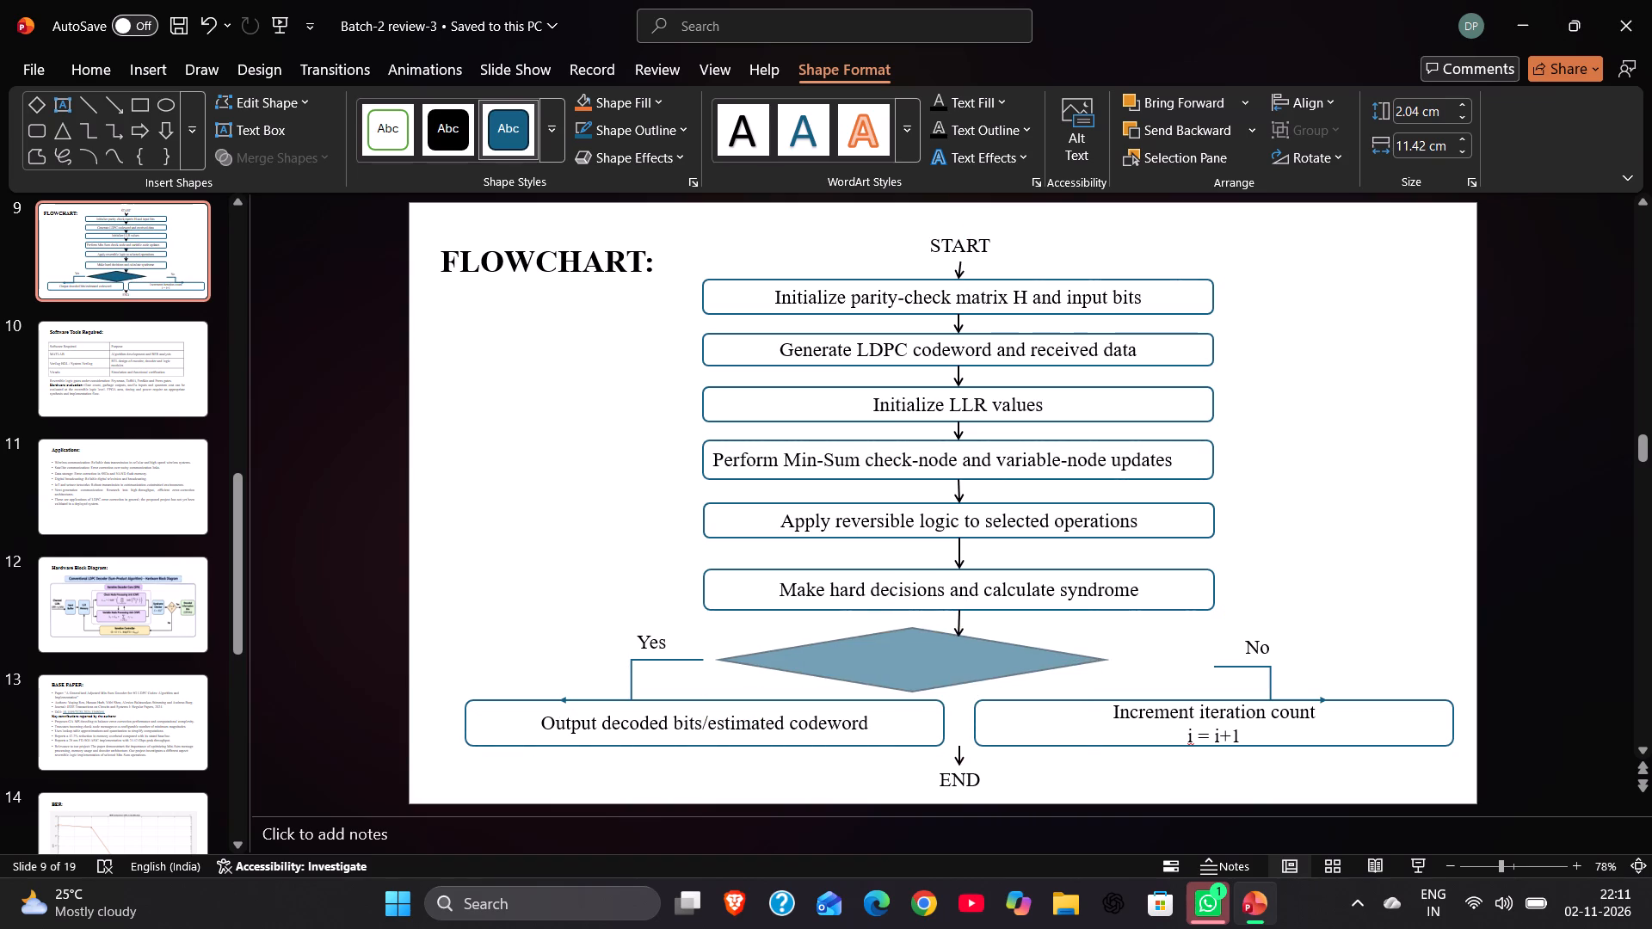
pyautogui.moveTo(1116, 658); pyautogui.dragTo(1208, 669)
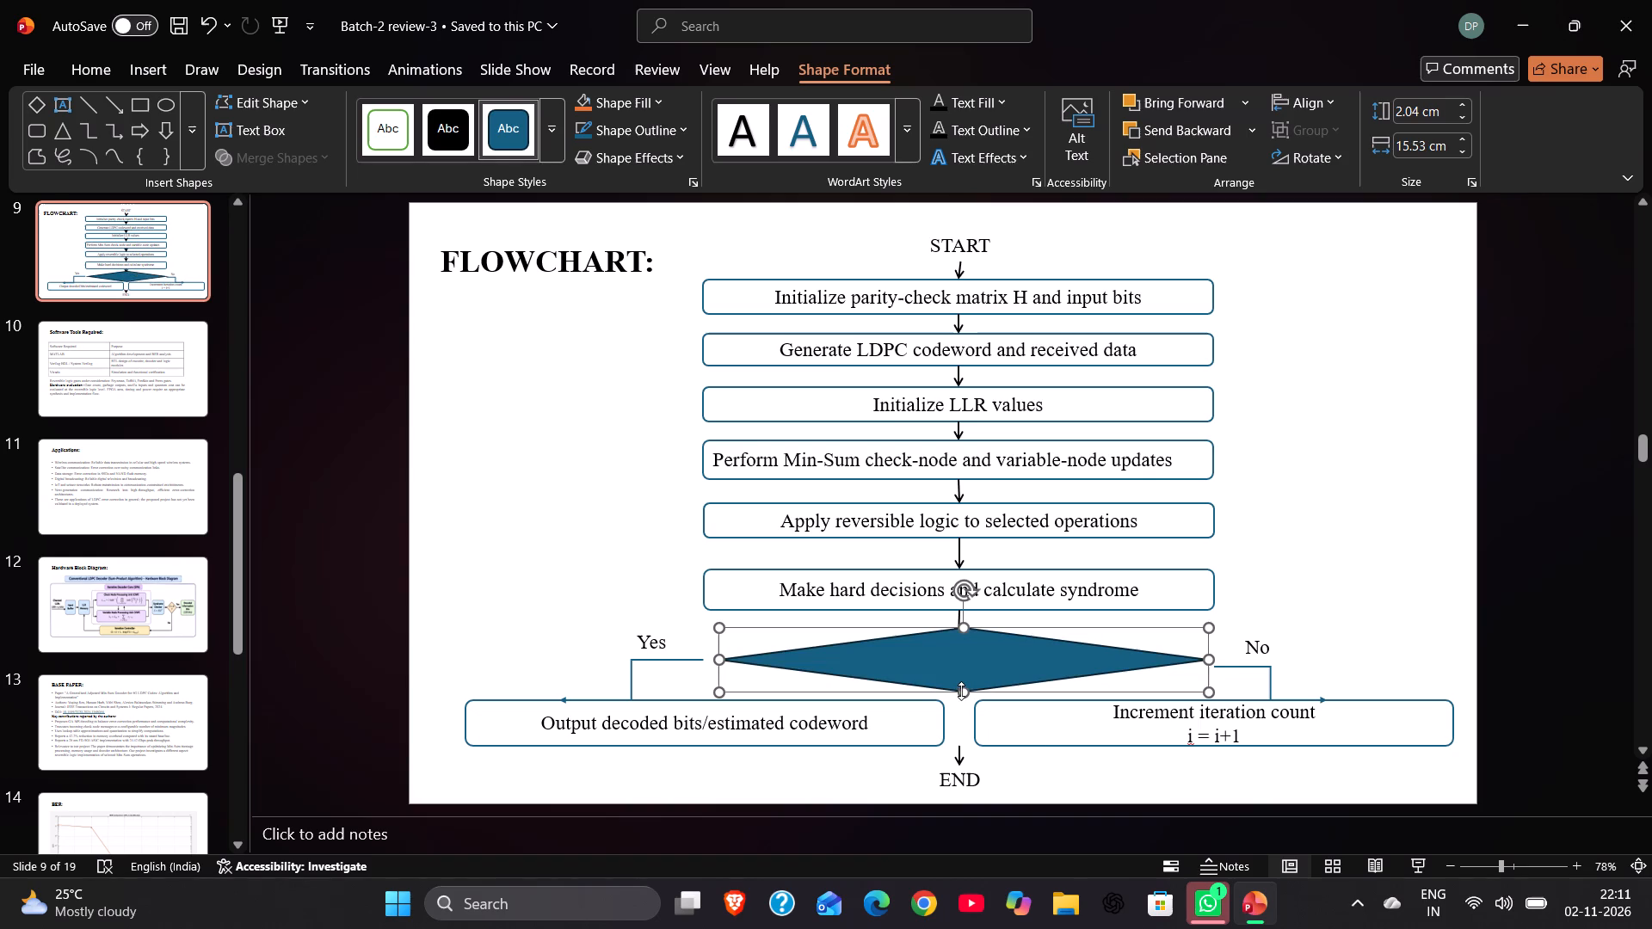
# Centre the diamond at the tip of the incoming arrow and flatten it to about 1.5 cm high, clear of the boxes below.
pyautogui.click(961, 691)
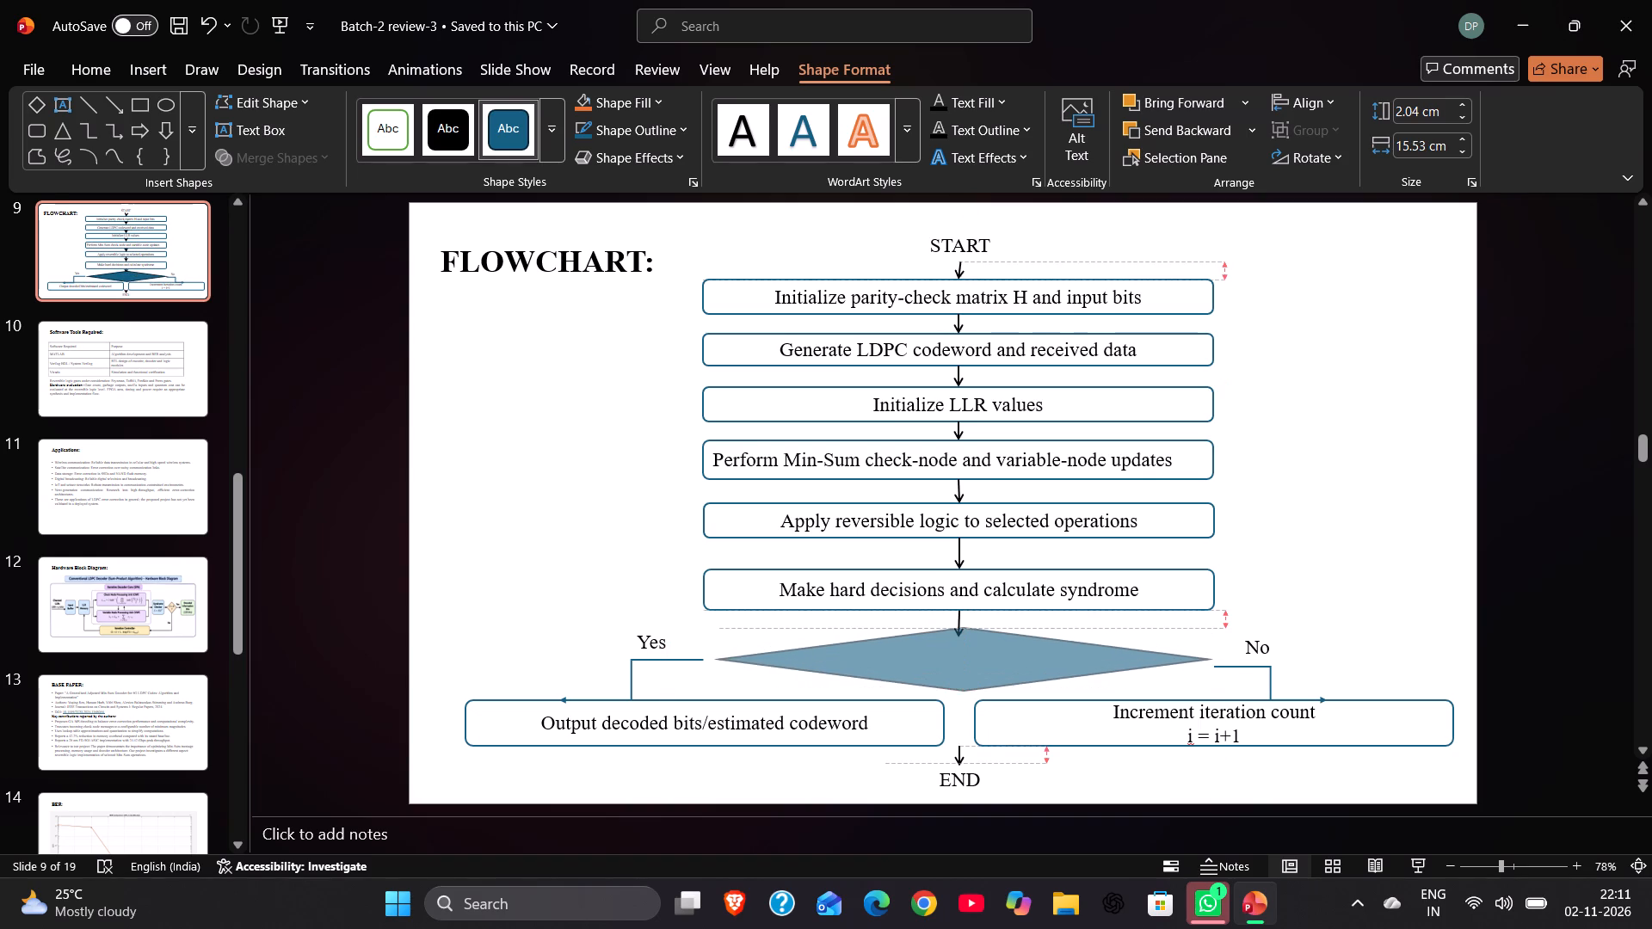
pyautogui.click(650, 664)
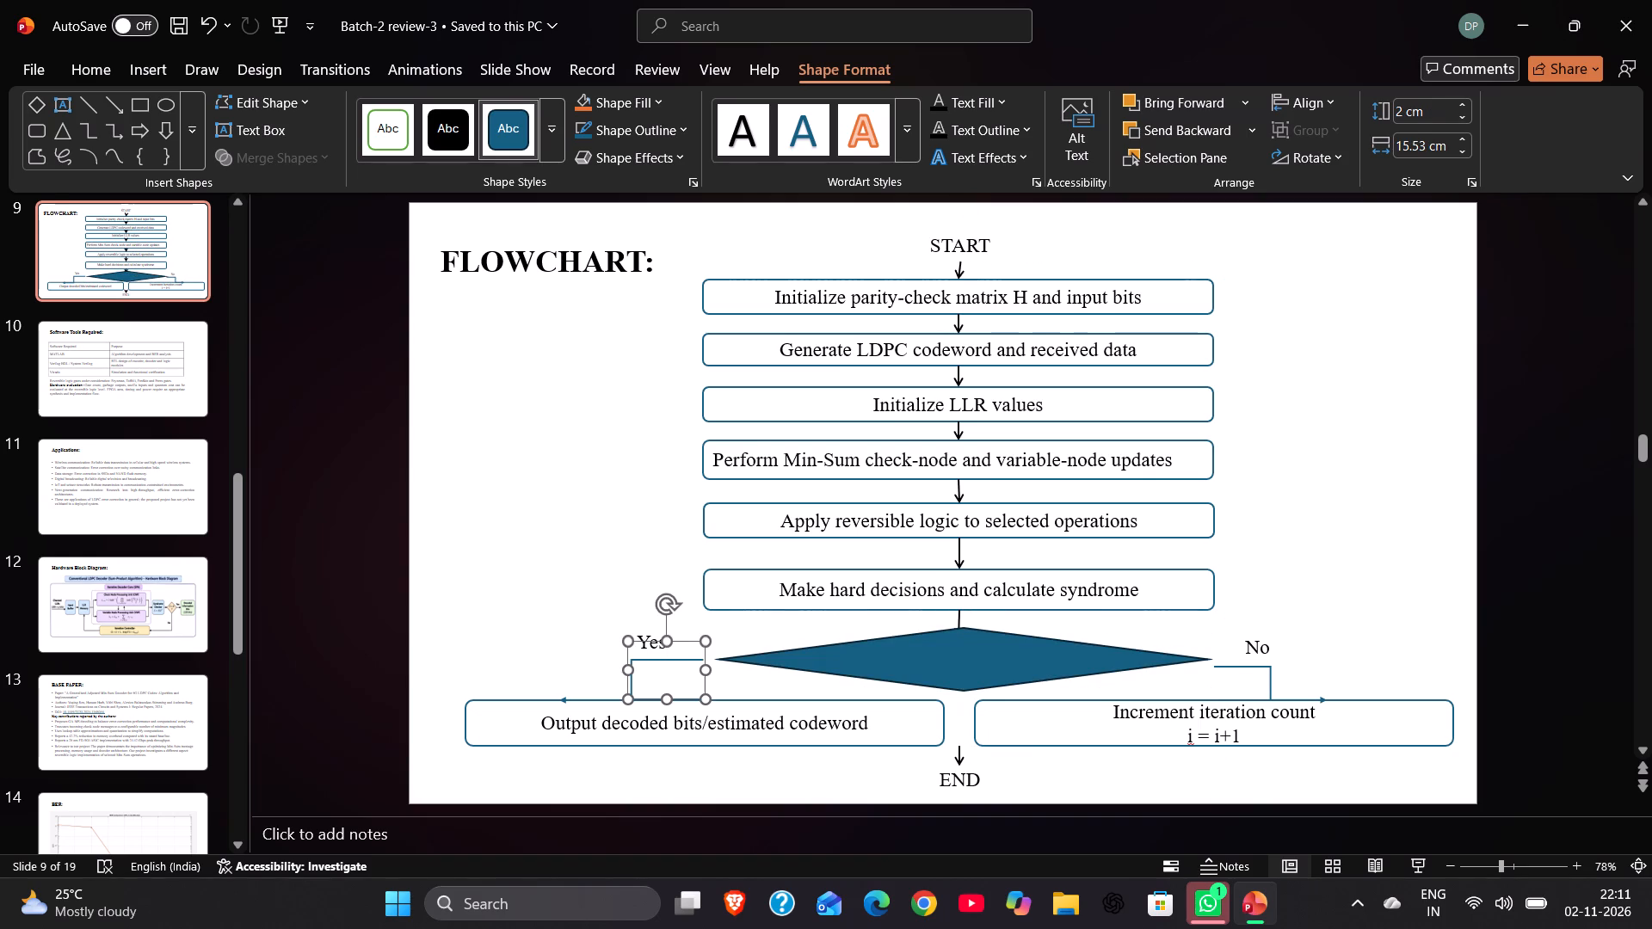
pyautogui.click(930, 661)
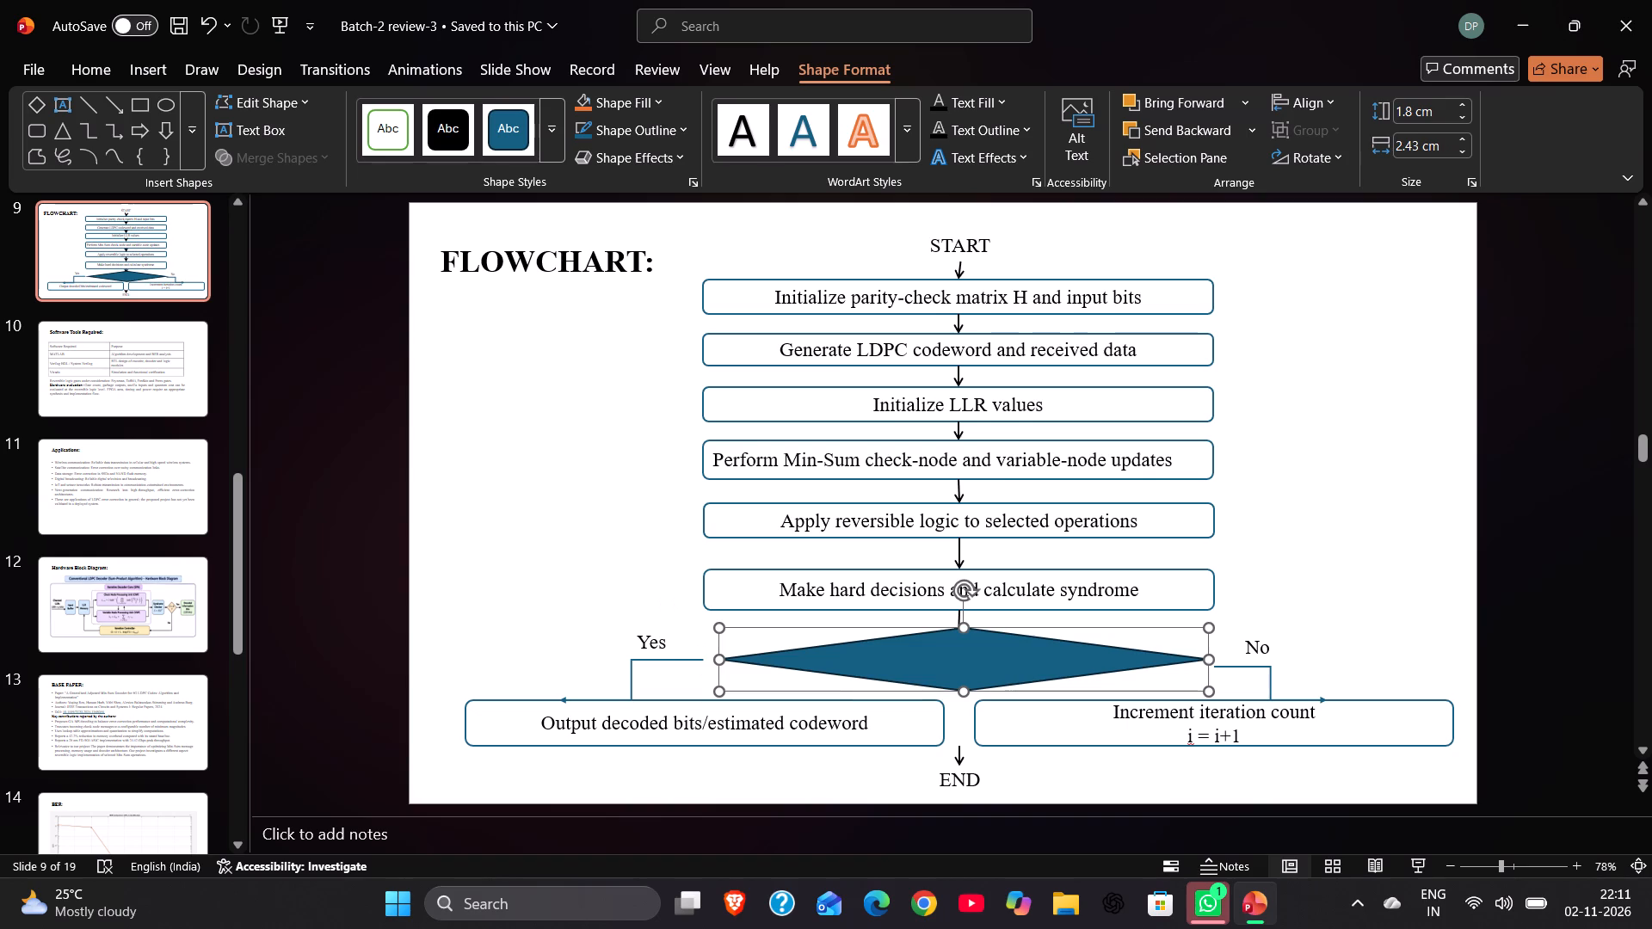
pyautogui.moveTo(930, 661); pyautogui.dragTo(962, 714)
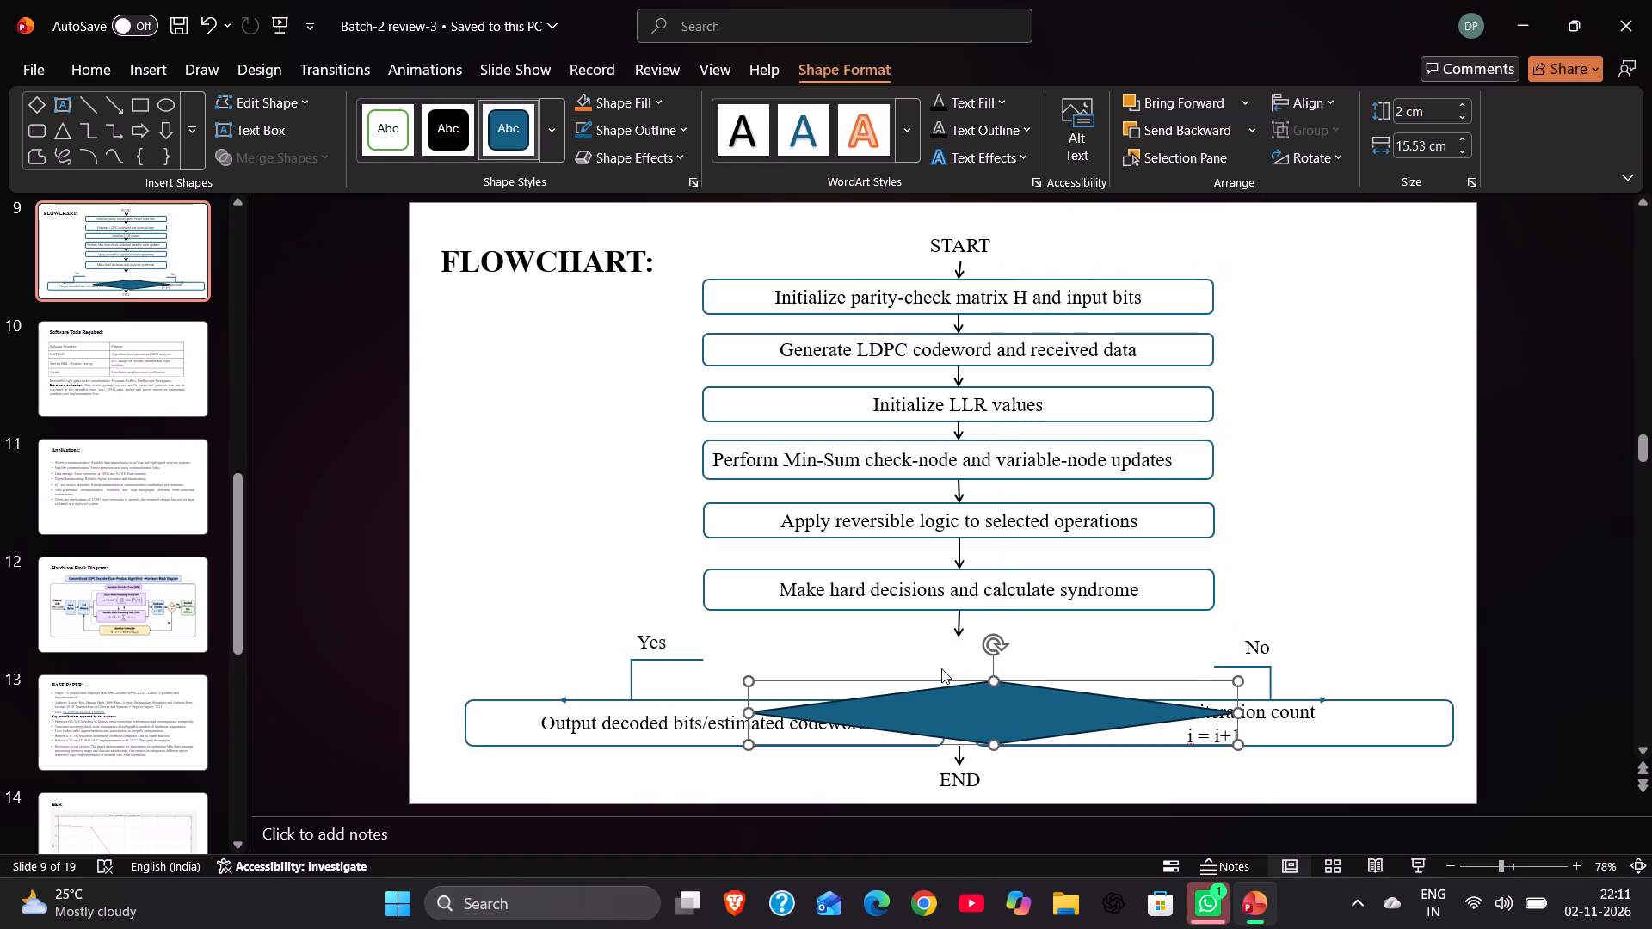
pyautogui.moveTo(996, 704); pyautogui.dragTo(957, 663)
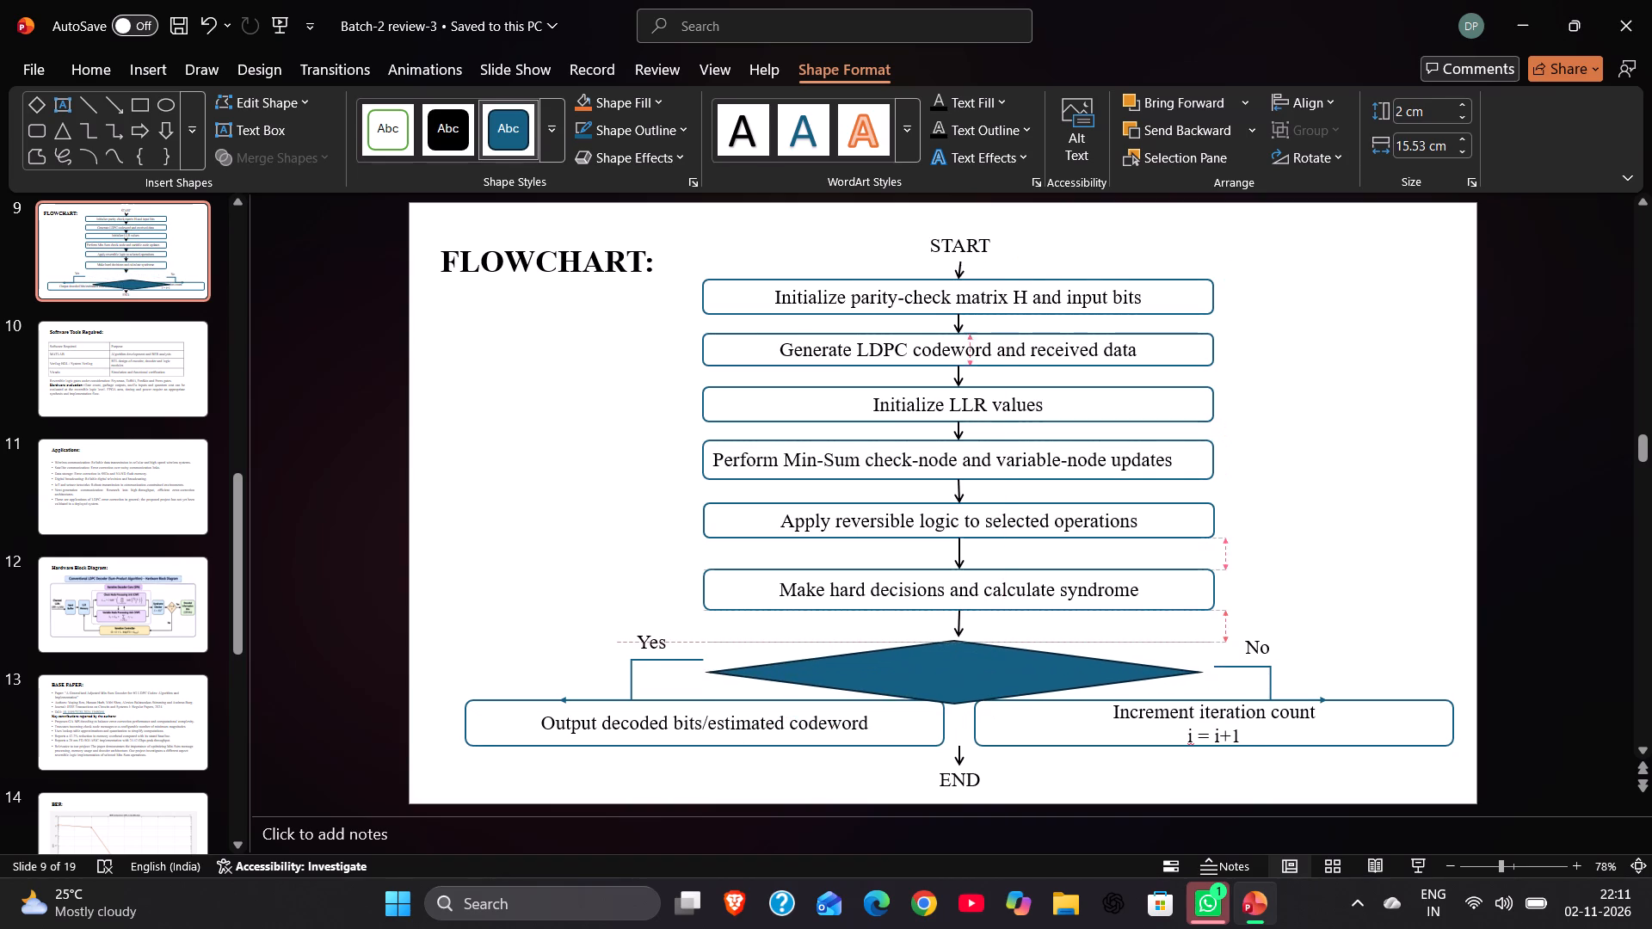
pyautogui.moveTo(957, 663); pyautogui.dragTo(964, 659)
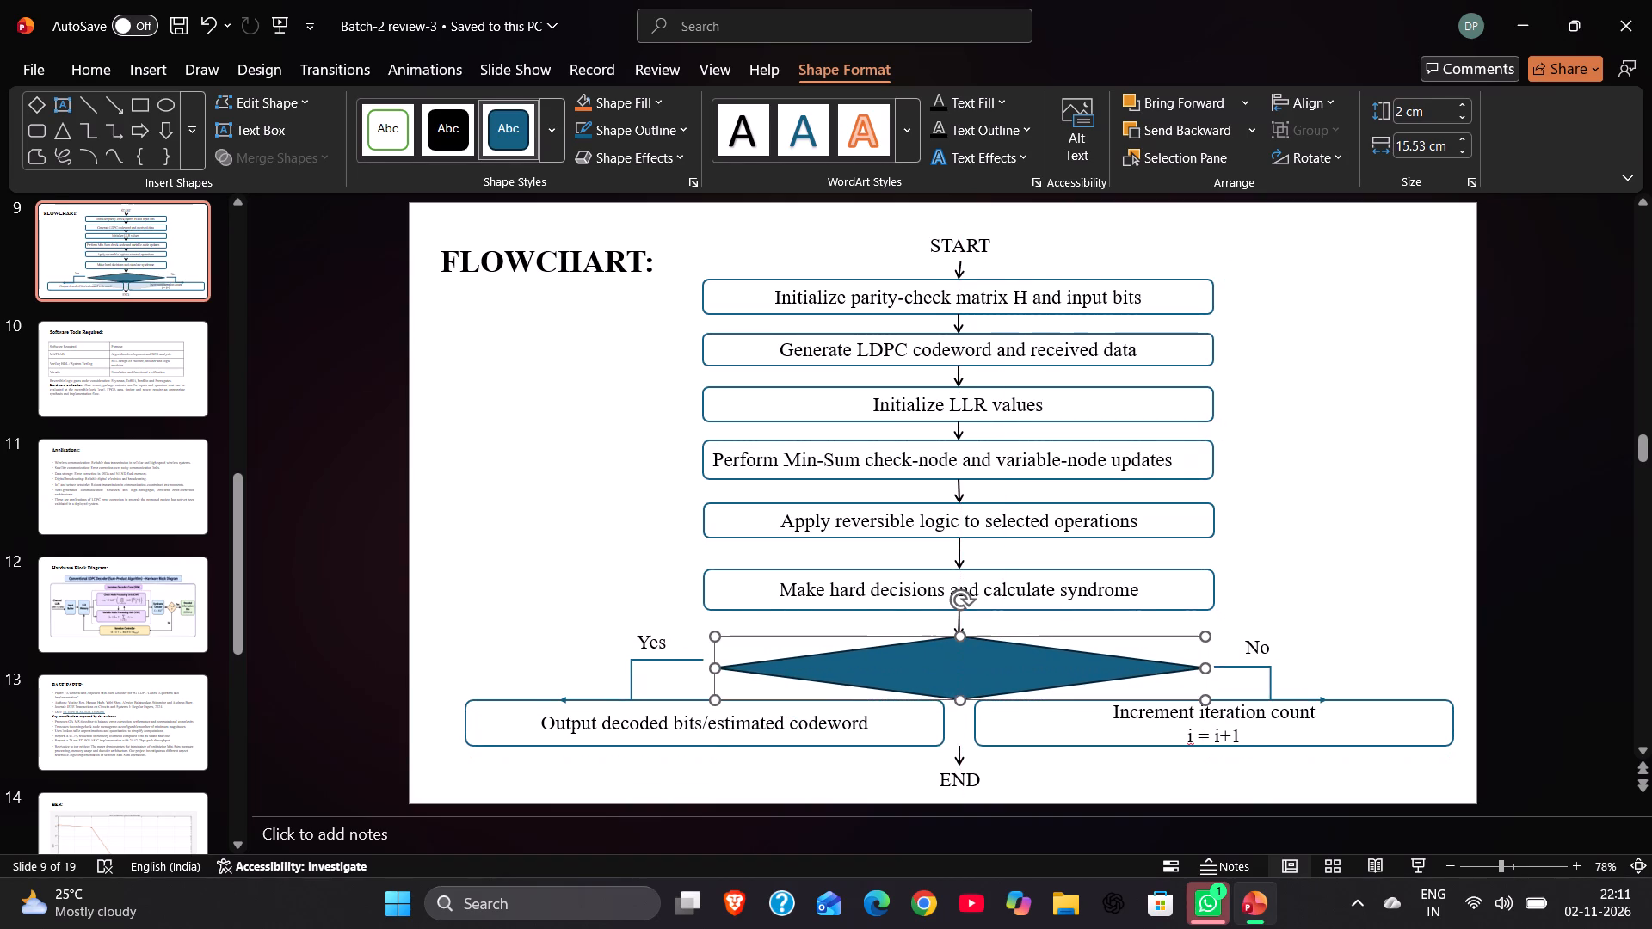
pyautogui.moveTo(960, 702); pyautogui.dragTo(960, 685)
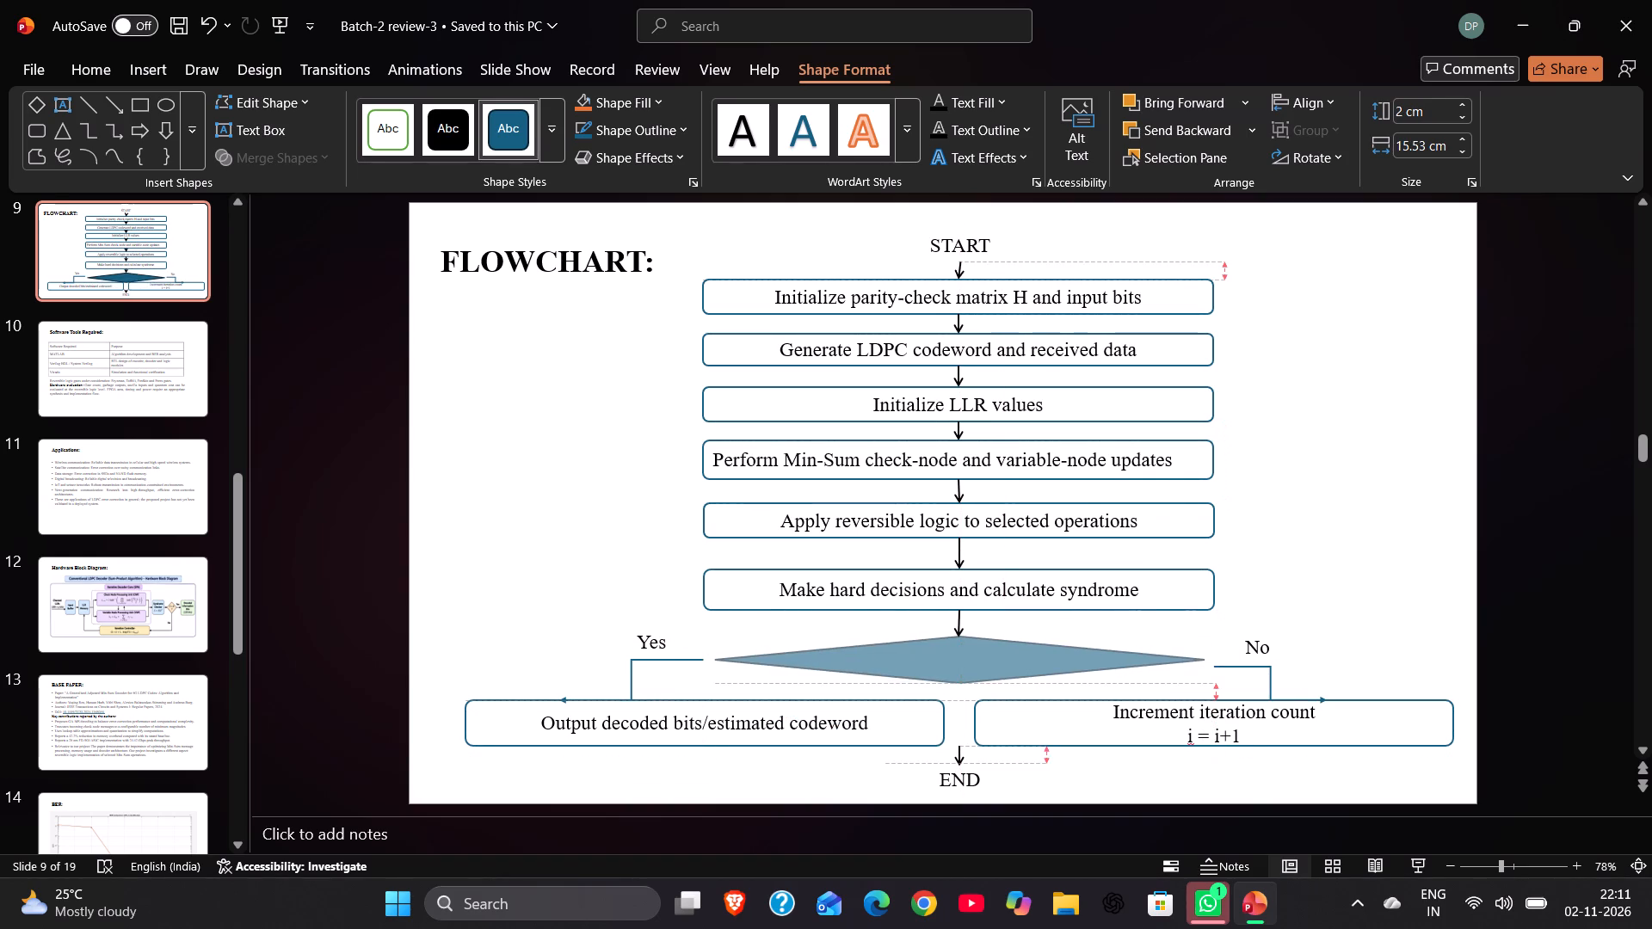
pyautogui.moveTo(960, 685); pyautogui.dragTo(961, 686)
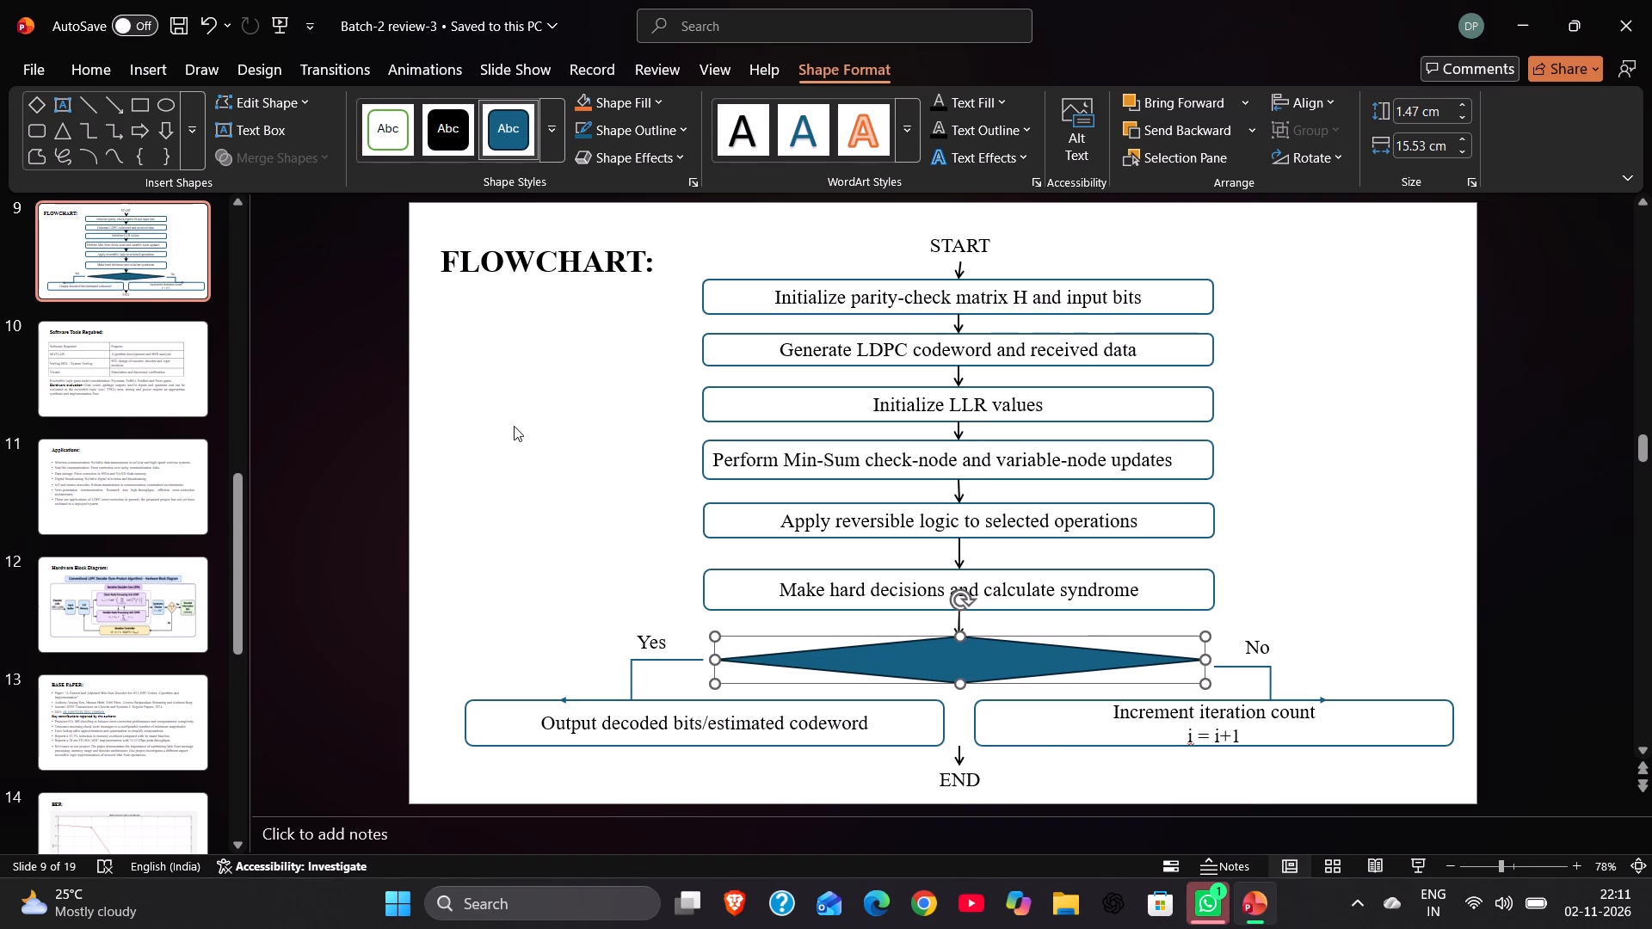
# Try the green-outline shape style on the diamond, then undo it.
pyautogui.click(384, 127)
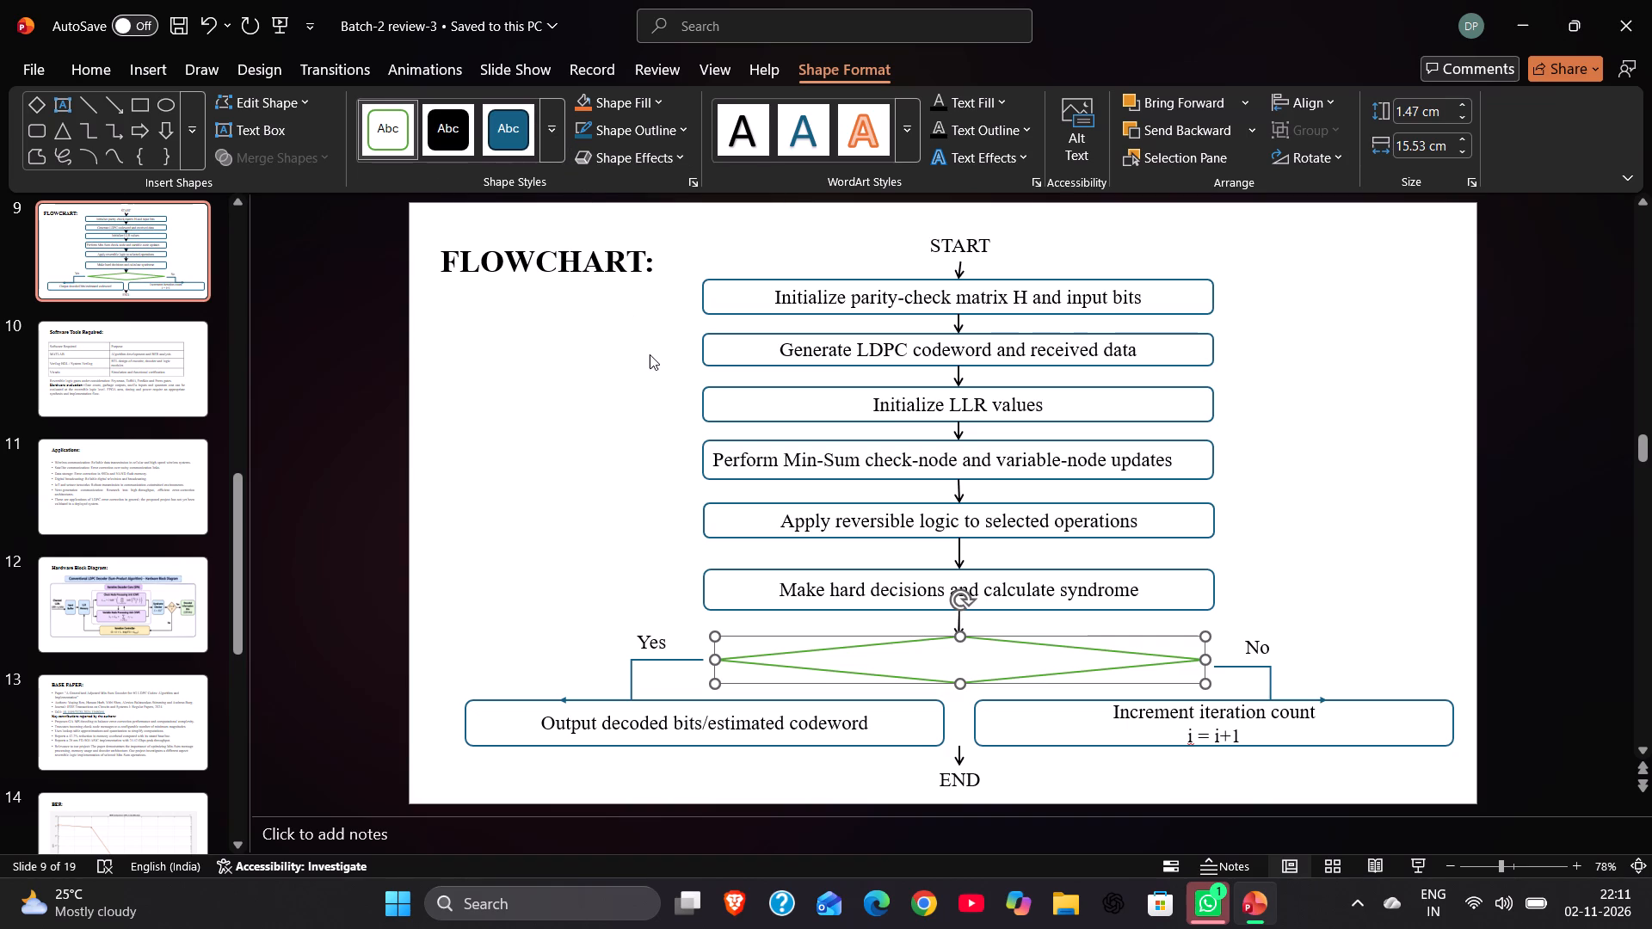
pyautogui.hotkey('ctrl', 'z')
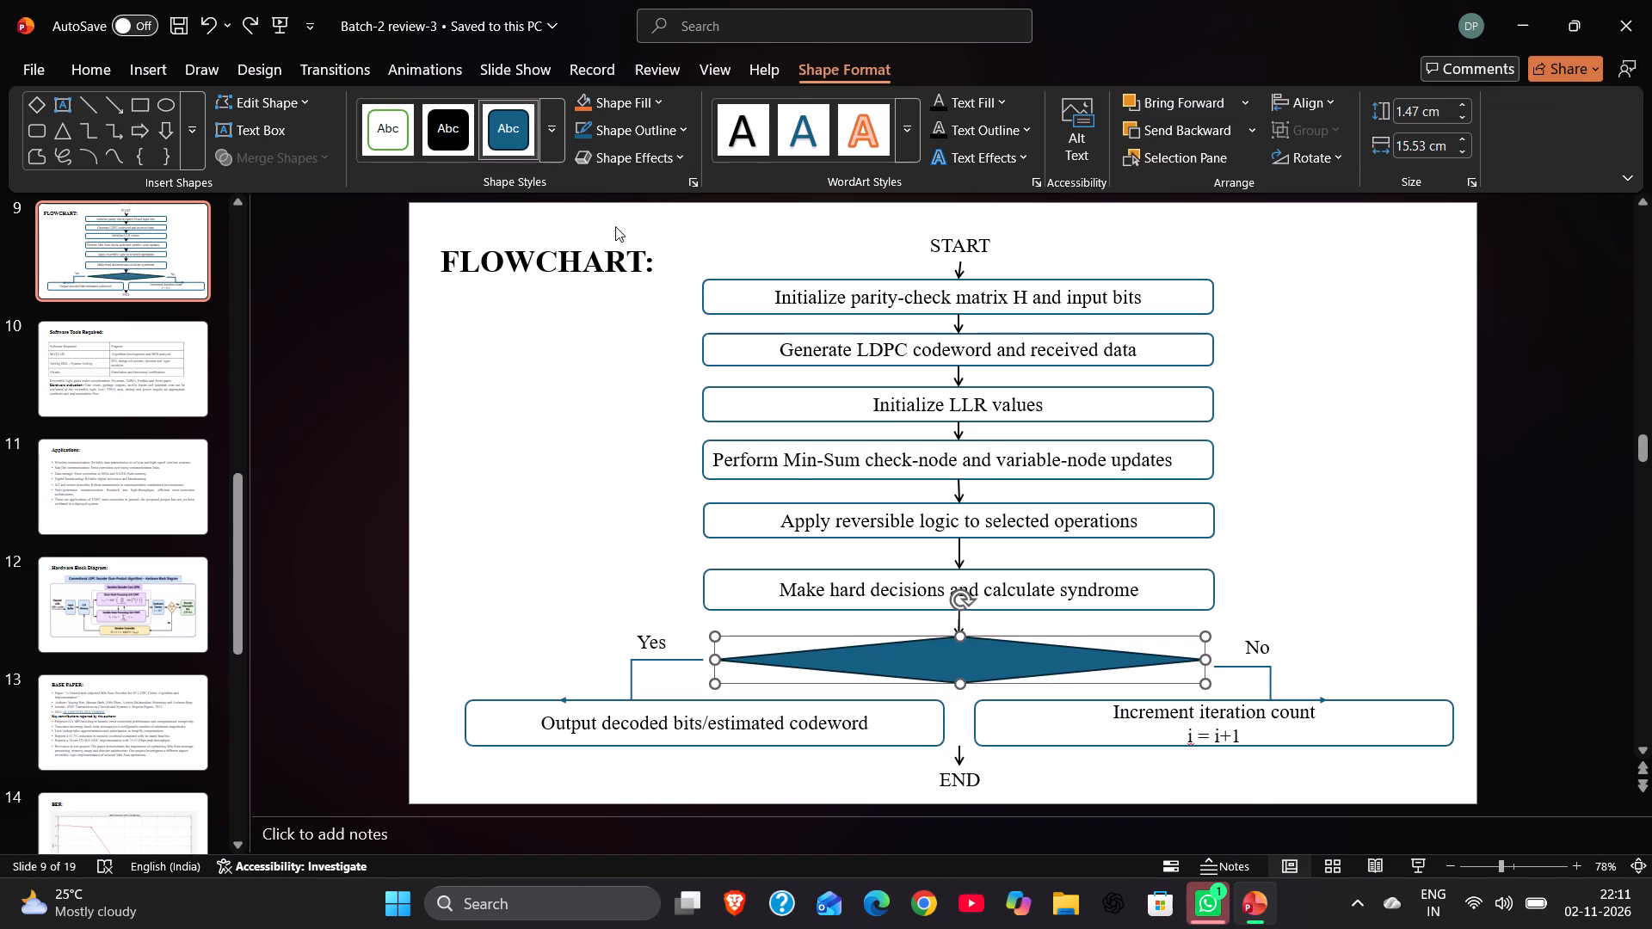
# Apply the theme style with white fill and dark blue outline to the diamond, matching the other flowchart boxes.
pyautogui.click(551, 150)
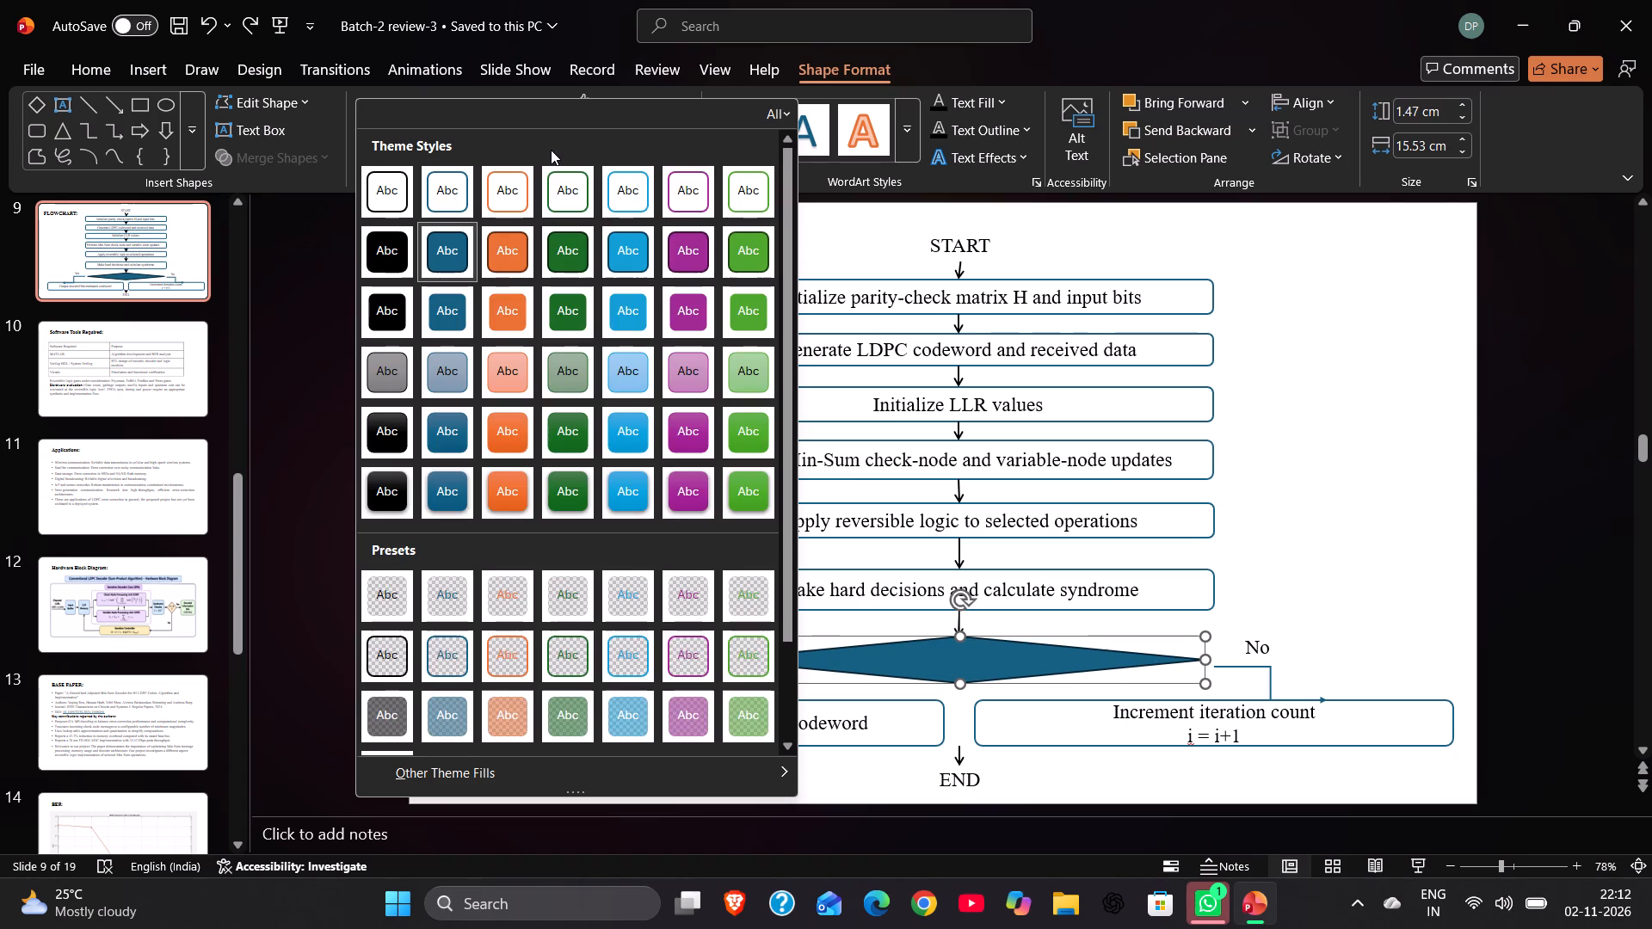
pyautogui.click(433, 202)
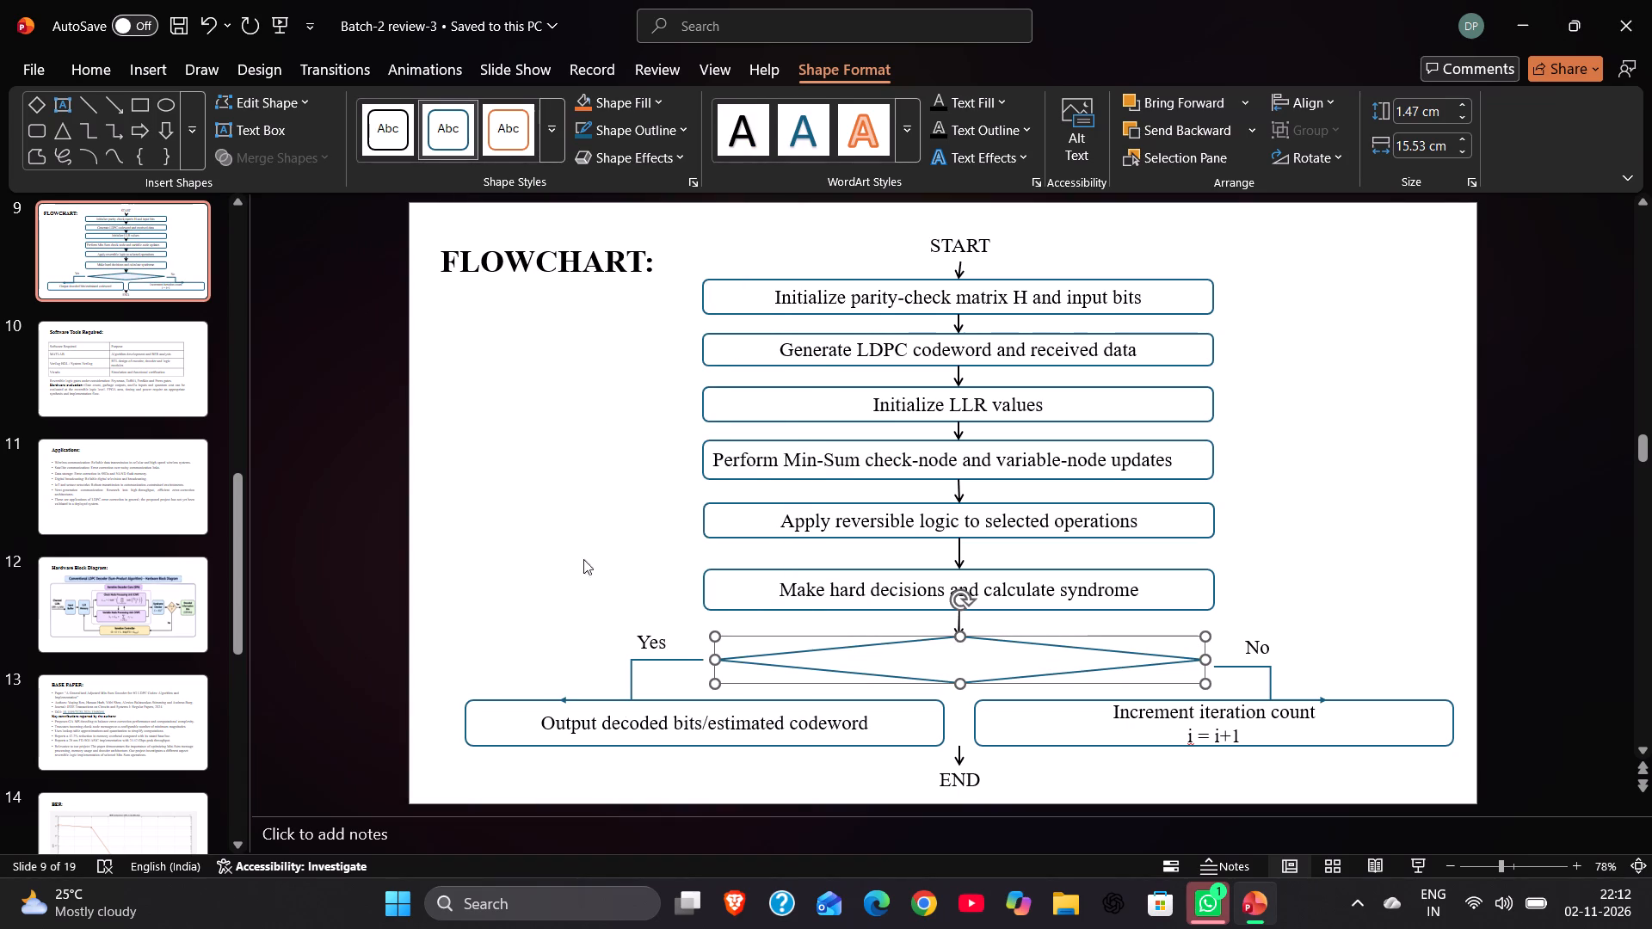
pyautogui.click(369, 534)
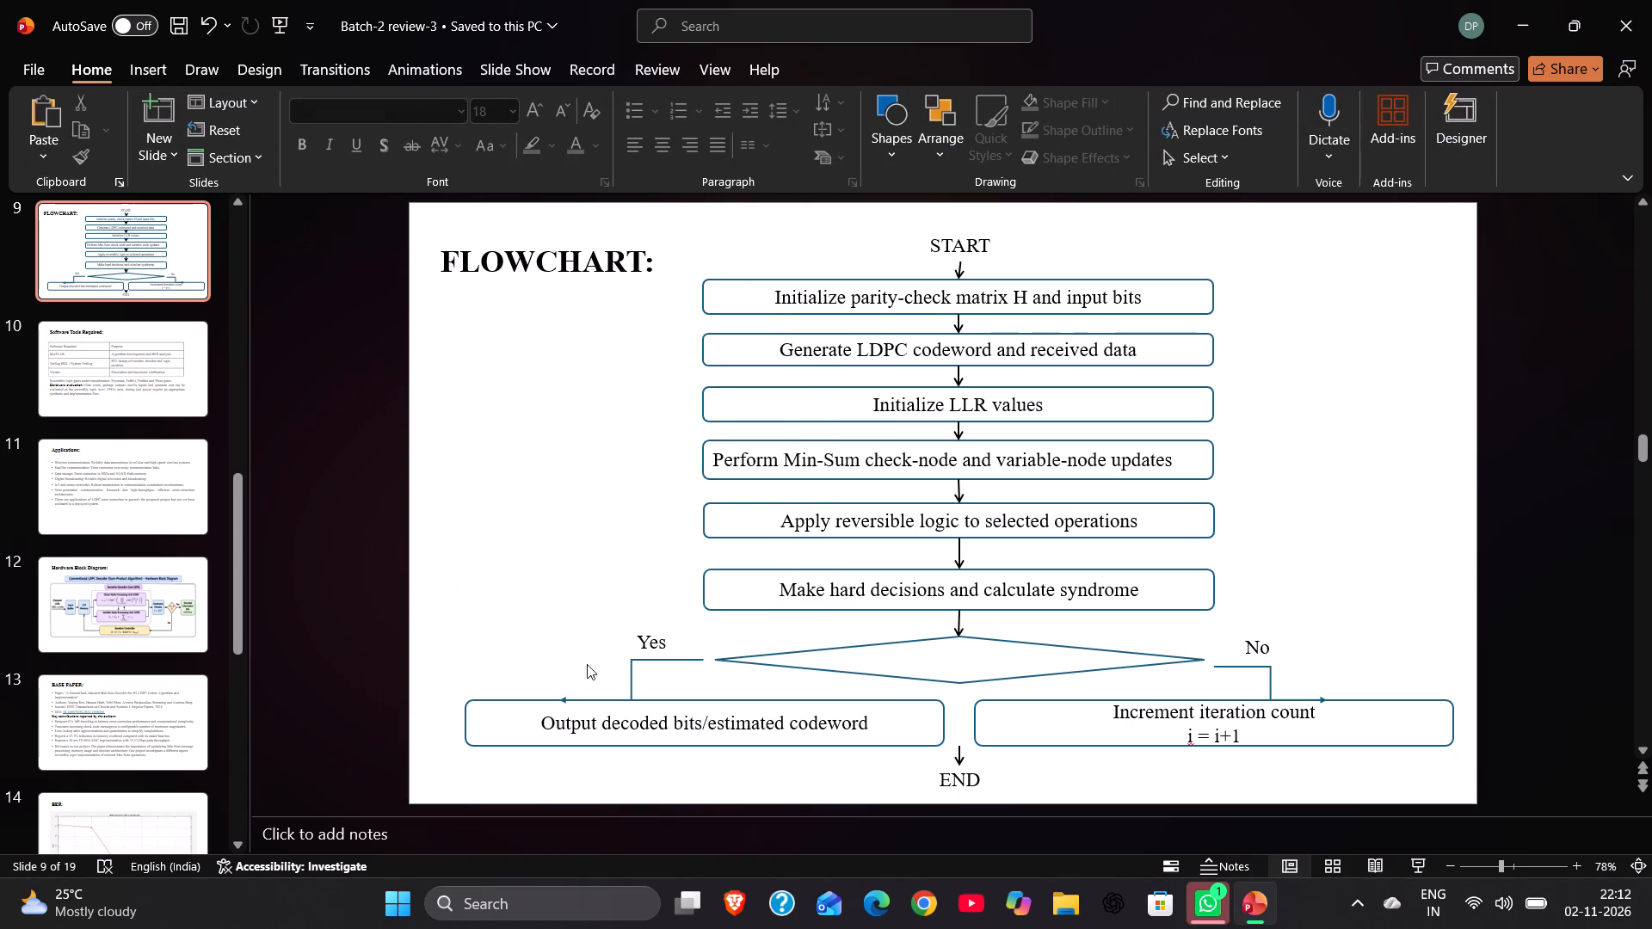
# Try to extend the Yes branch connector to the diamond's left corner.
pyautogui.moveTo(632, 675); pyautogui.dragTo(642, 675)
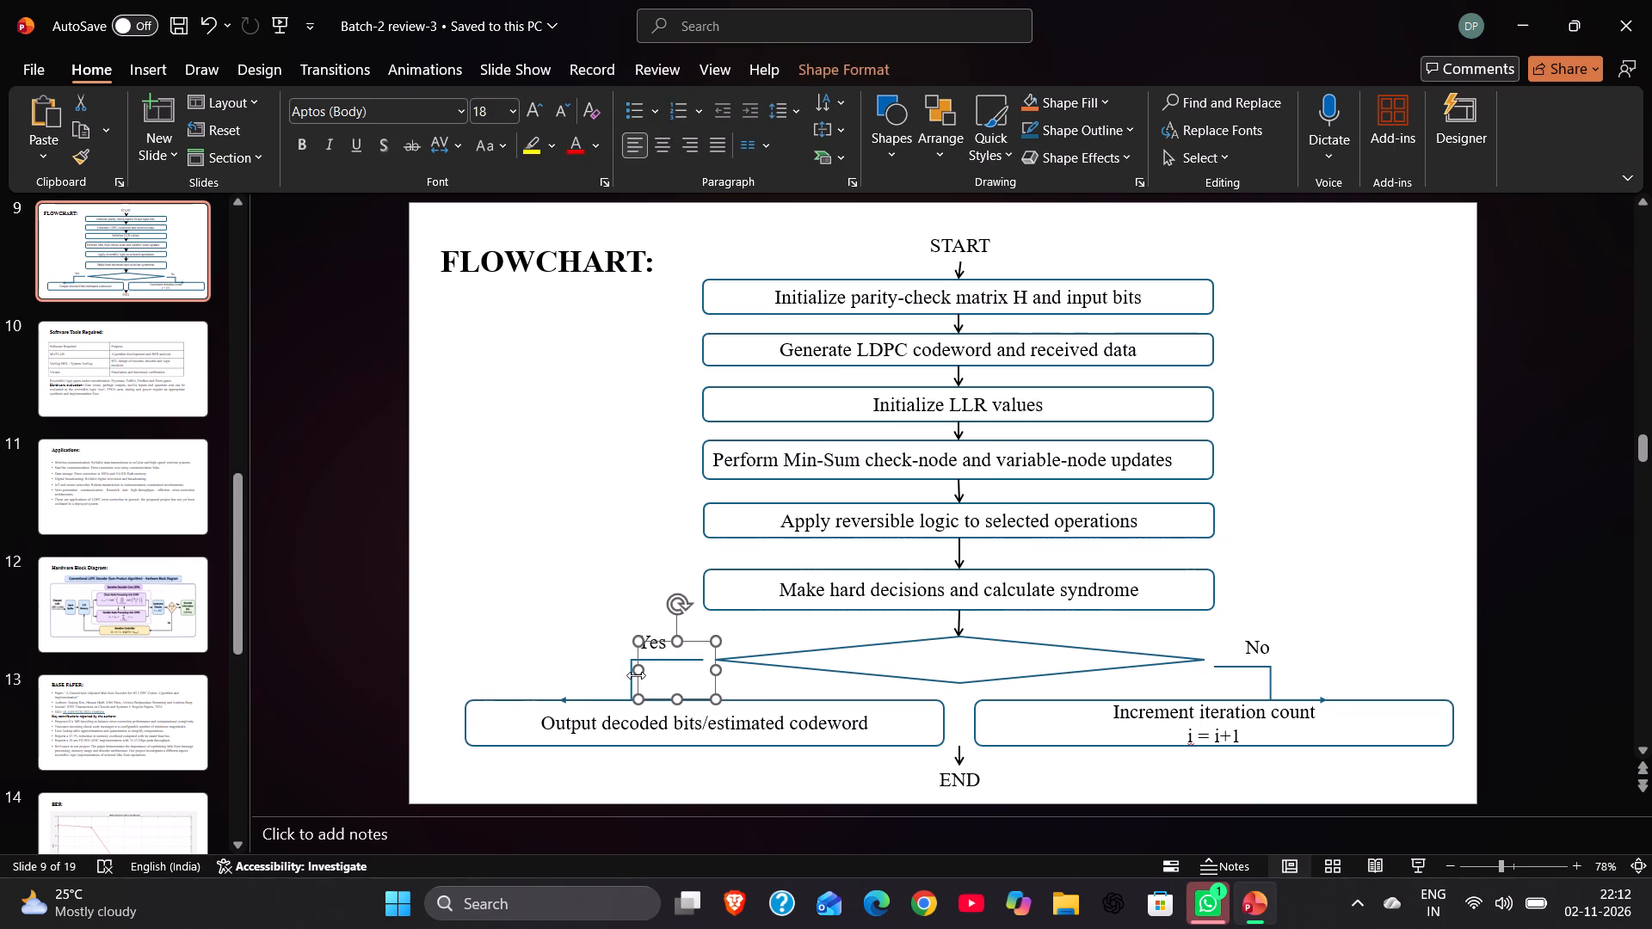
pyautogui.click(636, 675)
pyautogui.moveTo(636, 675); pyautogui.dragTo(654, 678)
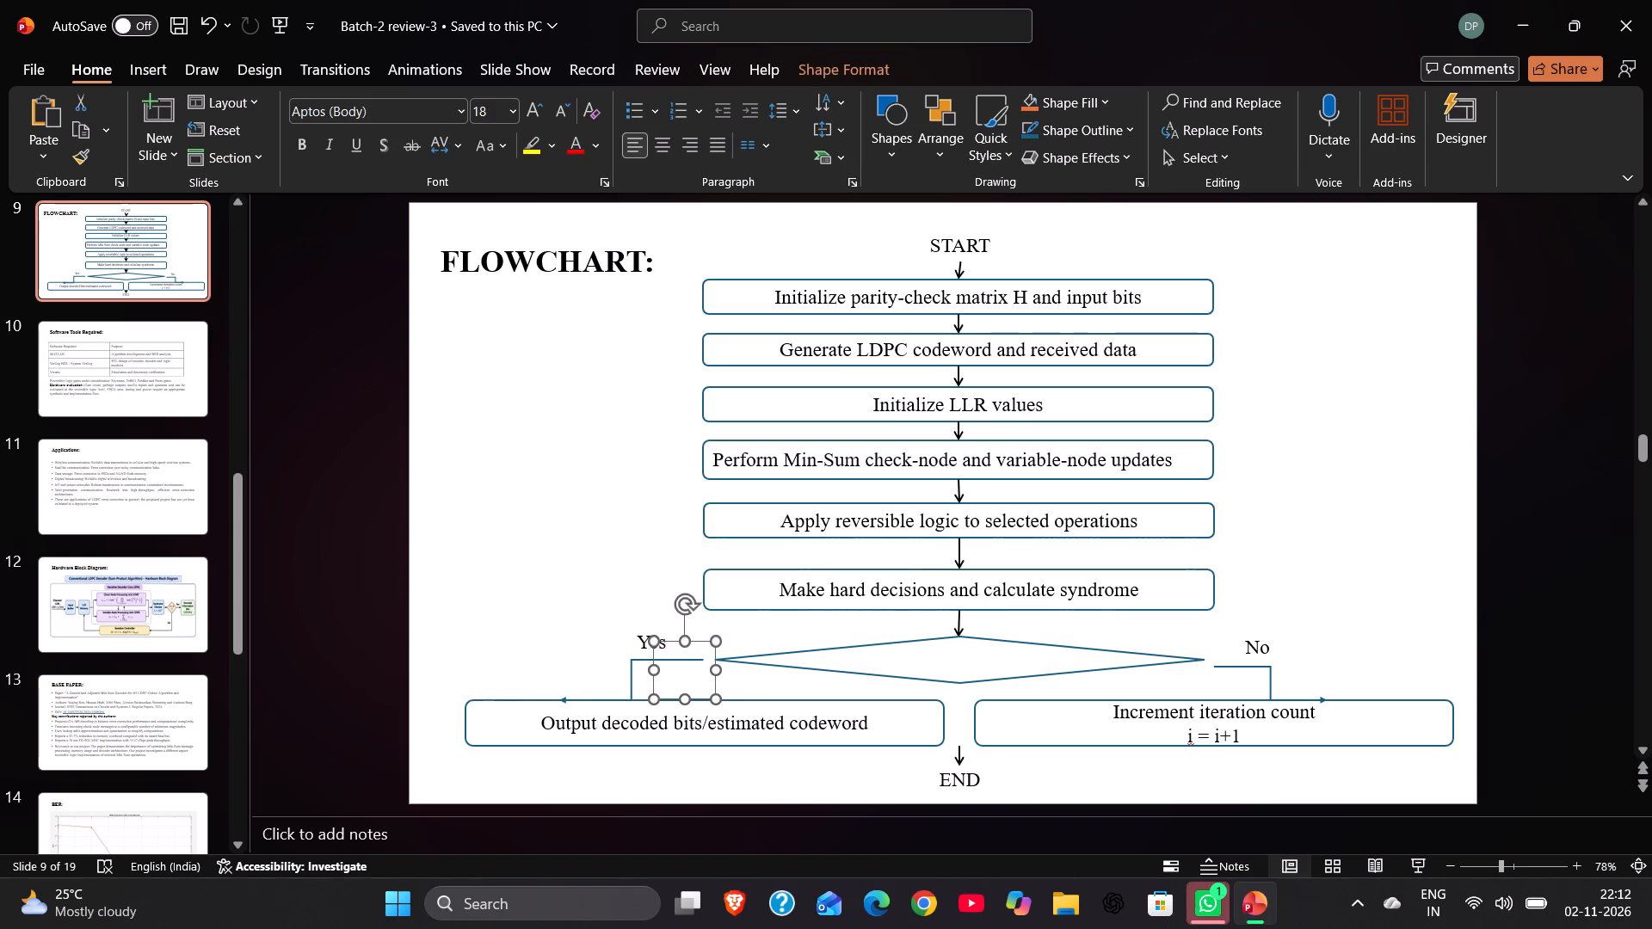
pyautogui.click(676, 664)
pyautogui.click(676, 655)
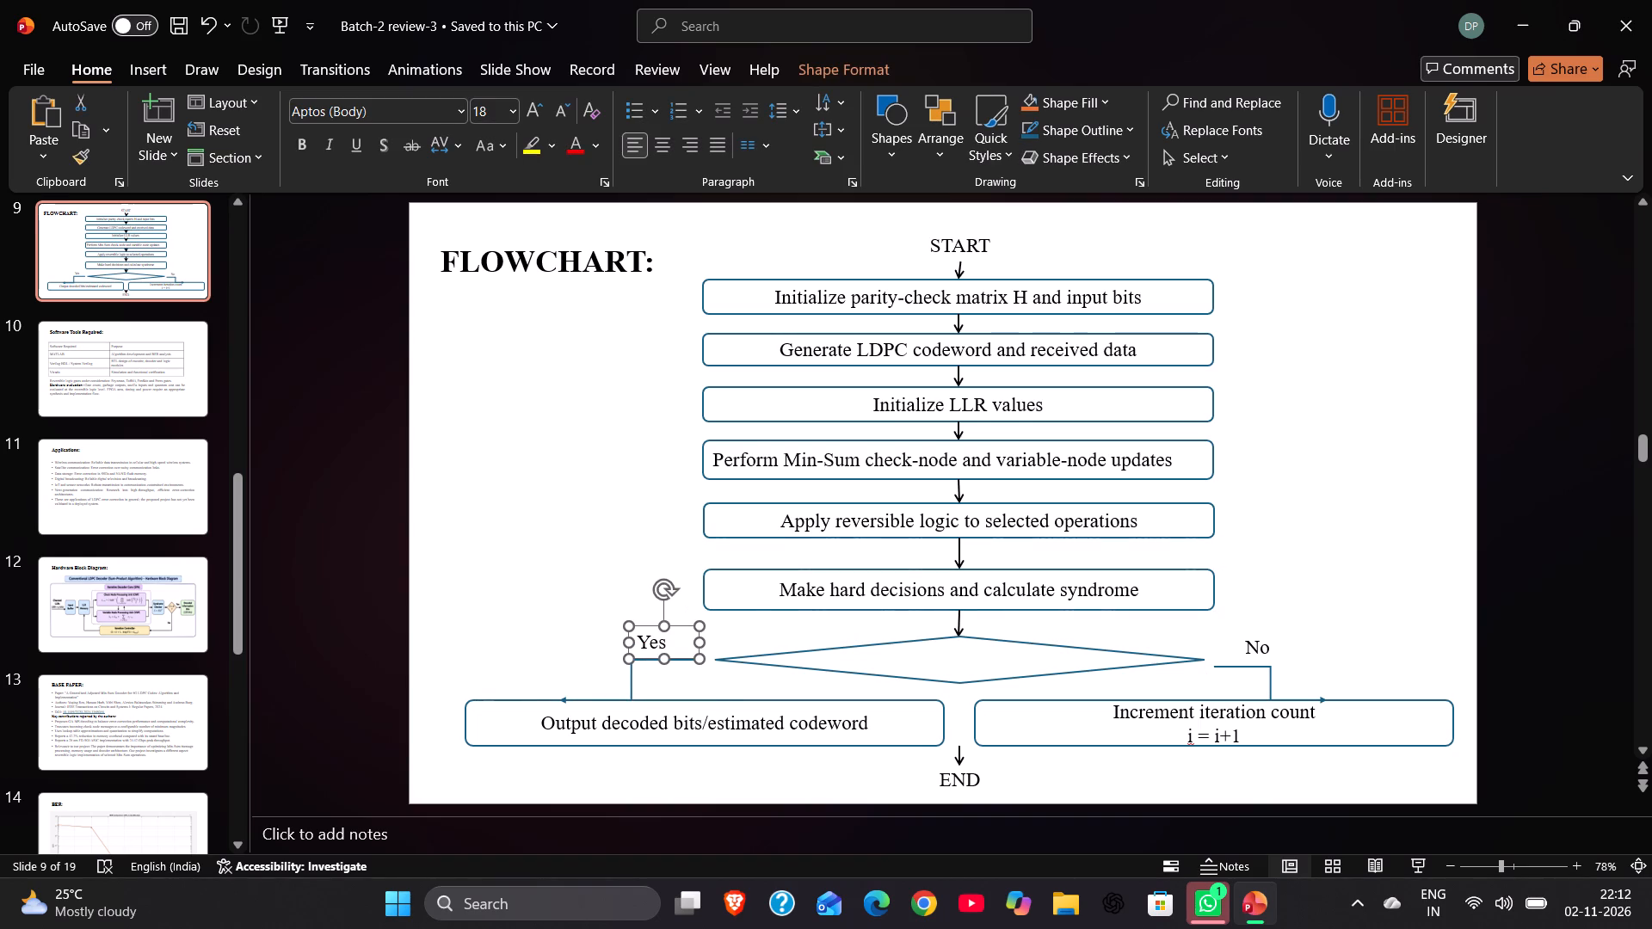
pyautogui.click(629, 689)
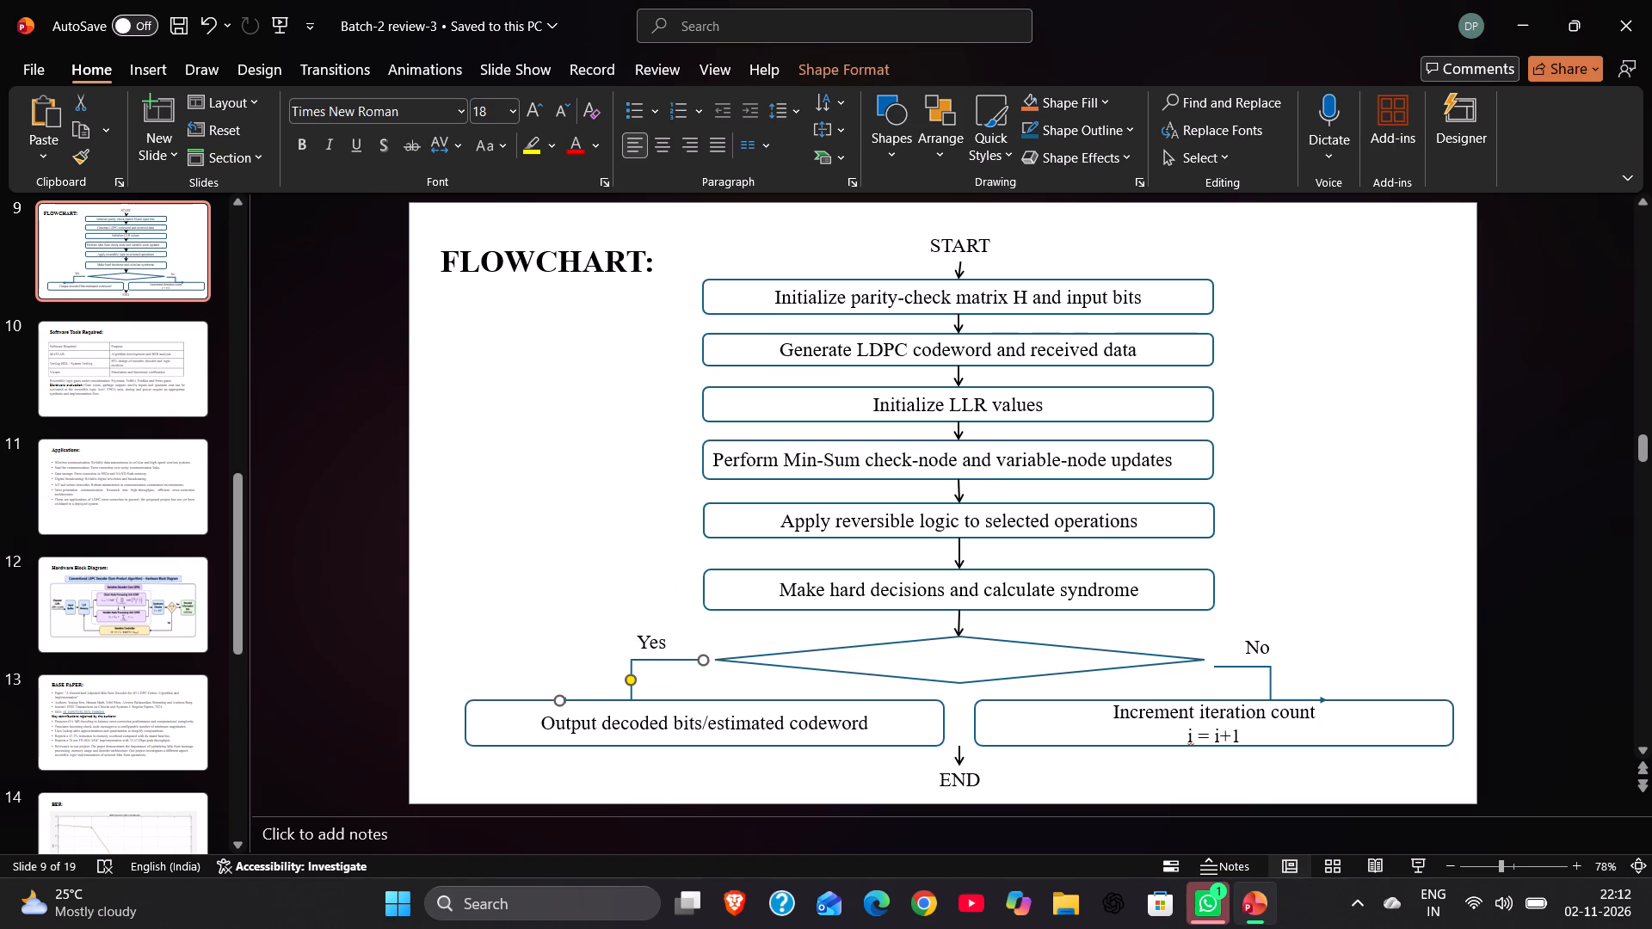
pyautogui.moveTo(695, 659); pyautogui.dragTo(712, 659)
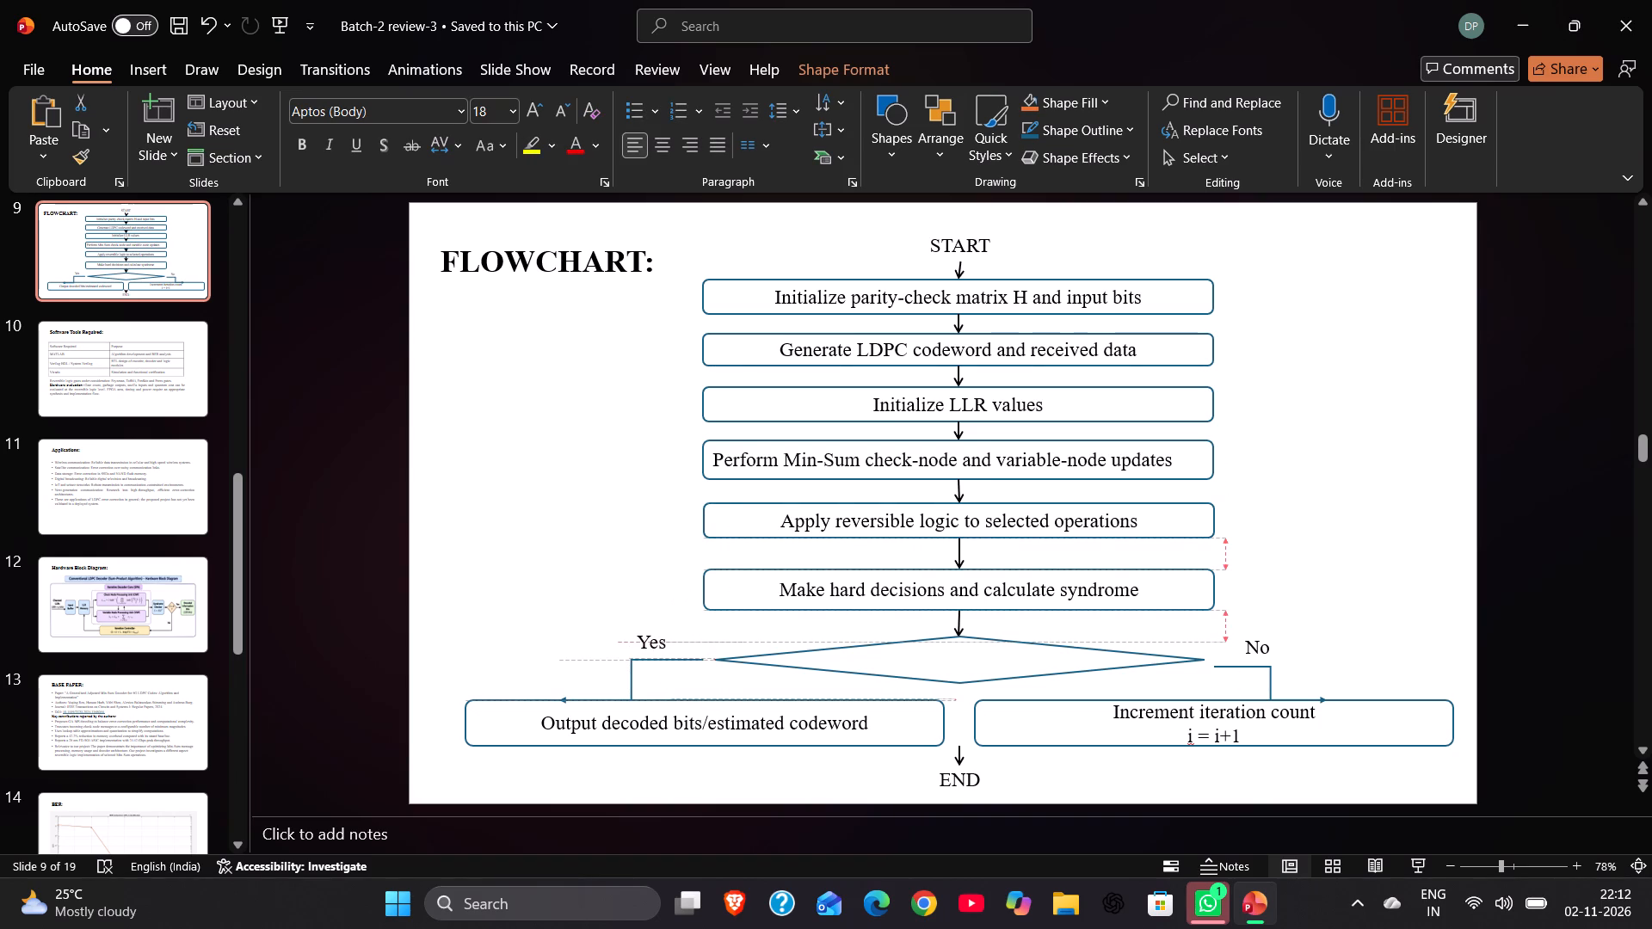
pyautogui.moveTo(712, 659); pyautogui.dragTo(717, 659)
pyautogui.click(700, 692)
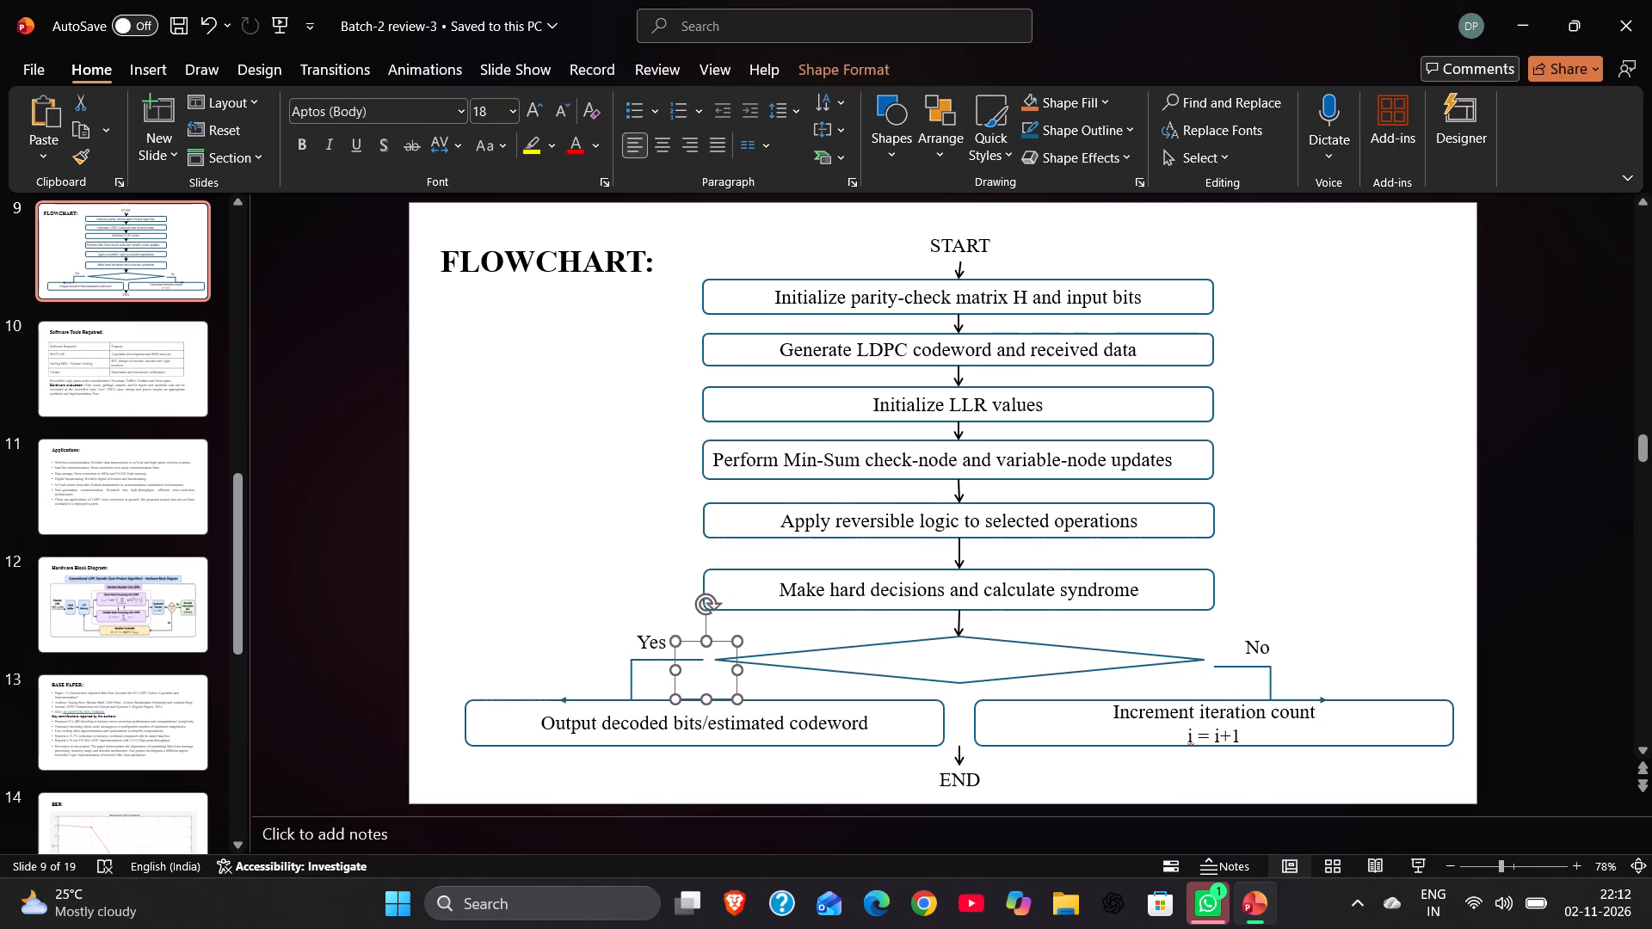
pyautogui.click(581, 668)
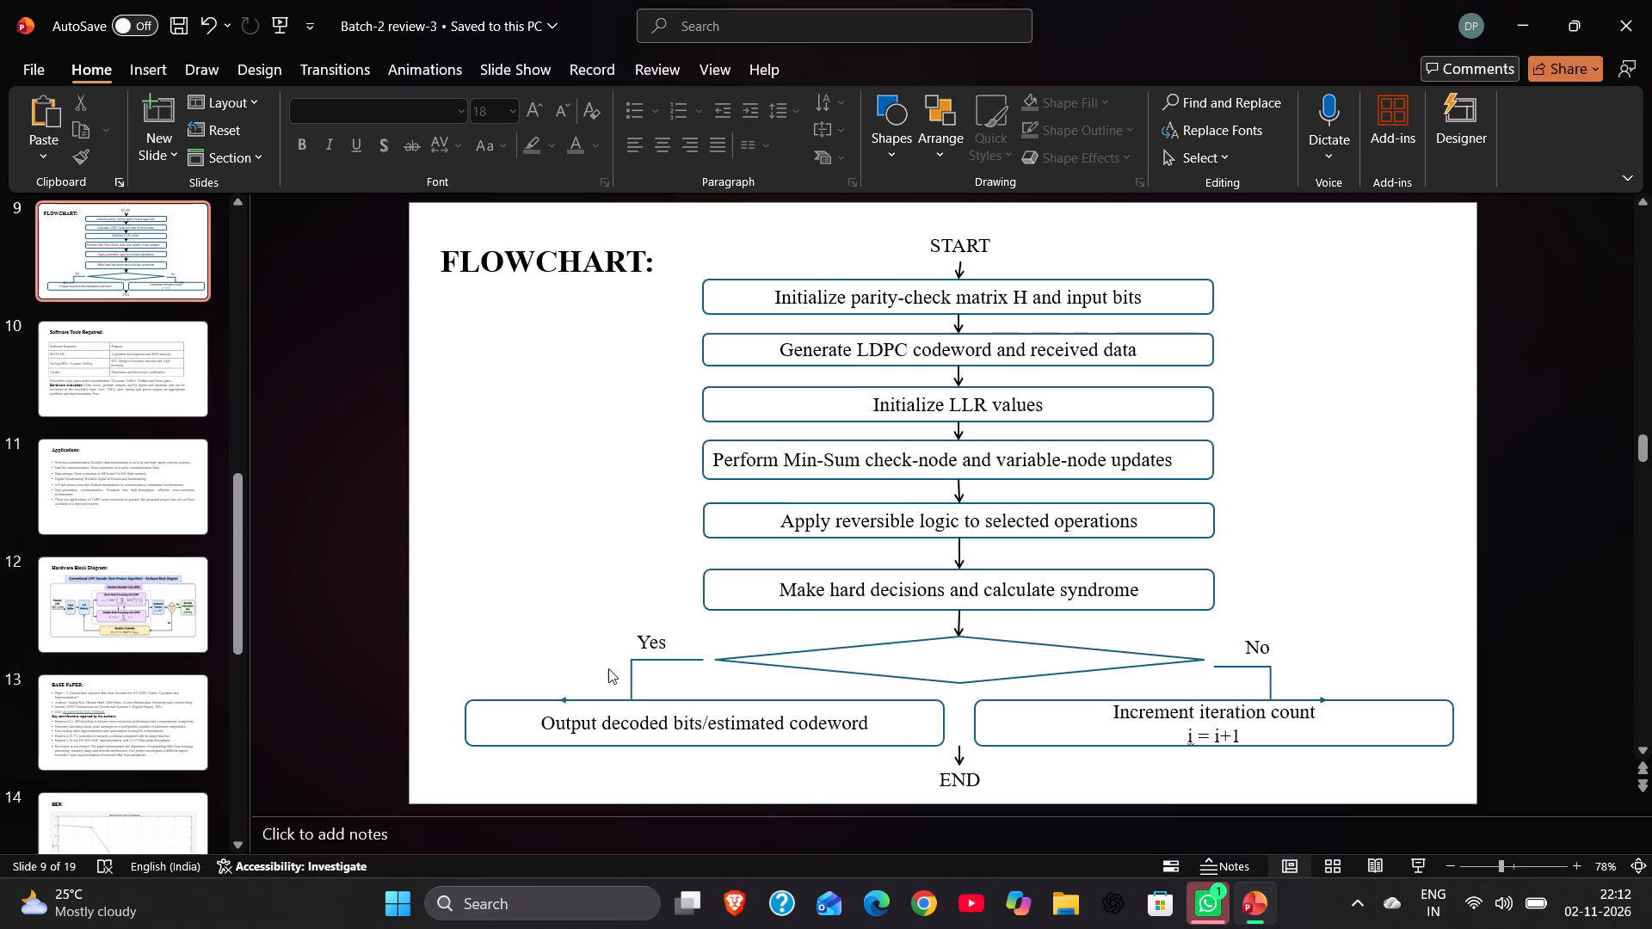
# Attach the free end of the Yes branch connector to the diamond's left corner.
pyautogui.keyDown('ctrl'); pyautogui.scroll(4, 608, 668); pyautogui.keyUp('ctrl')
pyautogui.scroll(-2, 608, 668)
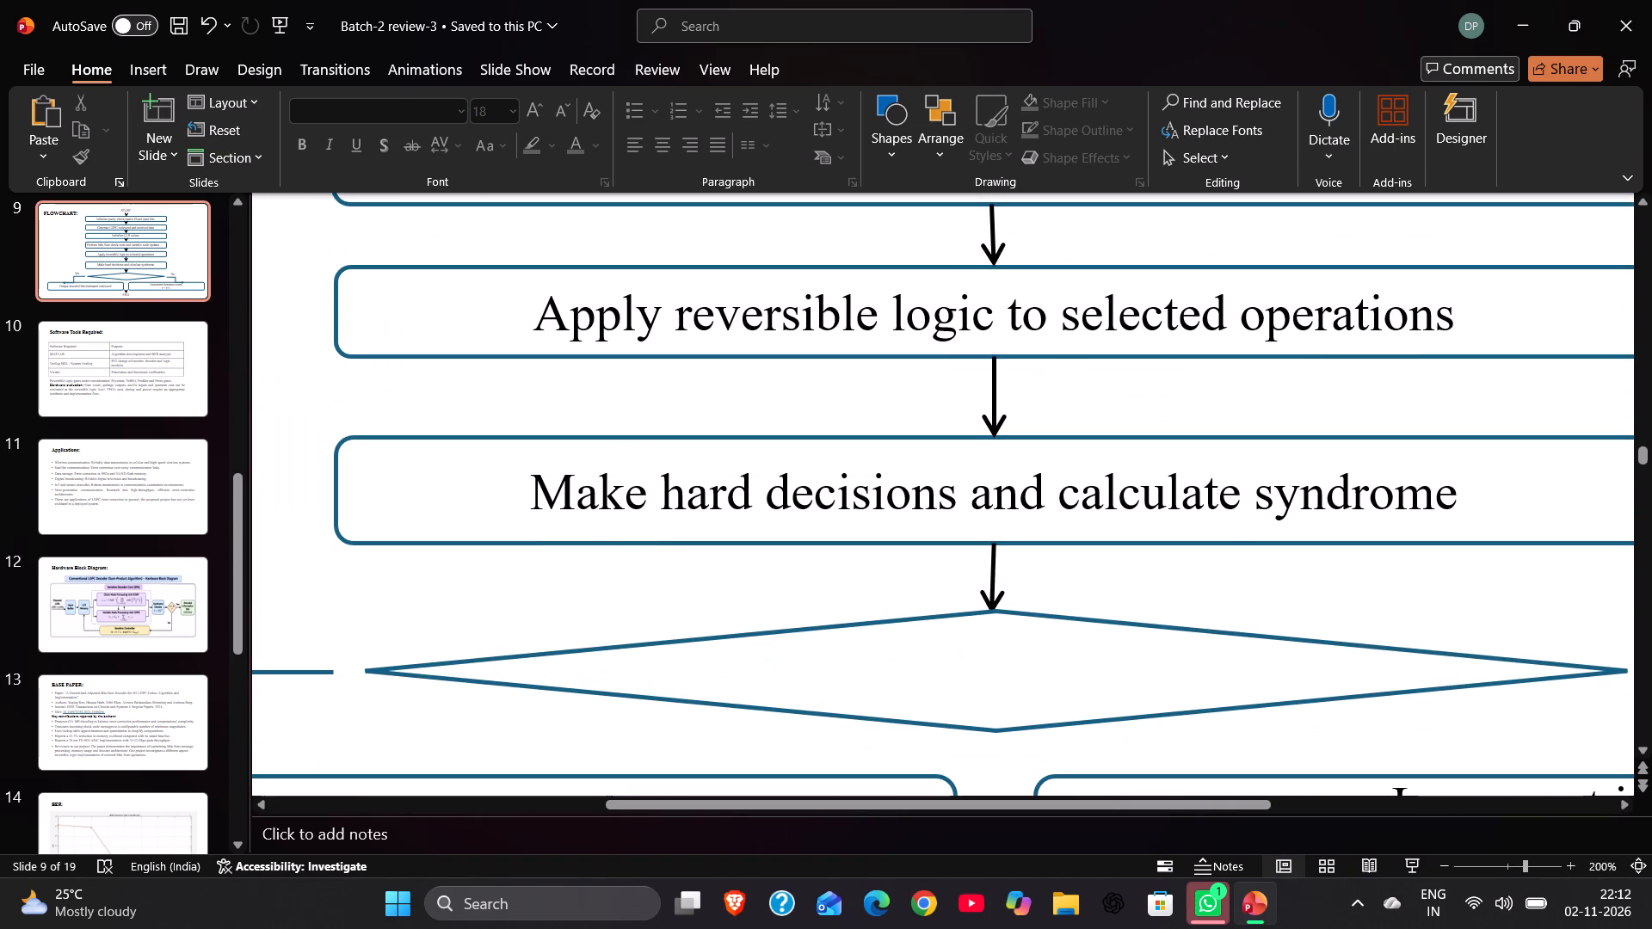
pyautogui.click(295, 672)
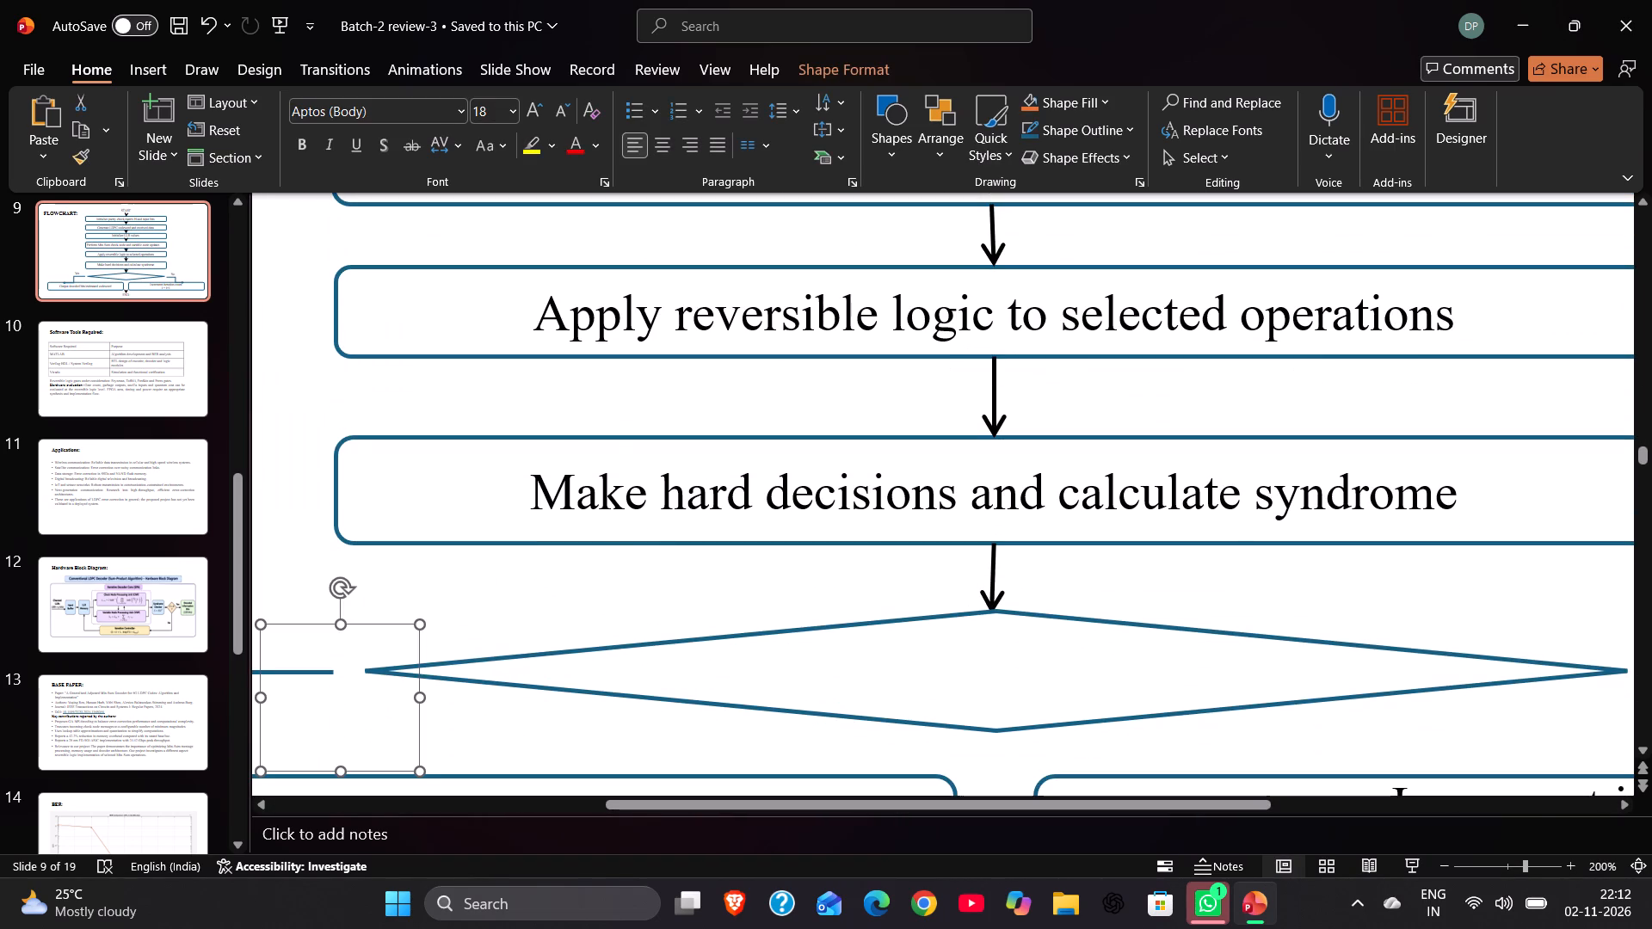
pyautogui.doubleClick(295, 672)
pyautogui.hscroll(3, 304, 680)
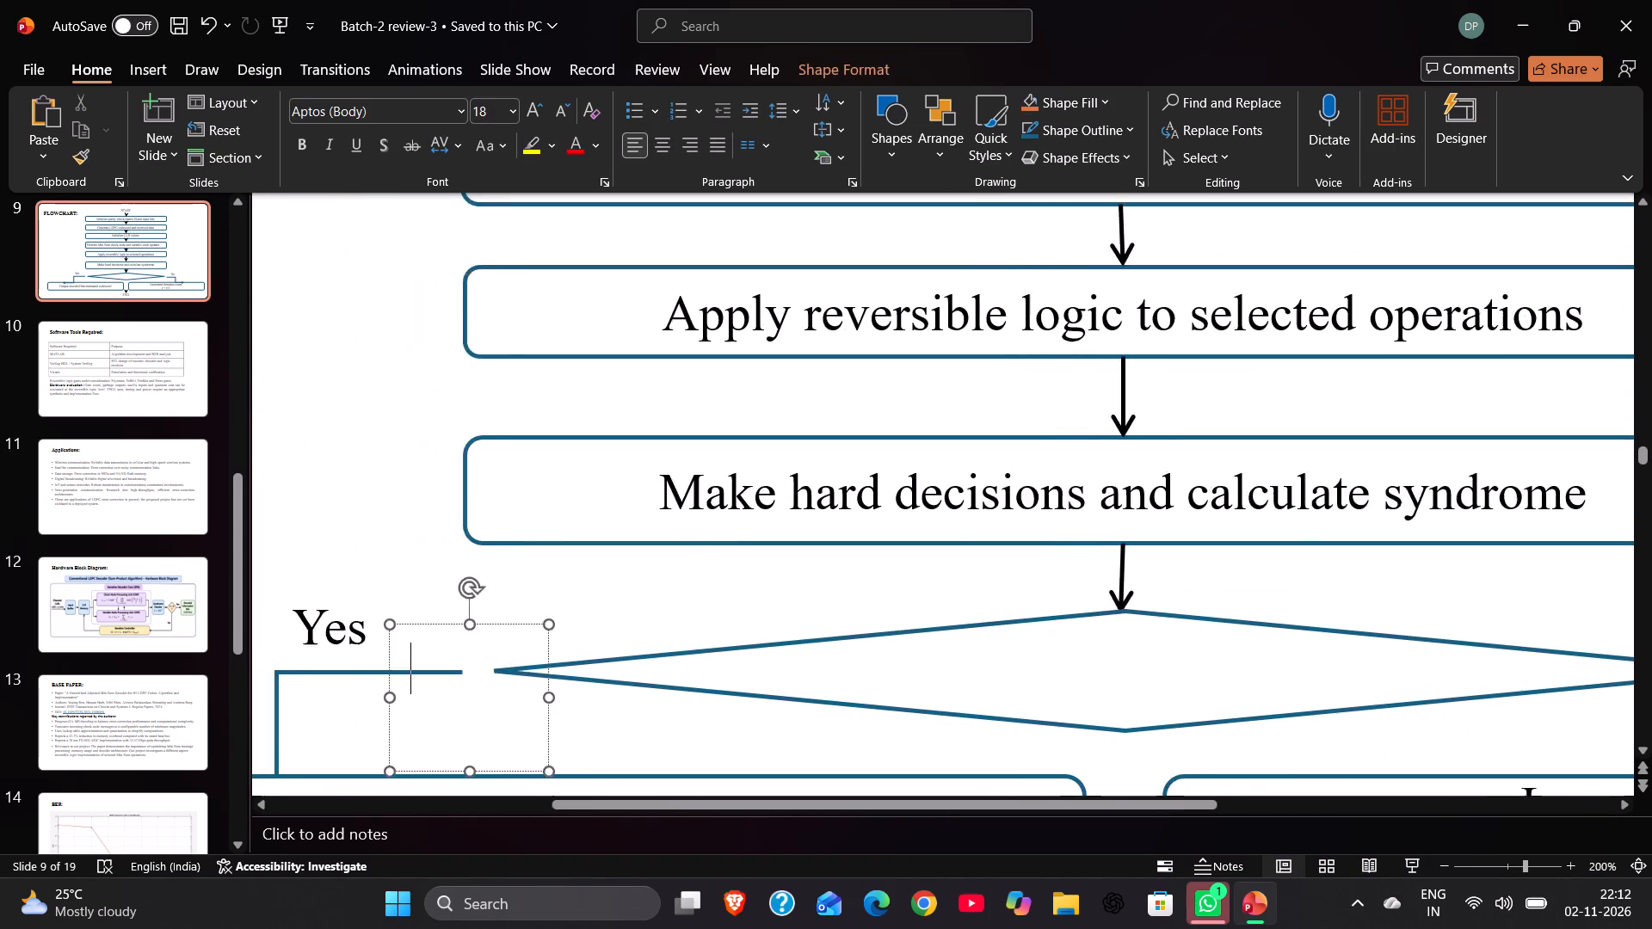
pyautogui.hscroll(1, 304, 680)
pyautogui.click(302, 683)
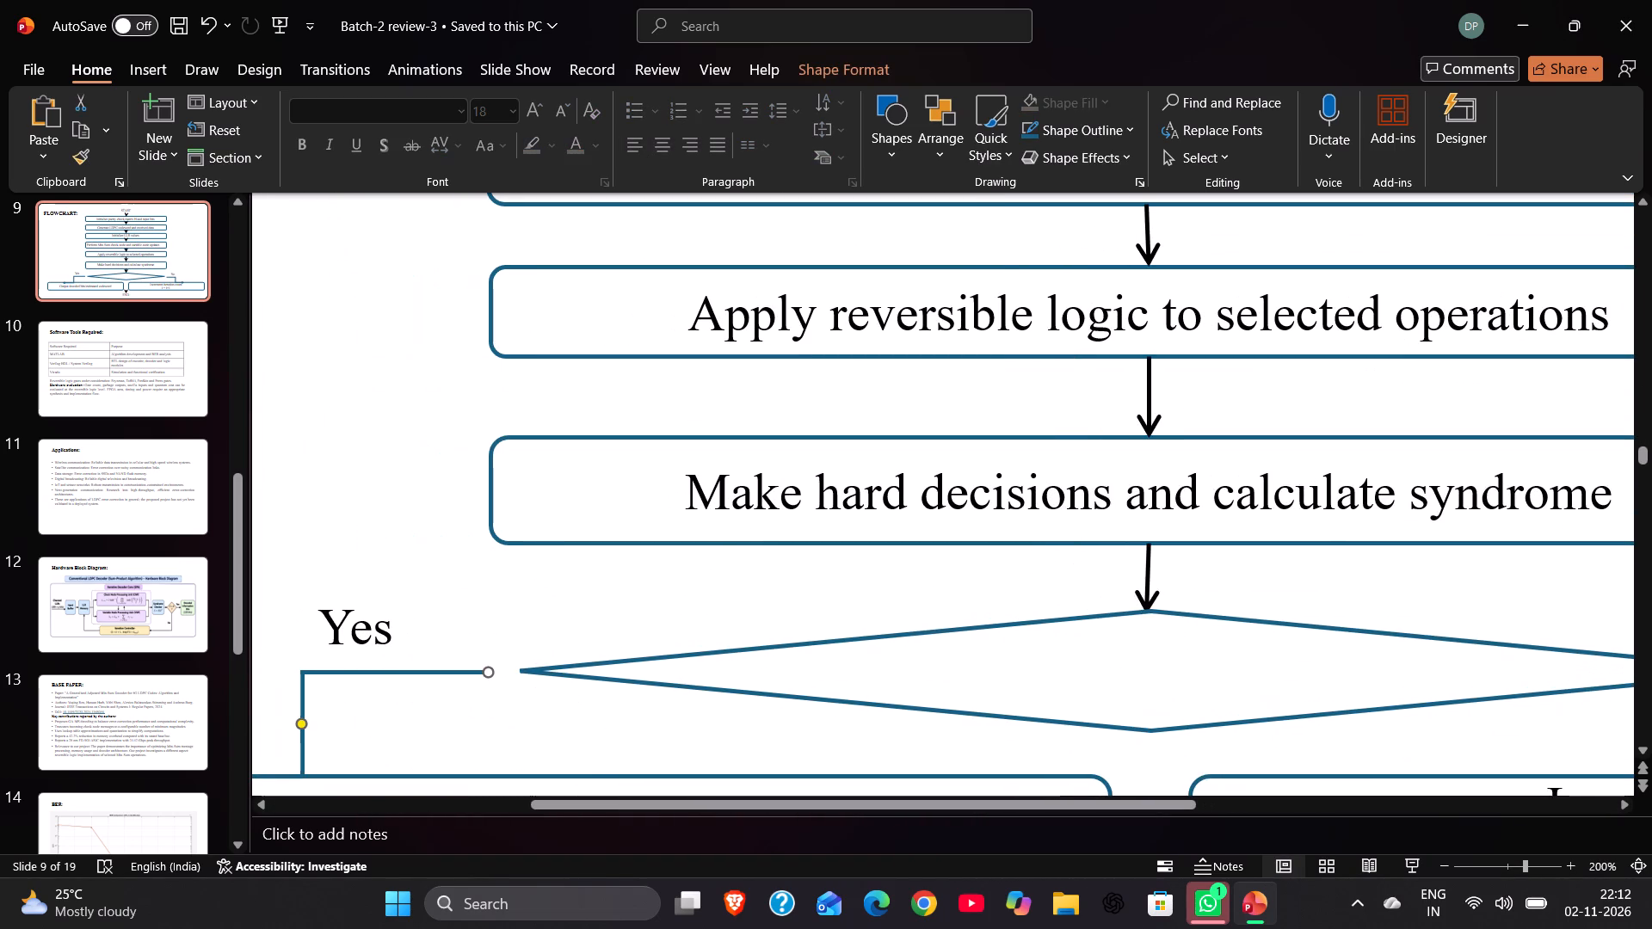
pyautogui.moveTo(485, 671); pyautogui.dragTo(518, 671)
pyautogui.click(518, 671)
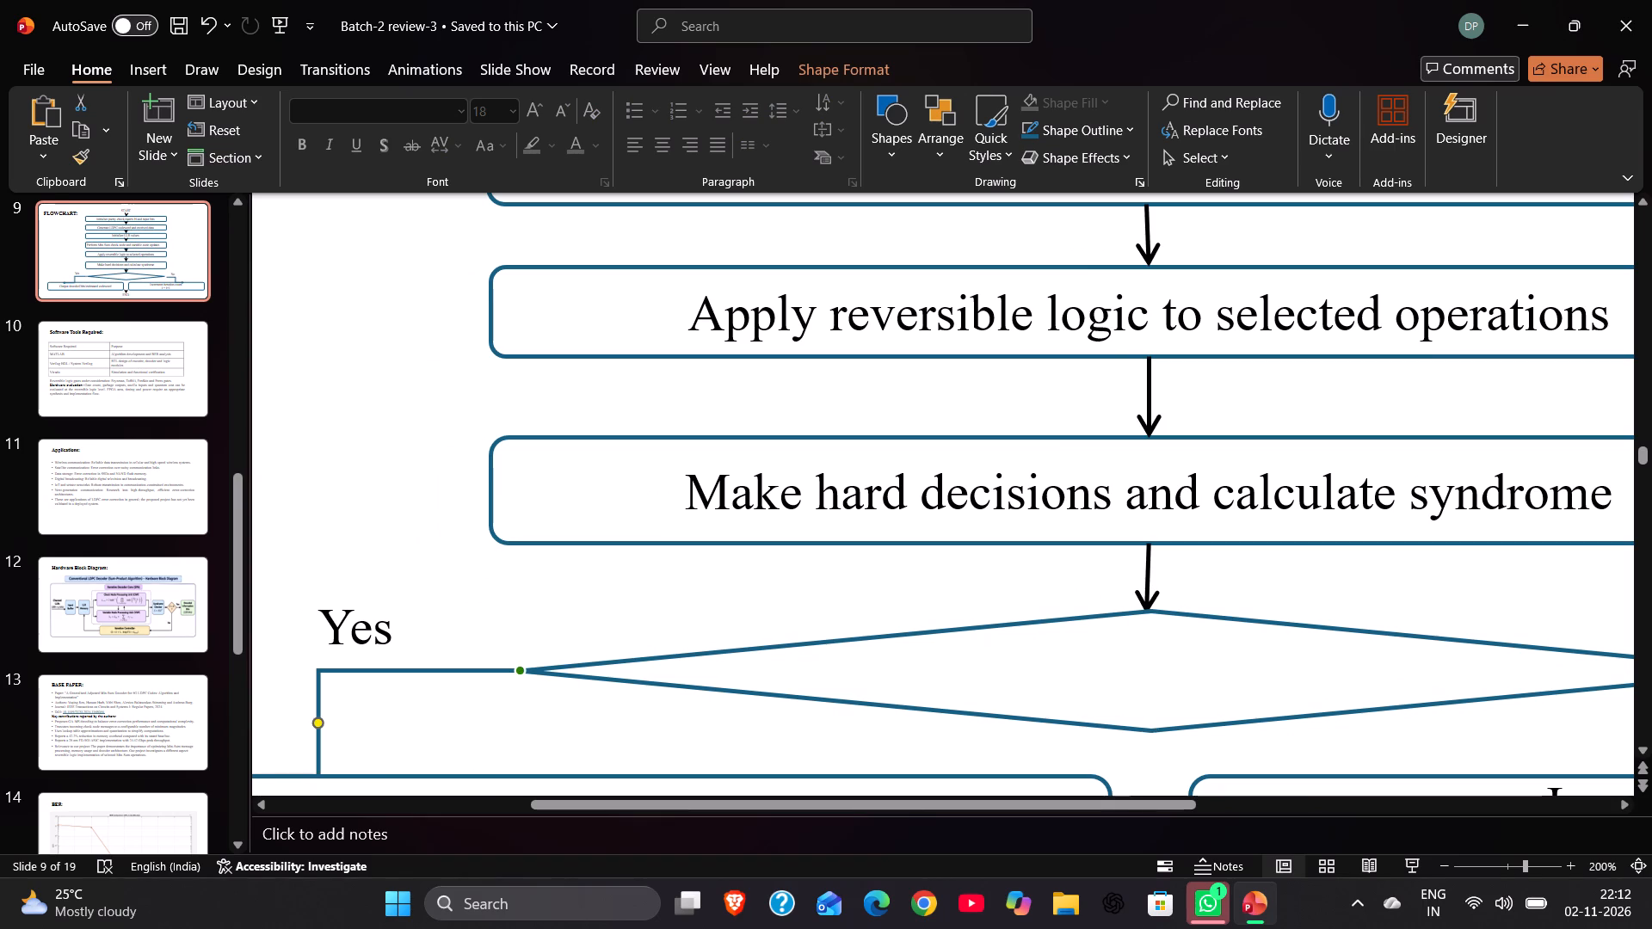
pyautogui.click(361, 481)
# Attach the free end of the No branch connector to the diamond's right corner.
pyautogui.hscroll(-6, 803, 625)
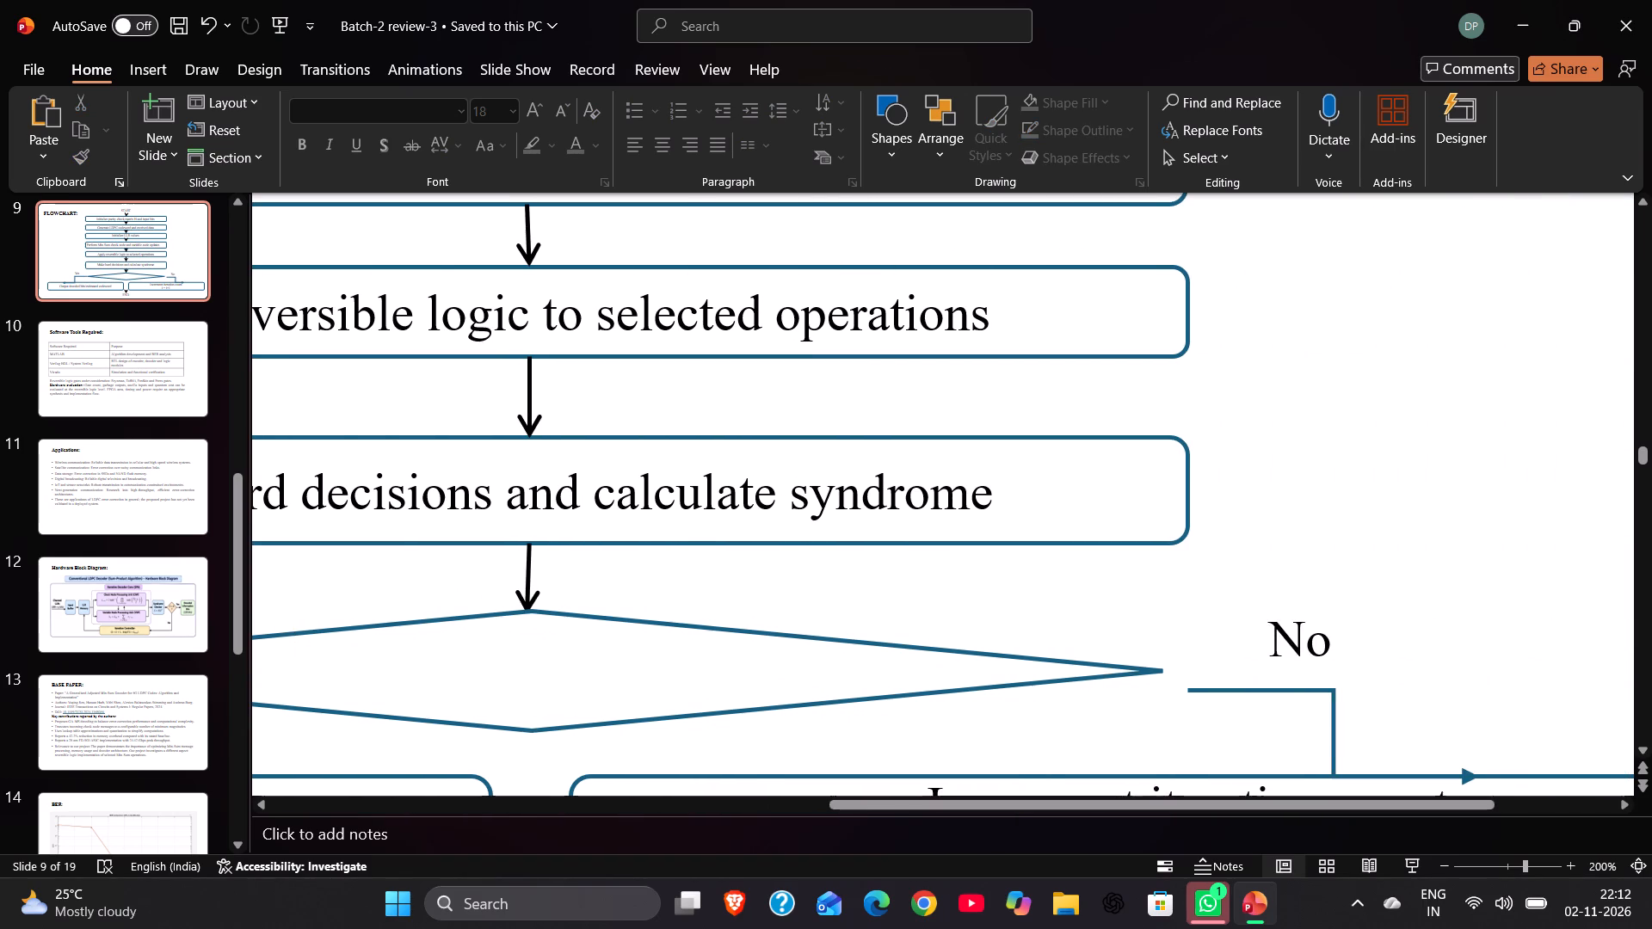
pyautogui.click(1259, 692)
pyautogui.moveTo(1189, 692); pyautogui.dragTo(1172, 672)
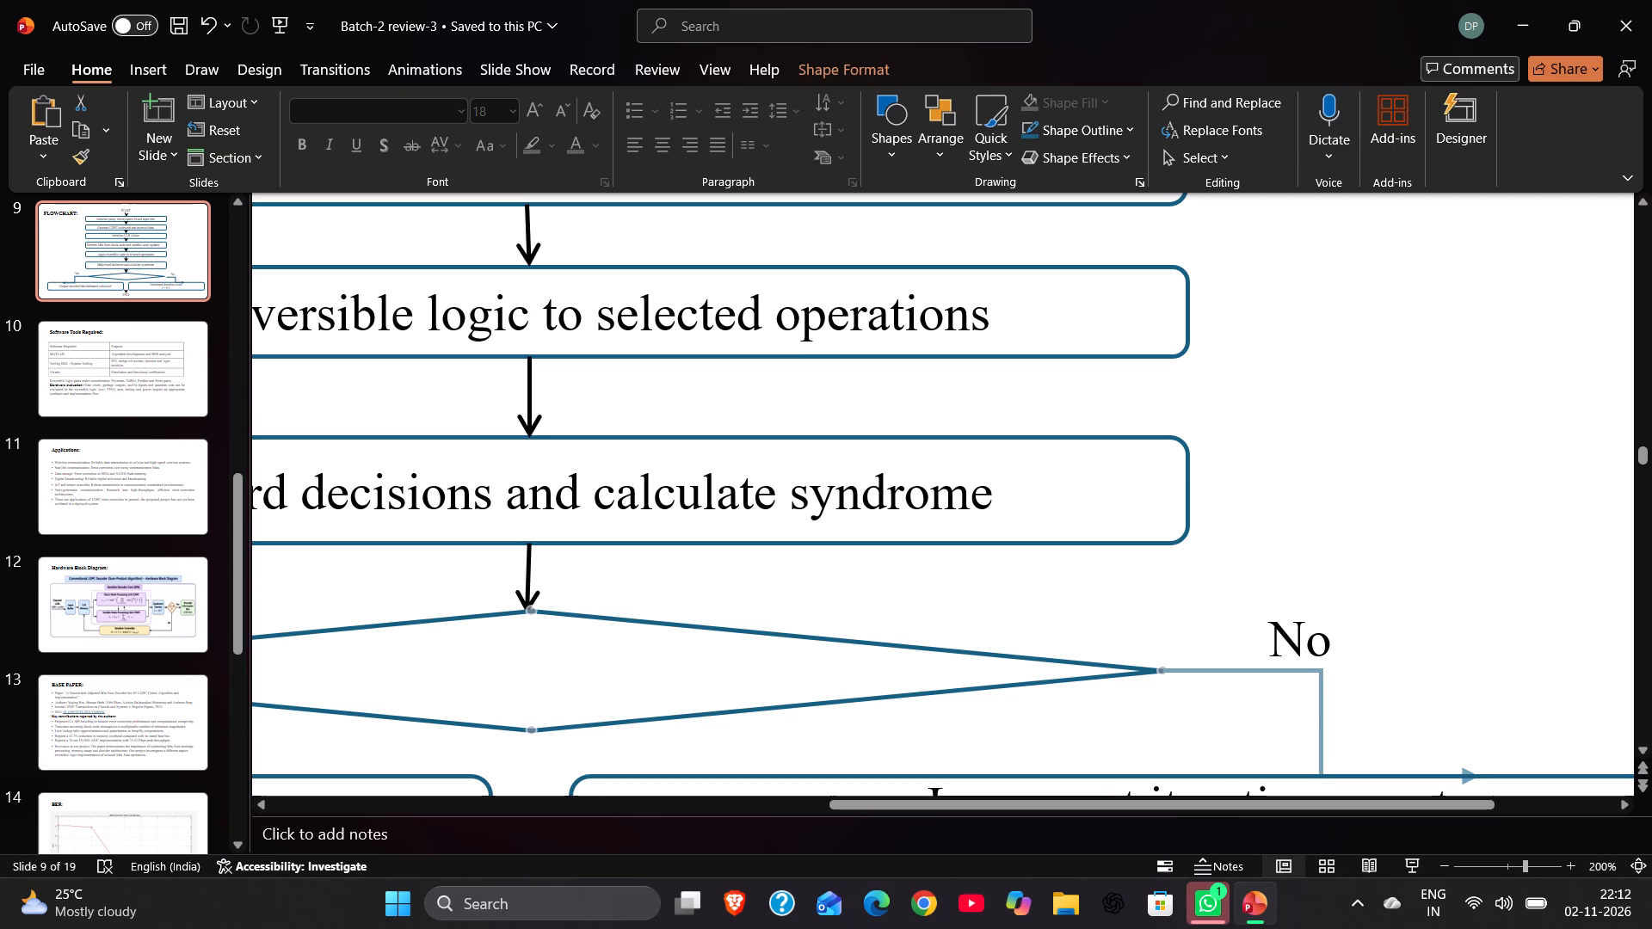
pyautogui.moveTo(1172, 672); pyautogui.dragTo(1169, 674)
pyautogui.click(1169, 674)
pyautogui.click(1396, 561)
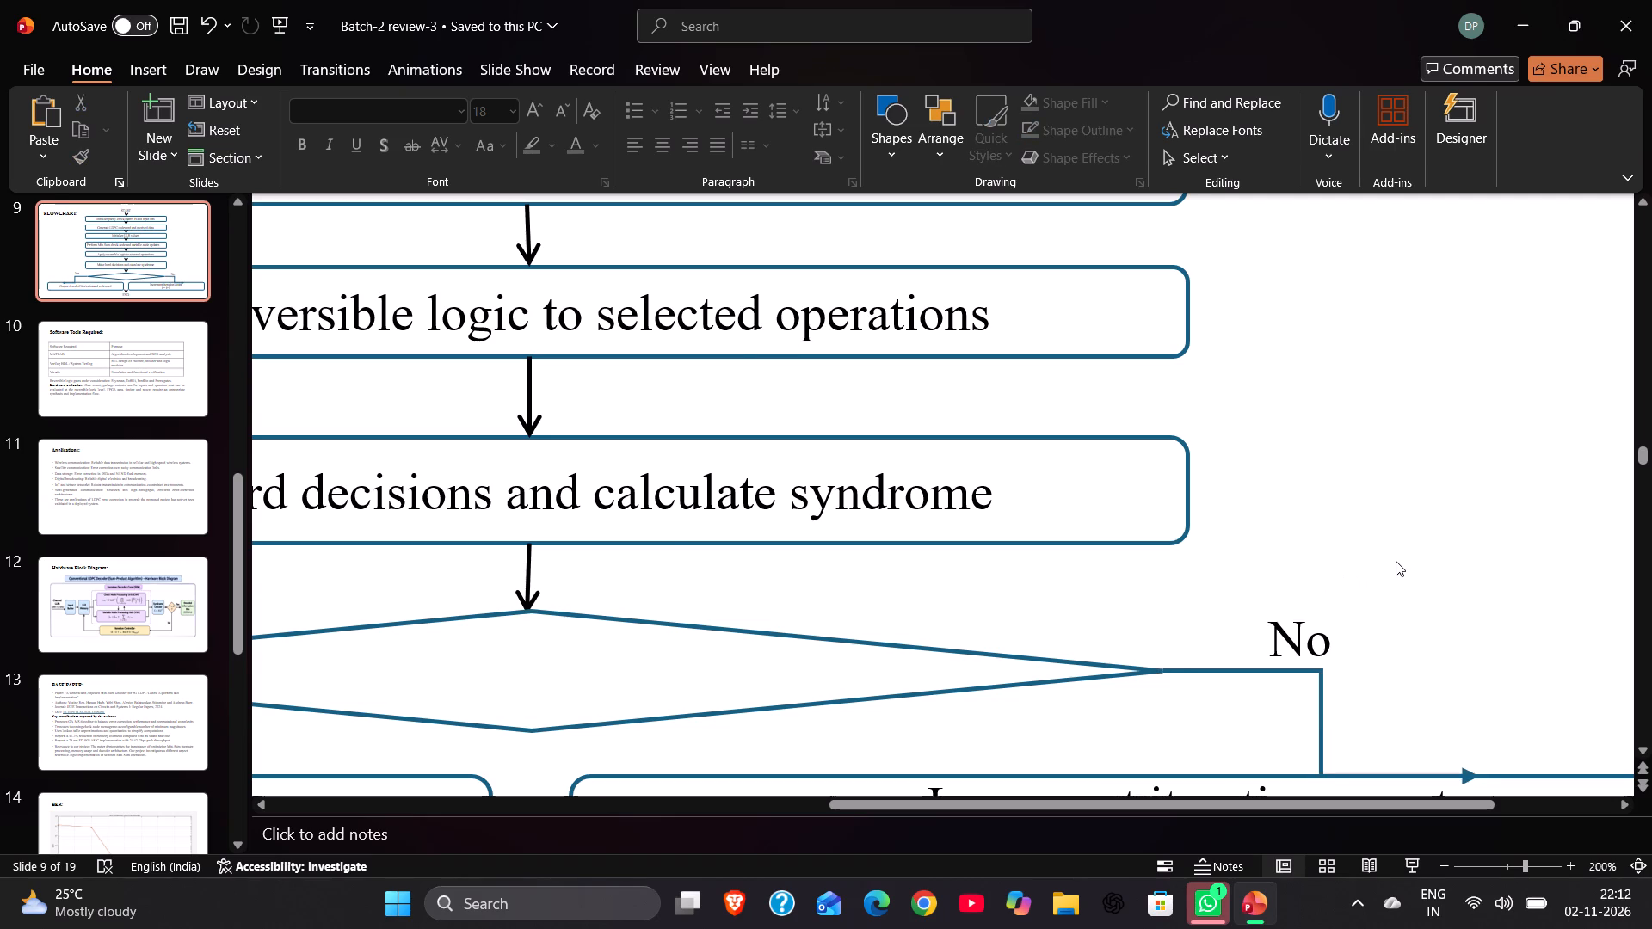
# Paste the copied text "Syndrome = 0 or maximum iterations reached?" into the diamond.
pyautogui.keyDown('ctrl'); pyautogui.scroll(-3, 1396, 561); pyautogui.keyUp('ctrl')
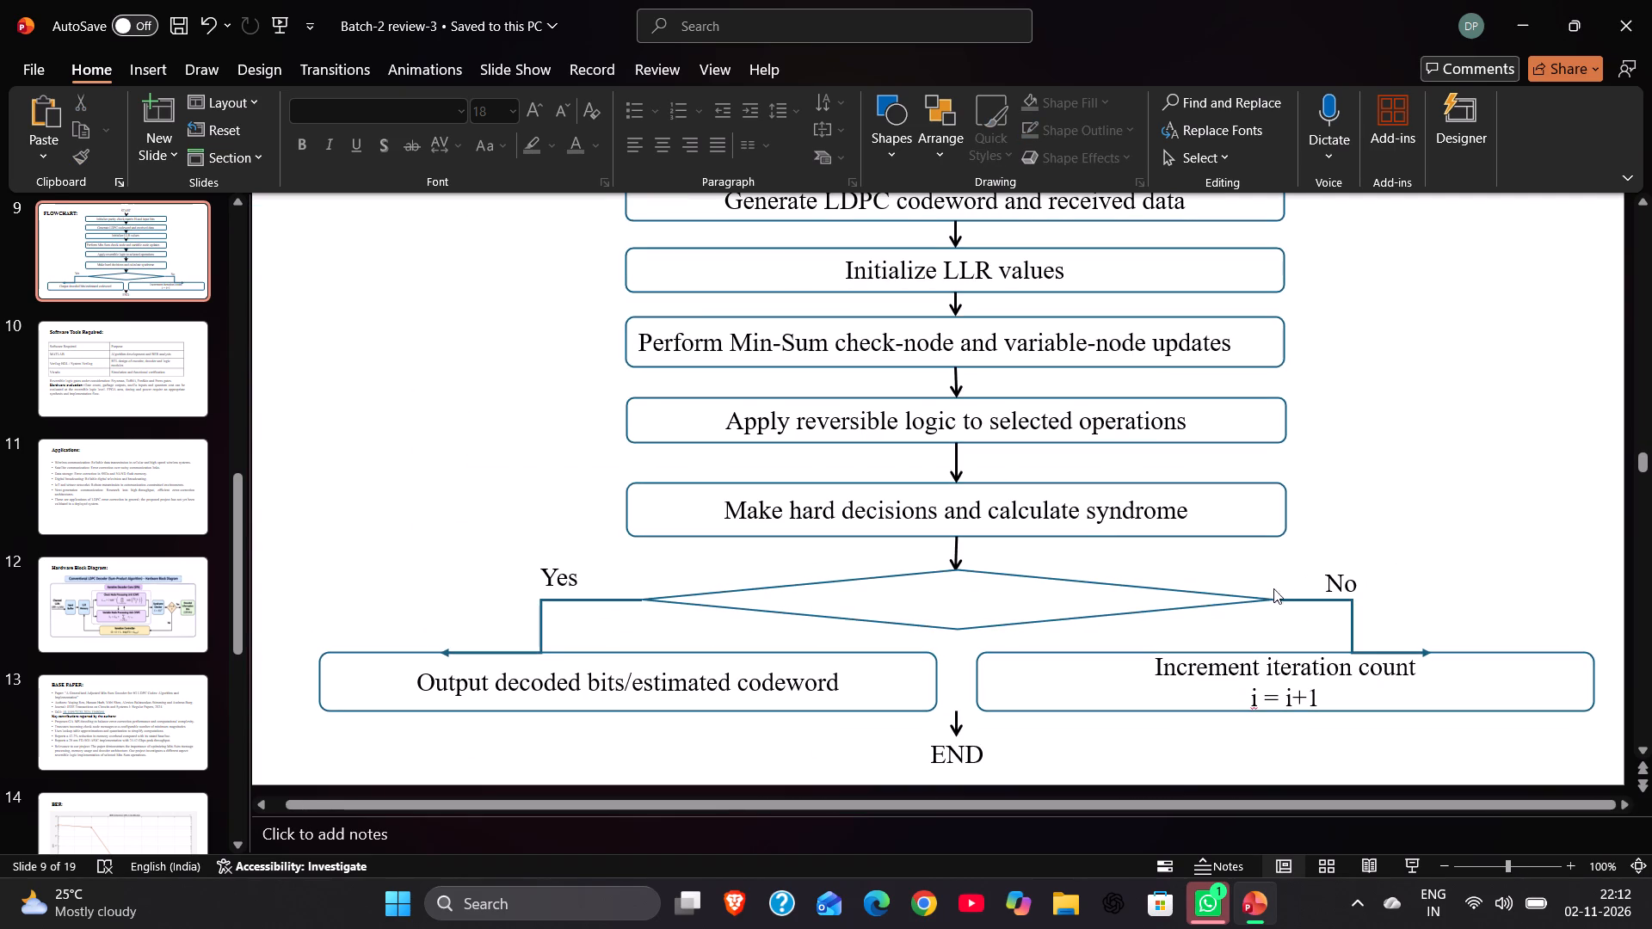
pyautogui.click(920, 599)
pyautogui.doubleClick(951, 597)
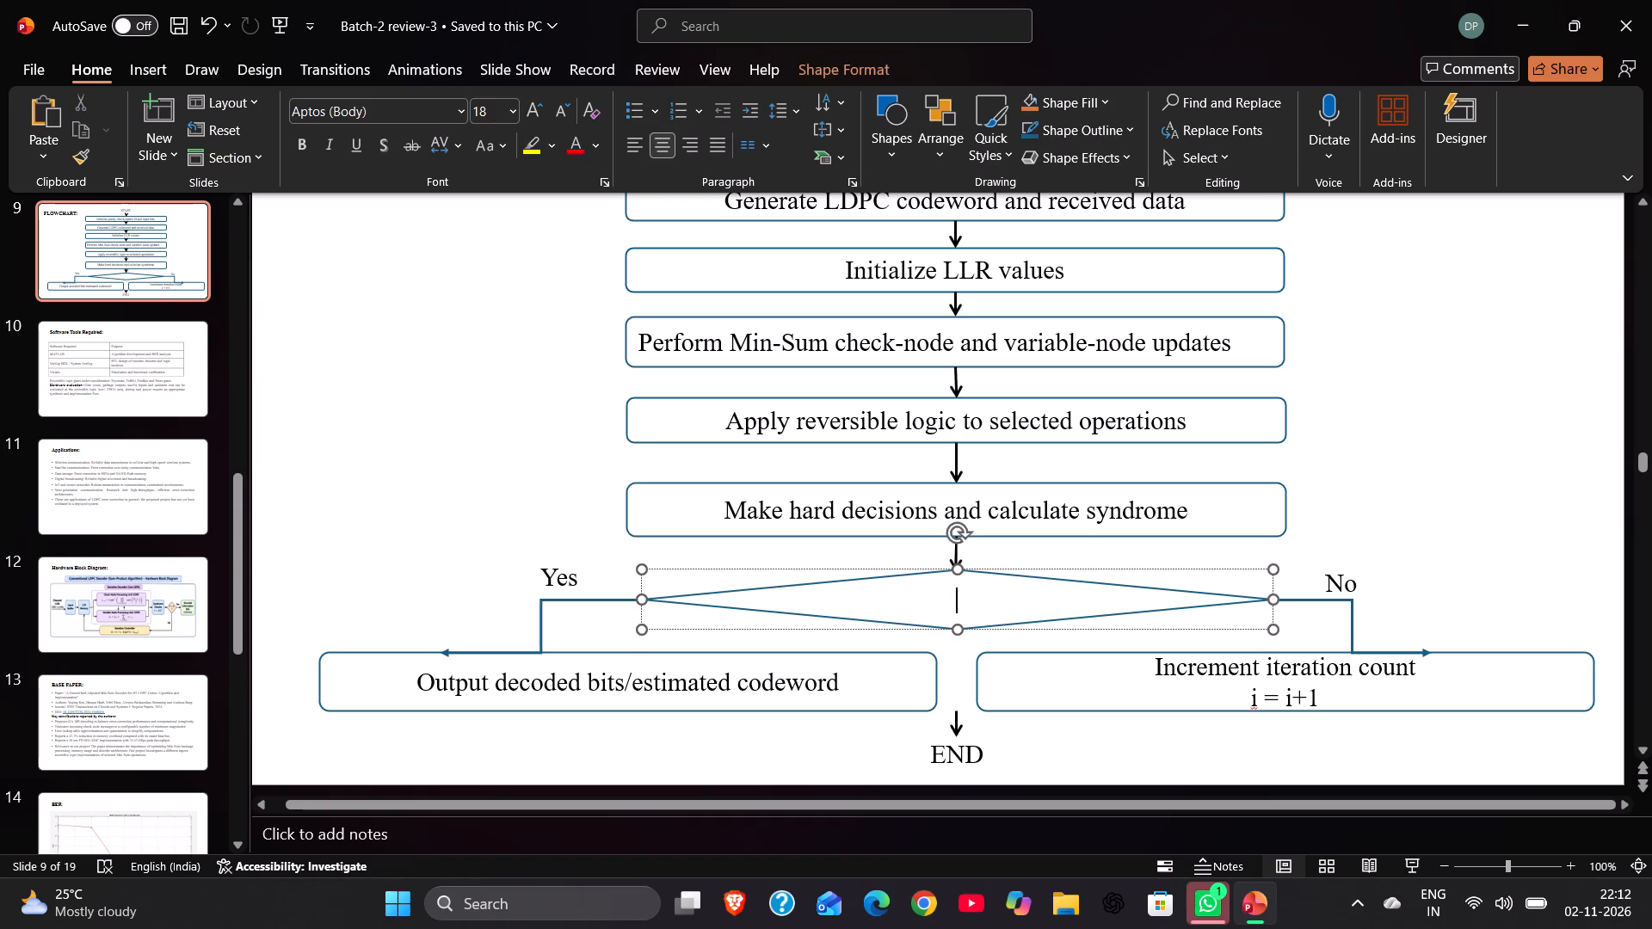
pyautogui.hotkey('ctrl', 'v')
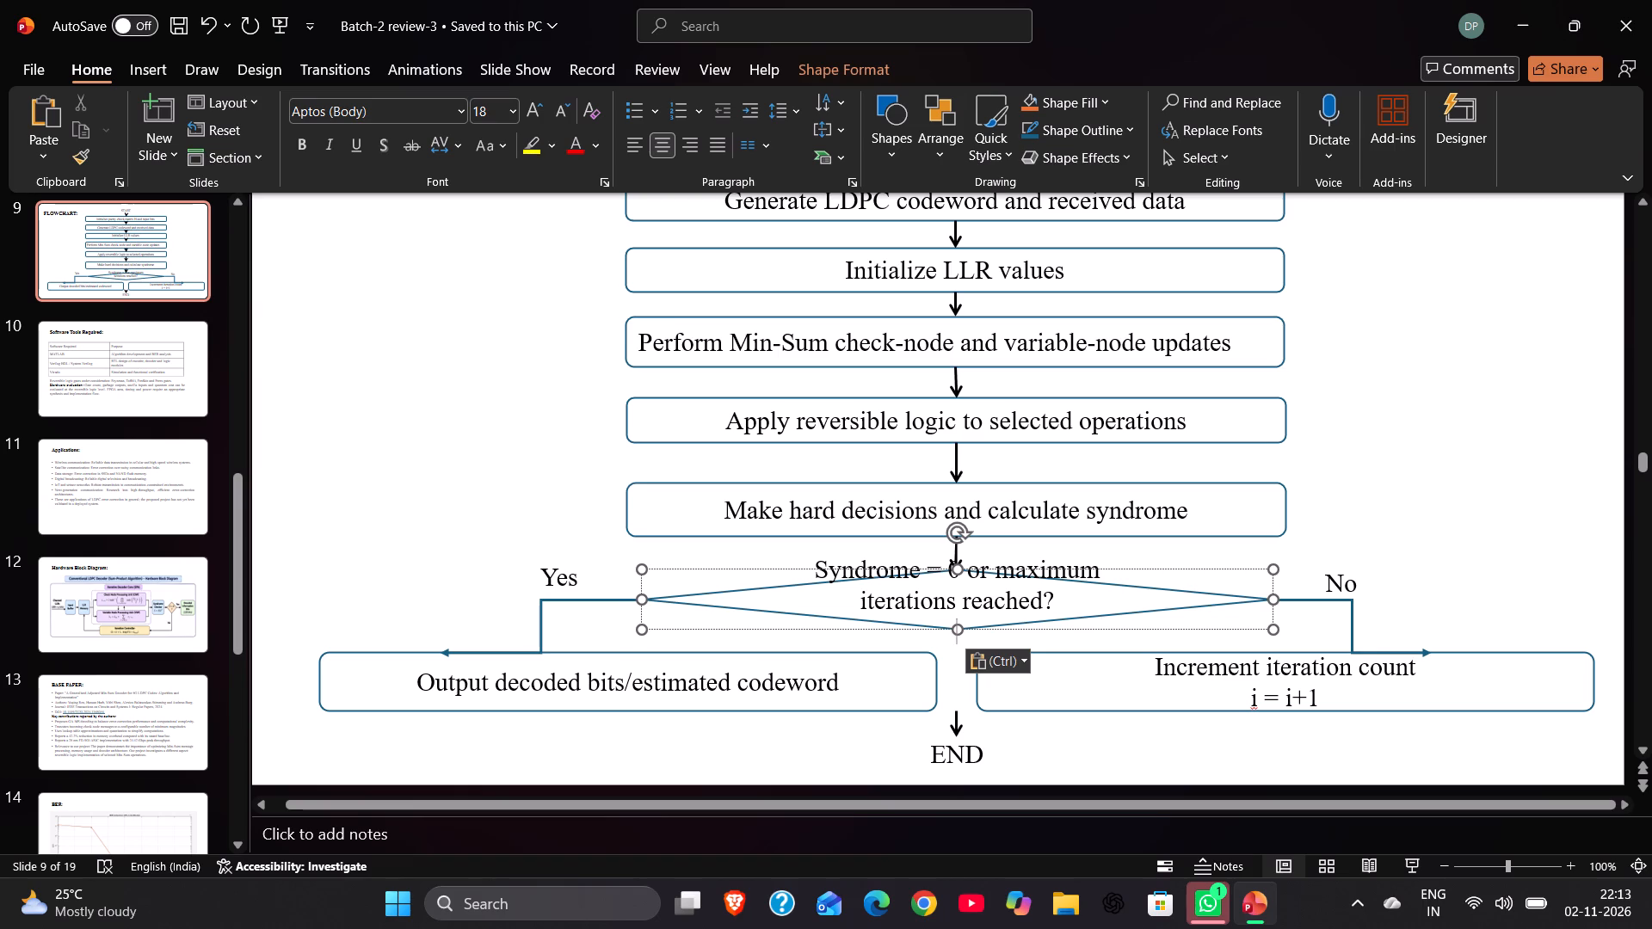
# Enlarge the diamond slightly from its upper-right corner, making it a little wider and taller.
pyautogui.moveTo(1277, 573); pyautogui.dragTo(1250, 583)
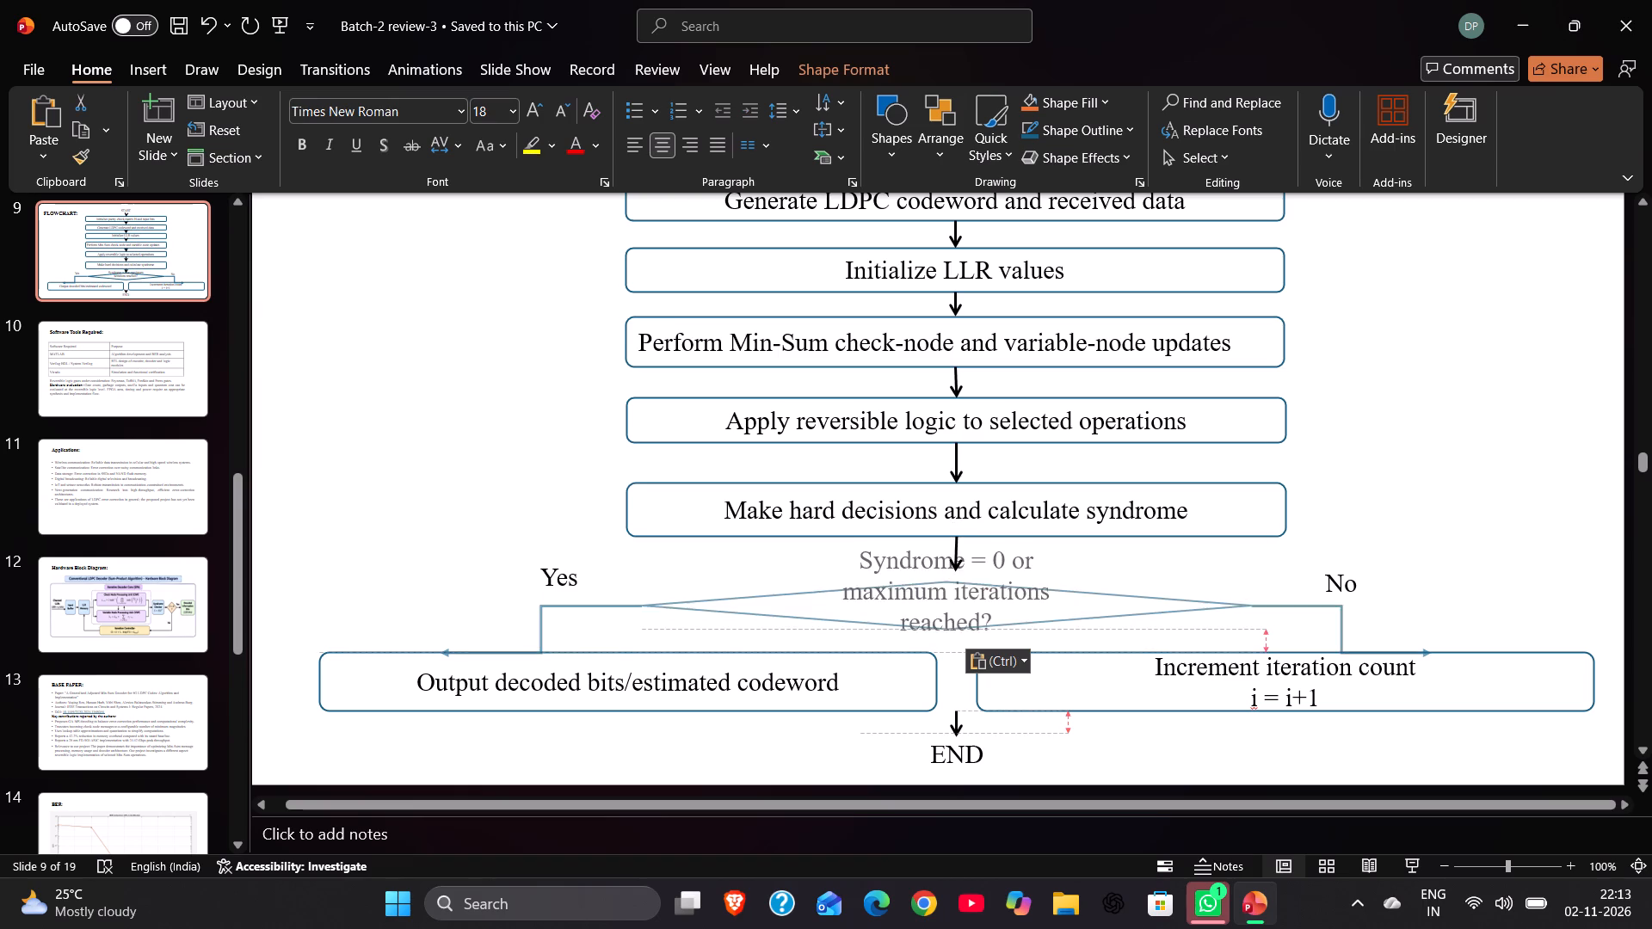
pyautogui.moveTo(1250, 583); pyautogui.dragTo(1283, 555)
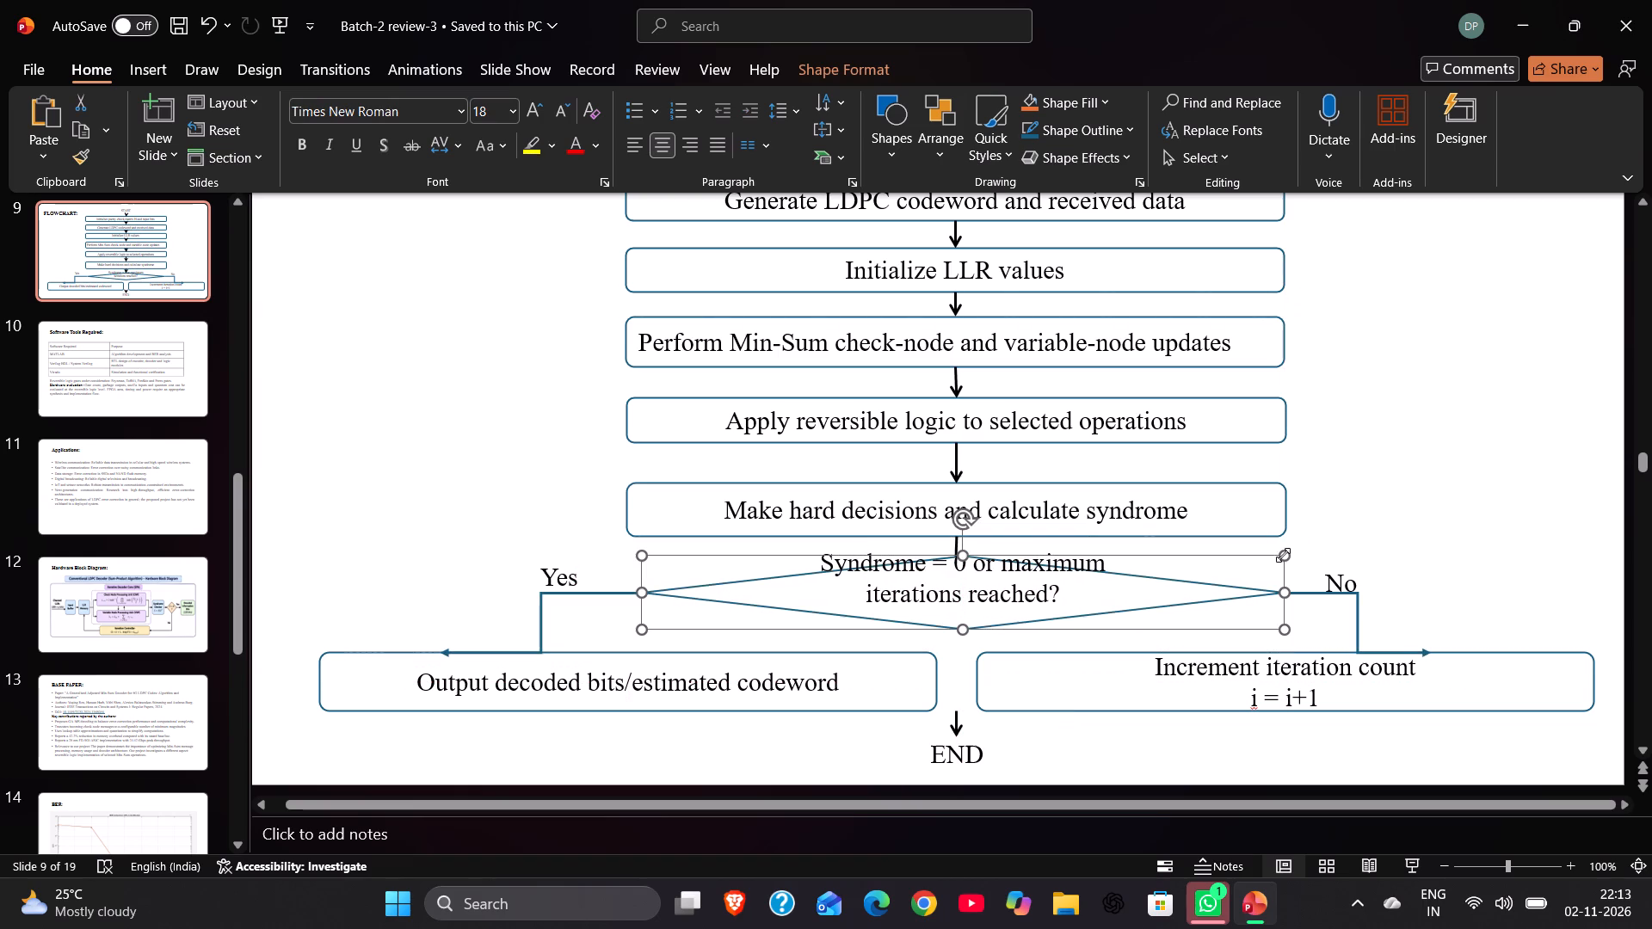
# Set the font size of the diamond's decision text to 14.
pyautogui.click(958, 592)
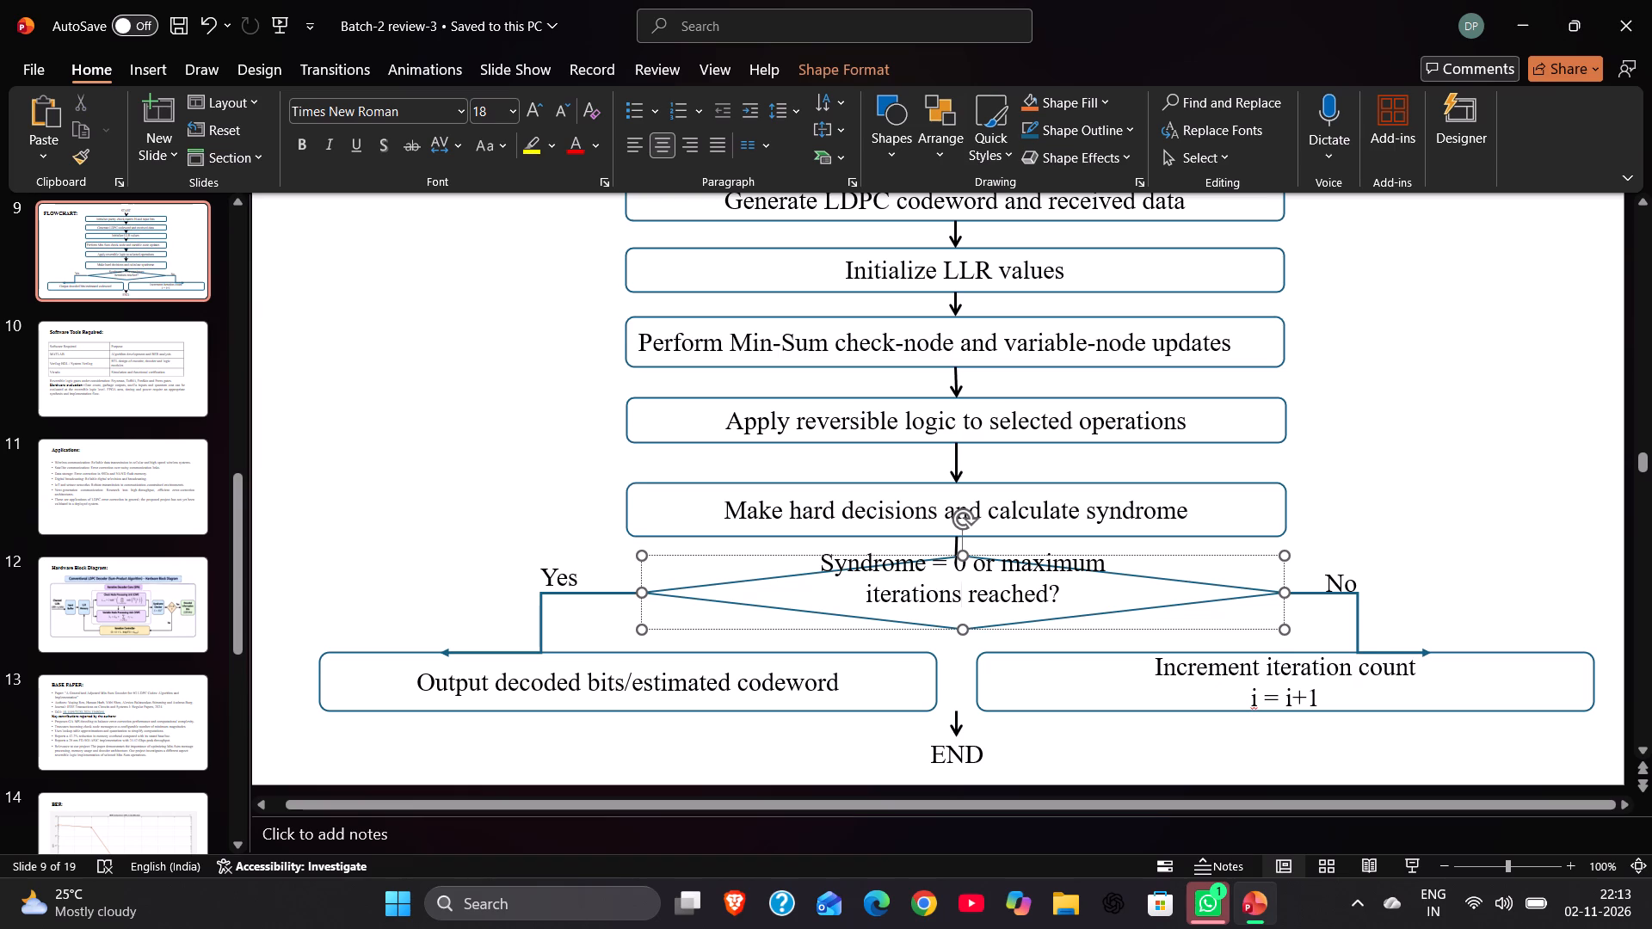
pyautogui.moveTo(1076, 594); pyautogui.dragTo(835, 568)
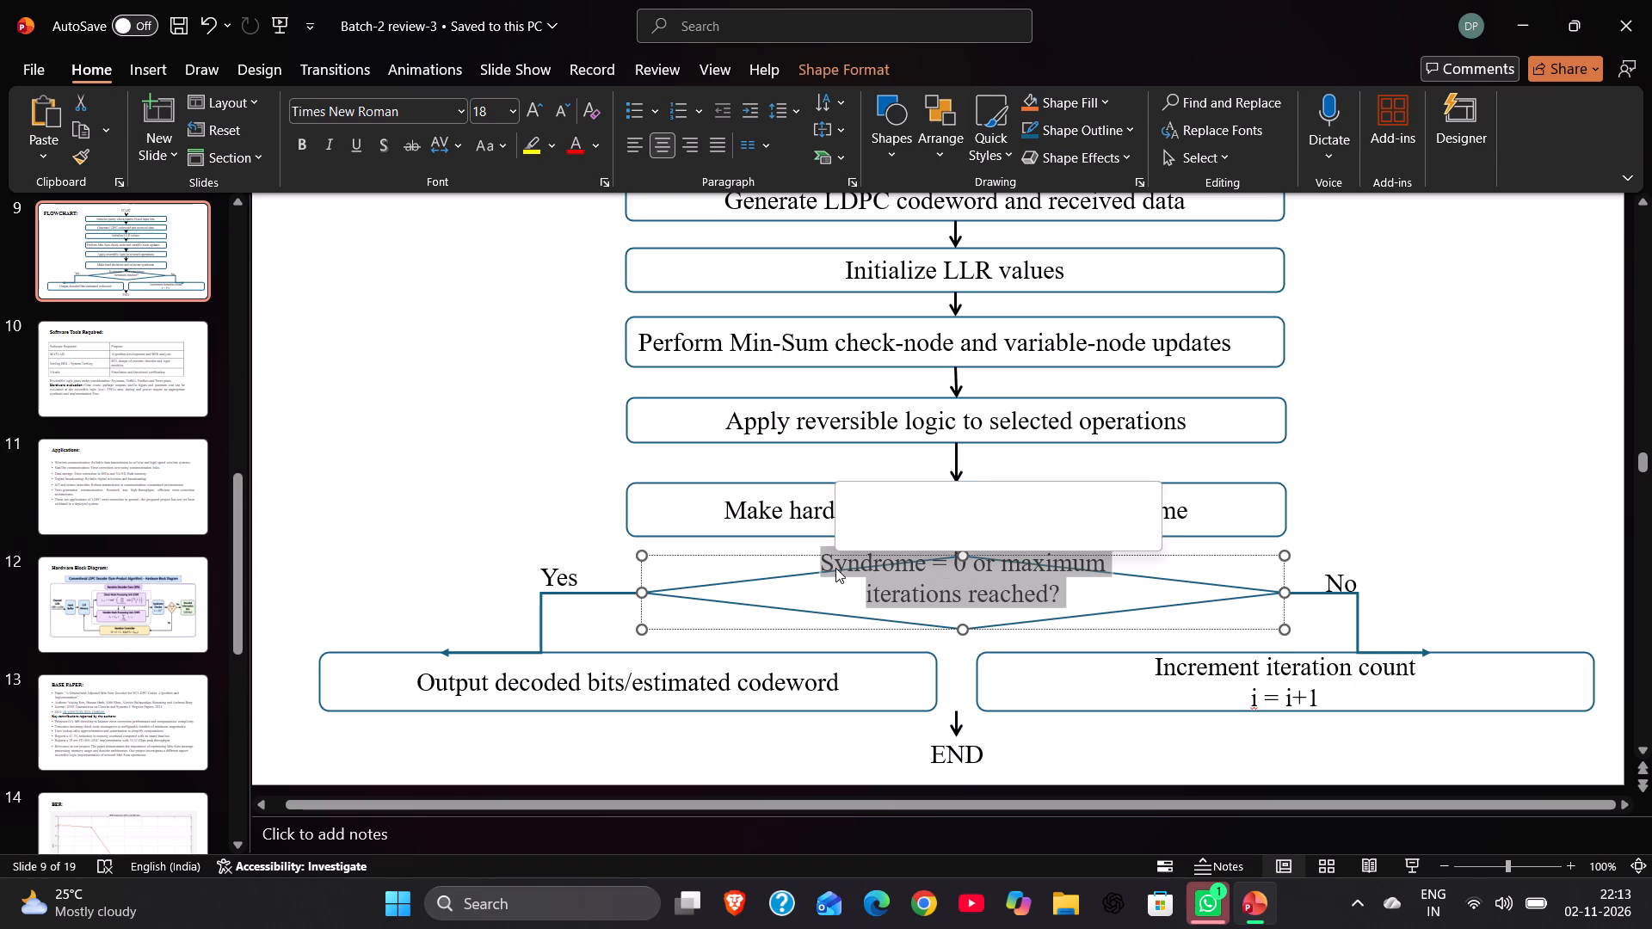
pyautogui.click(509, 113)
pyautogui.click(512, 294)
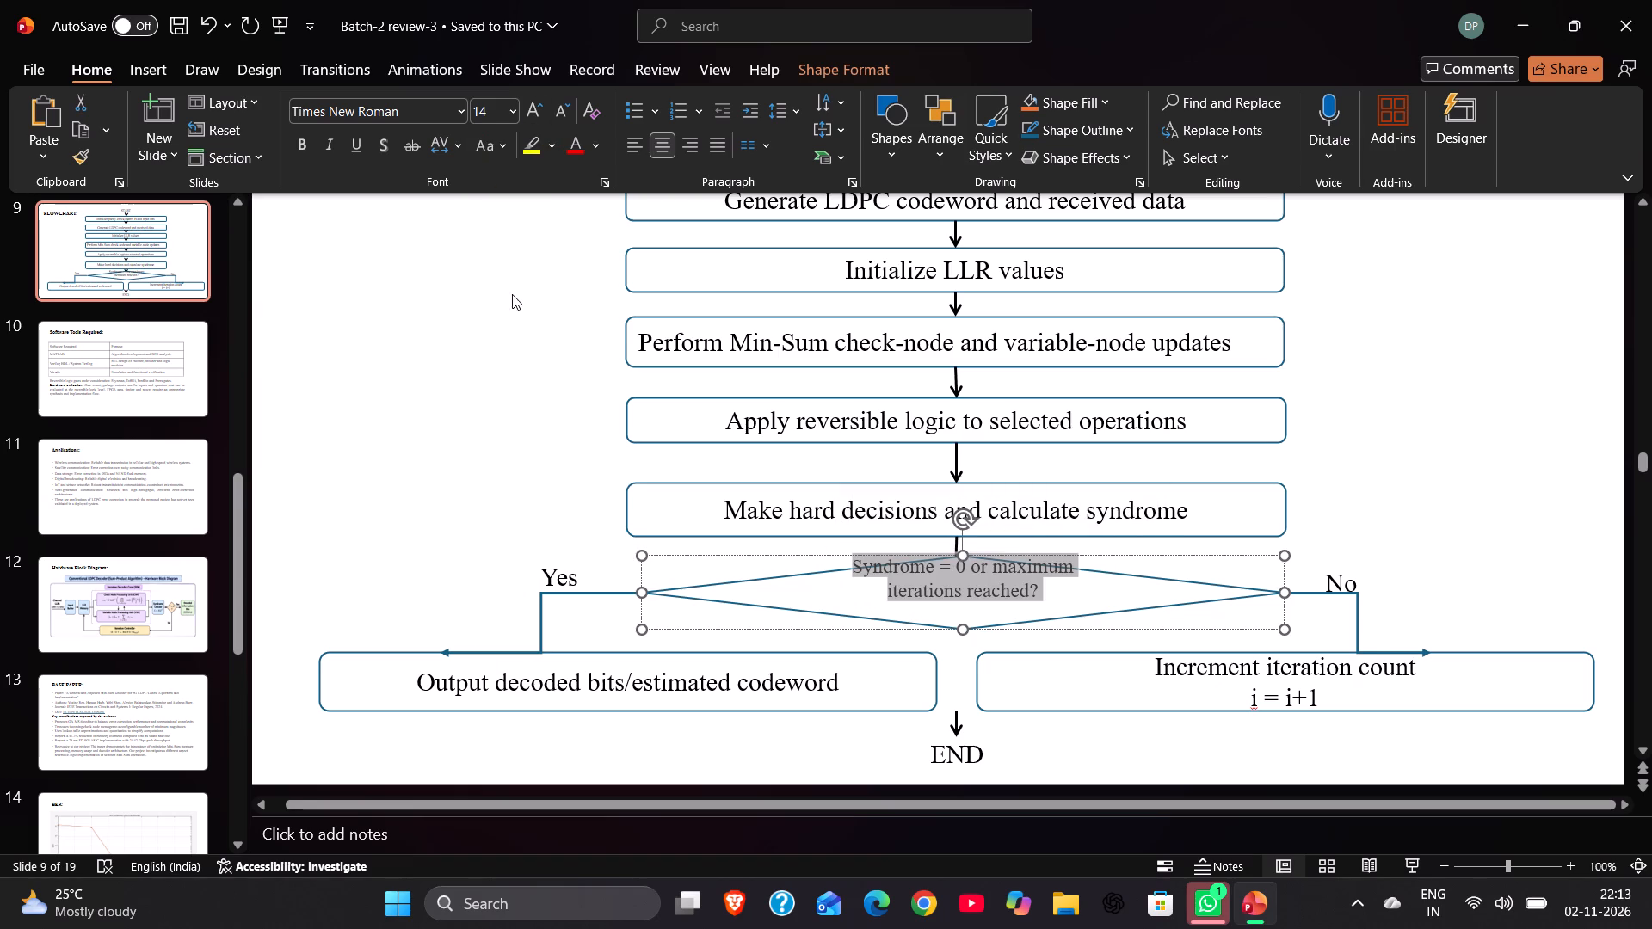
# Clear the diamond's text and paste "Syndrome = 0 or maximum iterations reached?" again so it sits lower in the shape.
pyautogui.click(915, 588)
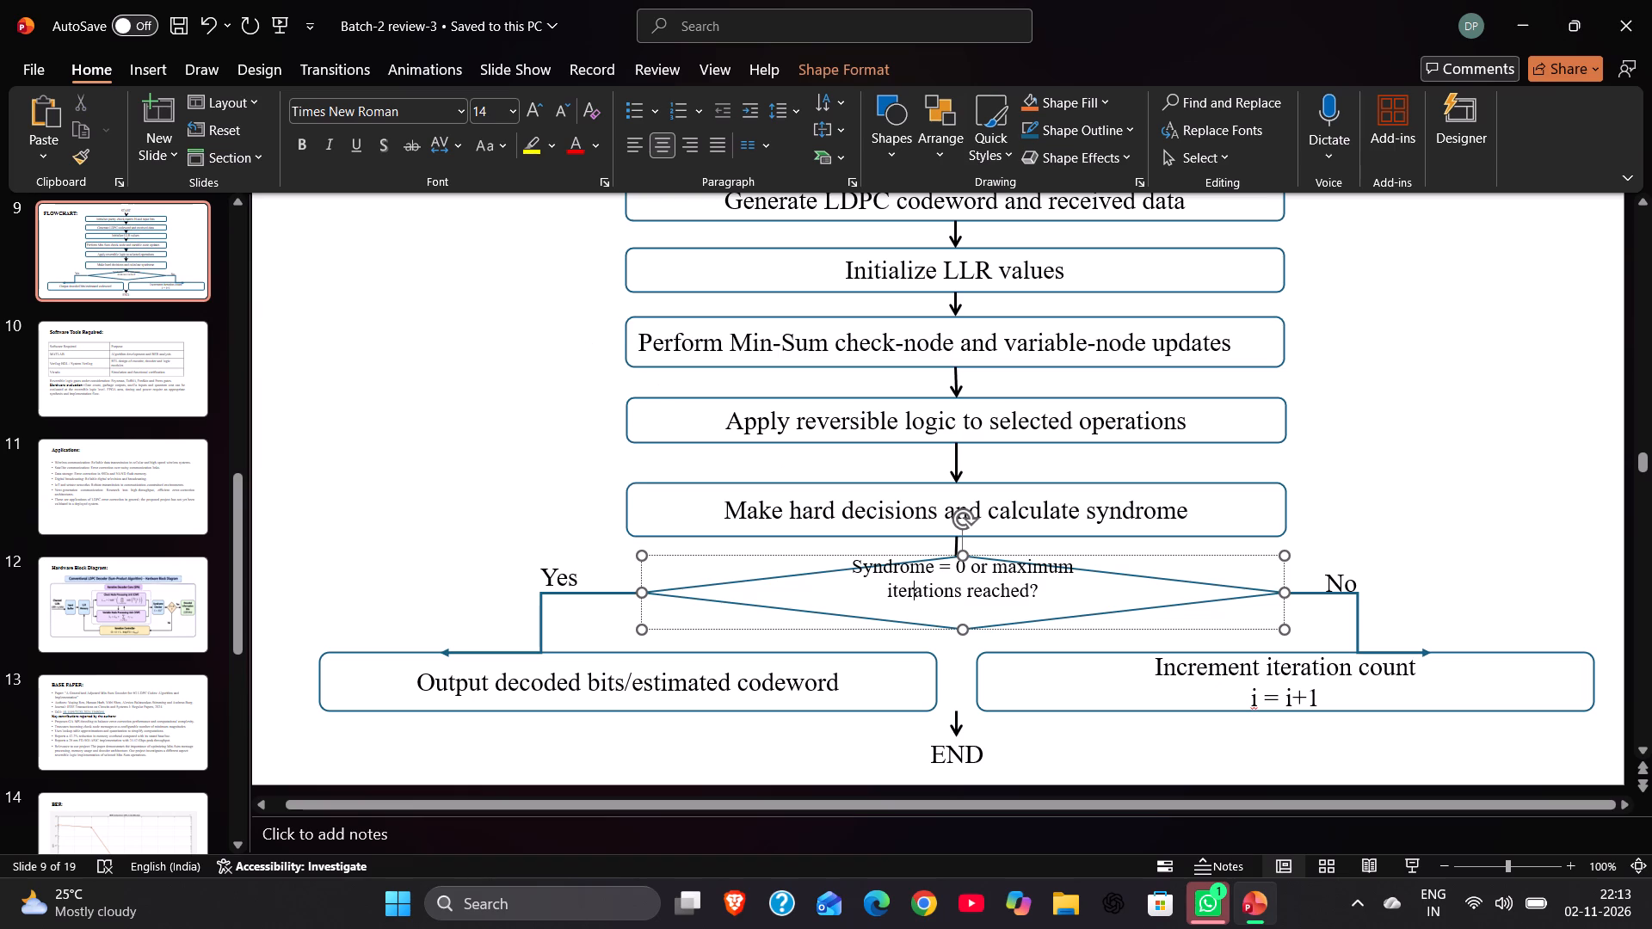
pyautogui.click(850, 564)
pyautogui.press('Return')
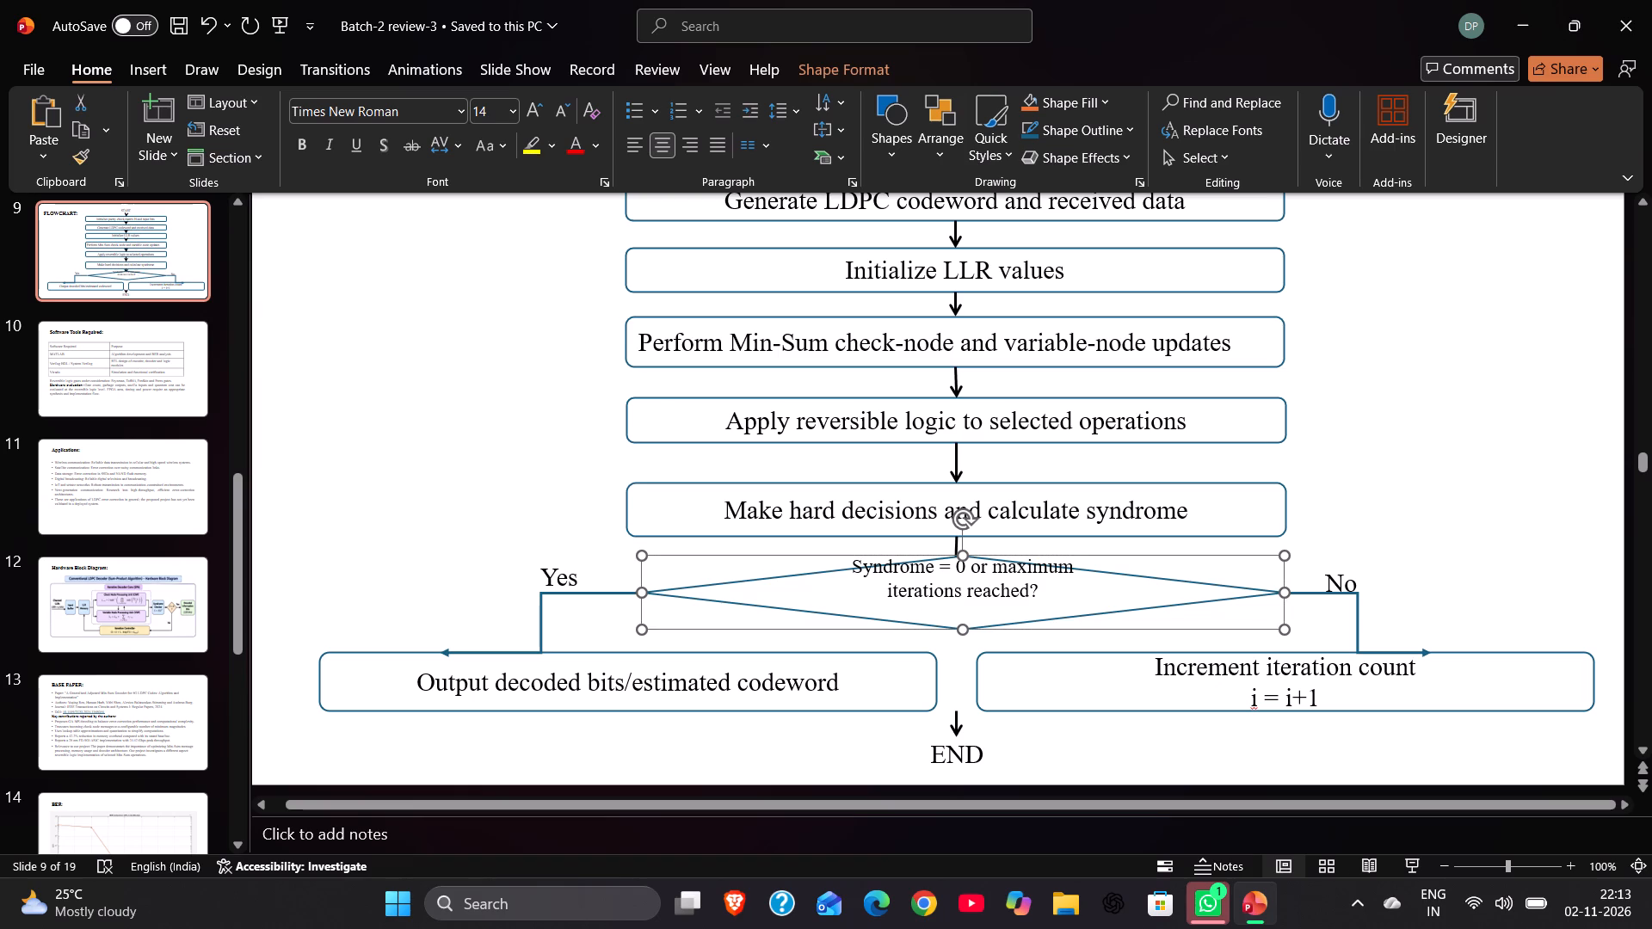
pyautogui.click(850, 564)
pyautogui.press('Return')
pyautogui.press('Return')
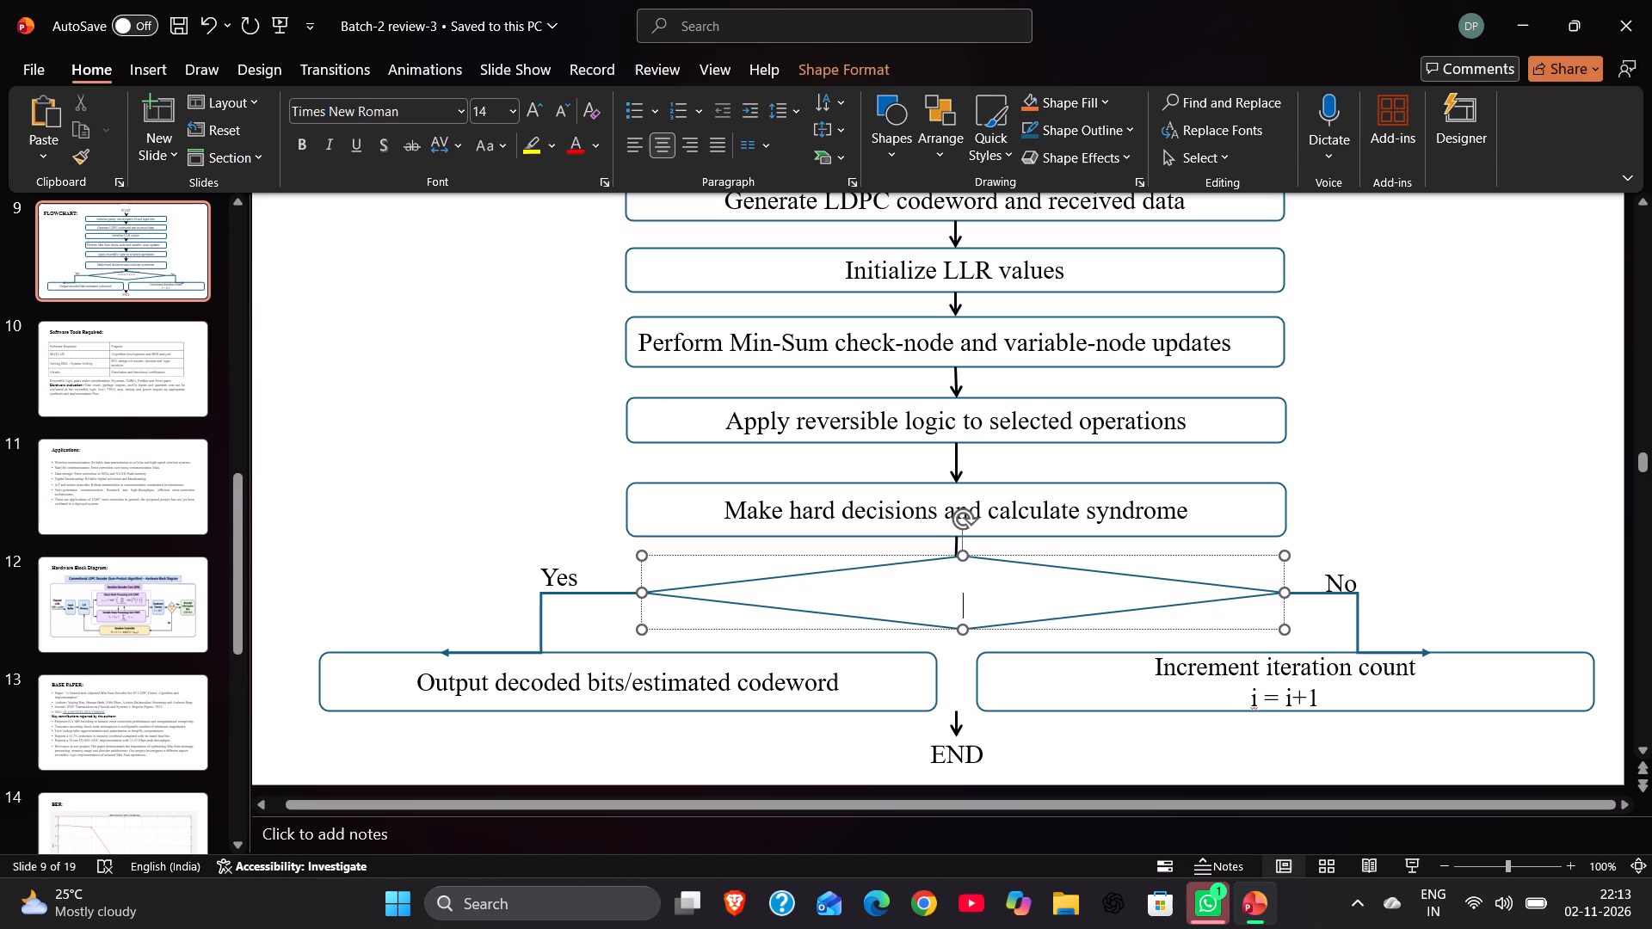
pyautogui.hotkey('ctrl', 'v')
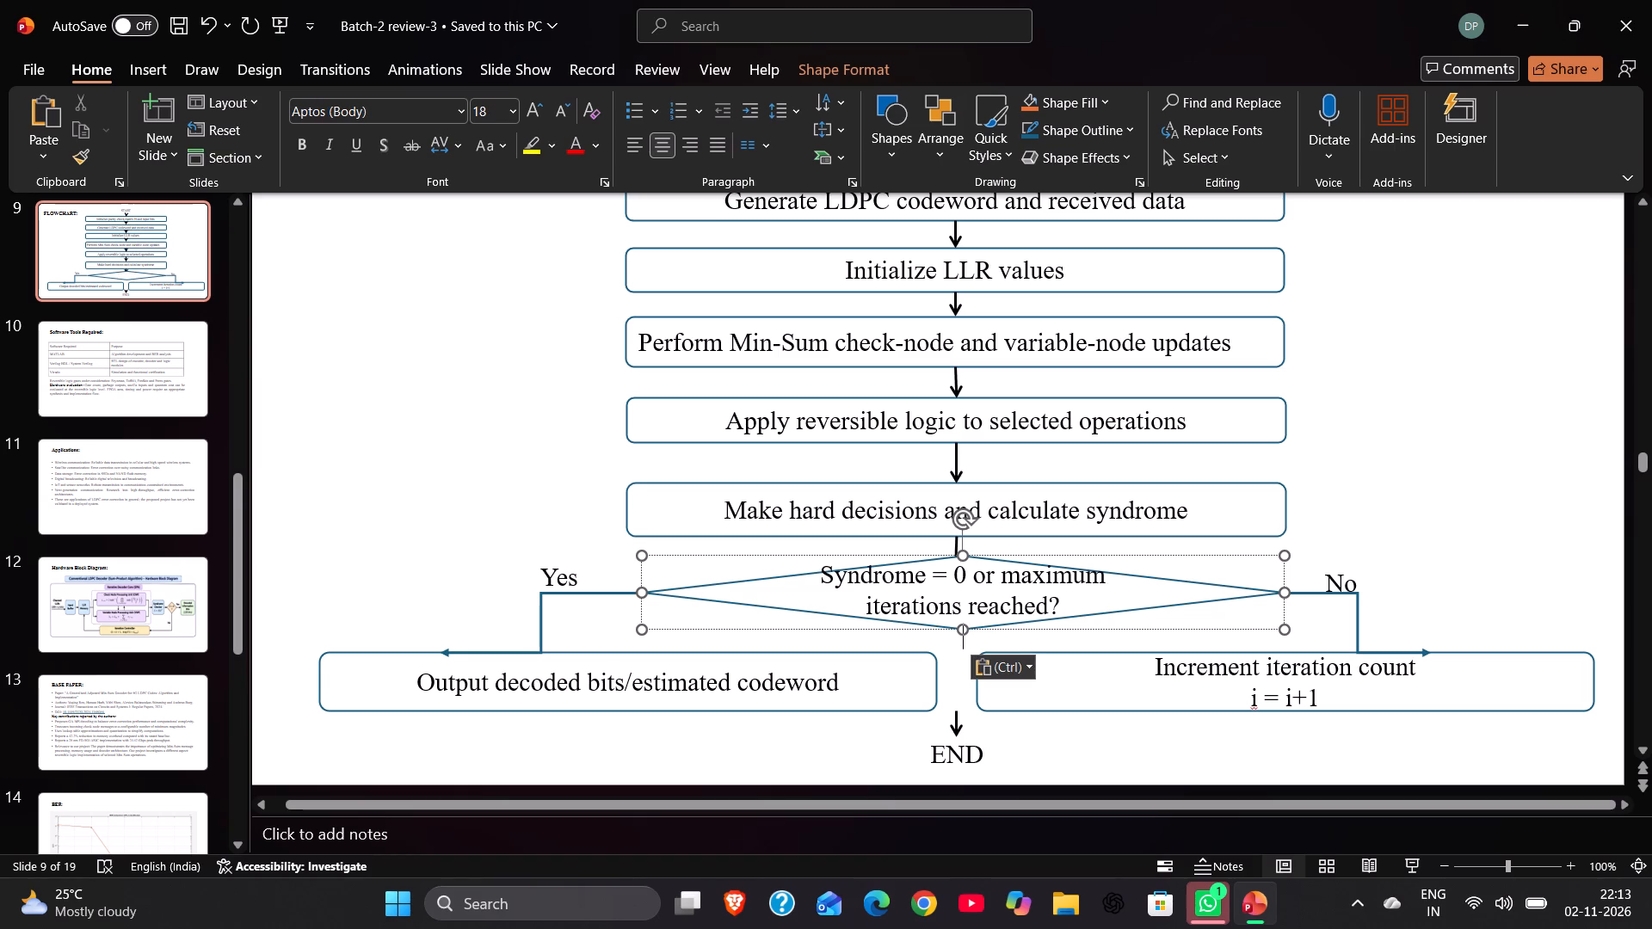
# Set the font size of the diamond's decision text to 14 so it fits inside the shape.
pyautogui.tripleClick(938, 599)
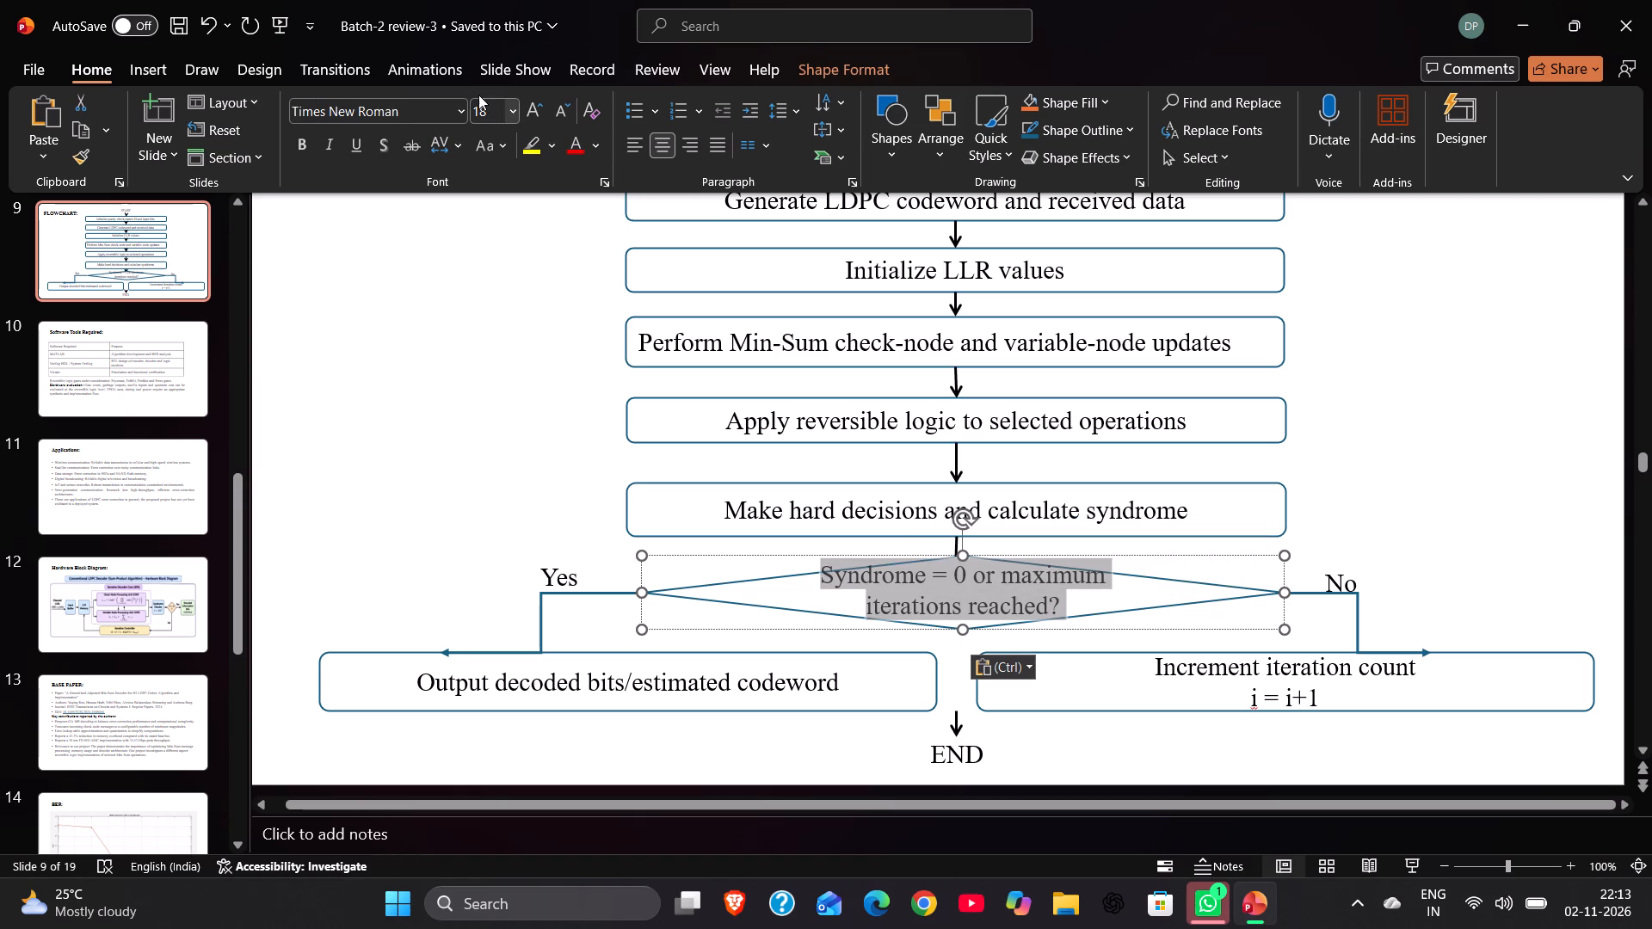
pyautogui.click(512, 112)
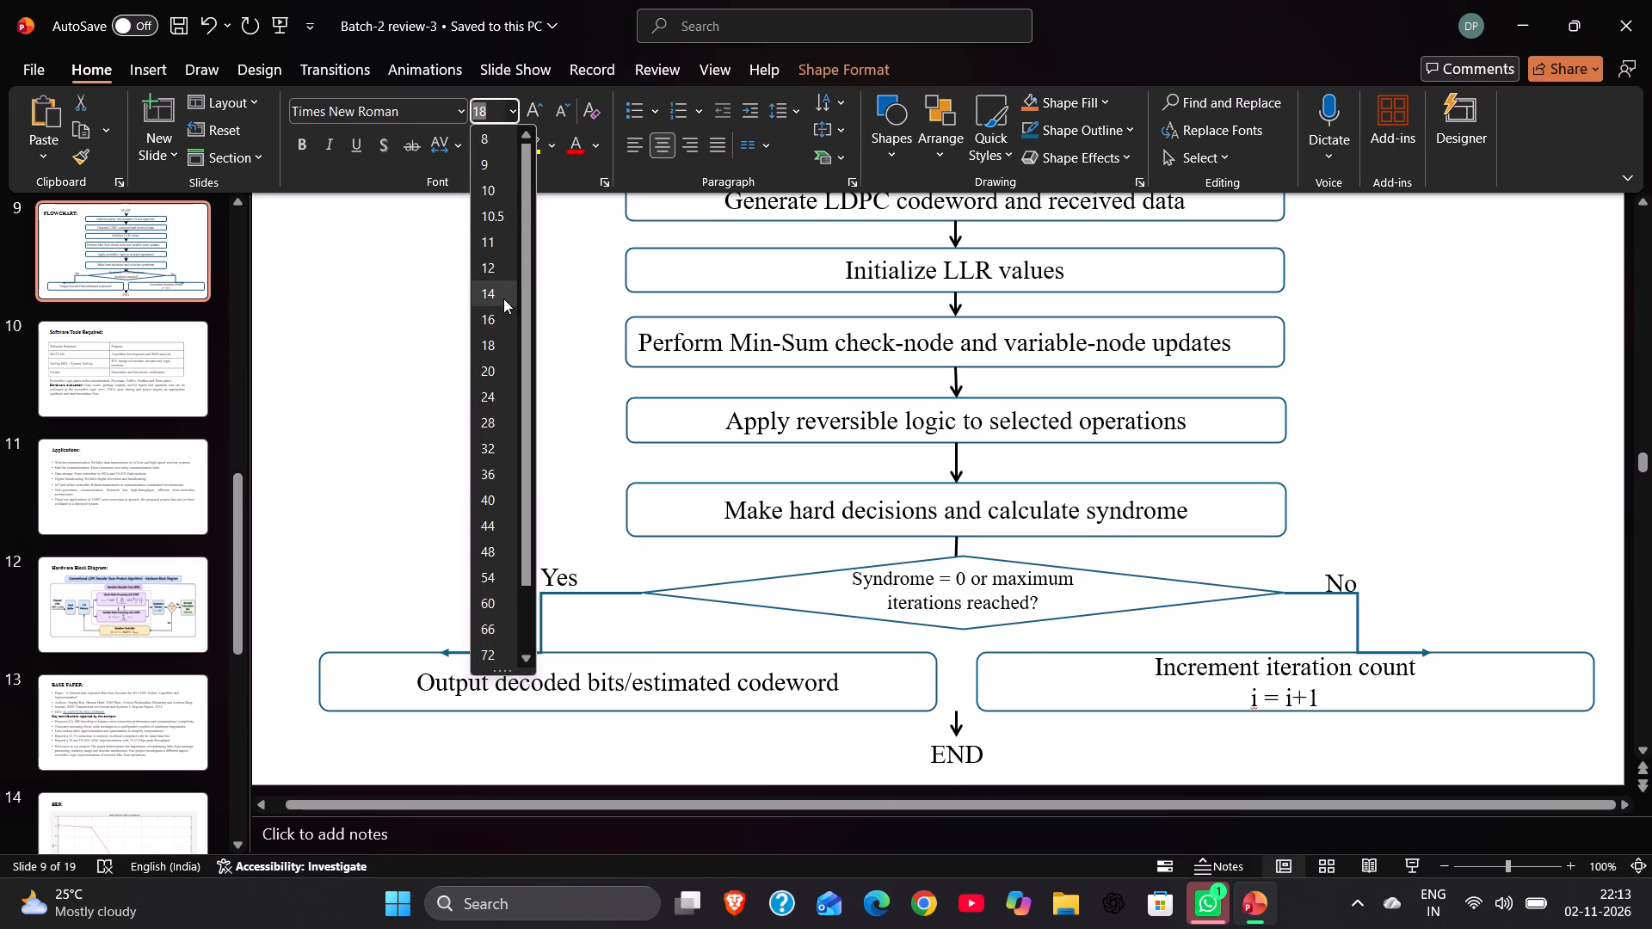
pyautogui.click(503, 298)
pyautogui.click(364, 351)
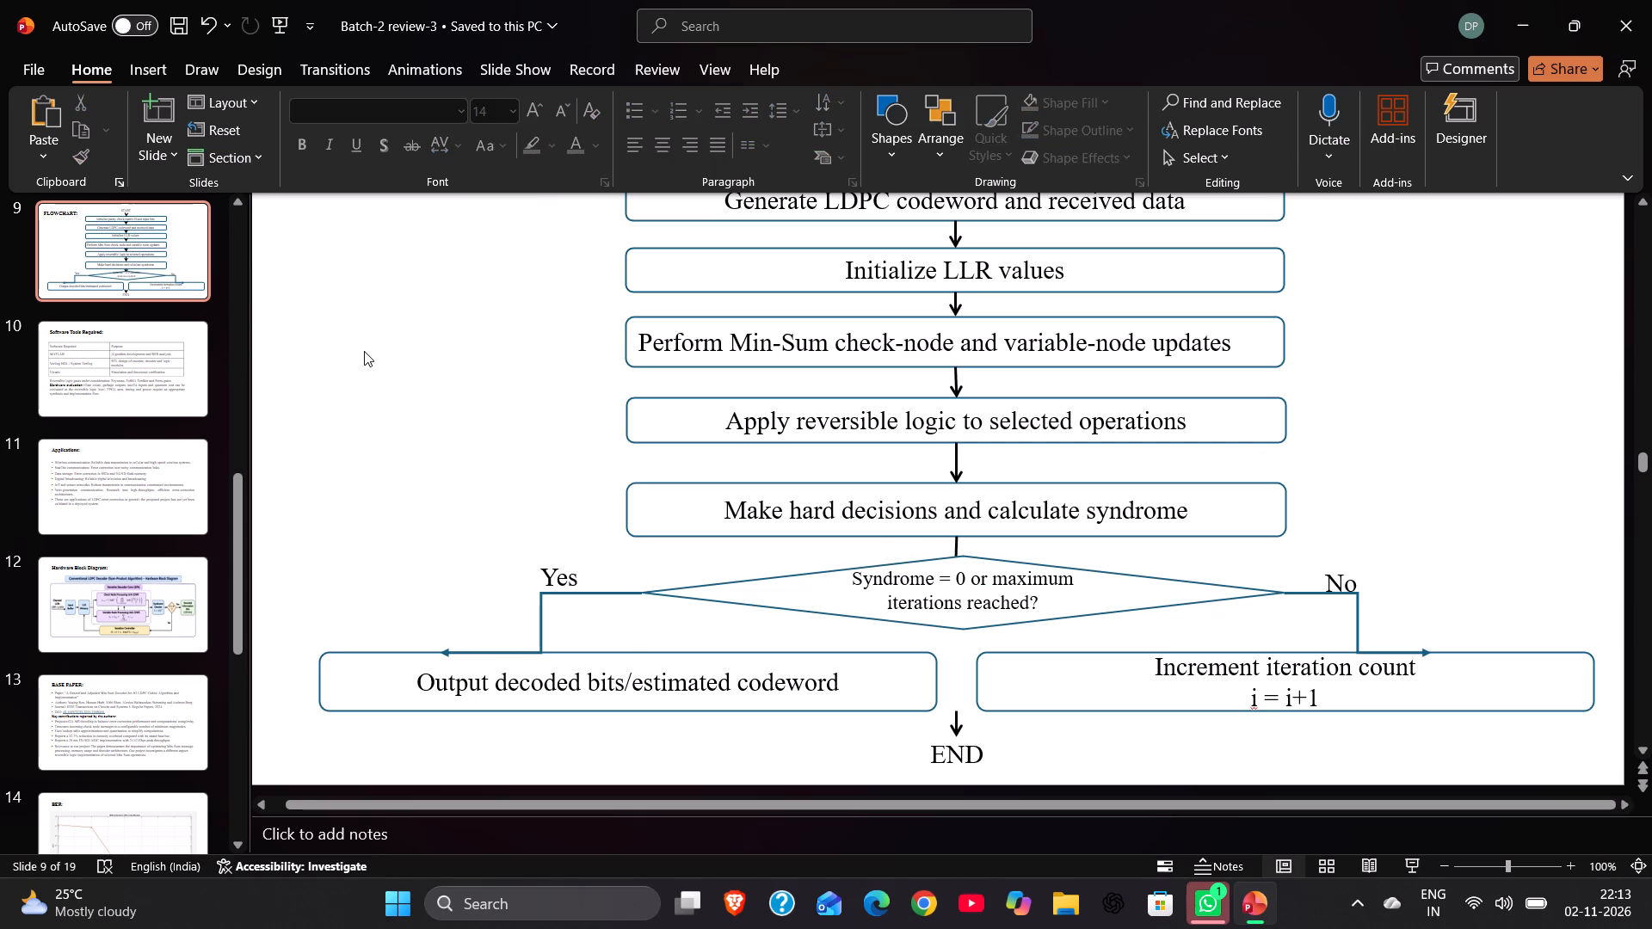
pyautogui.keyDown('ctrl'); pyautogui.scroll(-1, 1366, 473); pyautogui.keyUp('ctrl')
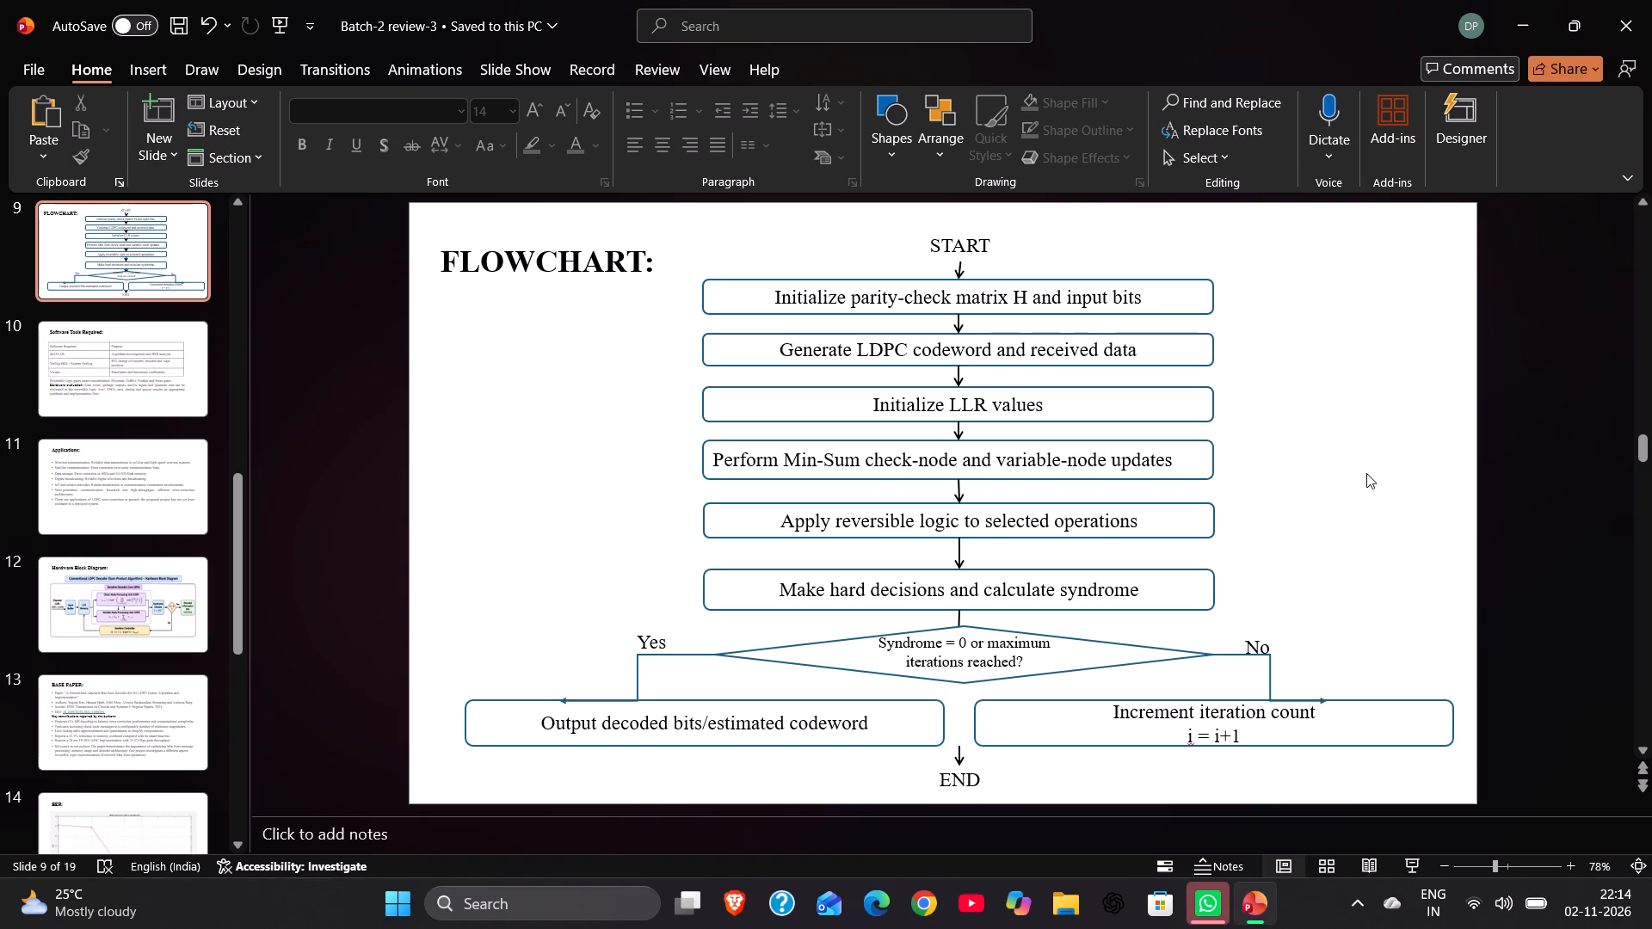
# Save the presentation with the updated flowchart slide.
pyautogui.hotkey('ctrl', 's')
# Switch to WhatsApp to view the Major project Batch-2 group chat.
pyautogui.click(1211, 921)
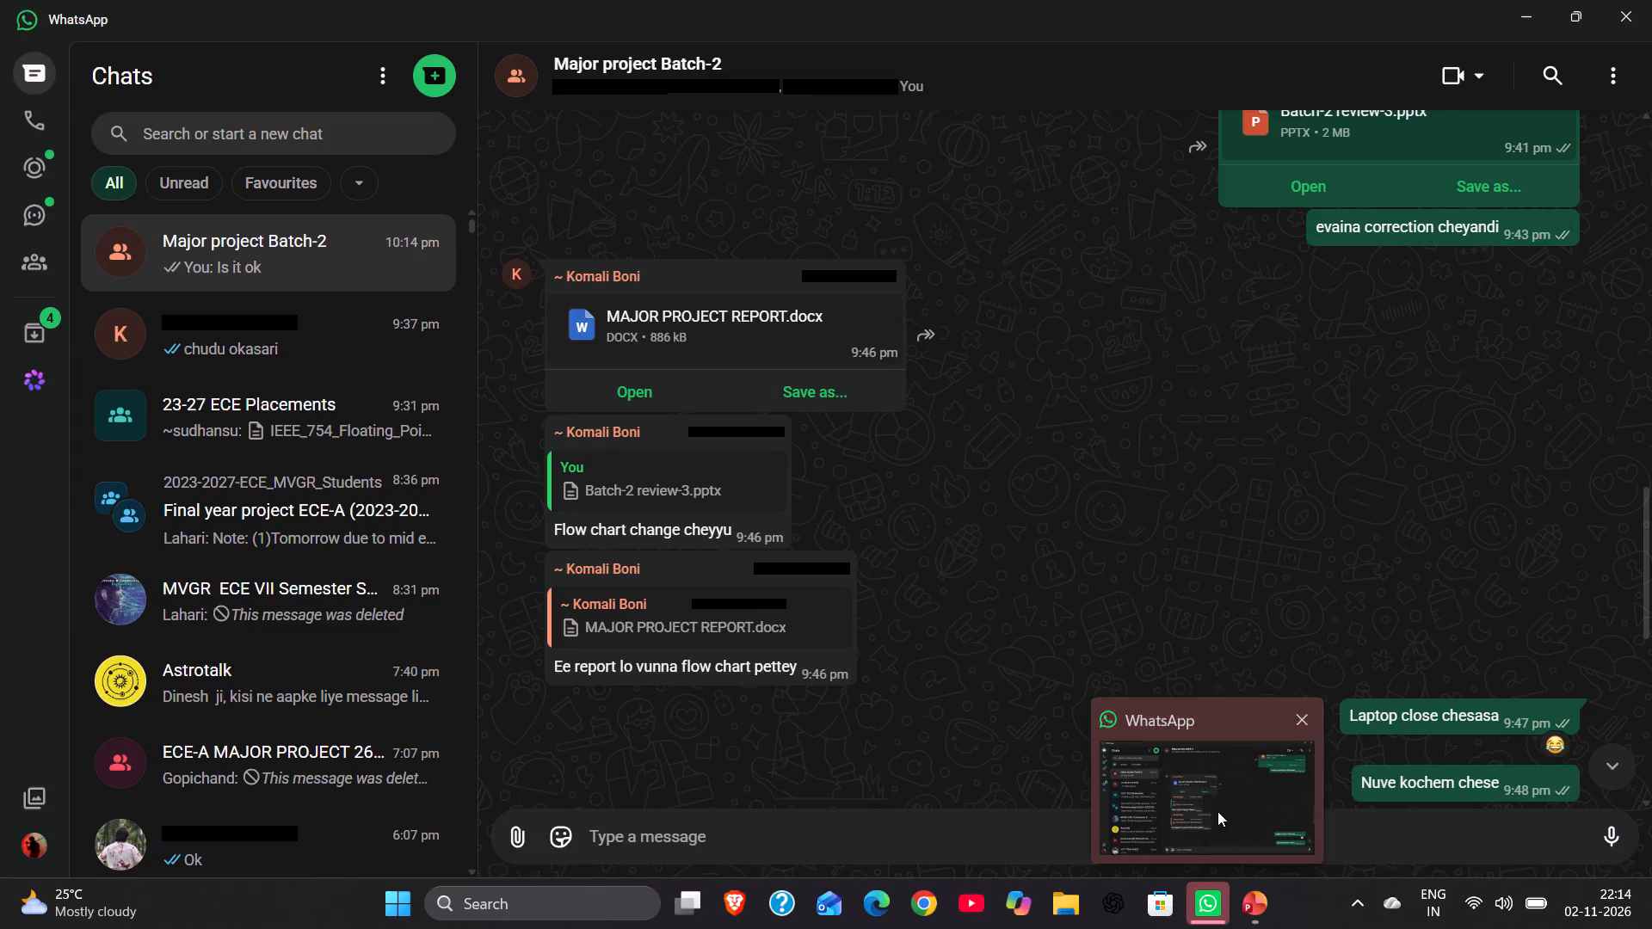
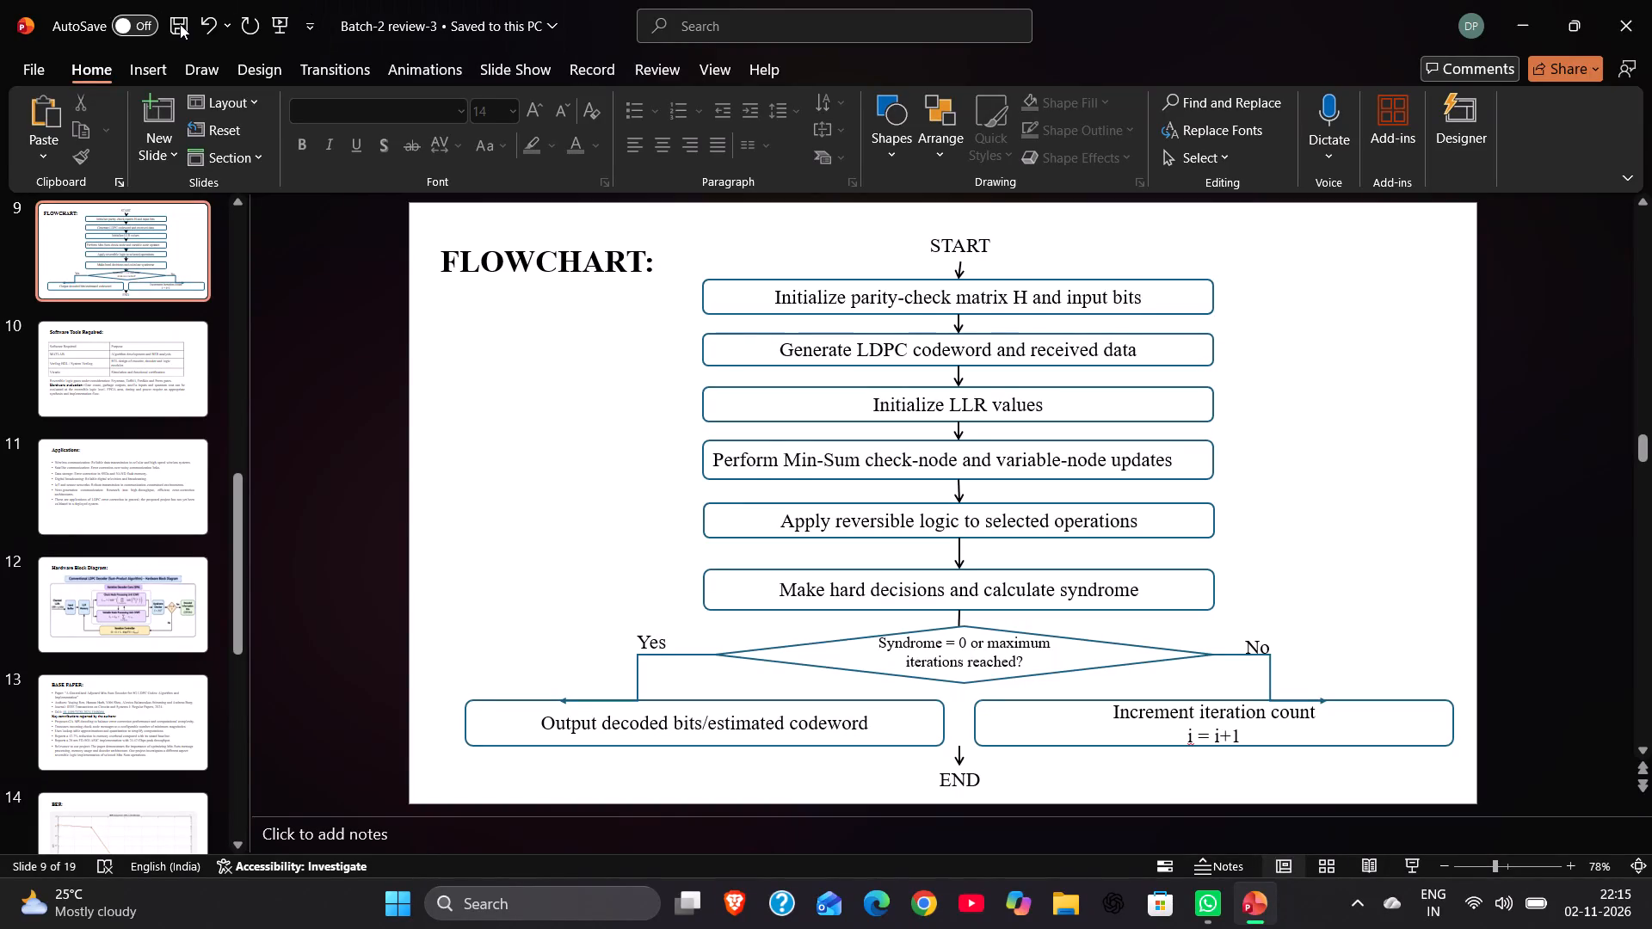
# Save the presentation with the updated flowchart slide.
pyautogui.click(180, 24)
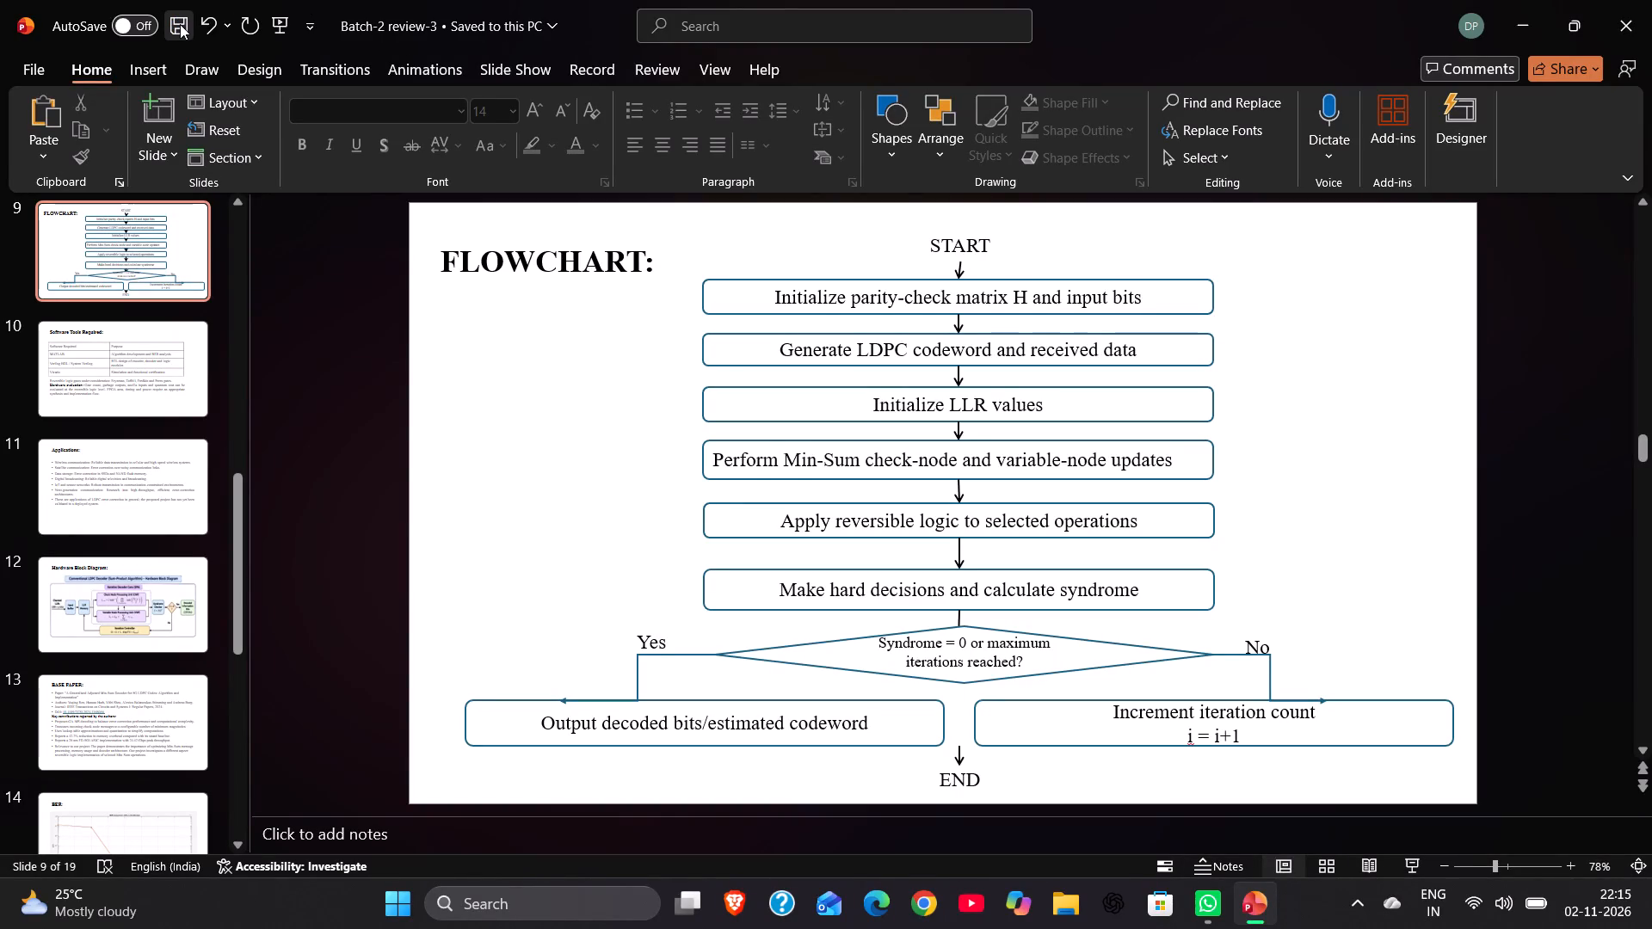
# Examine the flowchart close up, checking the lower boxes, connecting arrows and the text fit inside the decision diamond.
pyautogui.keyDown('ctrl'); pyautogui.scroll(5, 827, 485); pyautogui.keyUp('ctrl')
pyautogui.keyDown('ctrl'); pyautogui.scroll(-4, 827, 485); pyautogui.keyUp('ctrl')
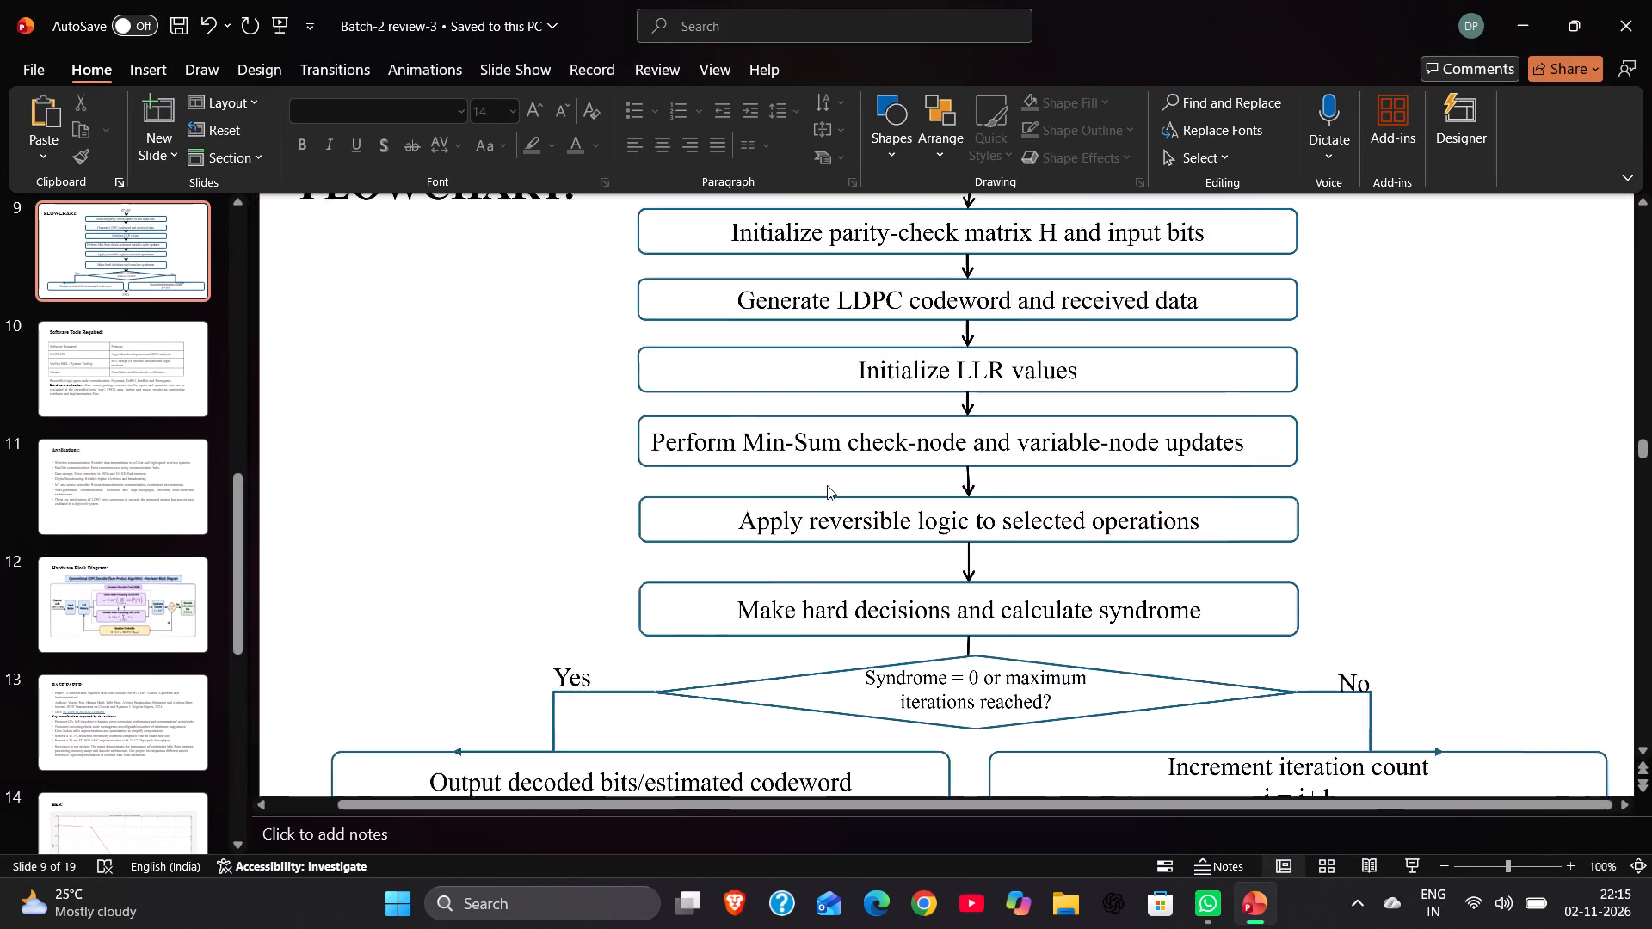
pyautogui.keyDown('ctrl'); pyautogui.scroll(-1, 827, 485); pyautogui.keyUp('ctrl')
pyautogui.keyDown('ctrl'); pyautogui.scroll(5, 971, 640); pyautogui.keyUp('ctrl')
pyautogui.scroll(-3, 971, 640)
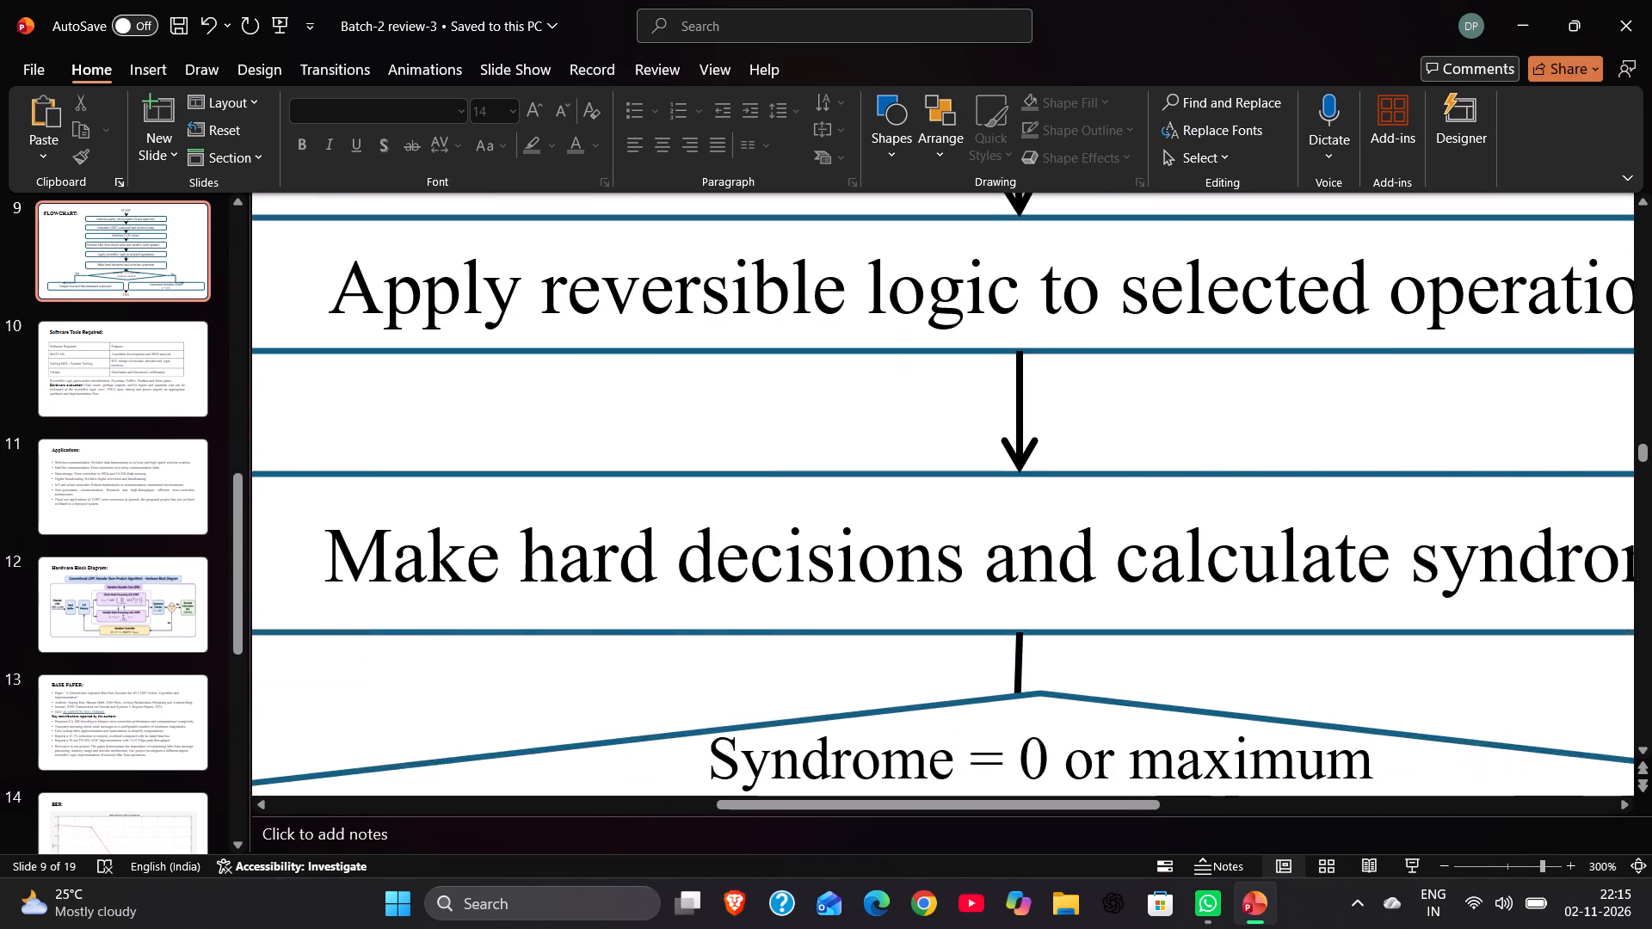
pyautogui.scroll(-2, 971, 640)
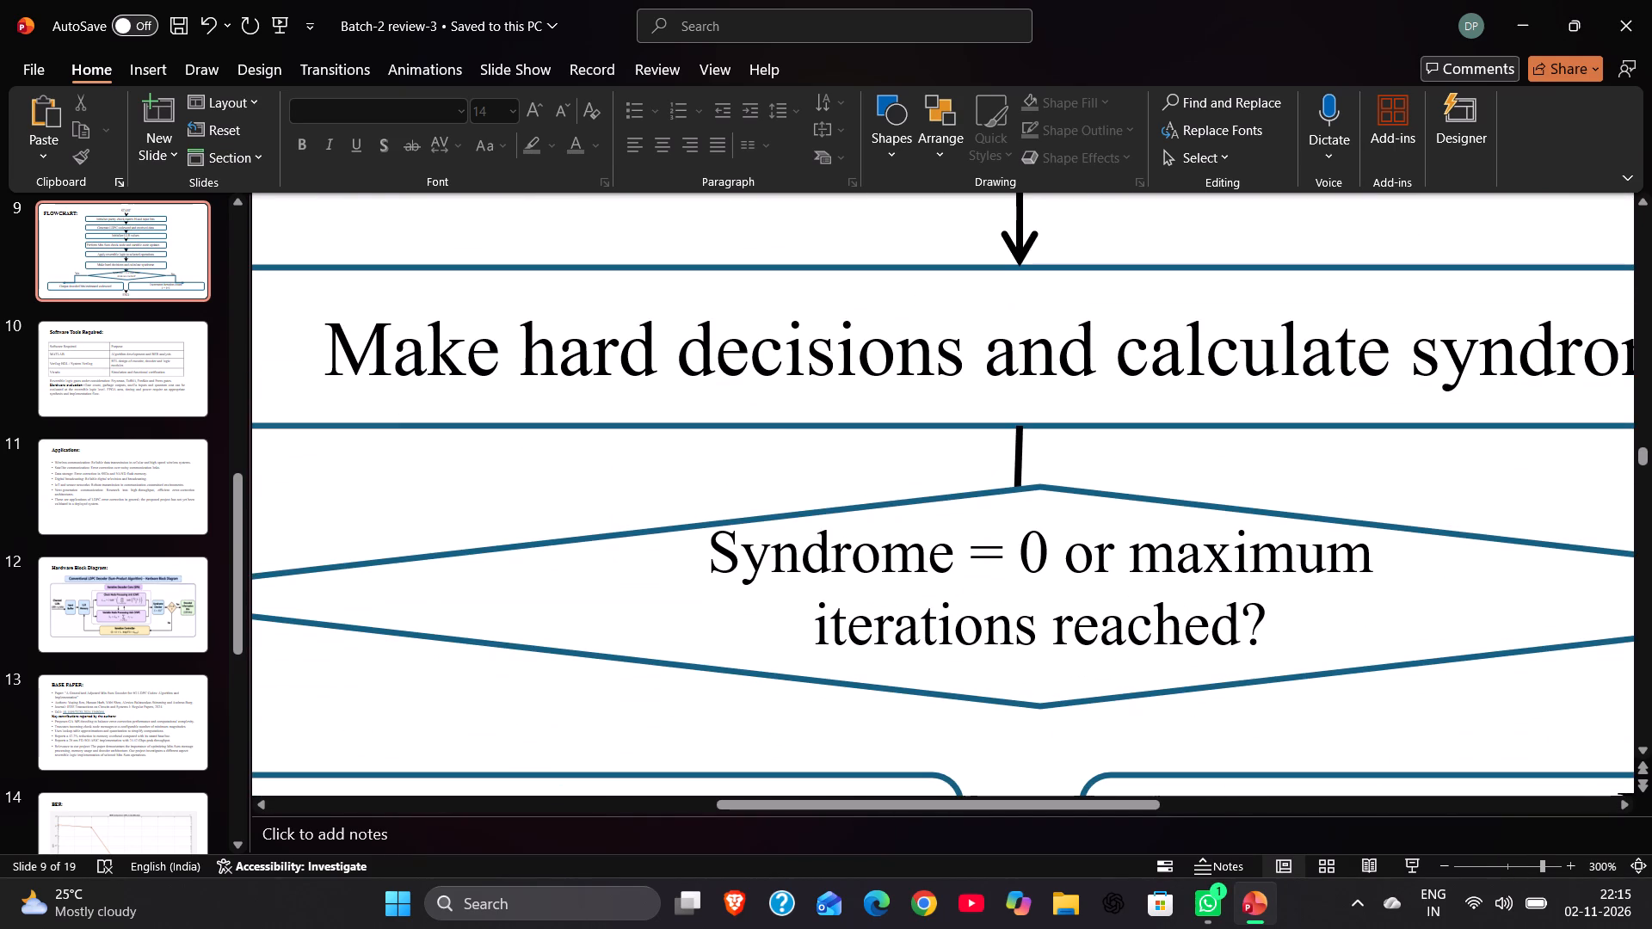
pyautogui.keyDown('ctrl'); pyautogui.scroll(-5, 993, 616); pyautogui.keyUp('ctrl')
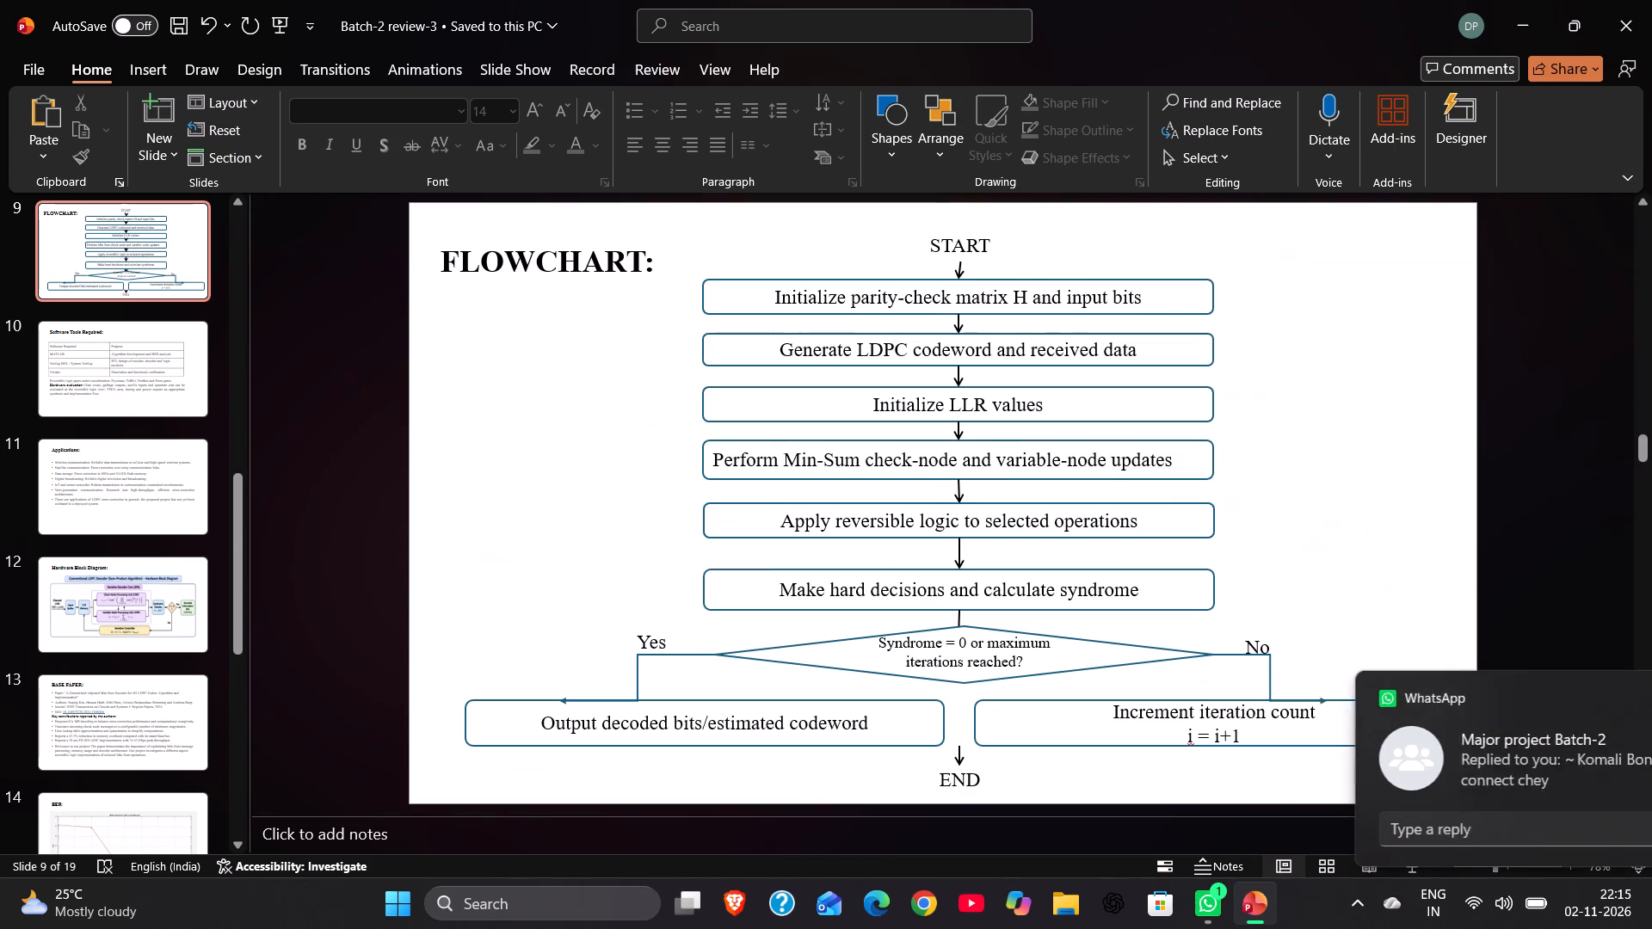
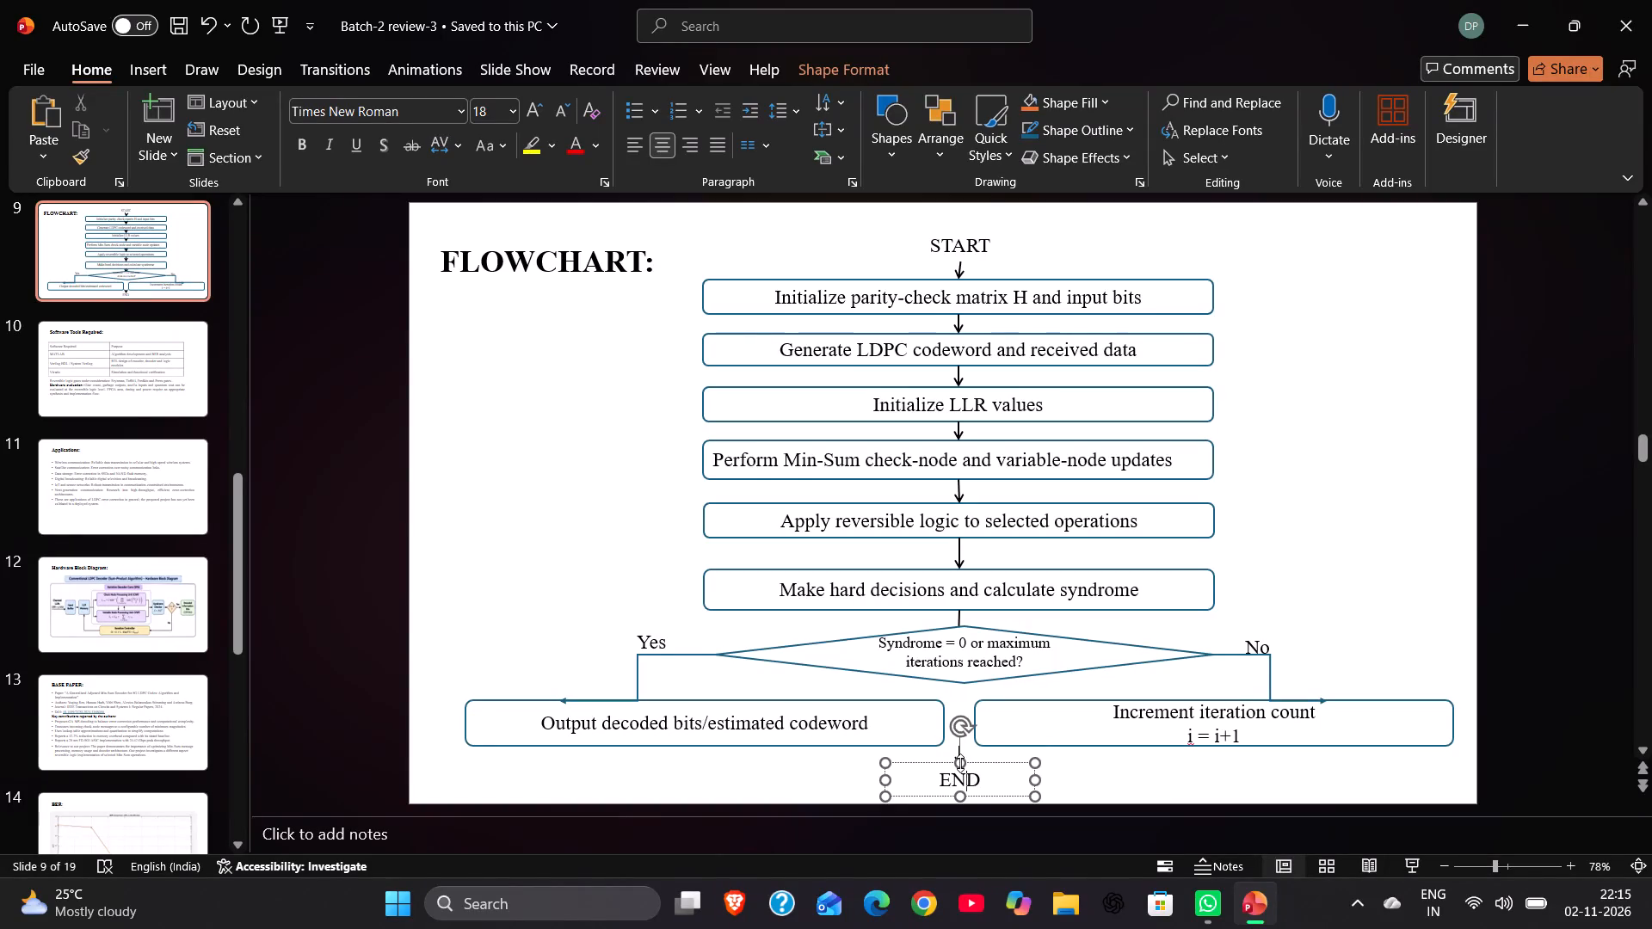
# Try to adjust the short arrow directly above the END label at the bottom of the flowchart.
pyautogui.moveTo(960, 763); pyautogui.dragTo(962, 750)
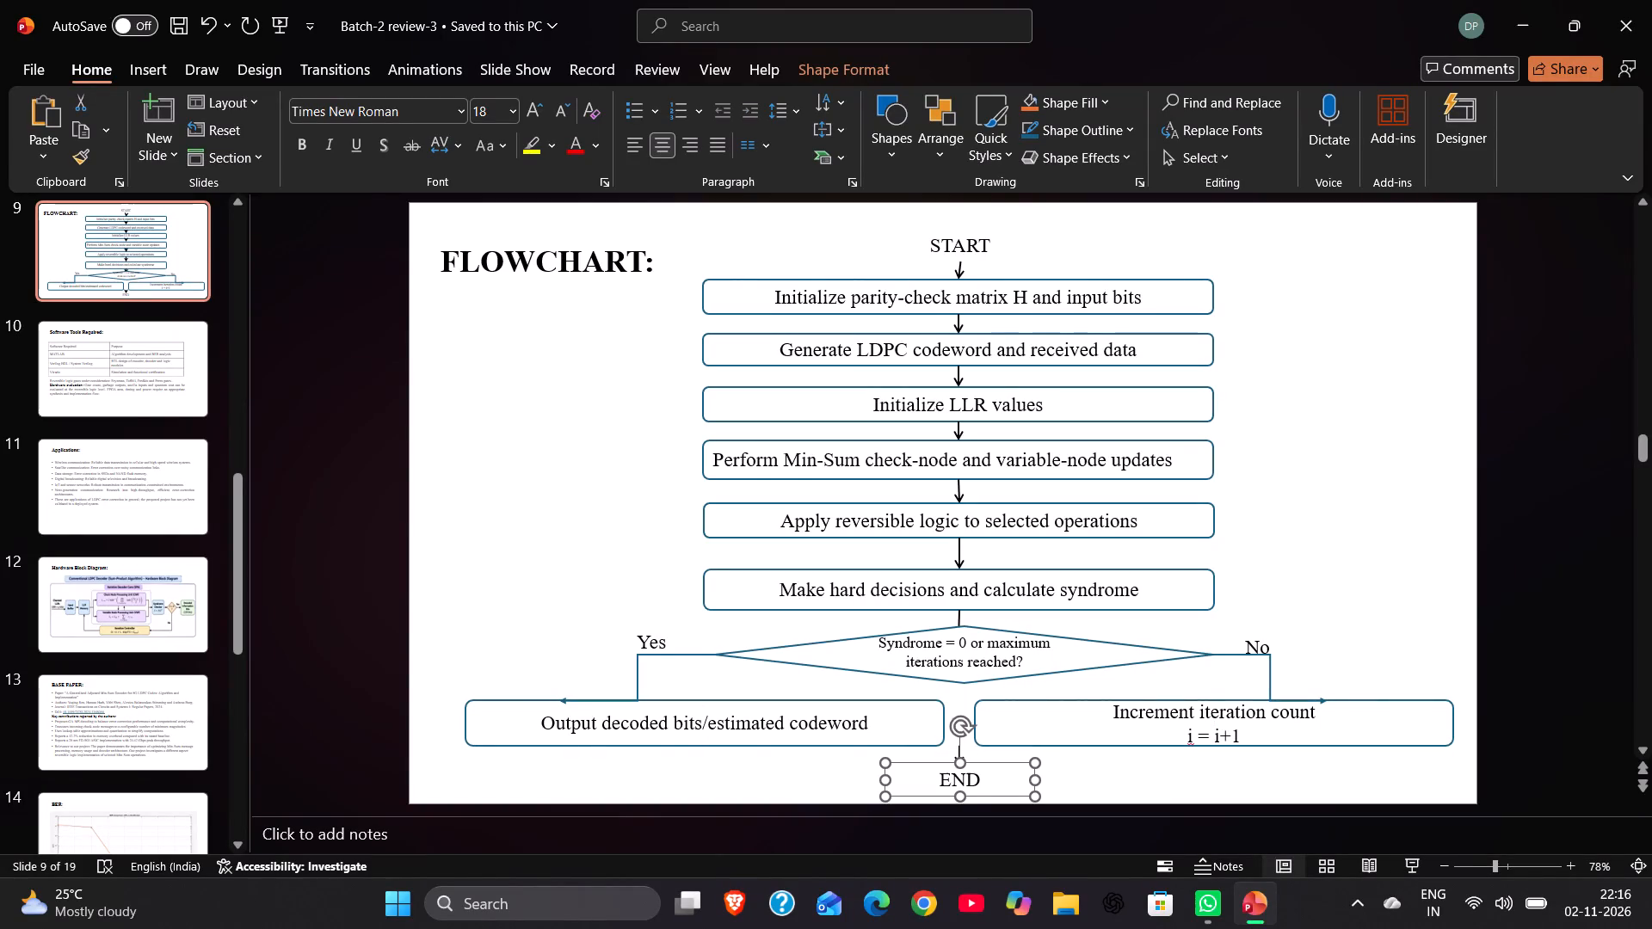
pyautogui.click(1076, 777)
pyautogui.doubleClick(943, 771)
pyautogui.click(1067, 784)
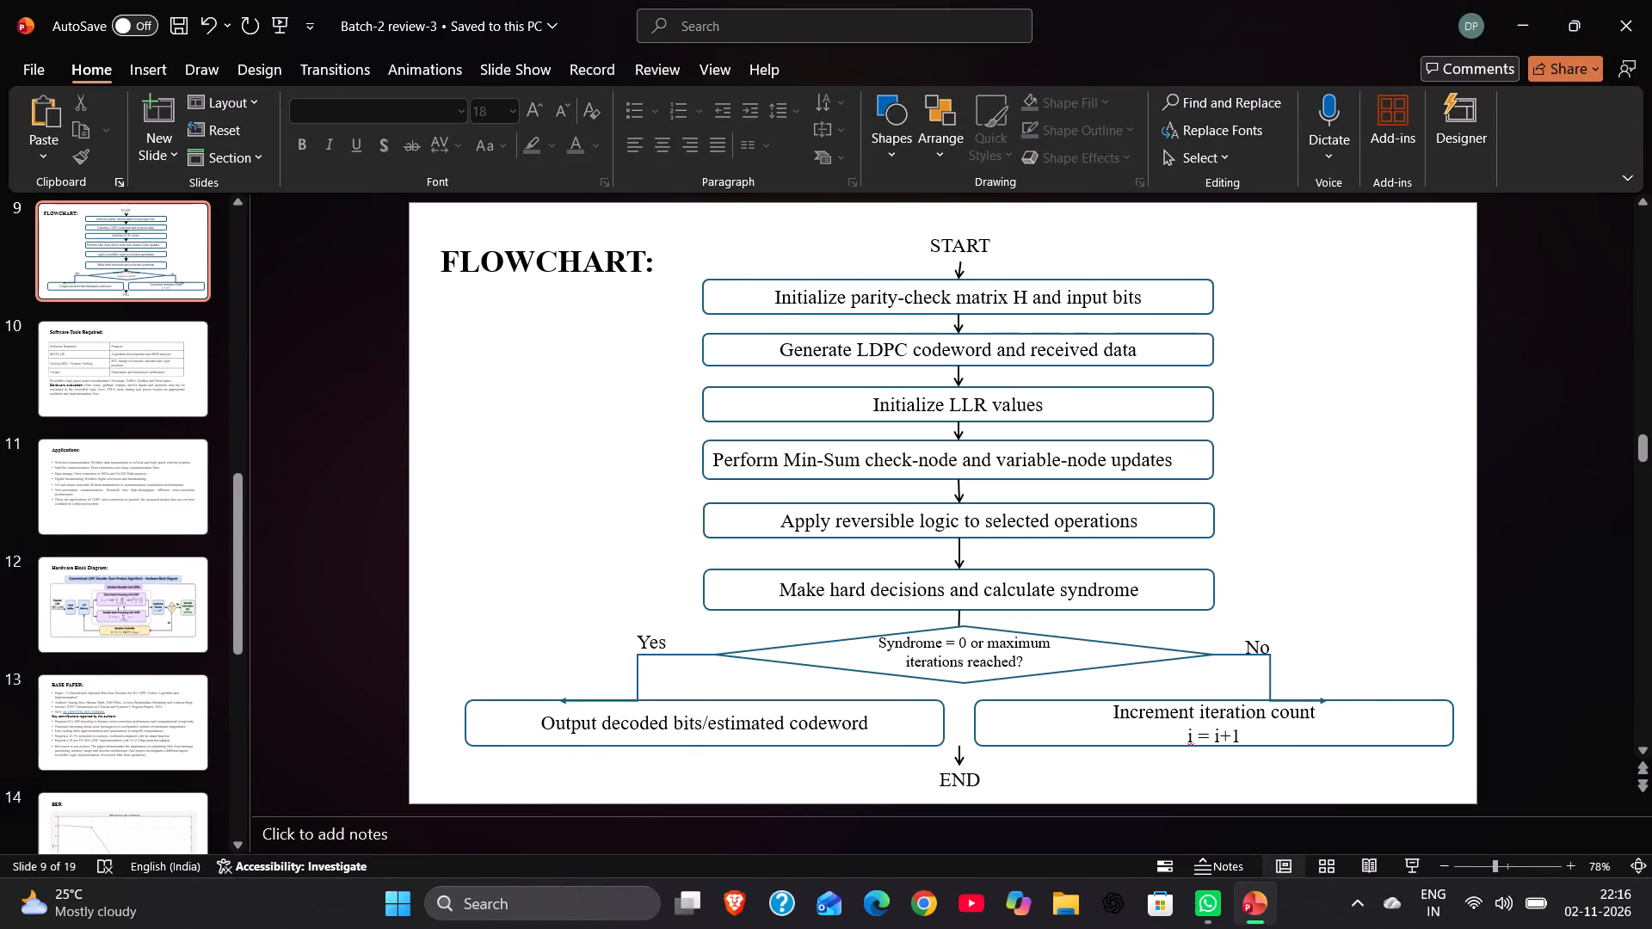
pyautogui.click(956, 763)
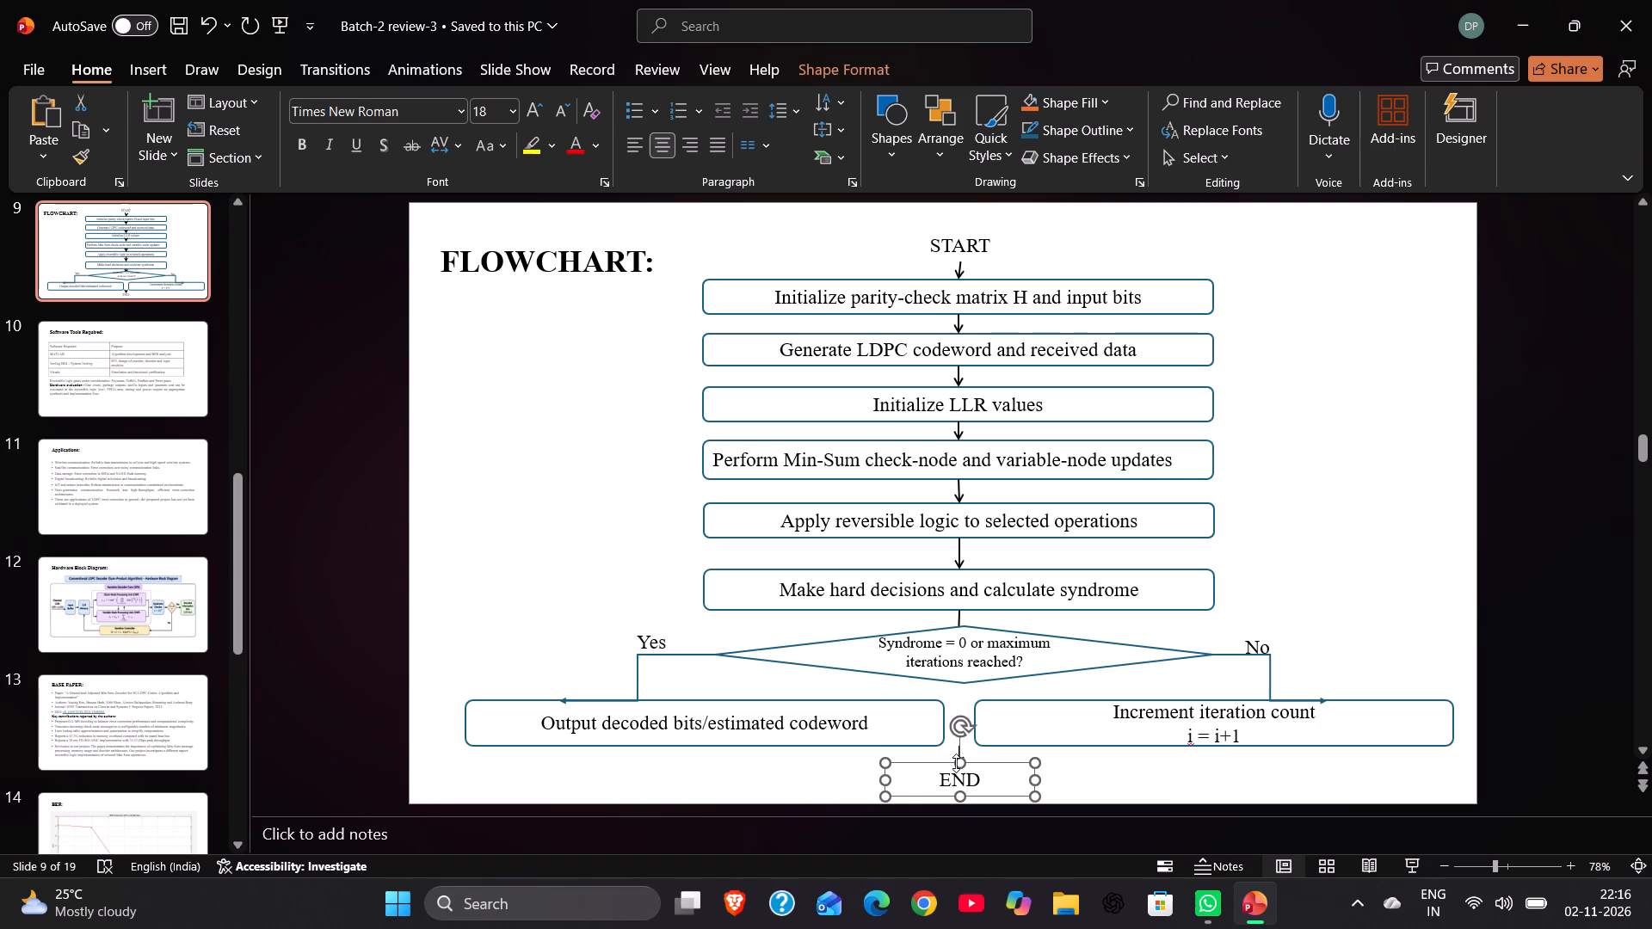
pyautogui.keyDown('ctrl'); pyautogui.scroll(3, 1109, 781); pyautogui.keyUp('ctrl')
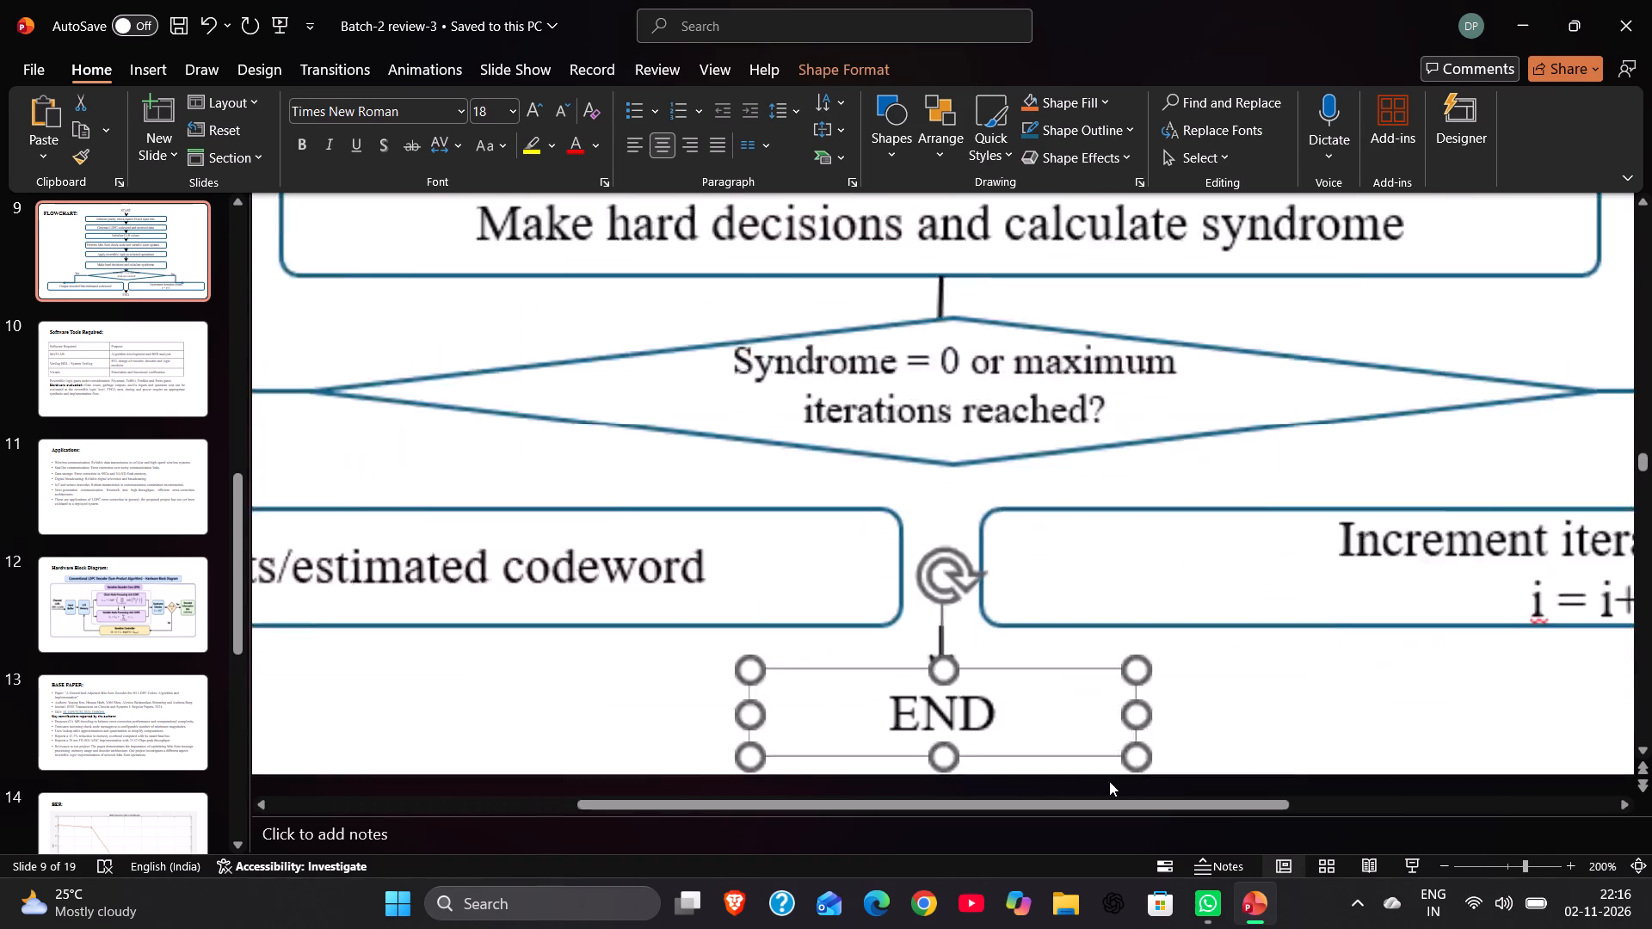
# Lengthen the arrow above END straight downward so its tip reaches the top of the END text.
pyautogui.keyDown('ctrl'); pyautogui.scroll(2, 1109, 781); pyautogui.keyUp('ctrl')
pyautogui.click(1319, 671)
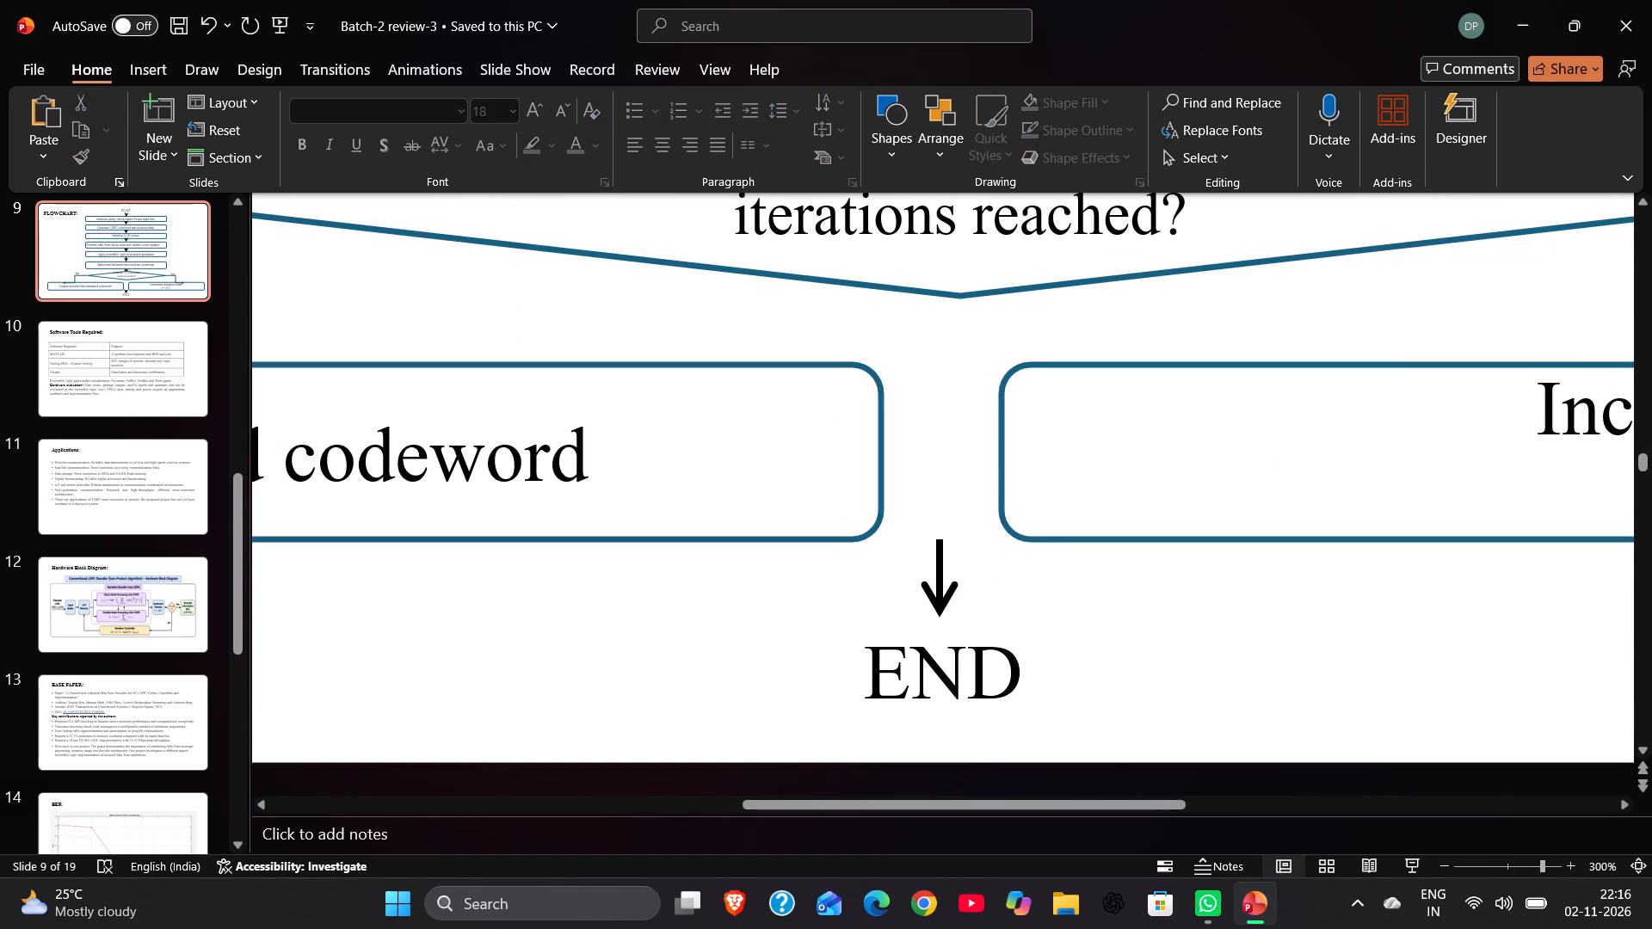
pyautogui.click(946, 606)
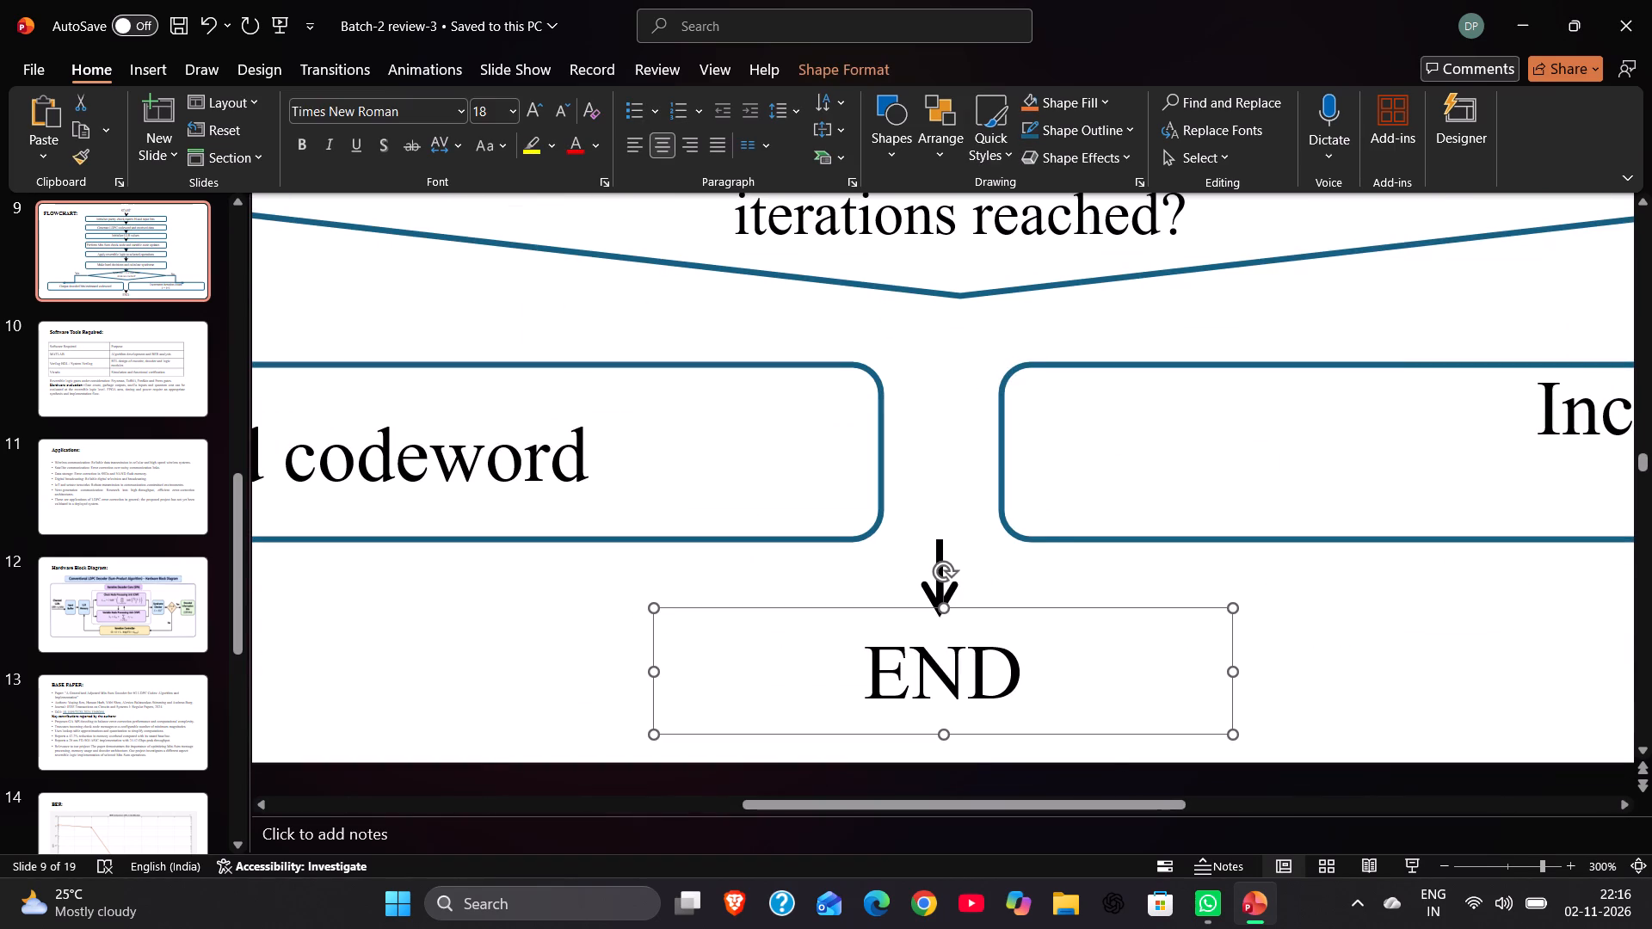
pyautogui.click(939, 593)
pyautogui.moveTo(940, 614); pyautogui.dragTo(932, 670)
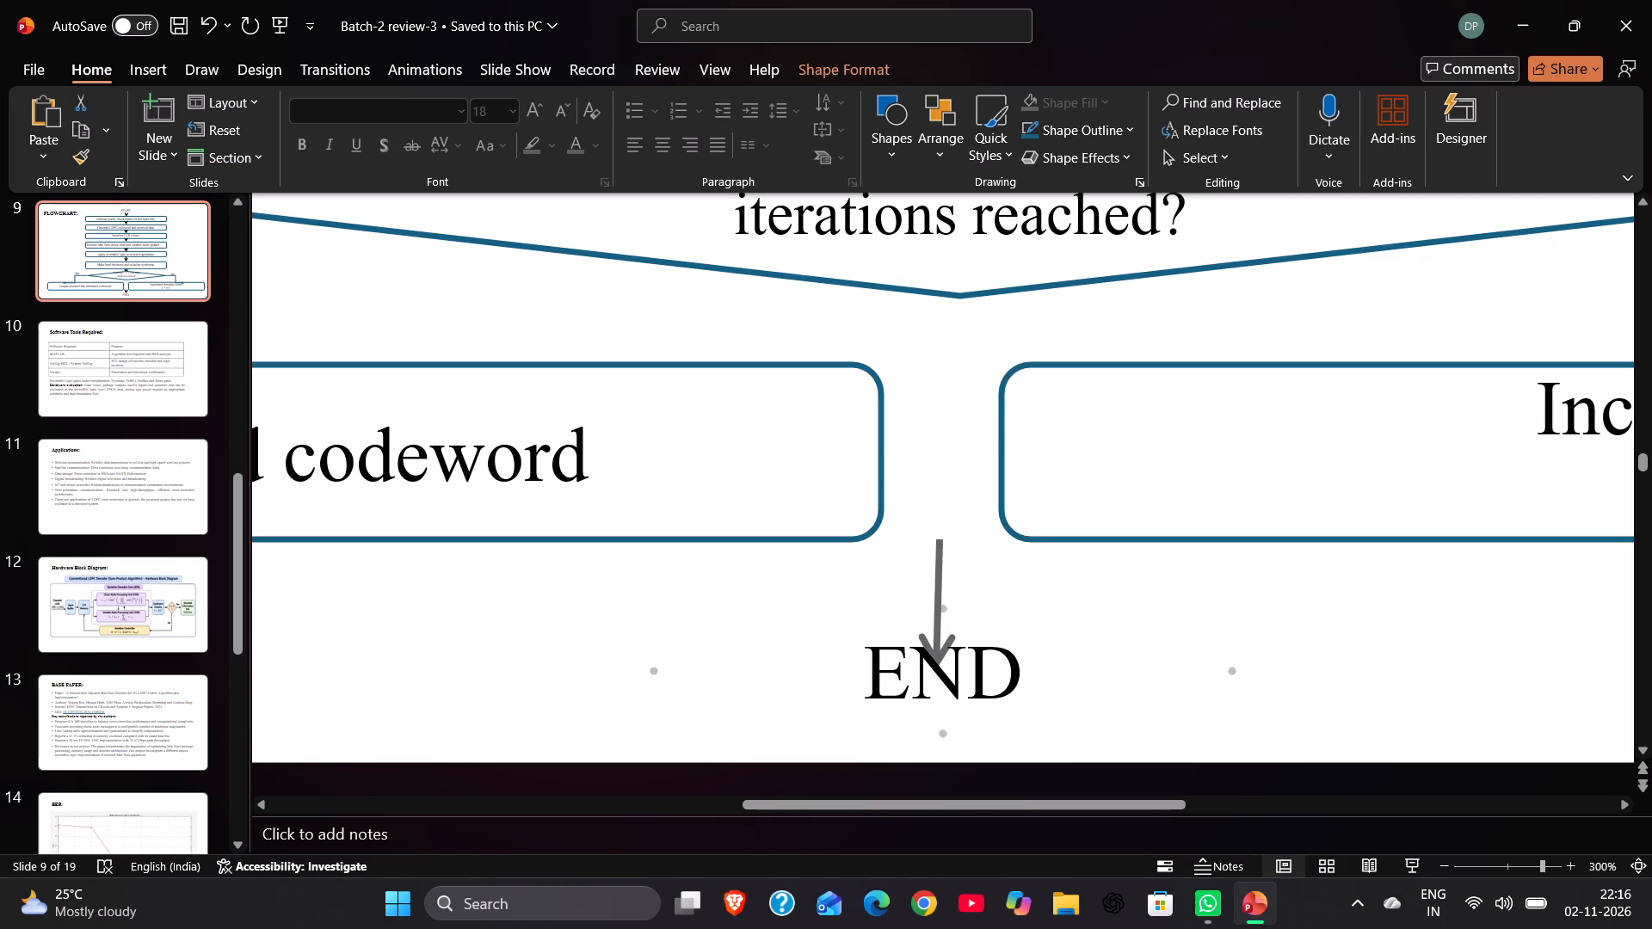
pyautogui.moveTo(932, 670); pyautogui.dragTo(940, 656)
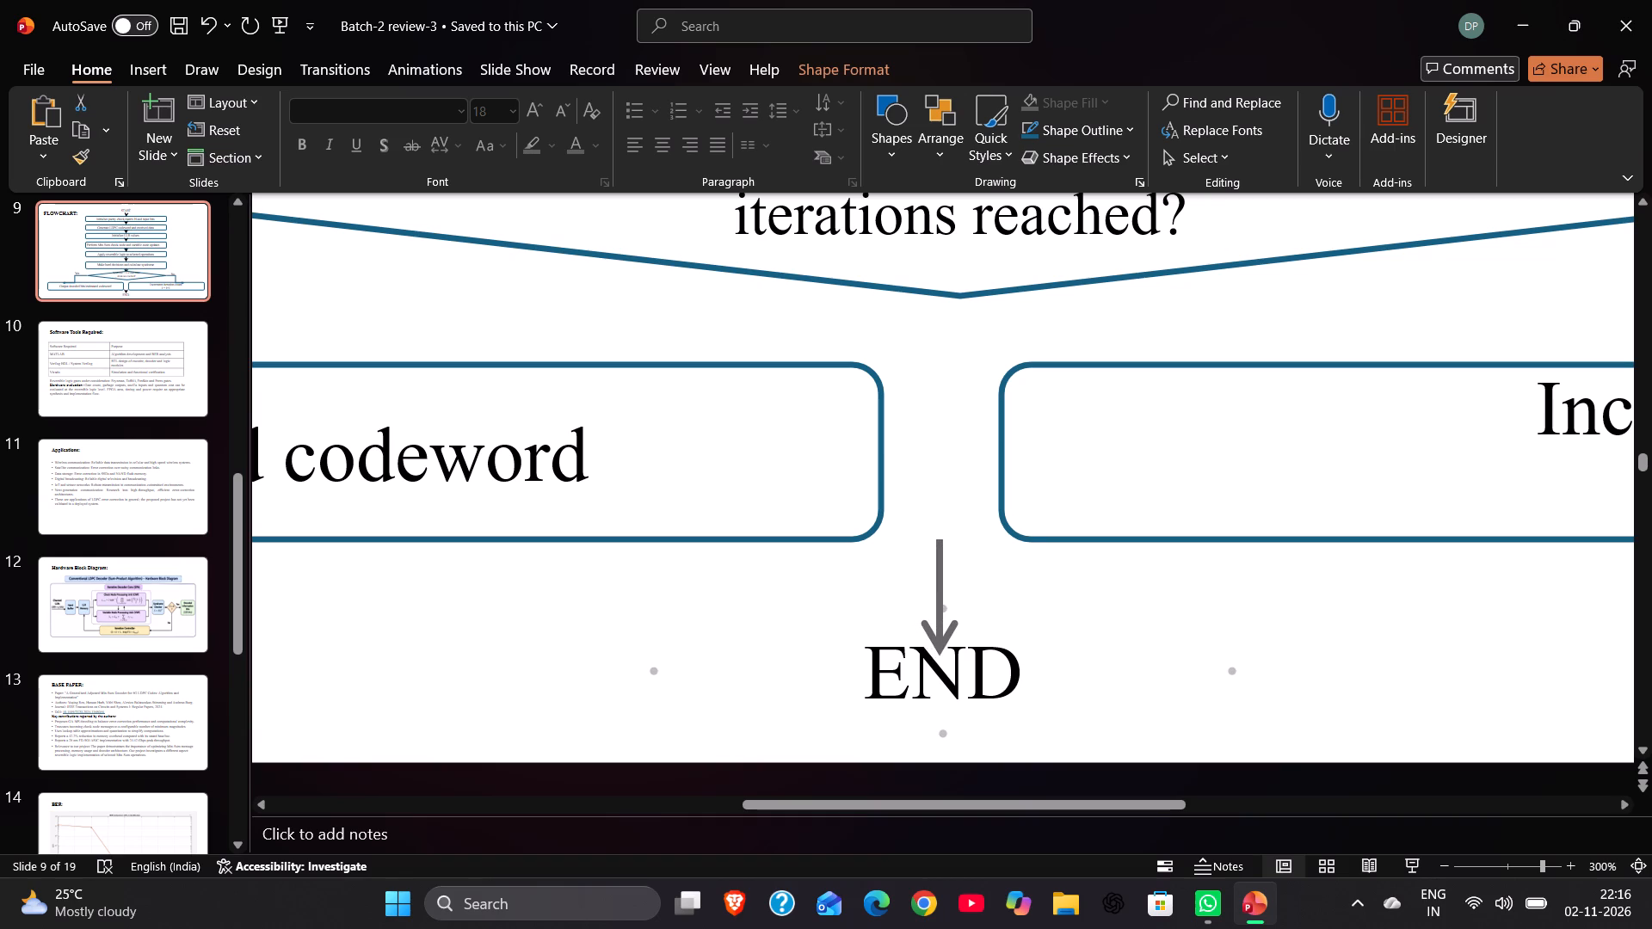
pyautogui.moveTo(940, 656); pyautogui.dragTo(940, 655)
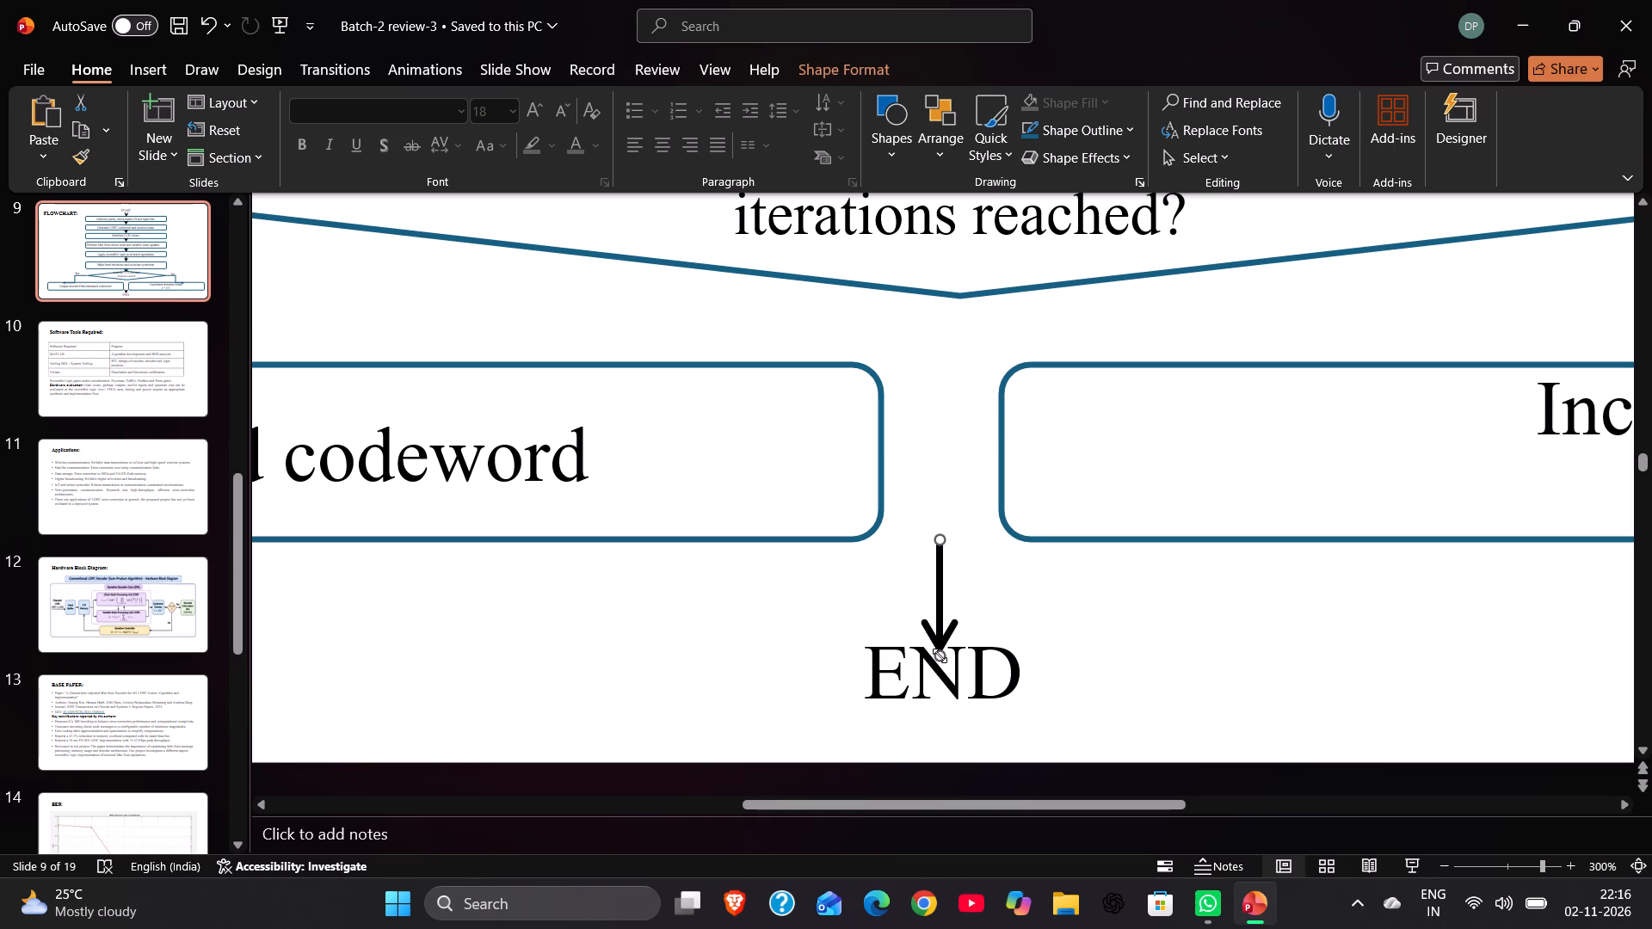
pyautogui.click(940, 655)
pyautogui.click(1143, 643)
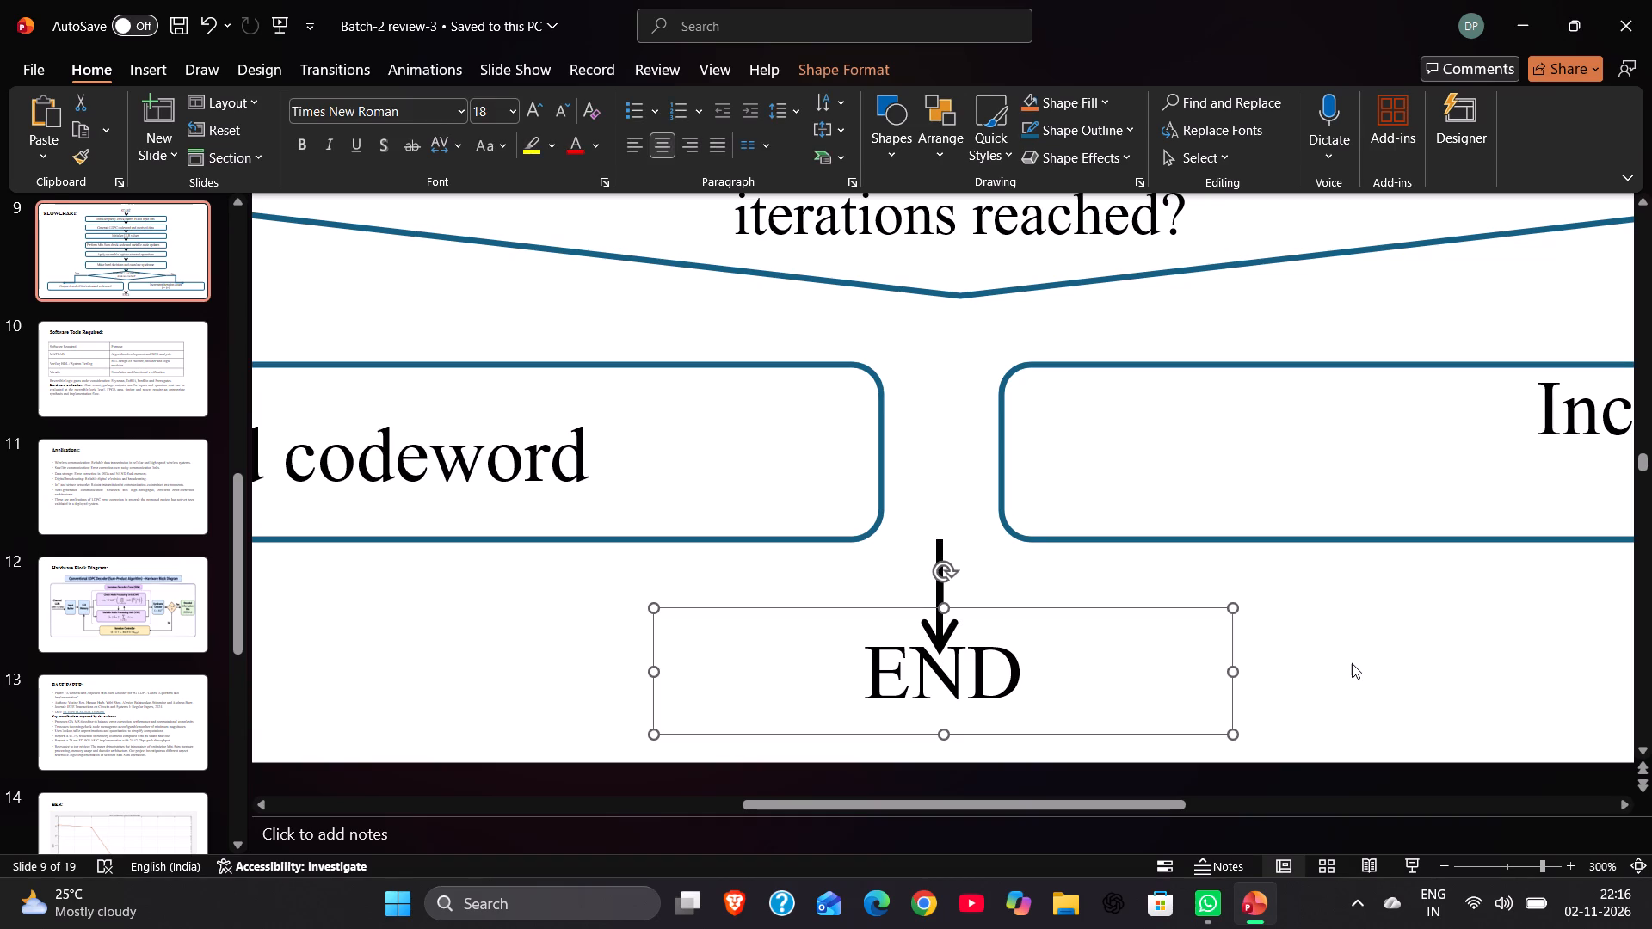
# Deselect the END text box and save the presentation with the revised flowchart slide.
pyautogui.click(1352, 663)
pyautogui.keyDown('ctrl'); pyautogui.scroll(-4, 1352, 663); pyautogui.keyUp('ctrl')
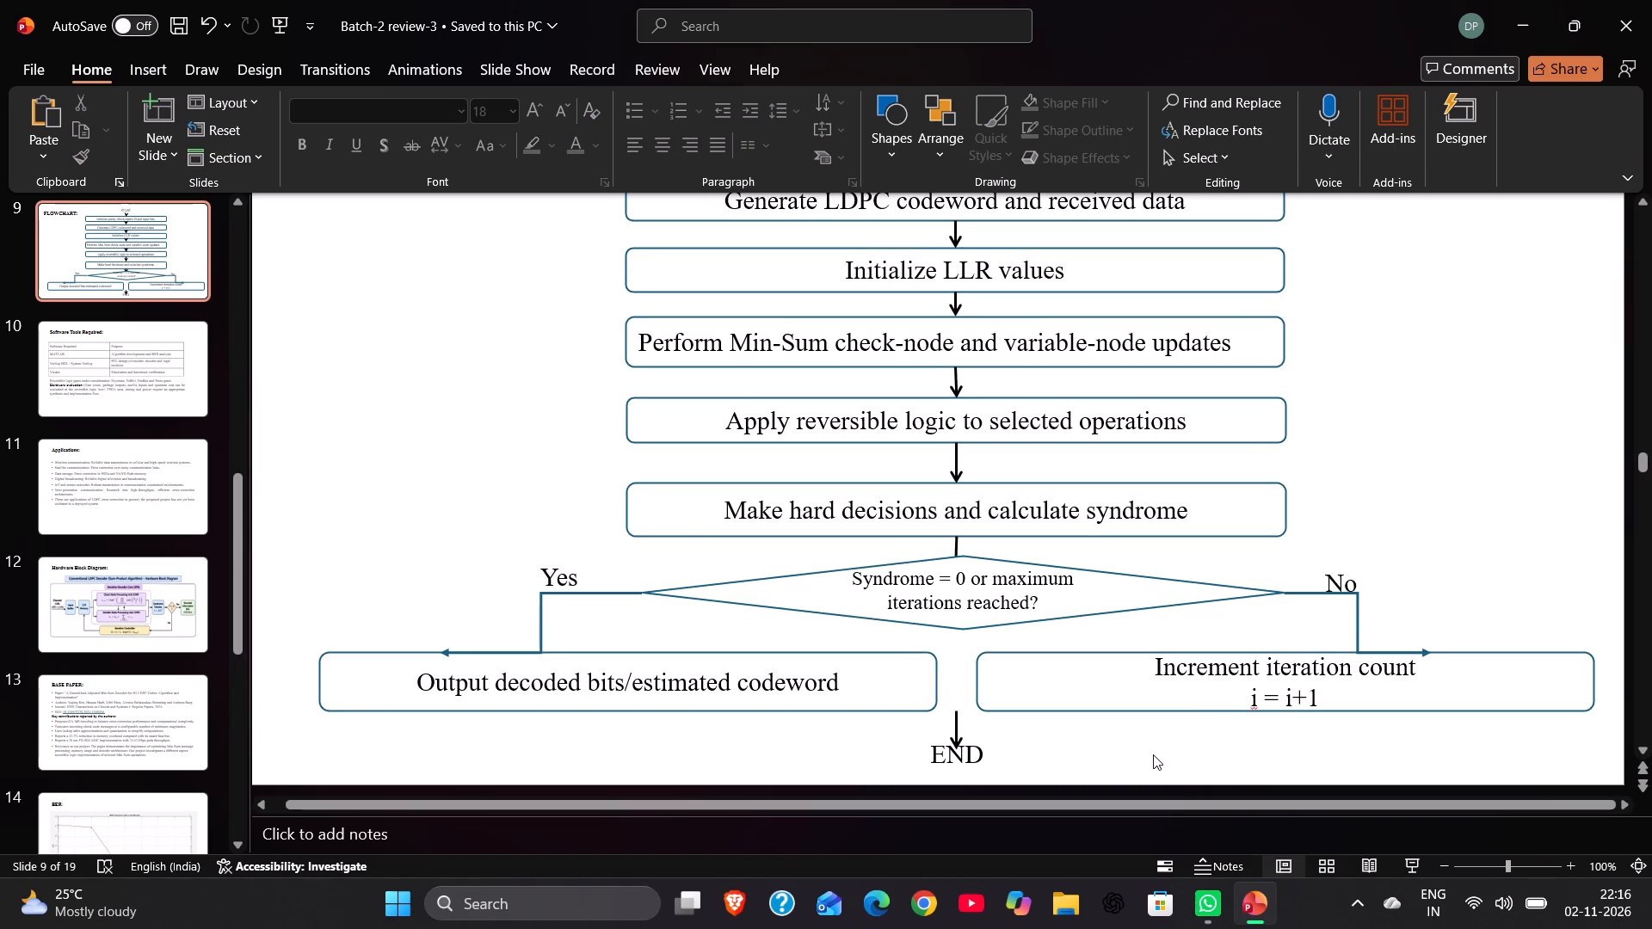
pyautogui.keyDown('ctrl'); pyautogui.scroll(-3, 1150, 760); pyautogui.keyUp('ctrl')
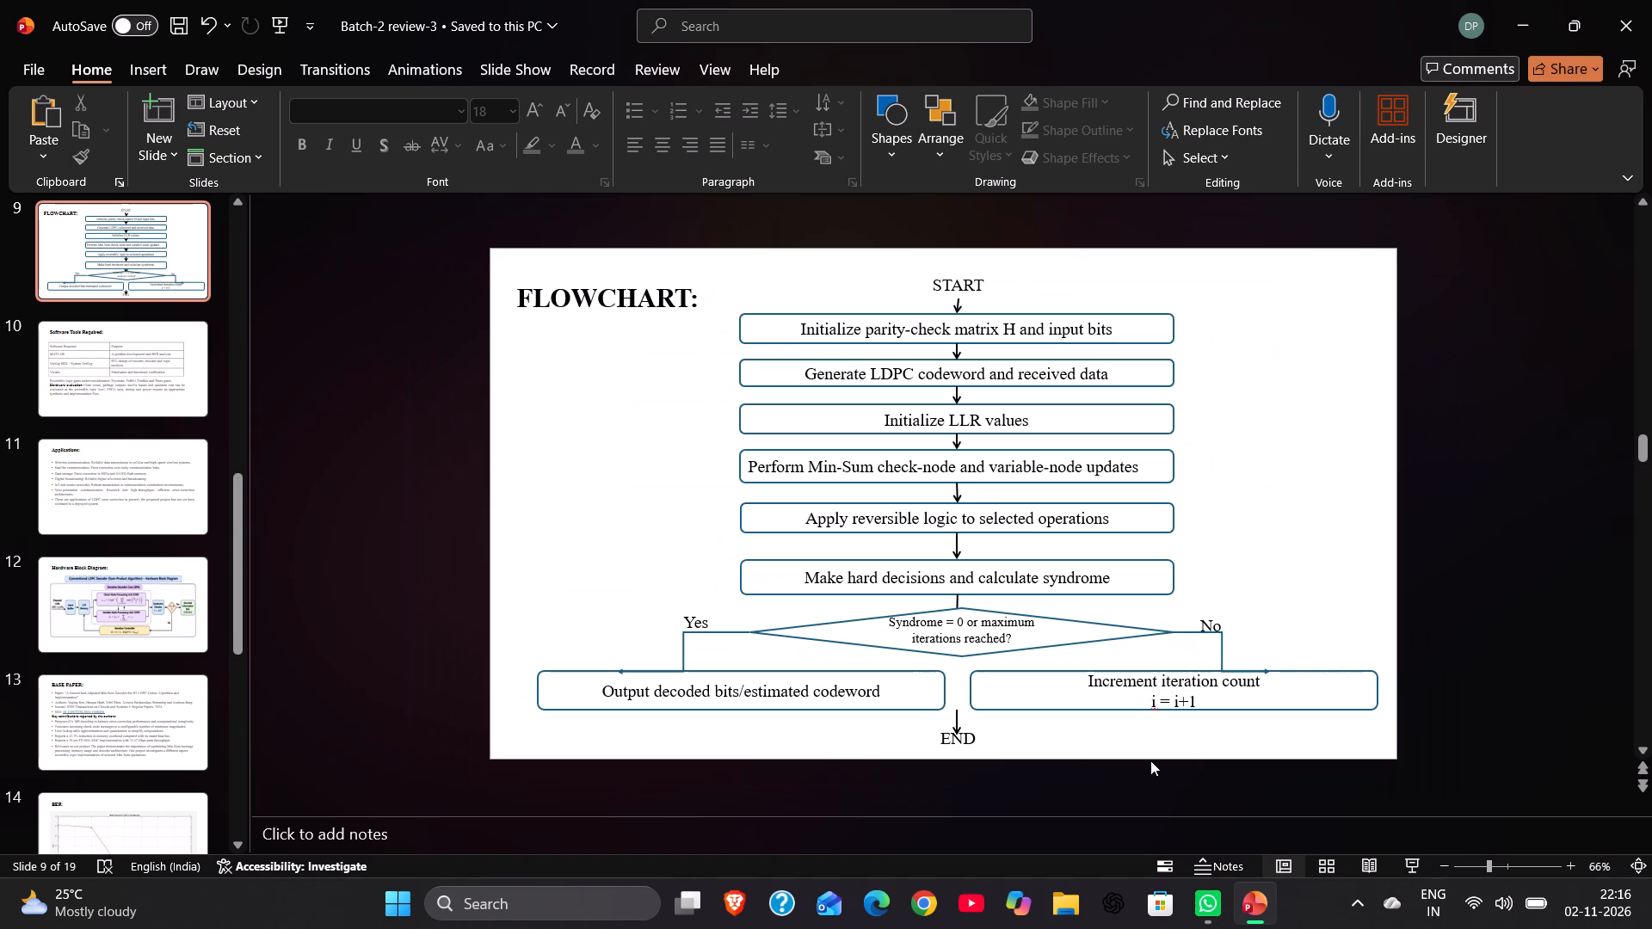
pyautogui.hotkey('ctrl', 's')
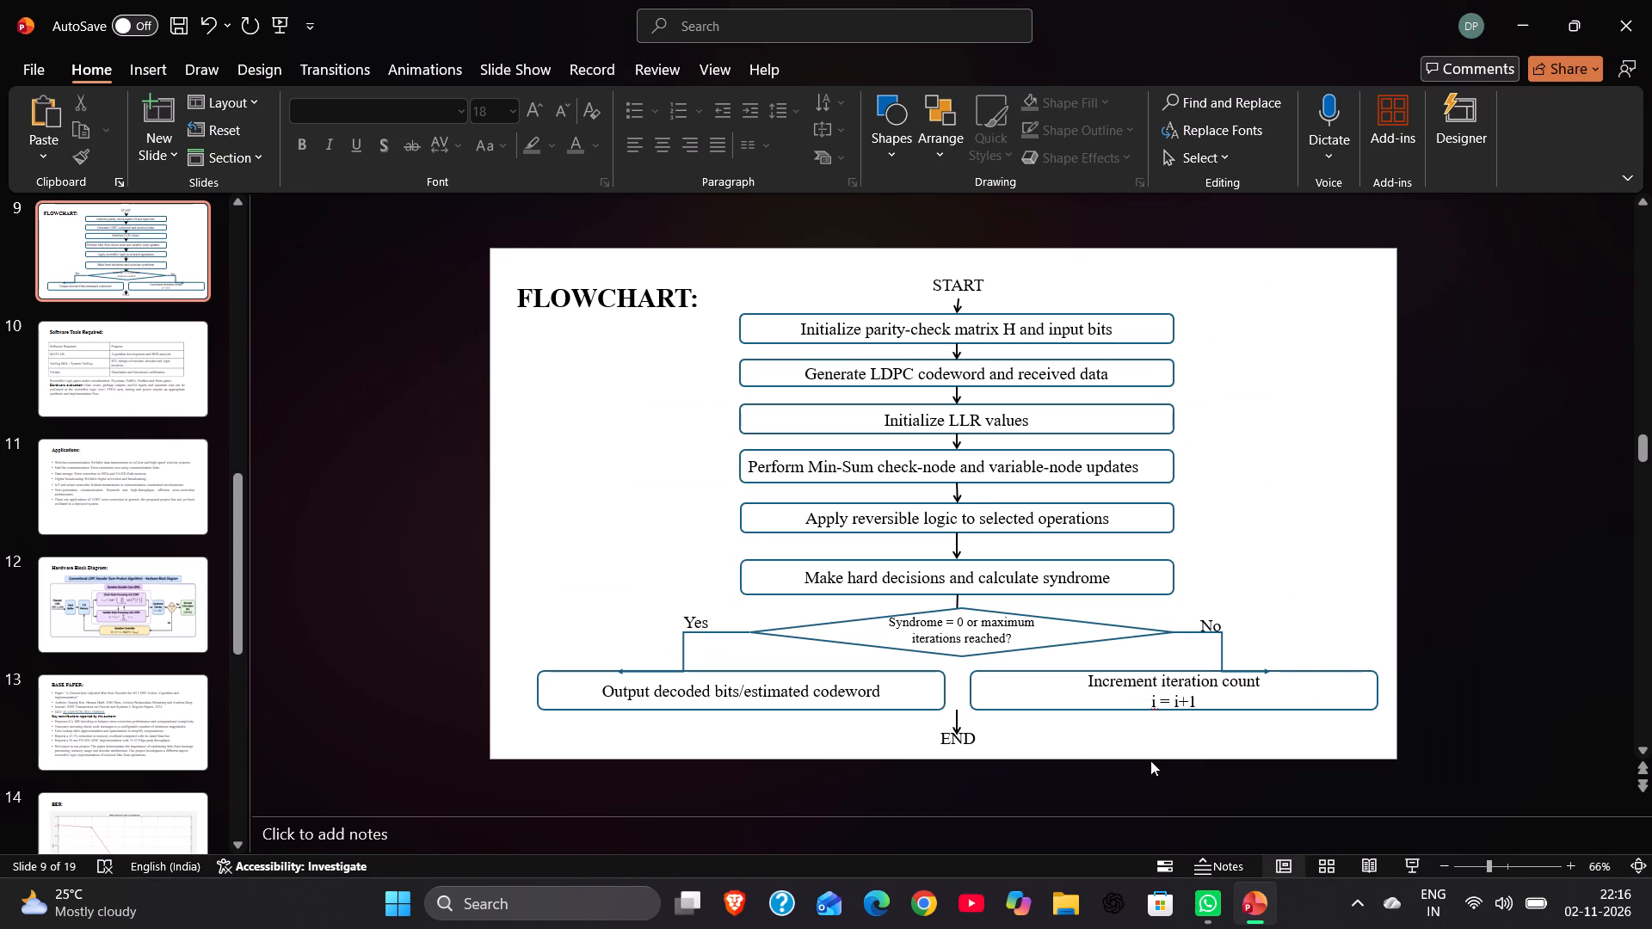
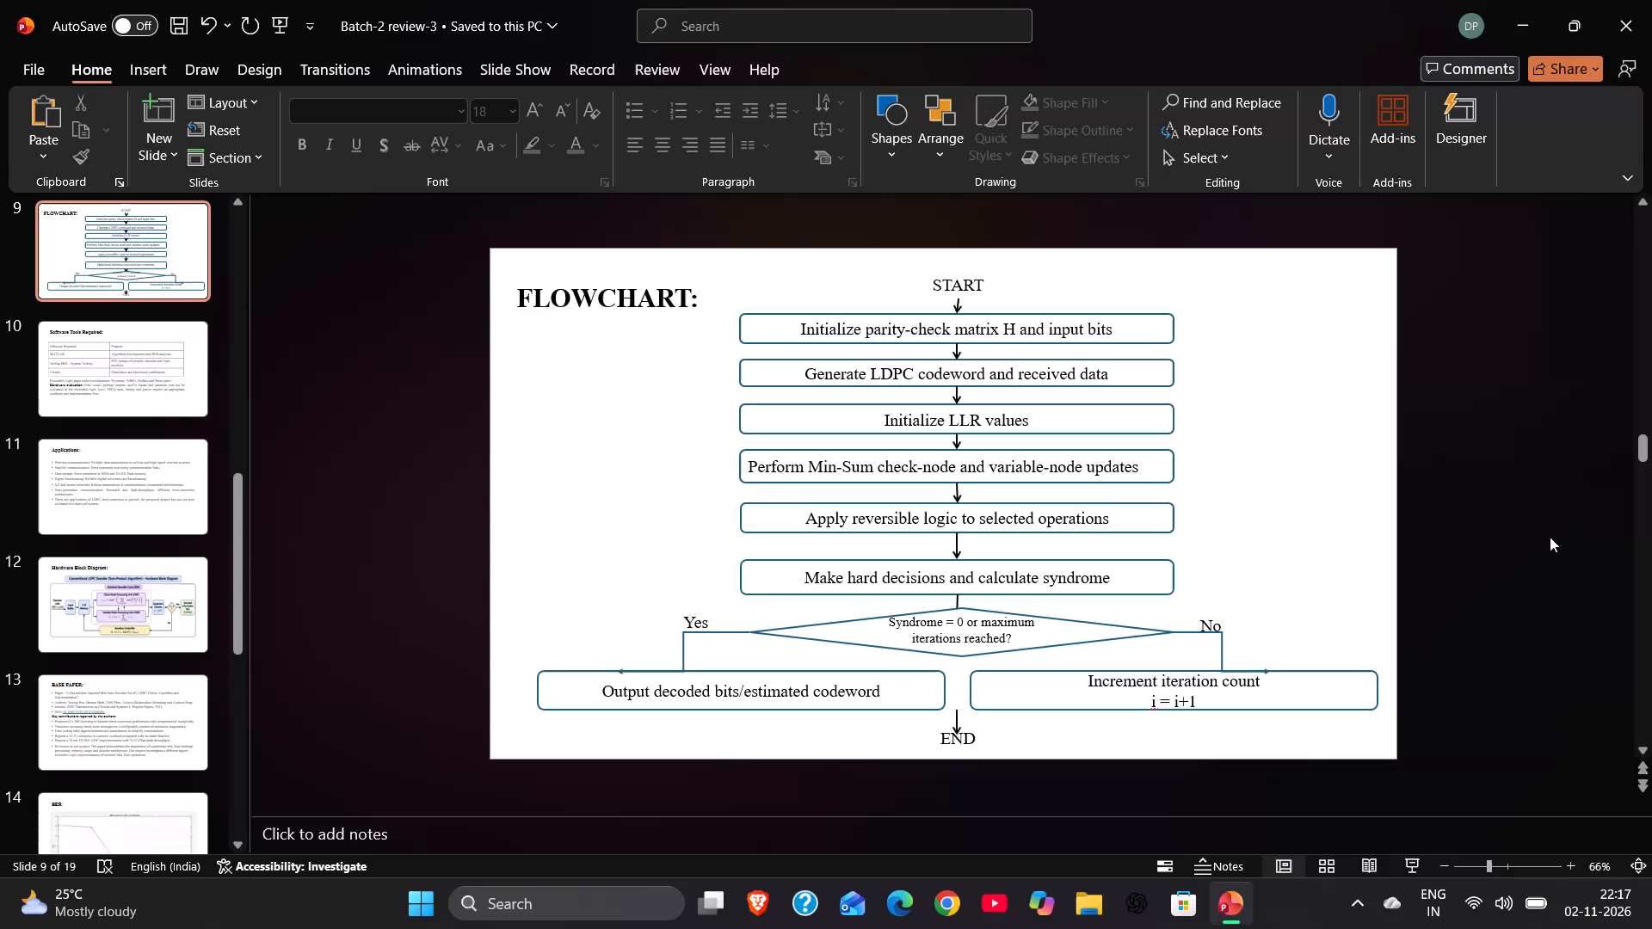
# Save the presentation under the same name, Batch-2 review-3, as a PowerPoint Presentation in the 2026-44 folder, over the existing file.
pyautogui.press('F12')
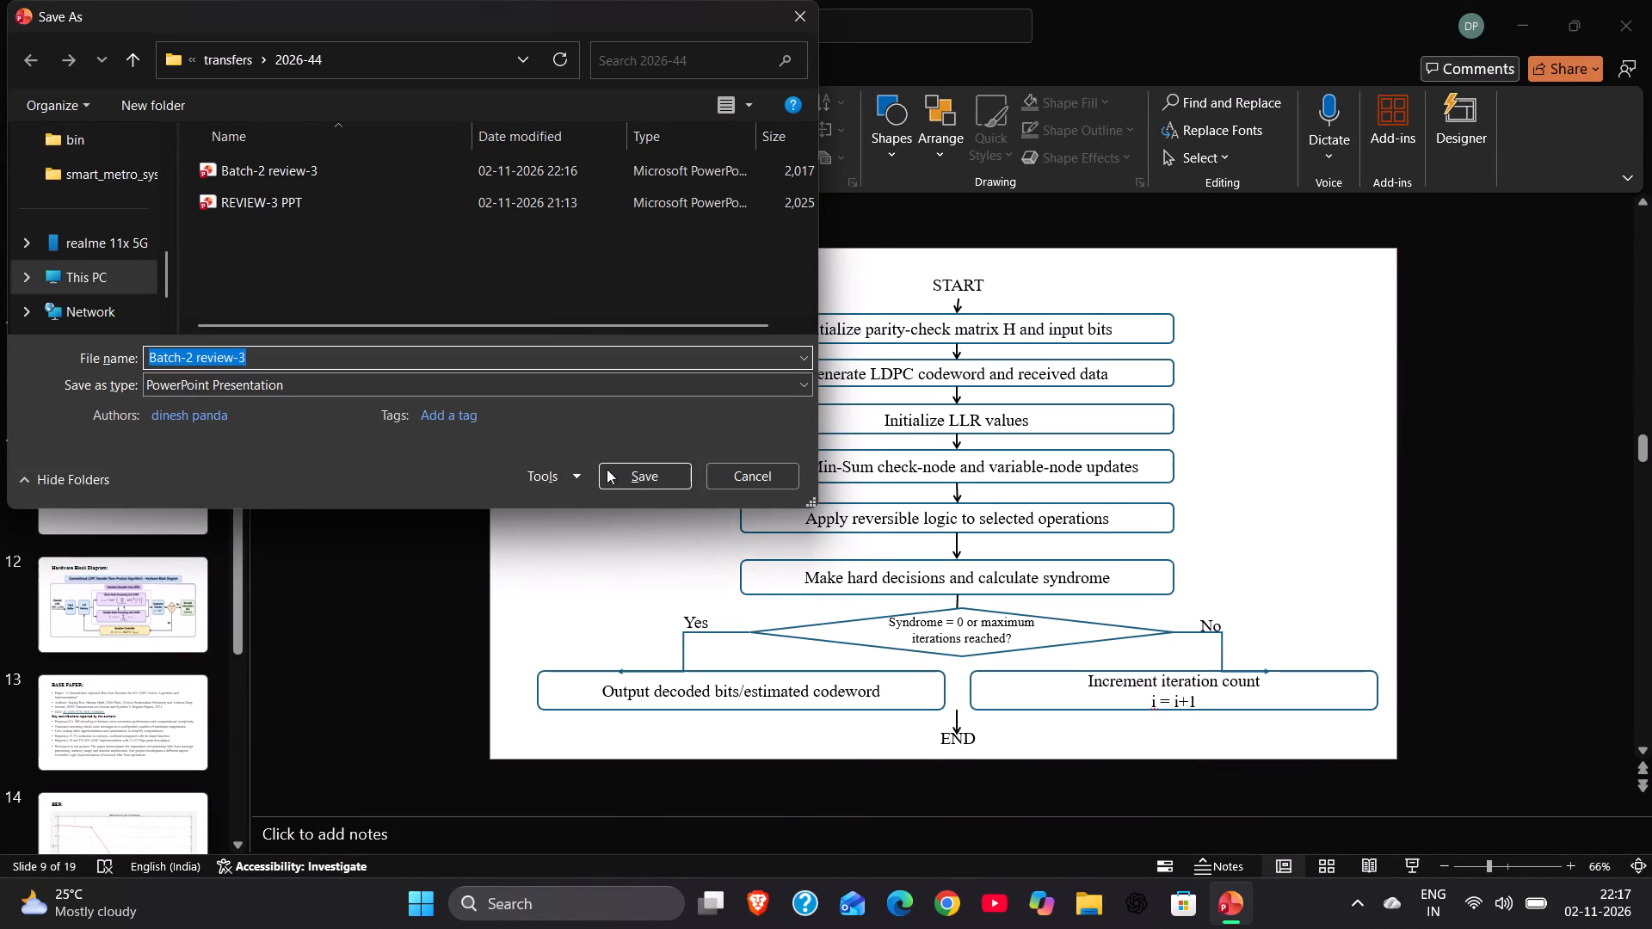
pyautogui.click(625, 470)
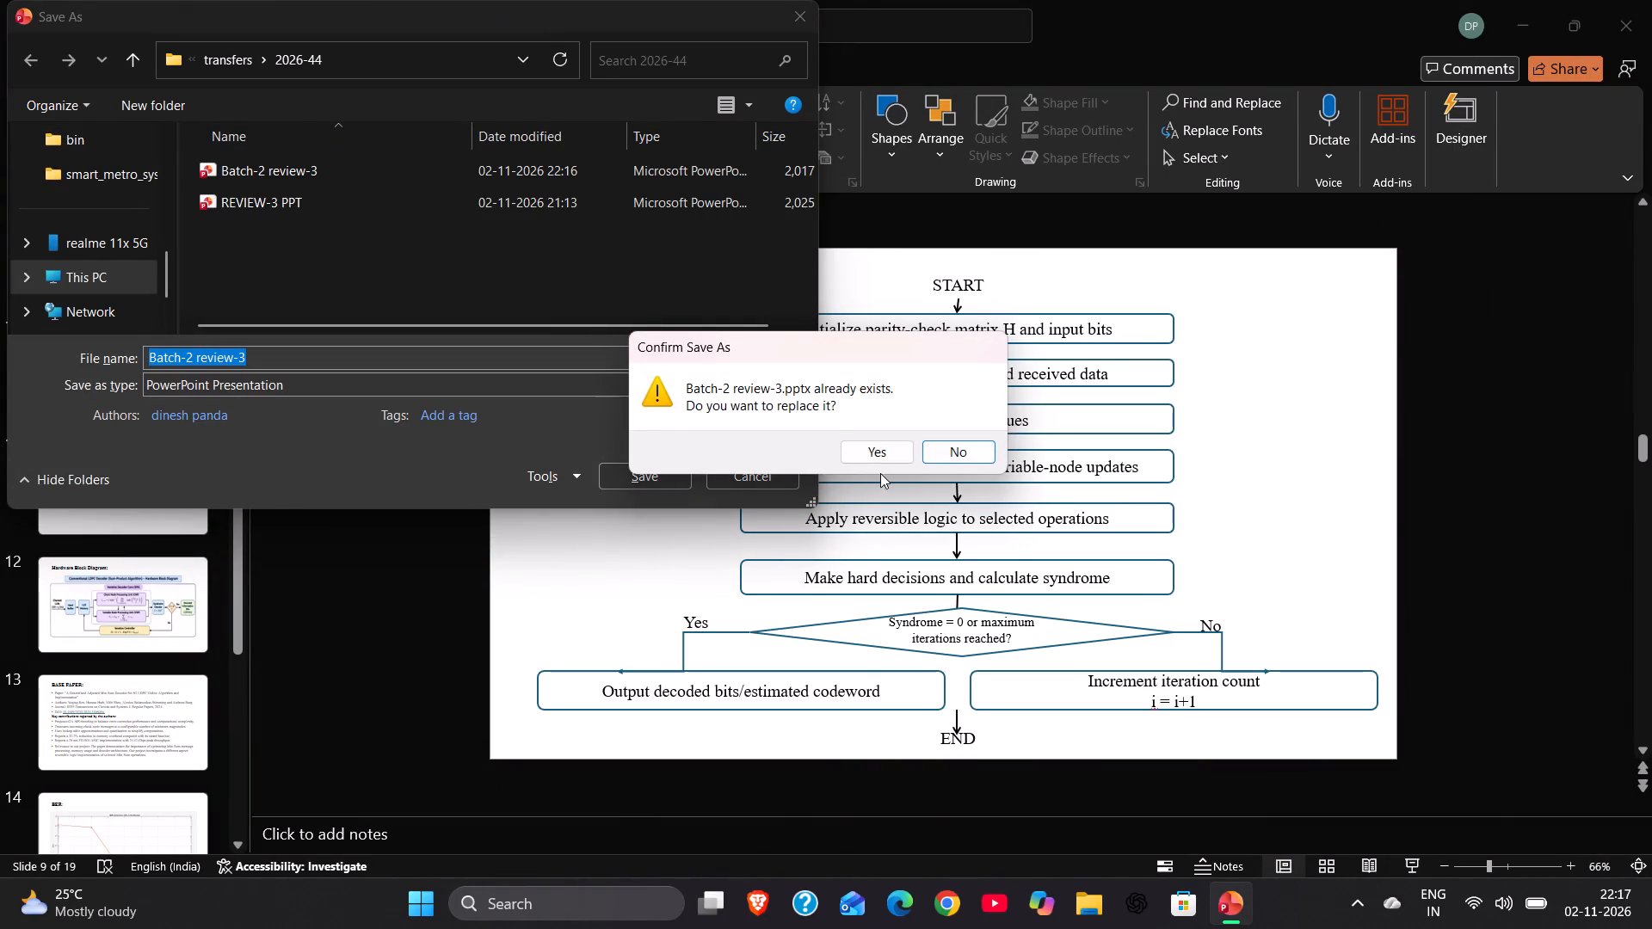
# Save the presentation as Batch-2 review-3 in the 2026-44 folder, replacing the existing file of that name.
pyautogui.click(878, 454)
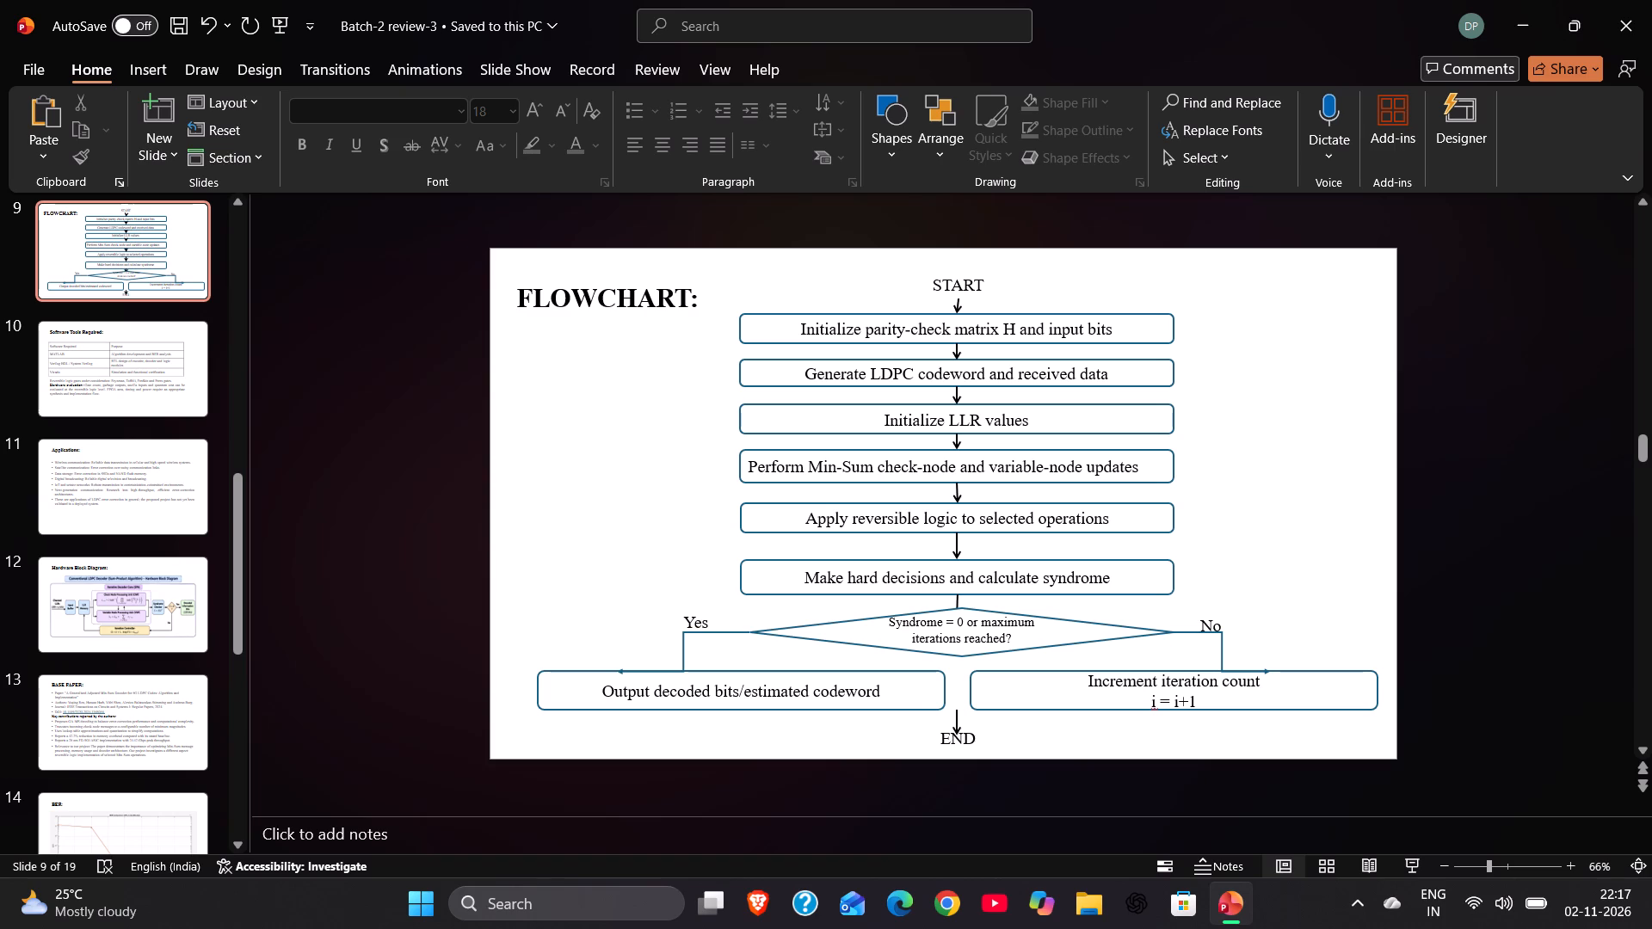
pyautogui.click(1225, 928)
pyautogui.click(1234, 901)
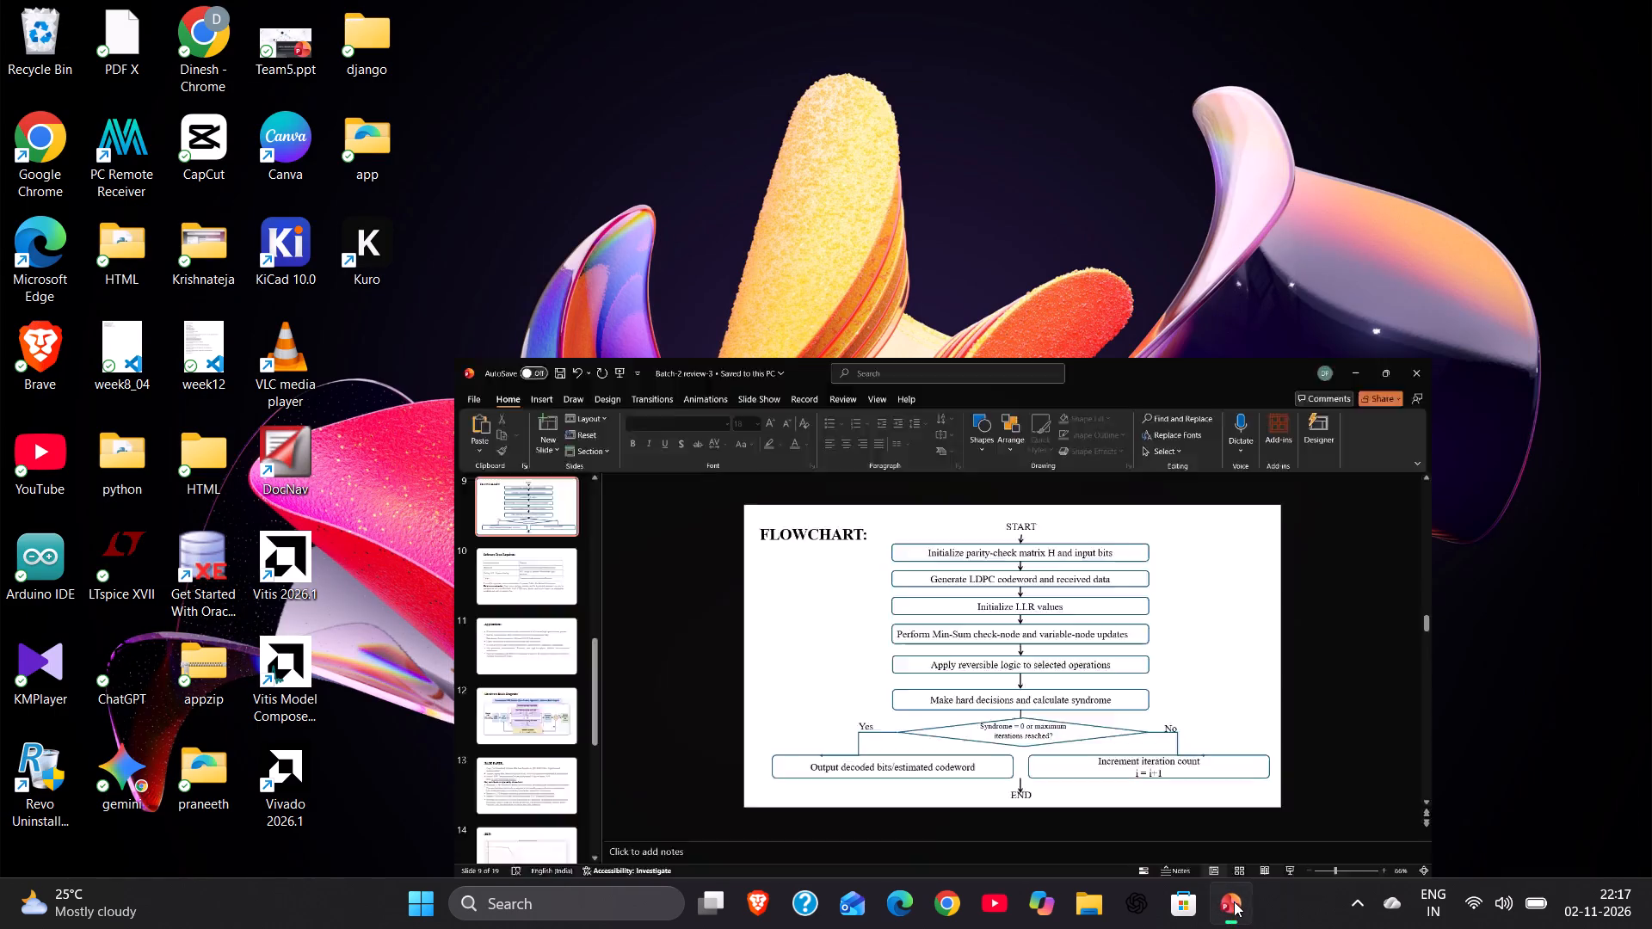
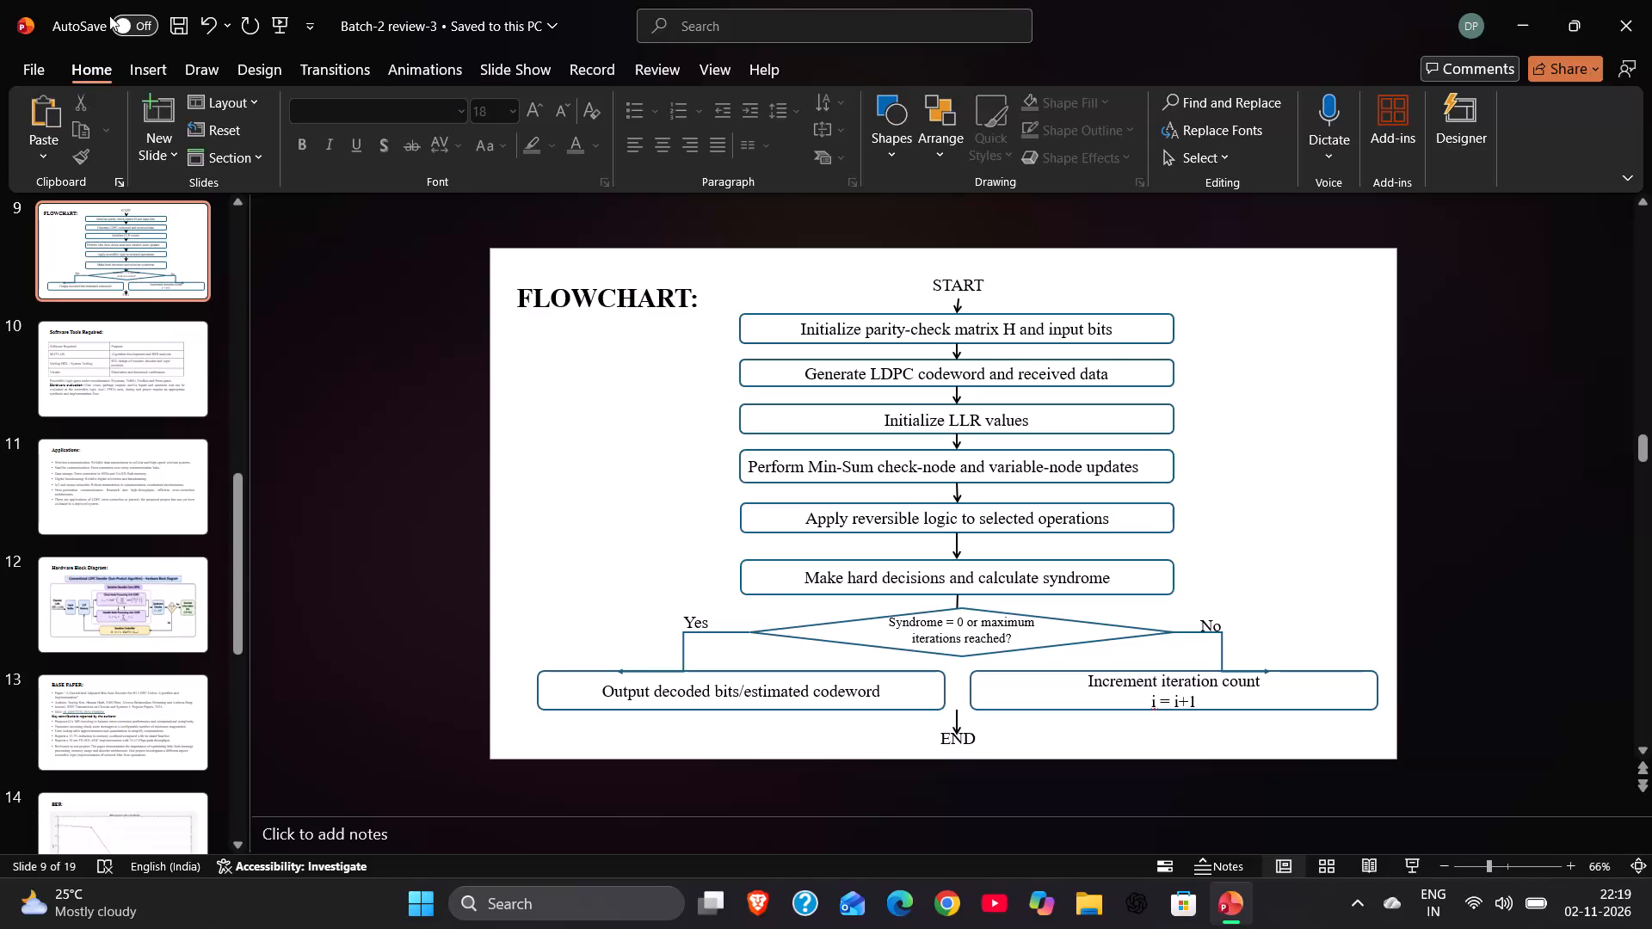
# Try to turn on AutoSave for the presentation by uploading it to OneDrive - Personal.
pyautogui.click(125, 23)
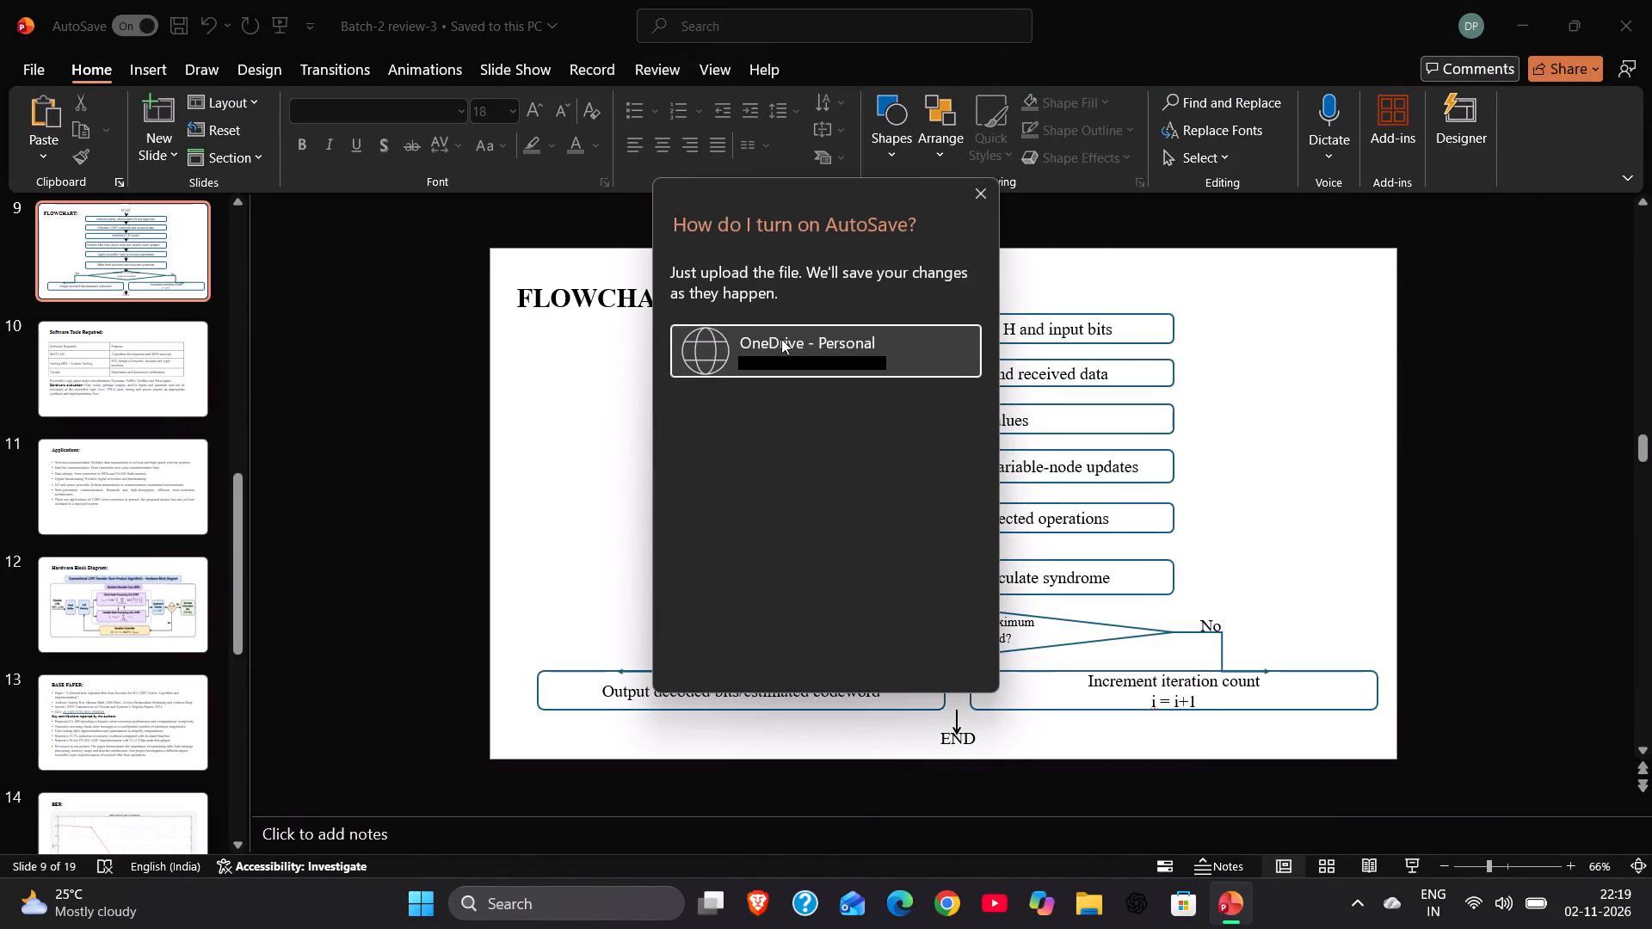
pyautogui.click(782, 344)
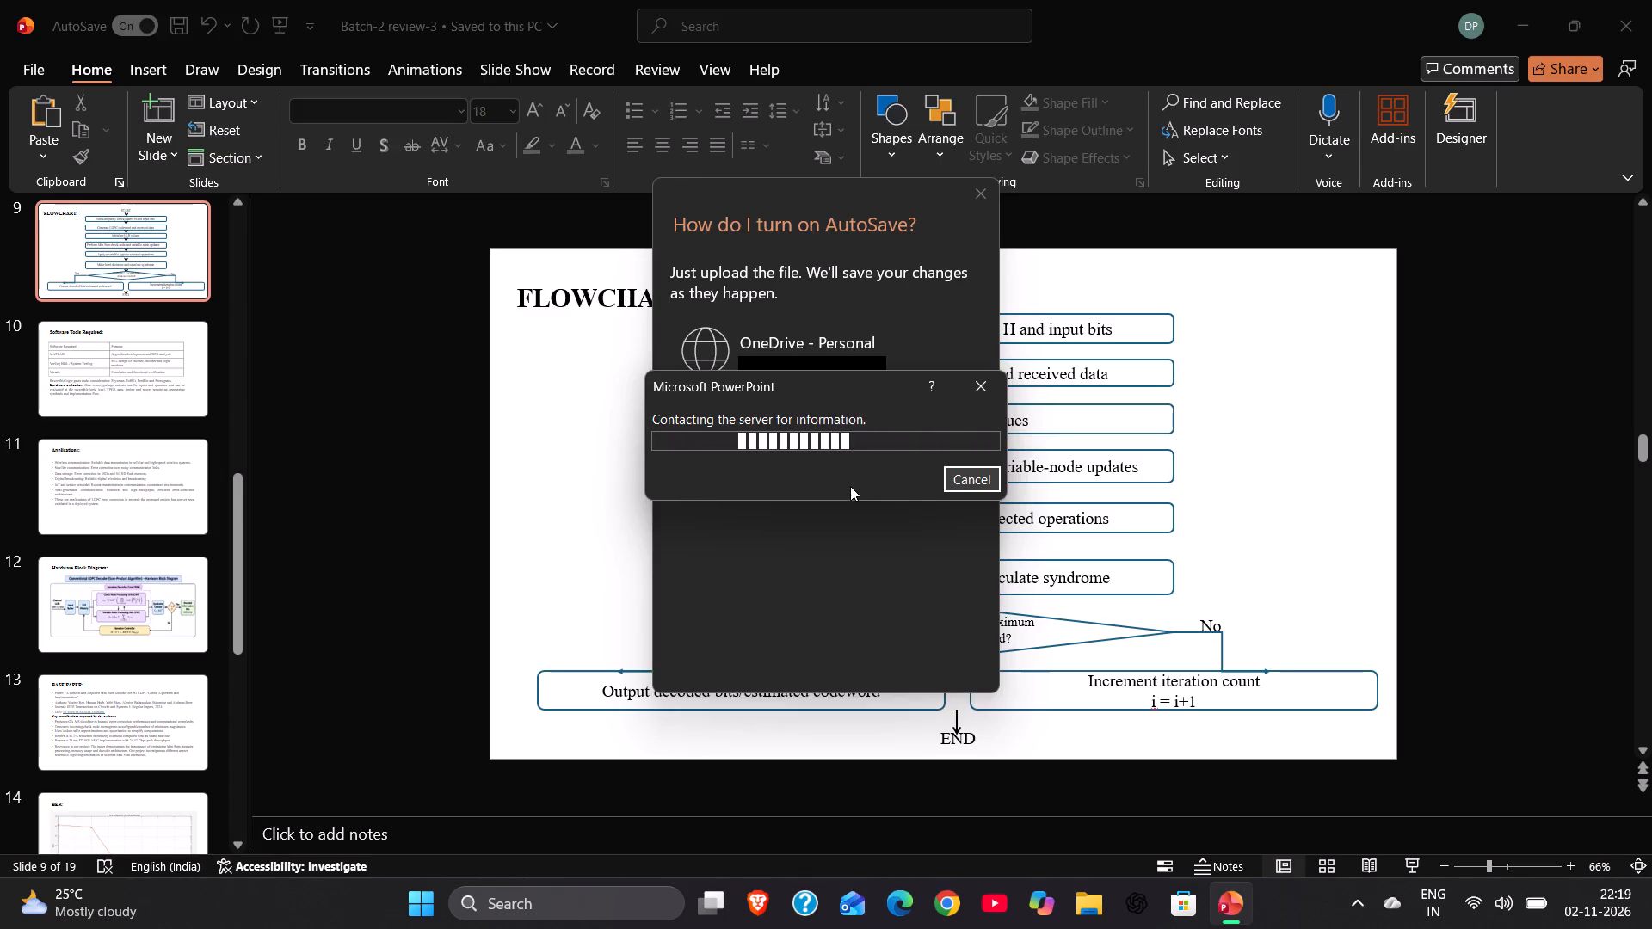
# Switch the computer's Wi-Fi connection to the IQOO NEO7 network.
pyautogui.click(1476, 885)
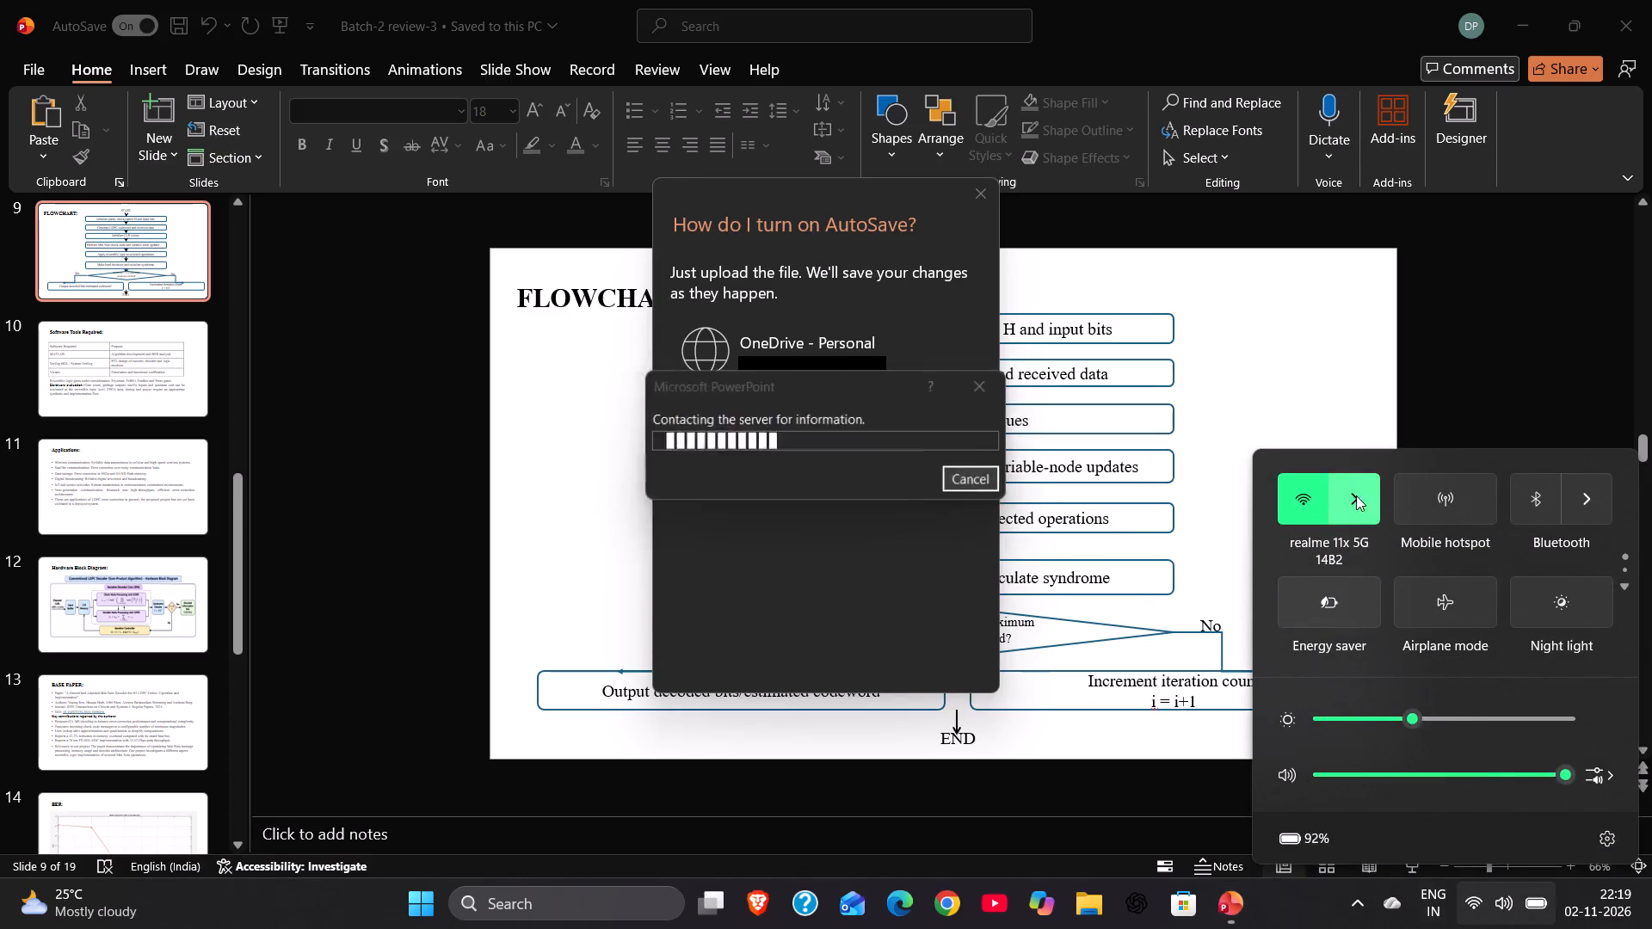
pyautogui.click(1355, 501)
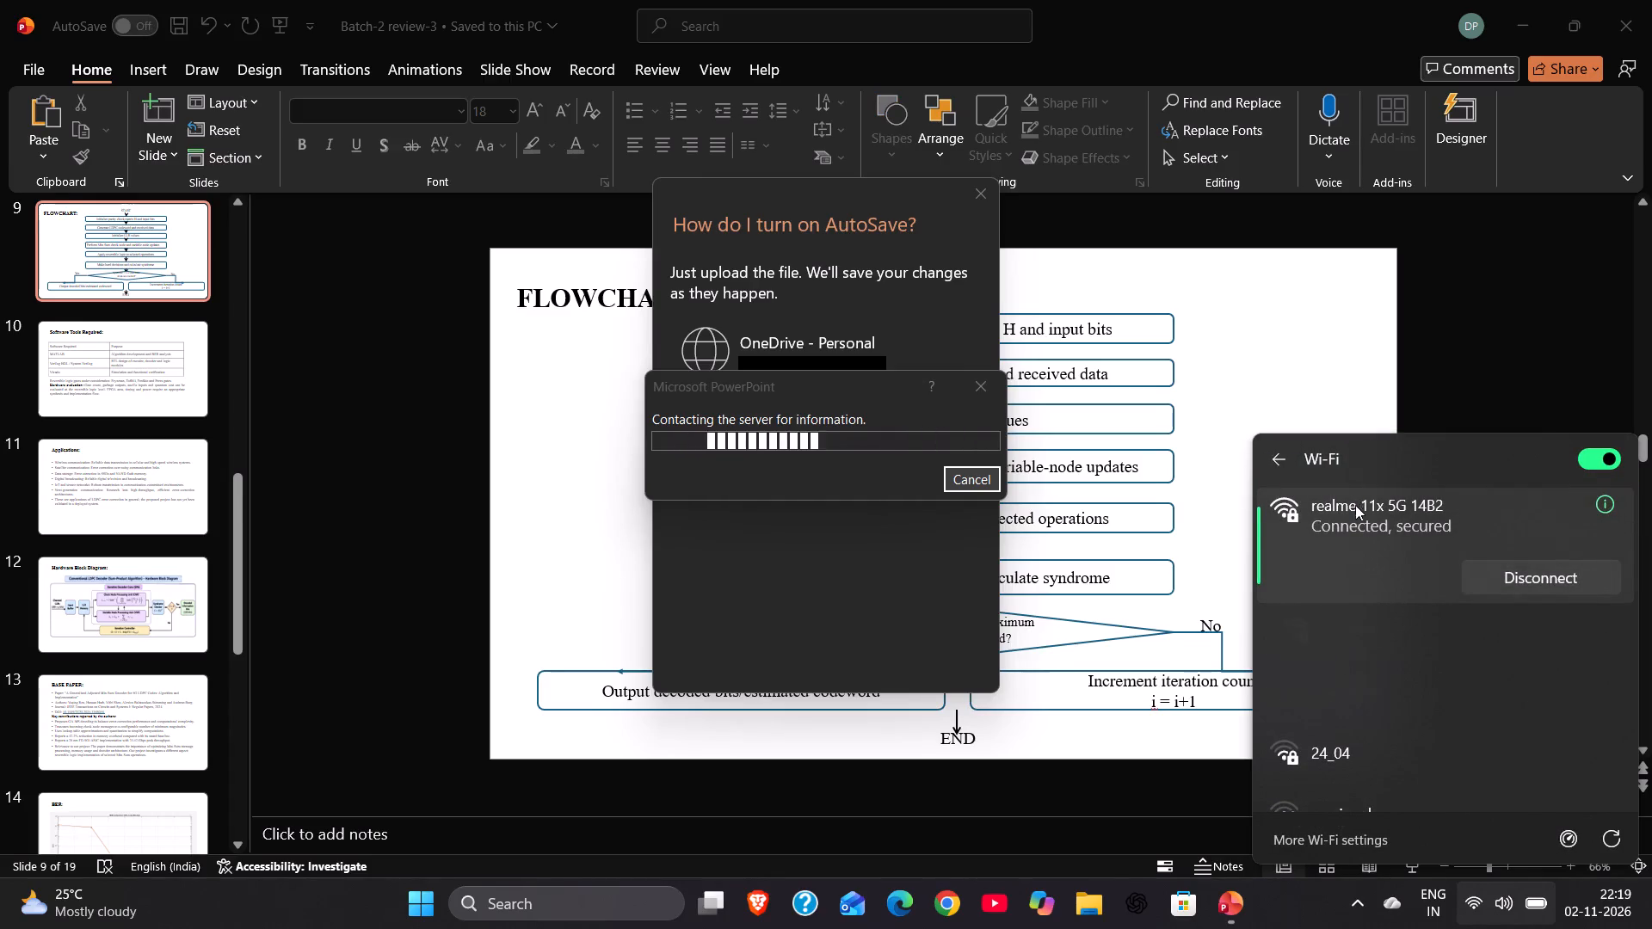
pyautogui.click(1365, 647)
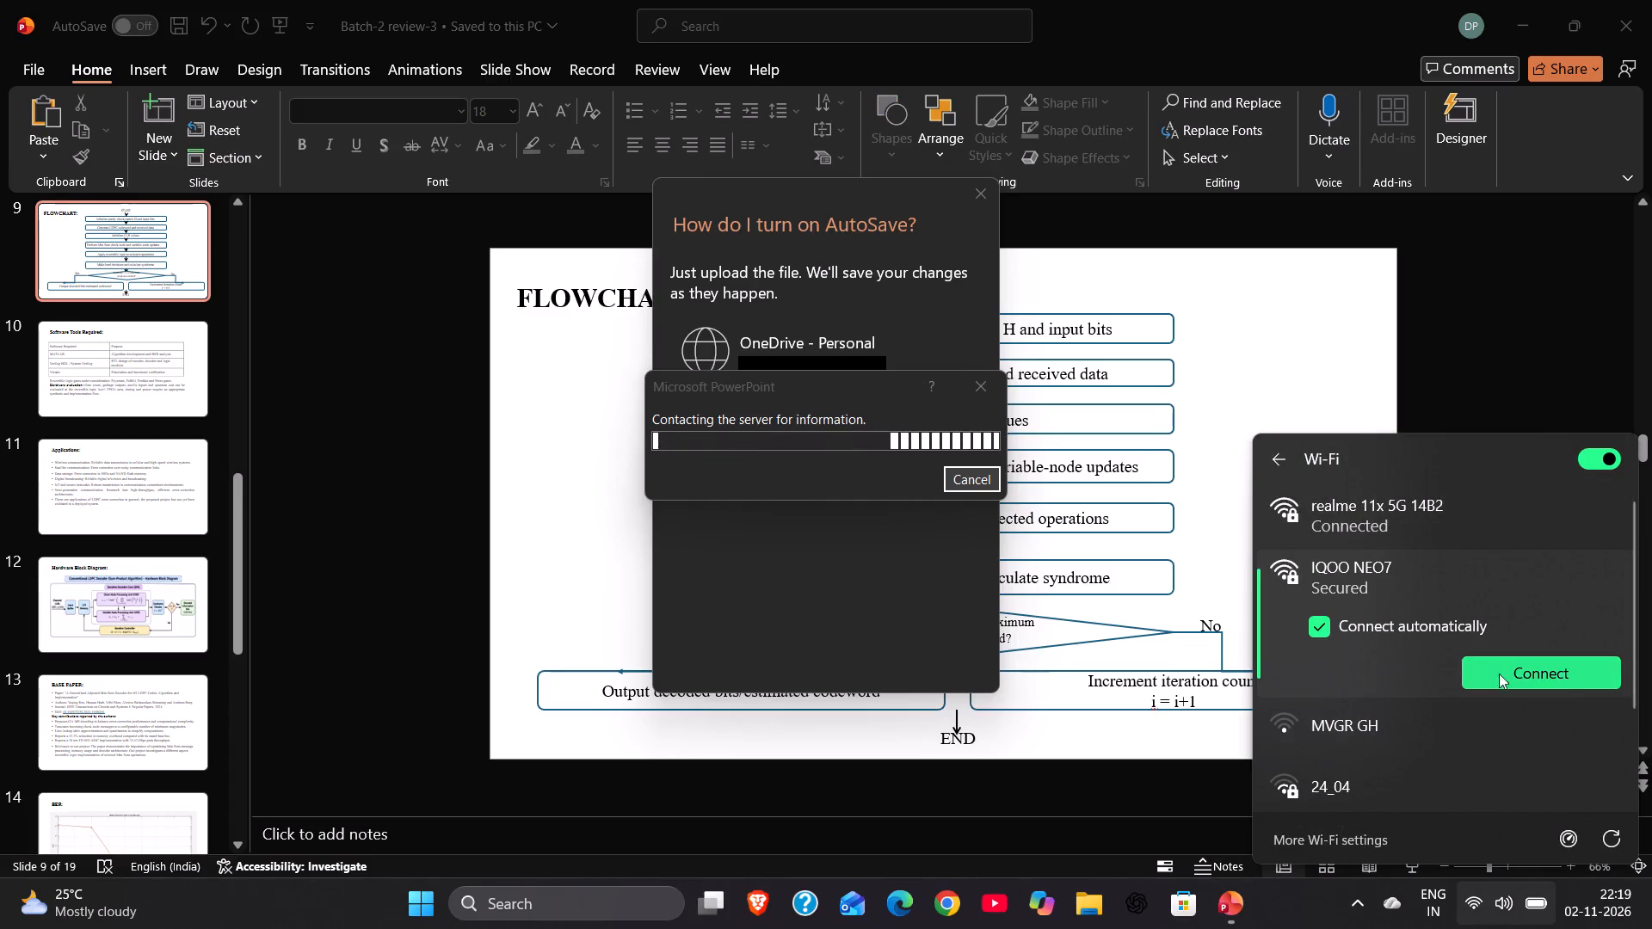
pyautogui.click(1513, 677)
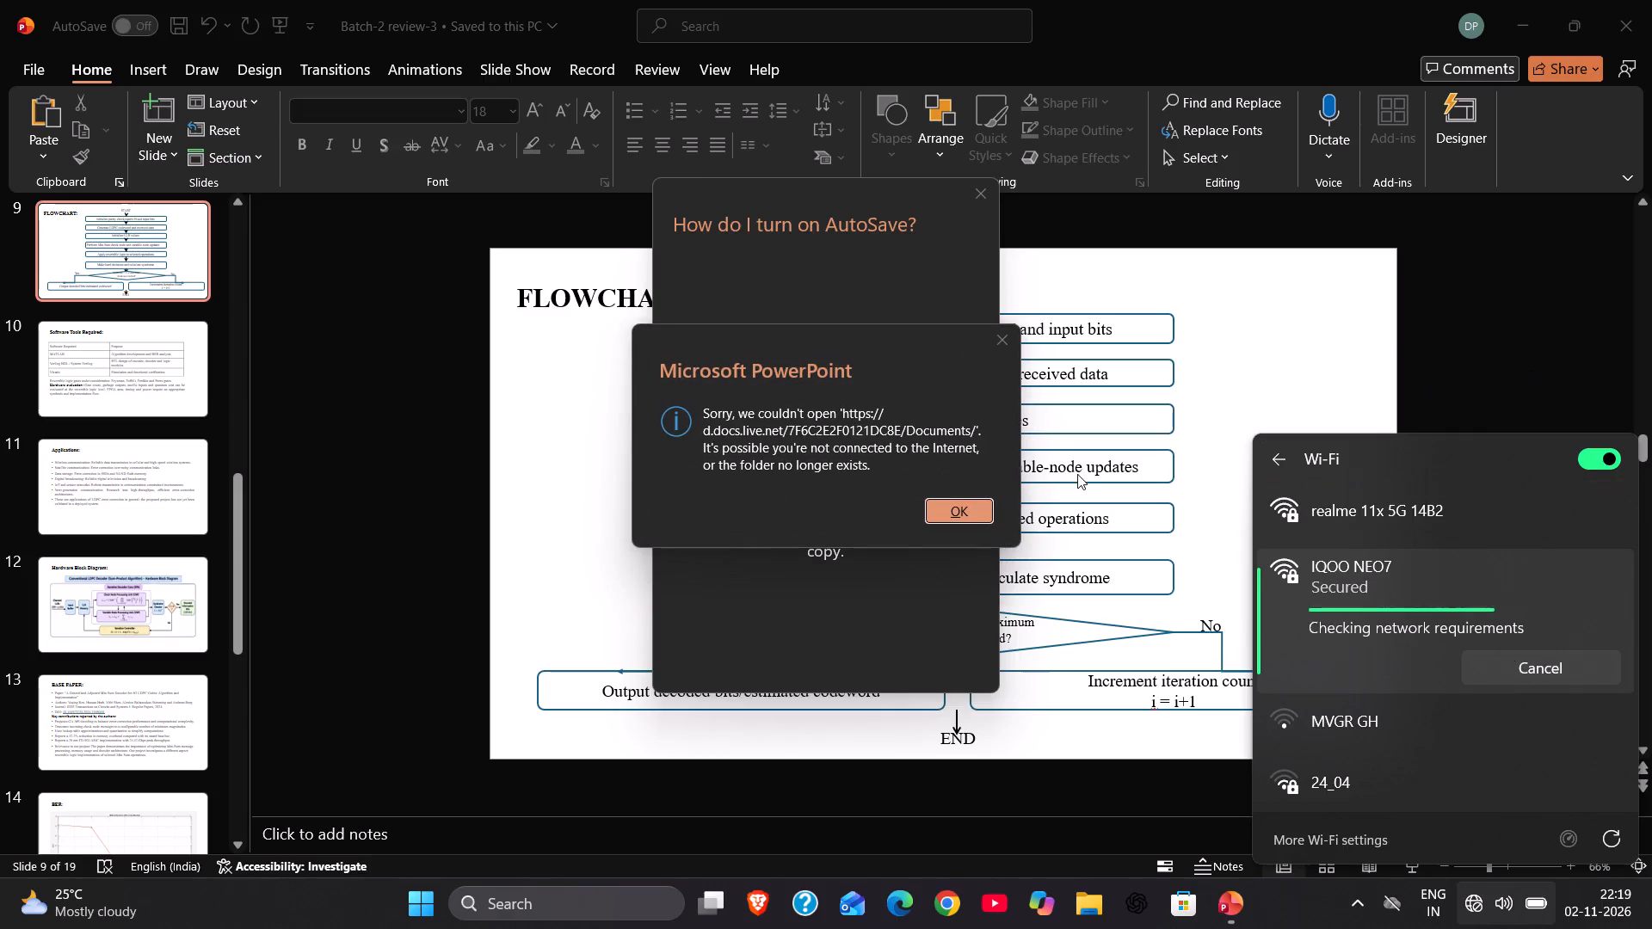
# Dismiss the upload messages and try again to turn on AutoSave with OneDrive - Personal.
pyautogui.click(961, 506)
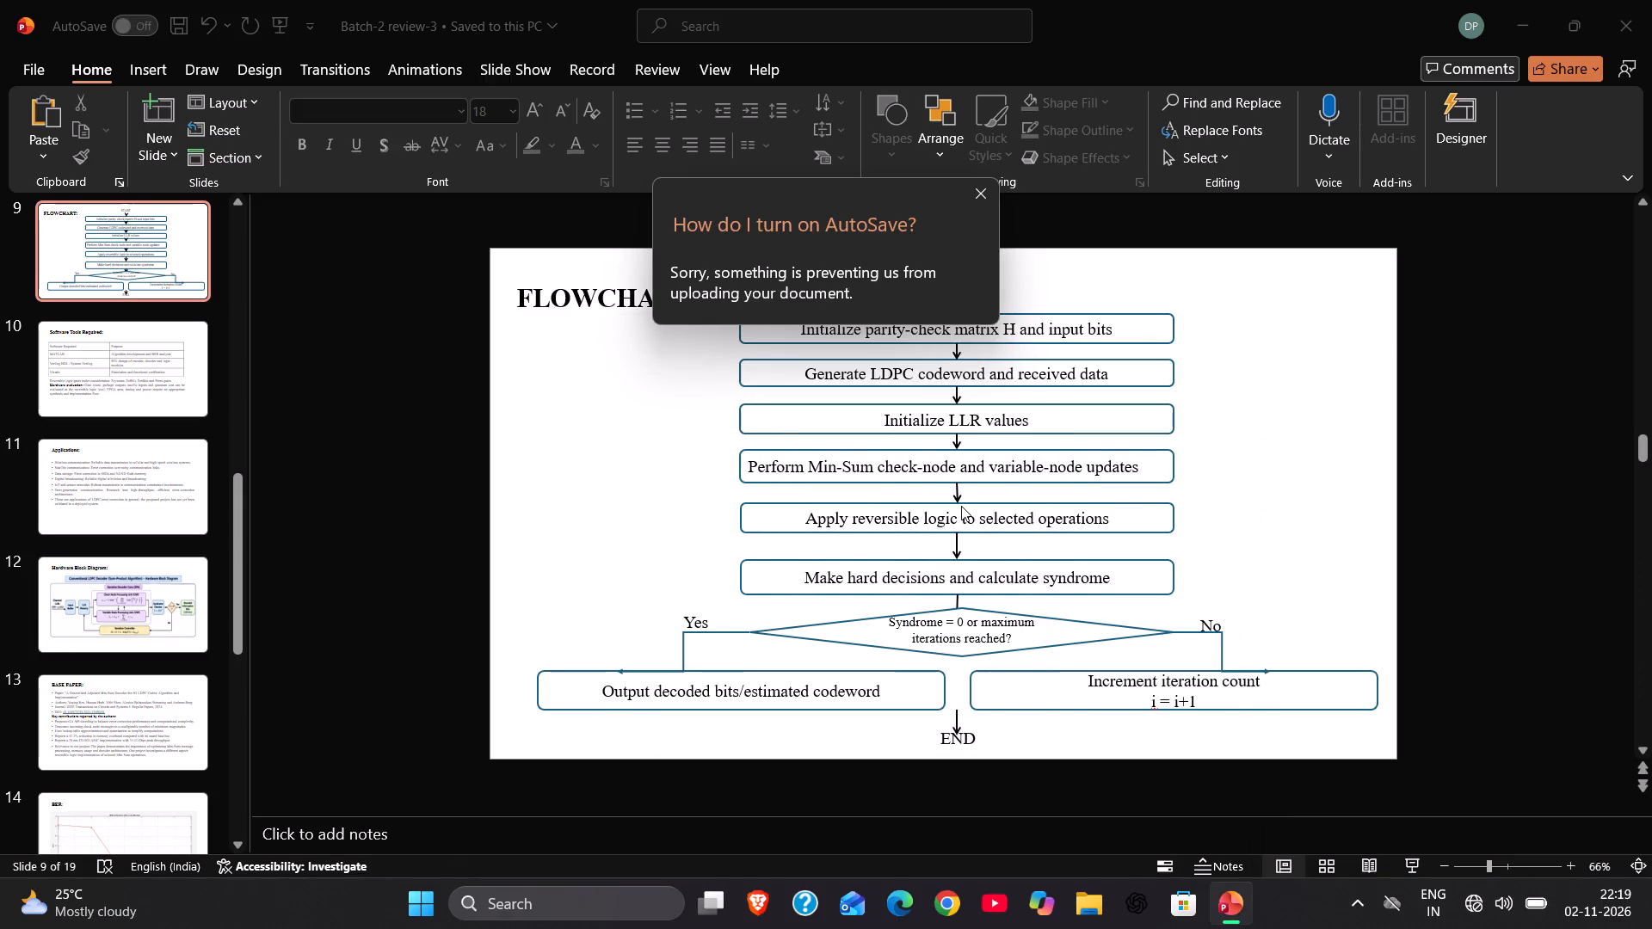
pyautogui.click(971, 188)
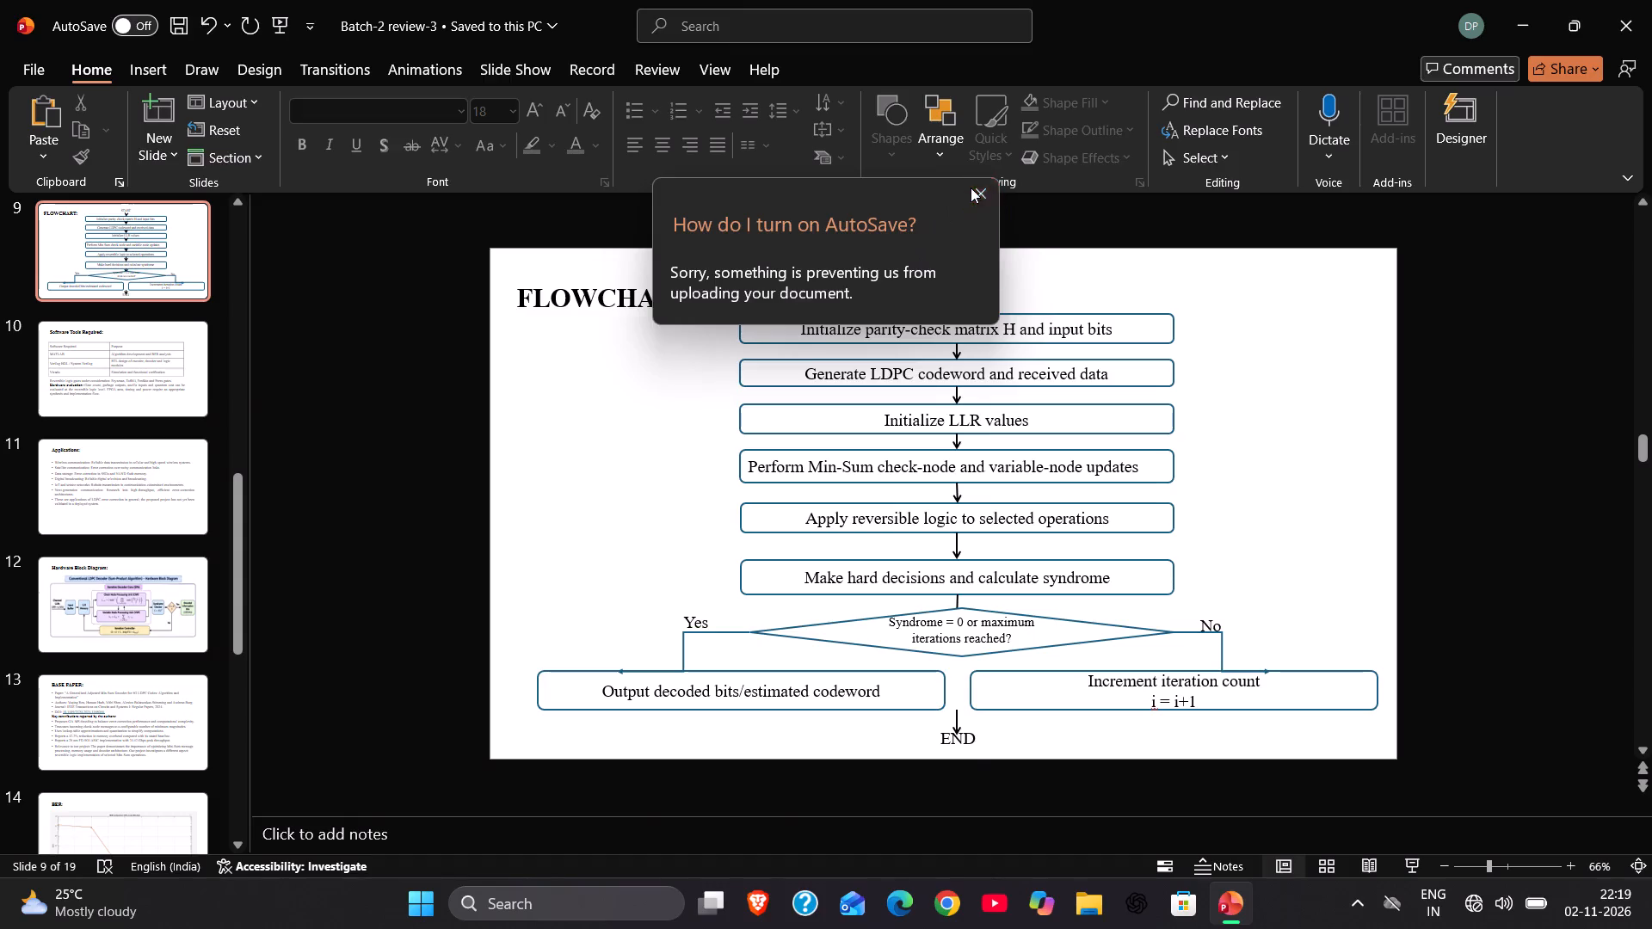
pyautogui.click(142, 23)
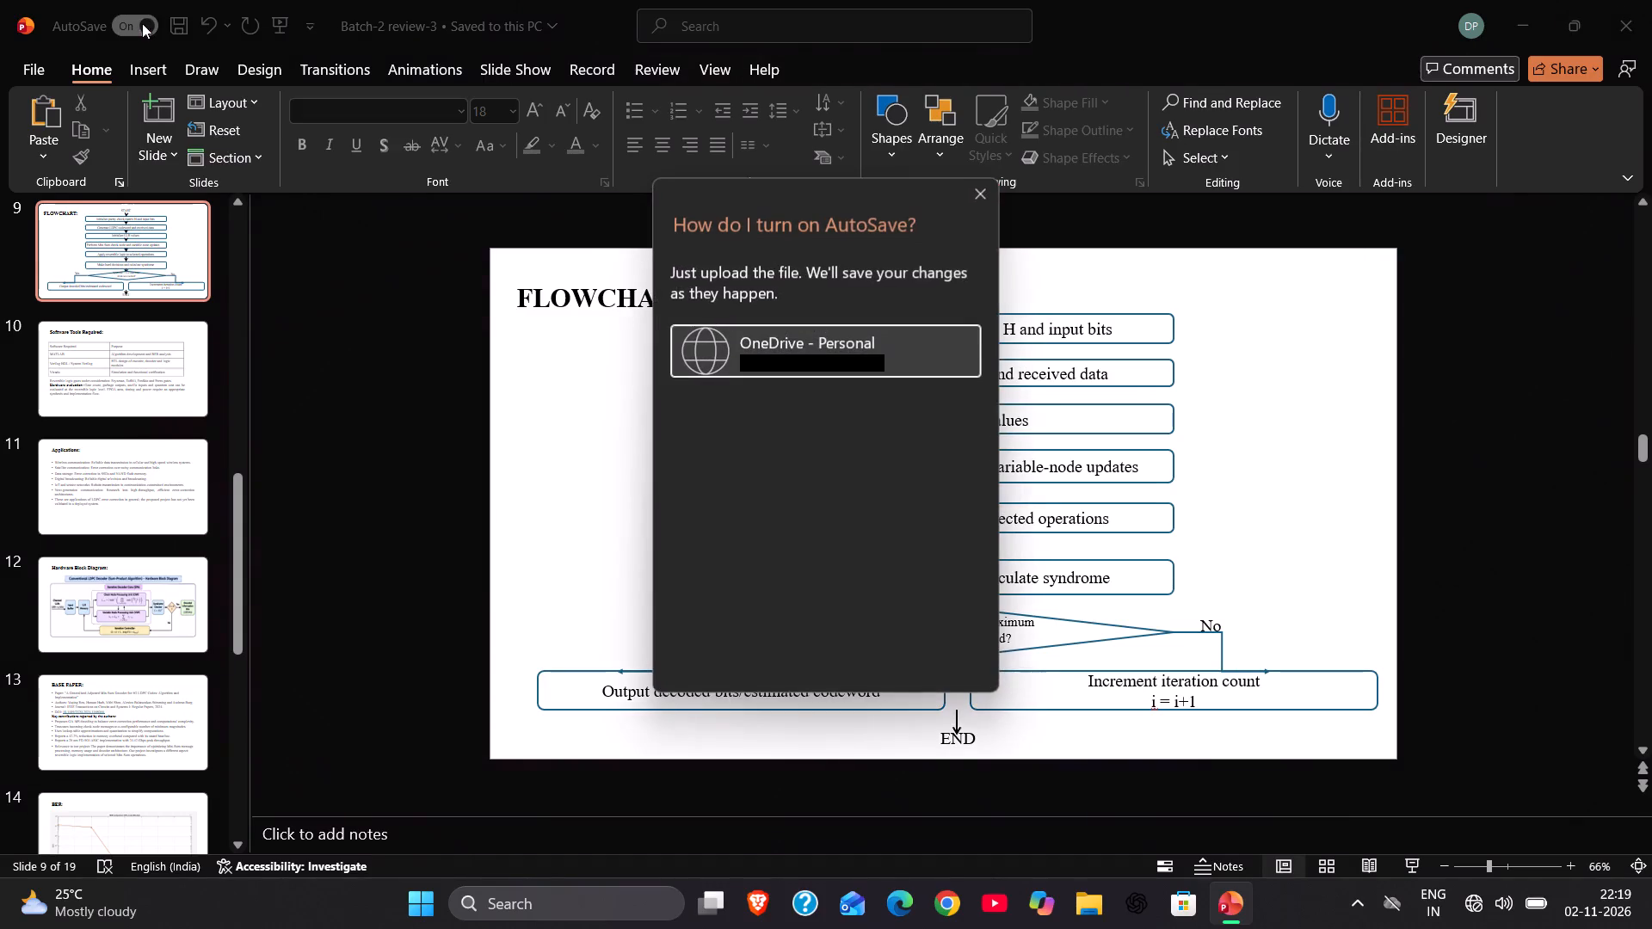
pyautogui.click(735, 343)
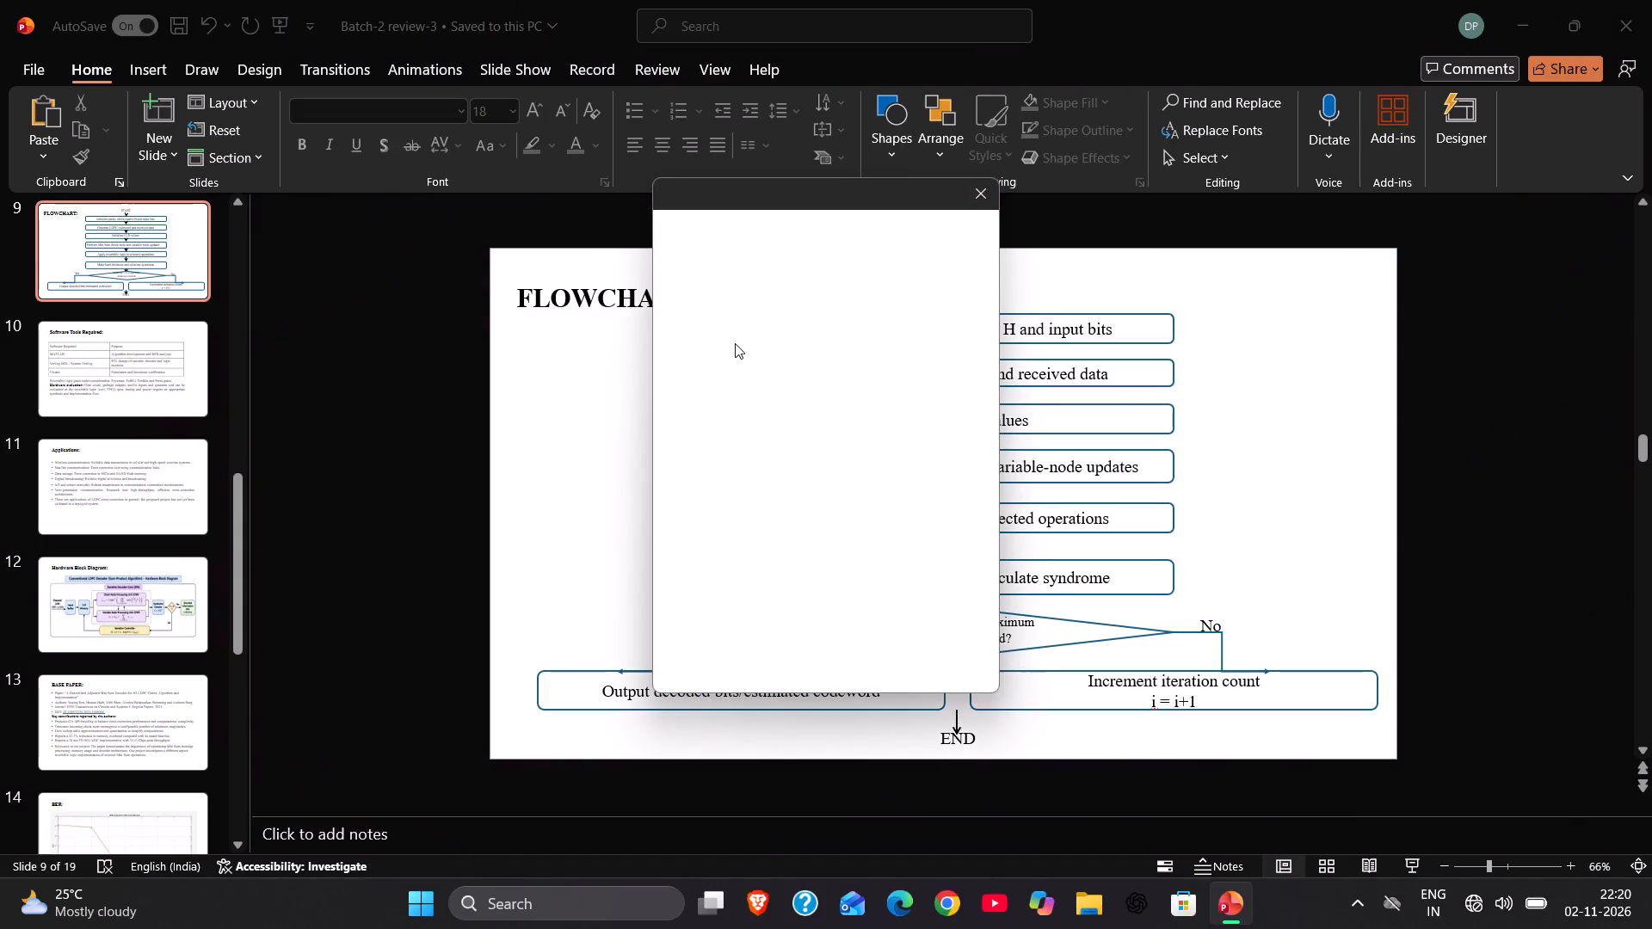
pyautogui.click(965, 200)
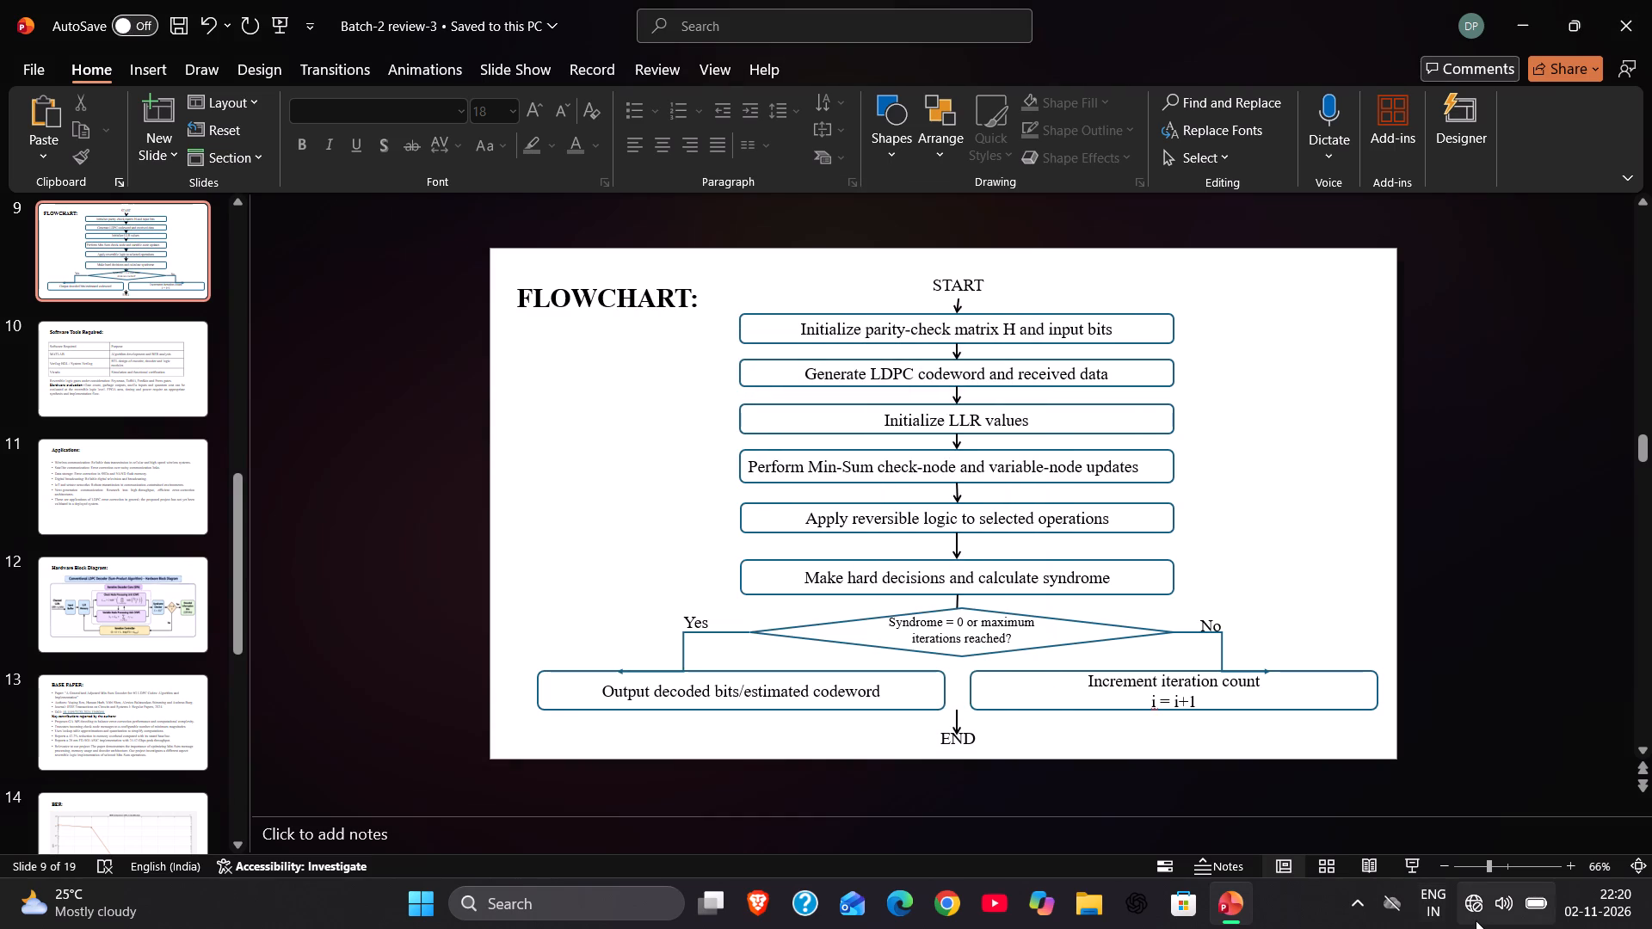
# Check the connection status of the IQOO NEO7 Wi-Fi network.
pyautogui.click(1478, 920)
pyautogui.click(1354, 501)
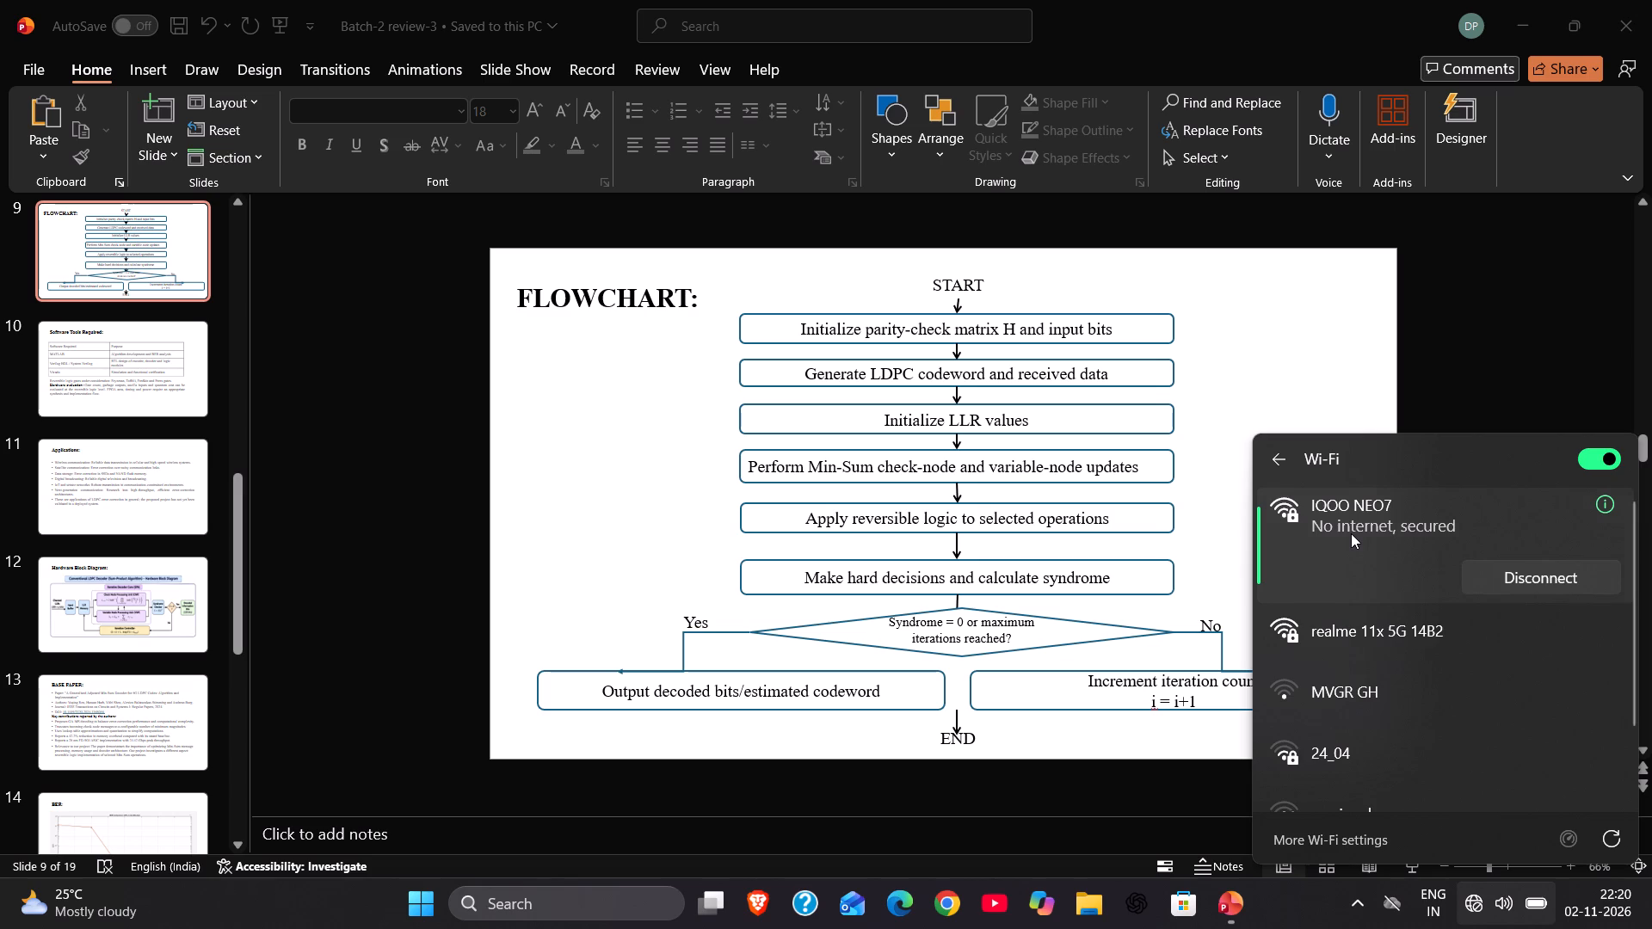
pyautogui.click(1351, 533)
pyautogui.click(1168, 563)
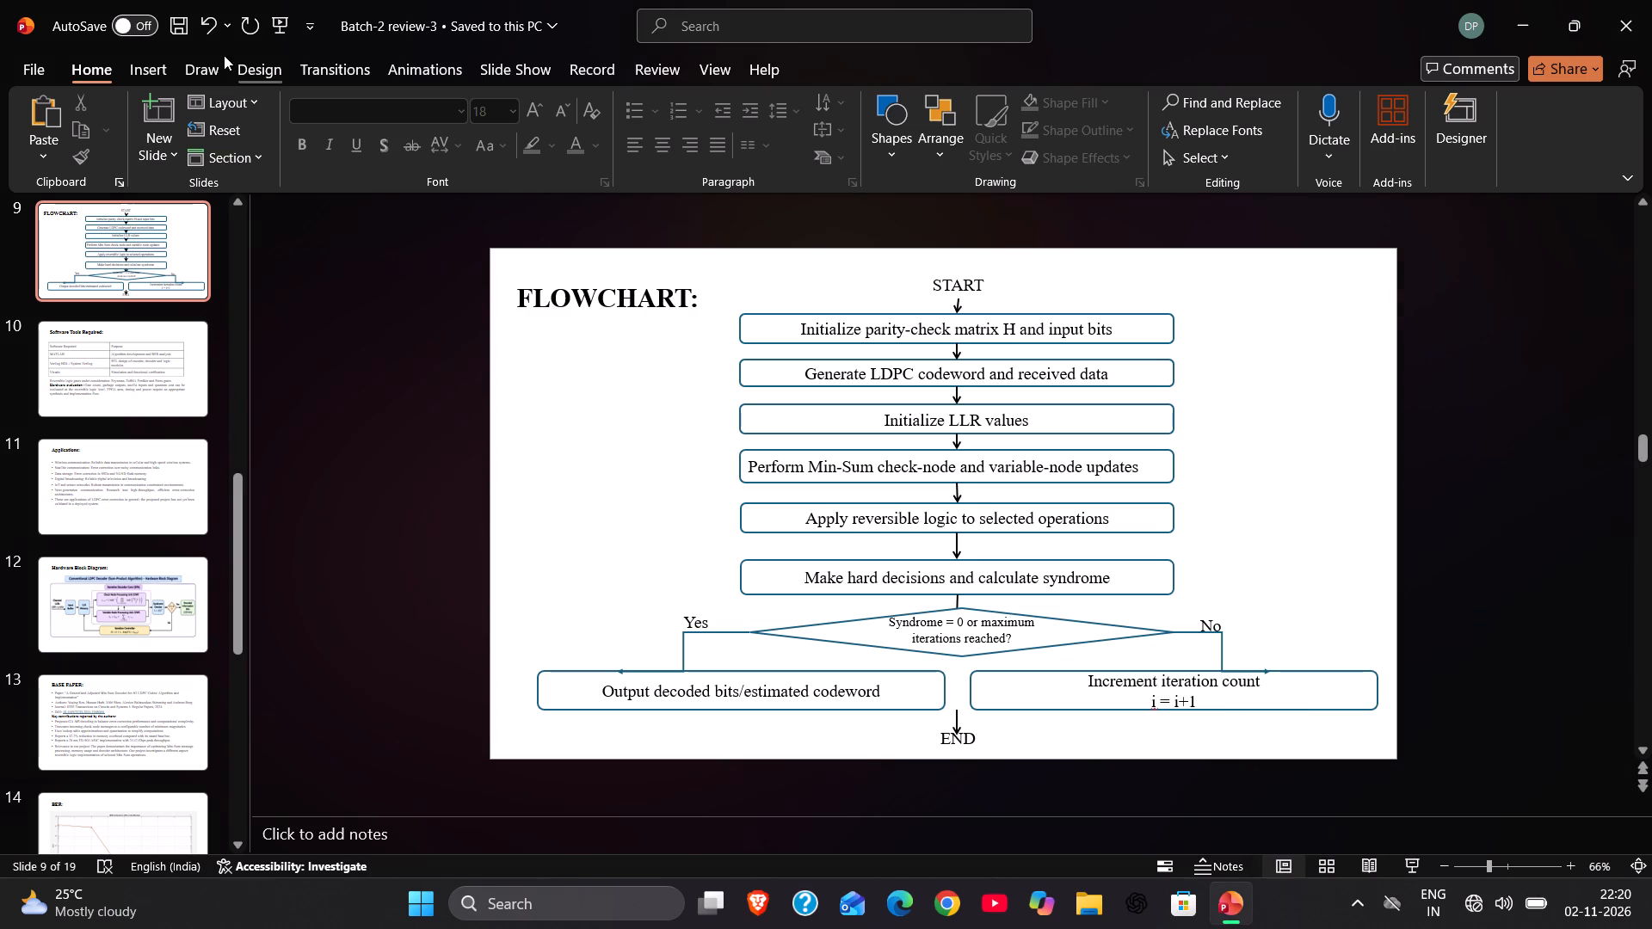
# Save the Batch-2 review-3 presentation.
pyautogui.click(181, 30)
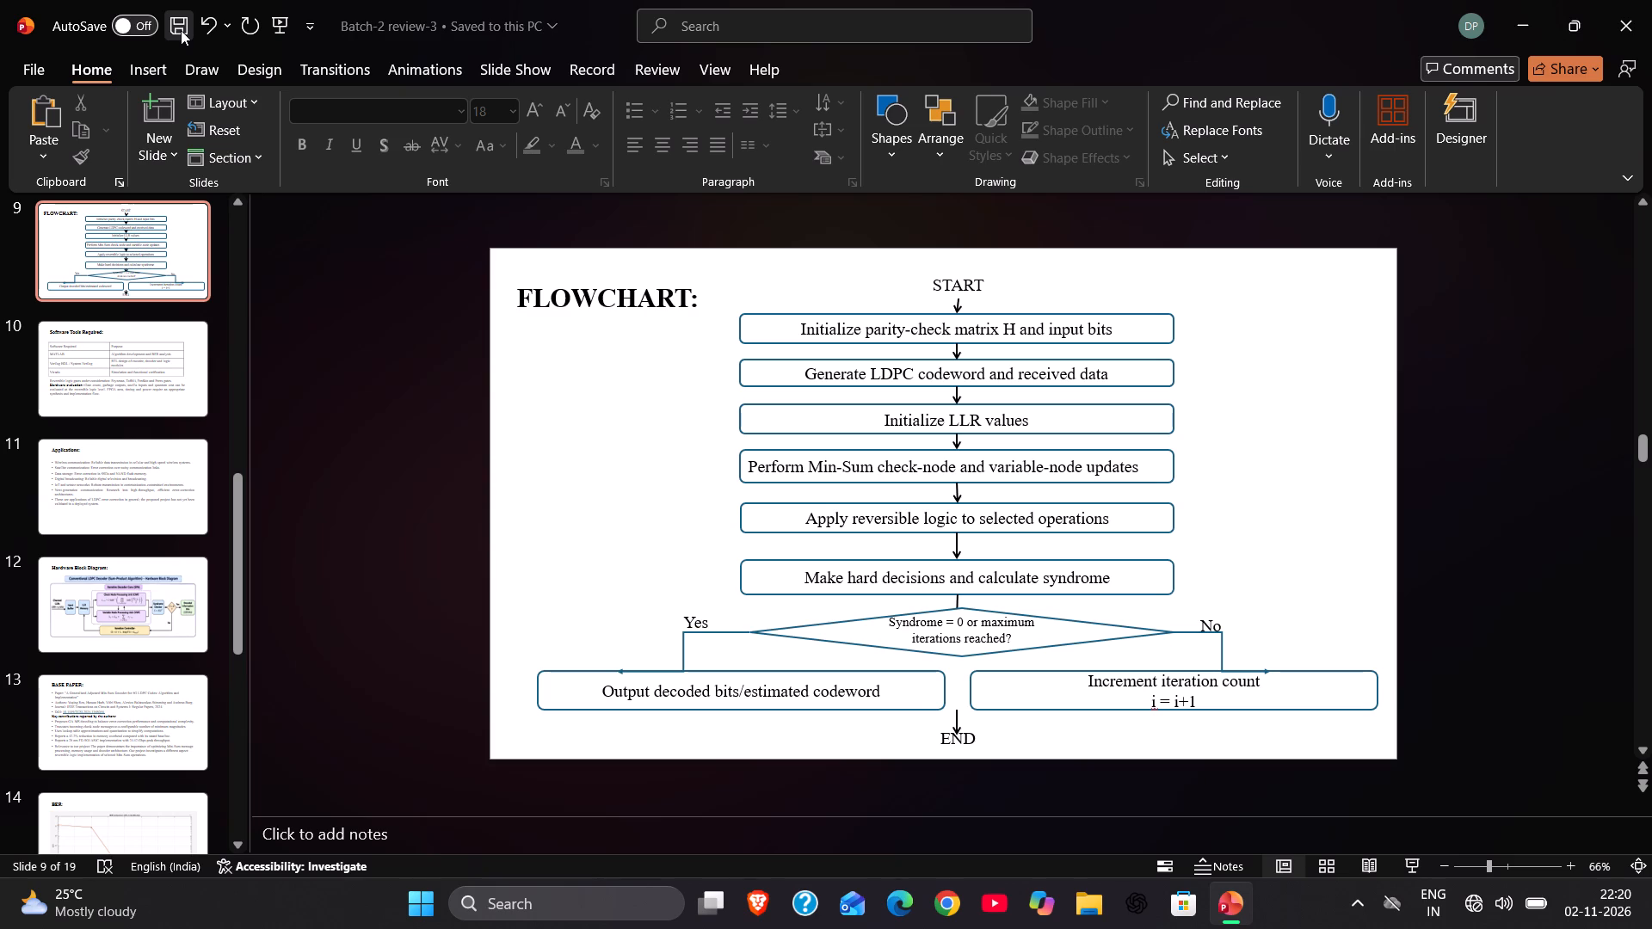
# Turn Wi-Fi off and back on, reconnect to the IQOO NEO7 network and check its connection status.
pyautogui.click(1472, 910)
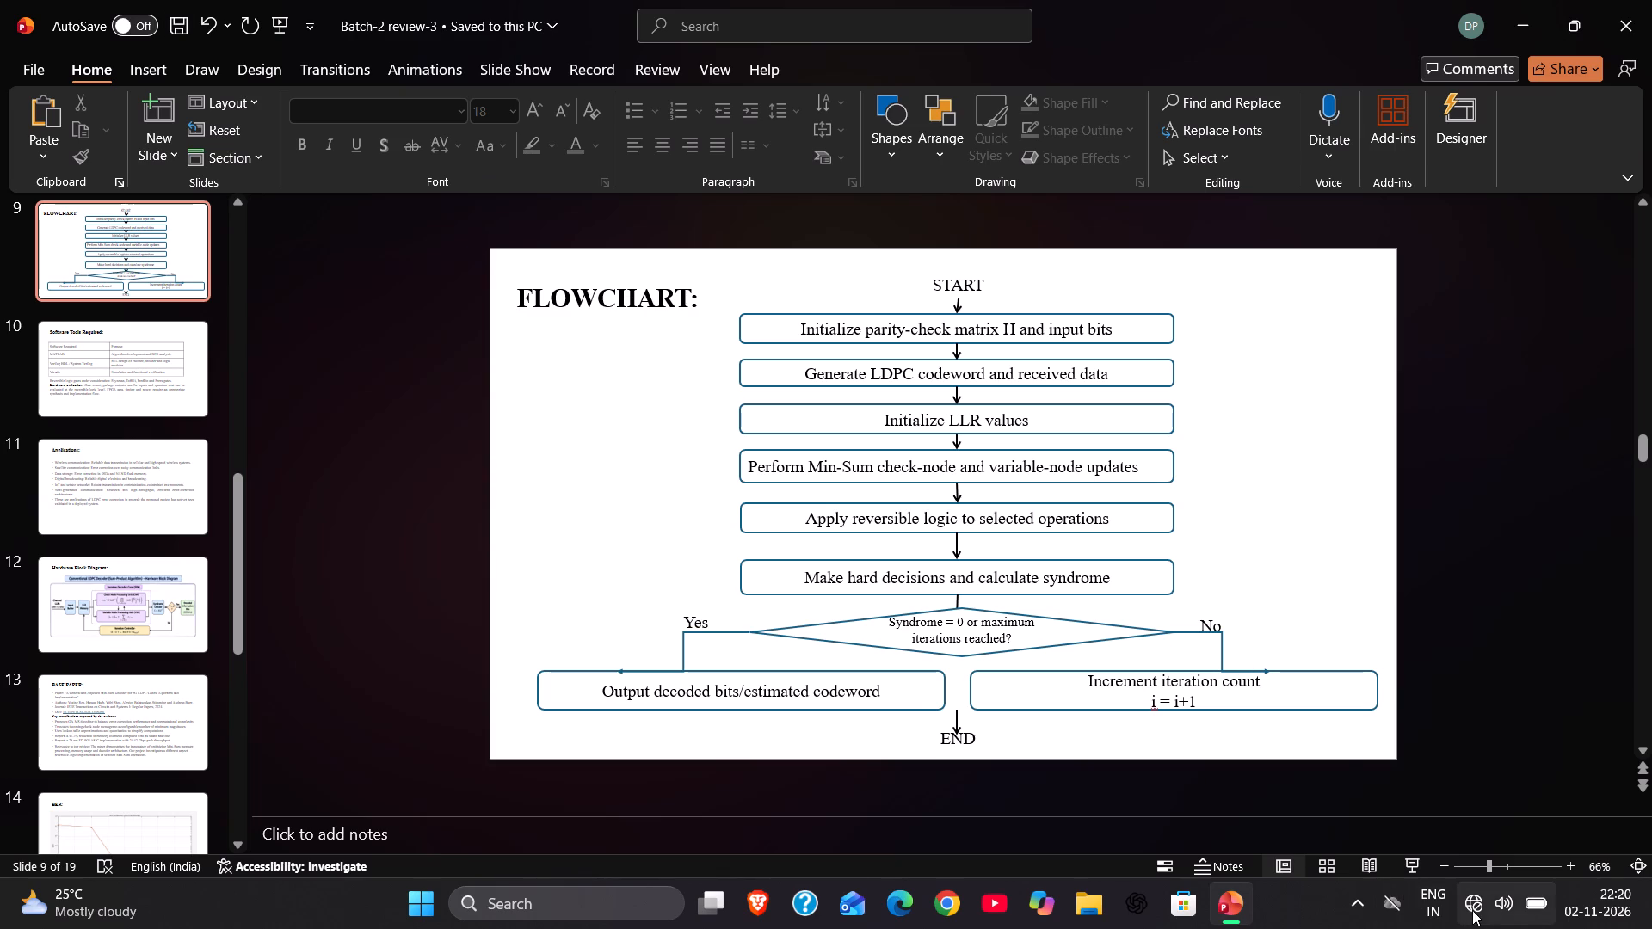
pyautogui.click(1359, 507)
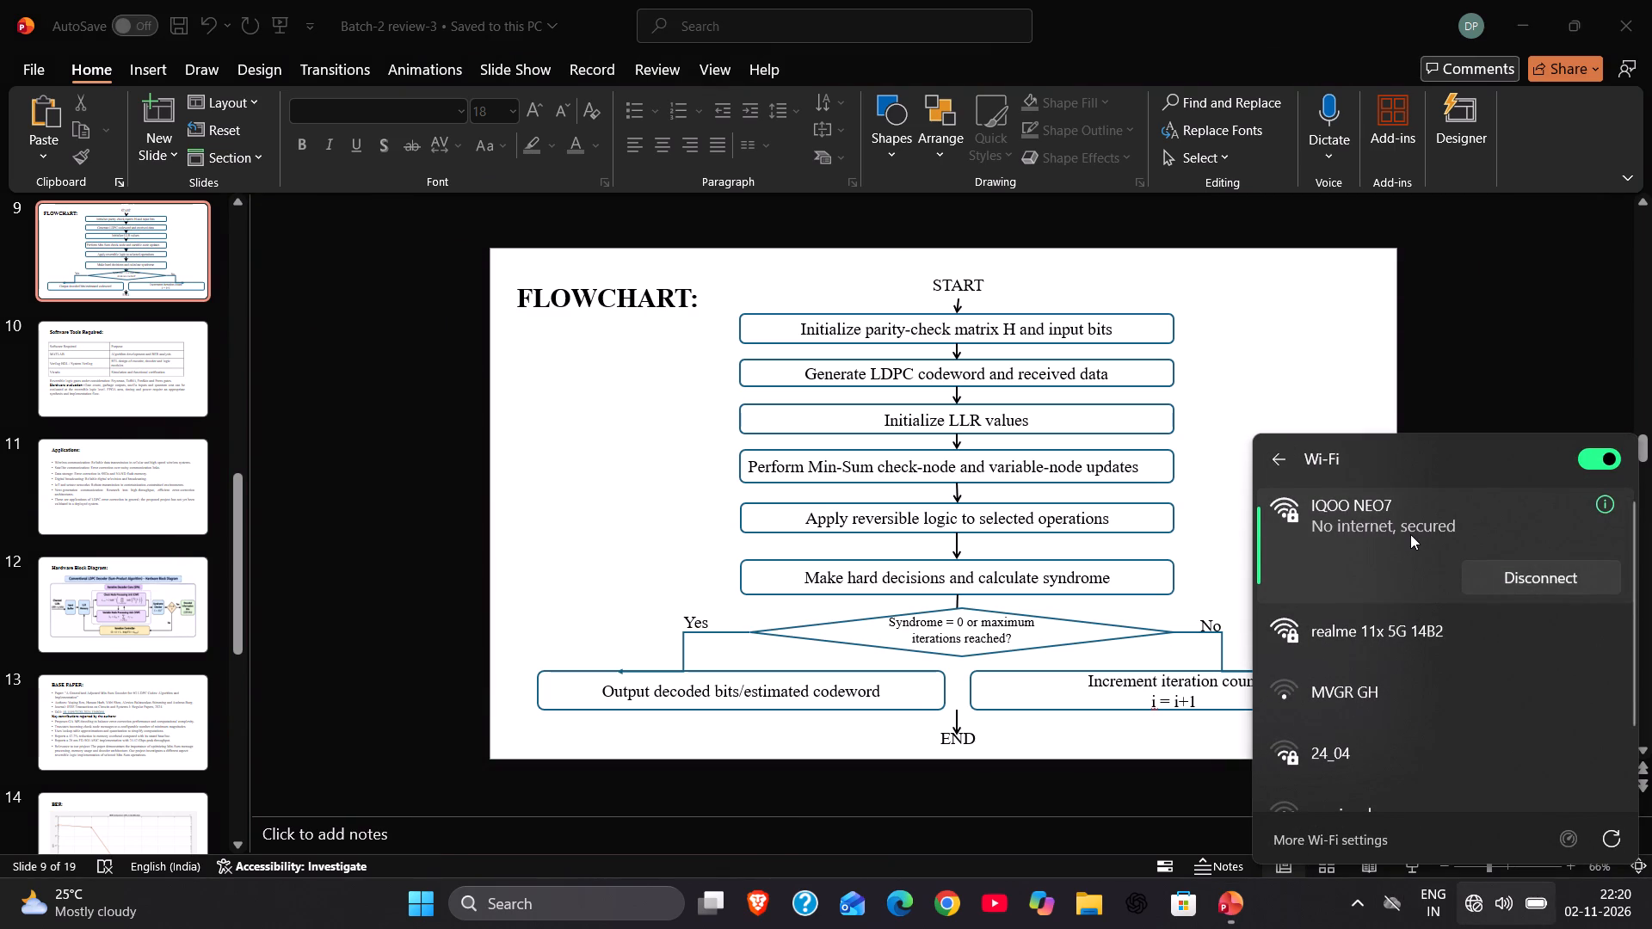
pyautogui.click(1600, 460)
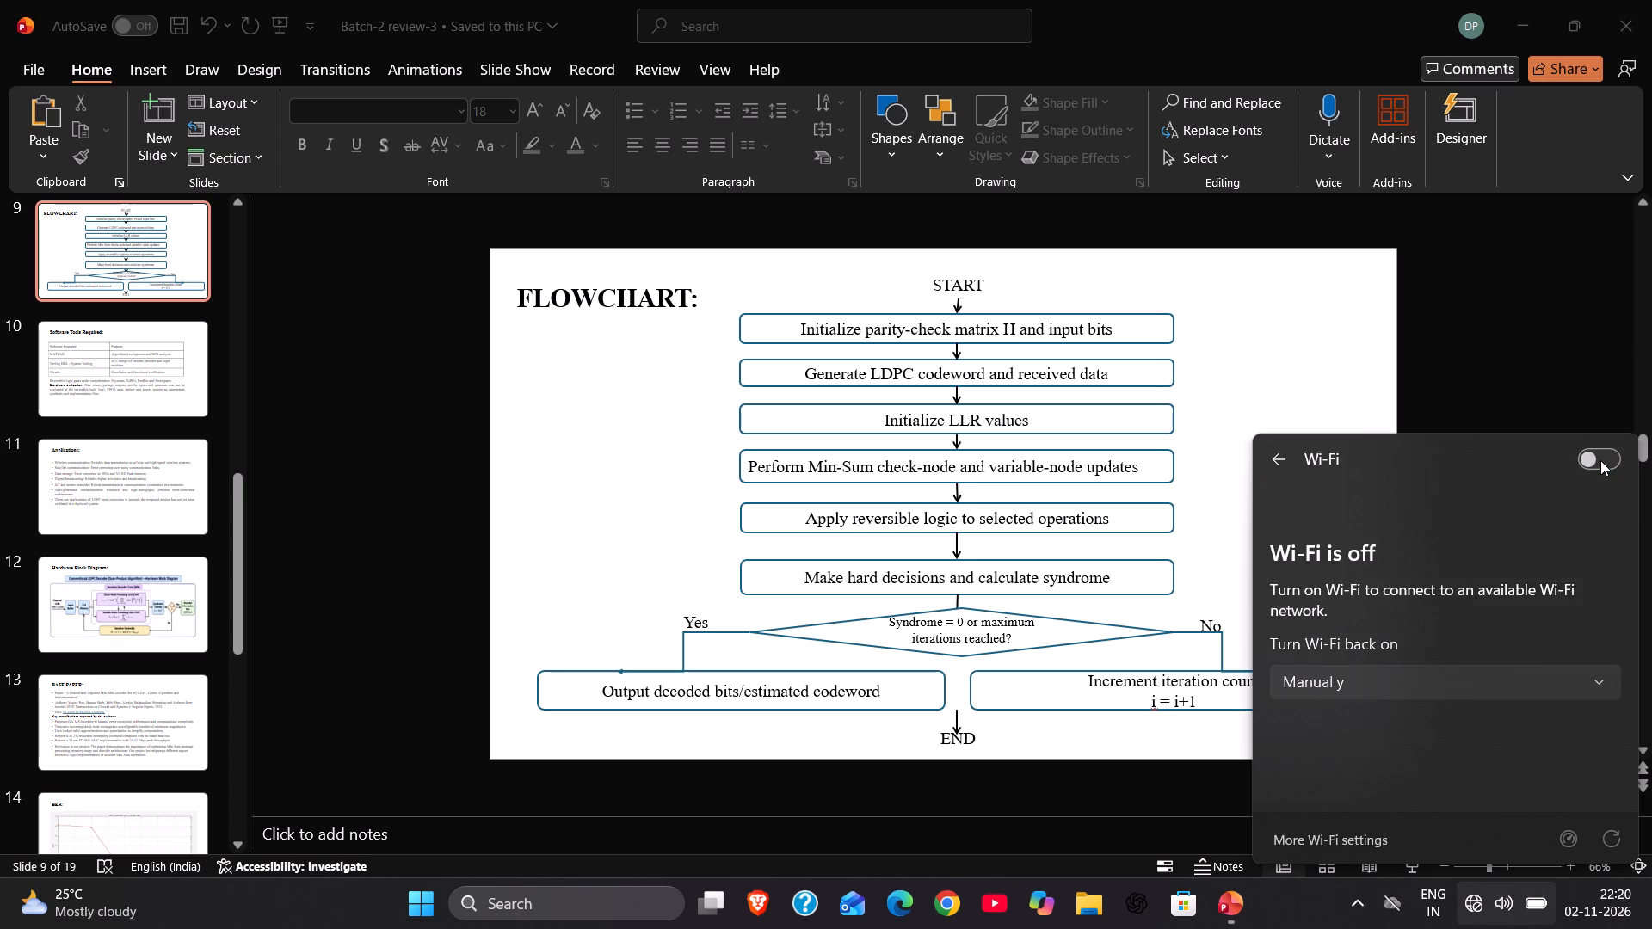
pyautogui.click(1600, 460)
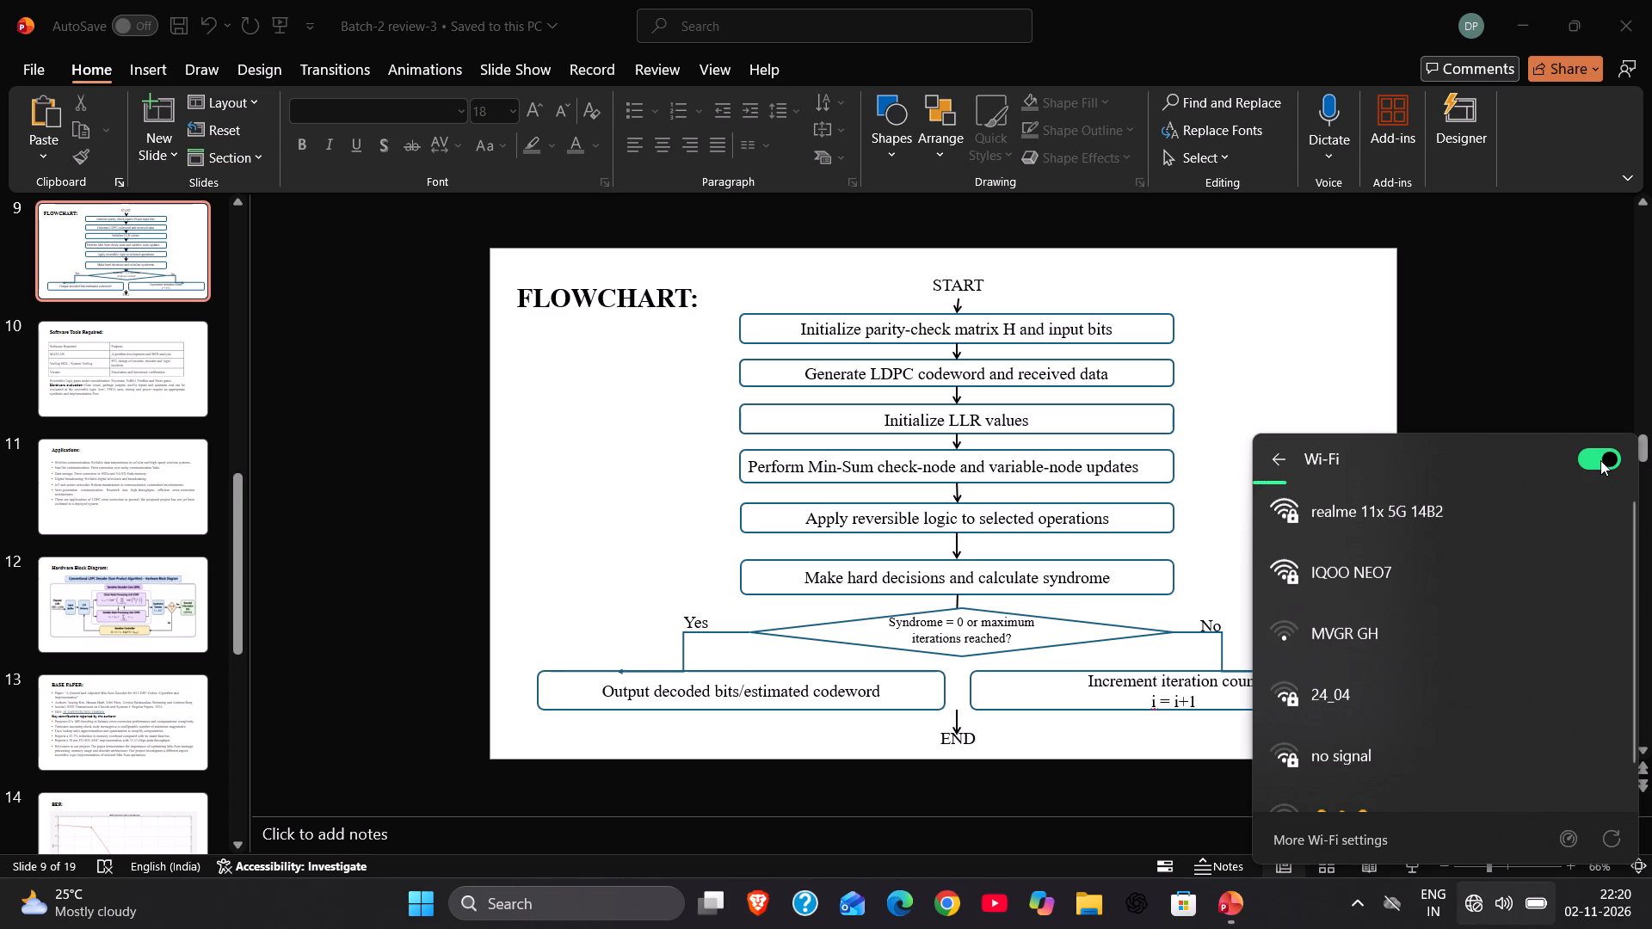
pyautogui.click(1494, 558)
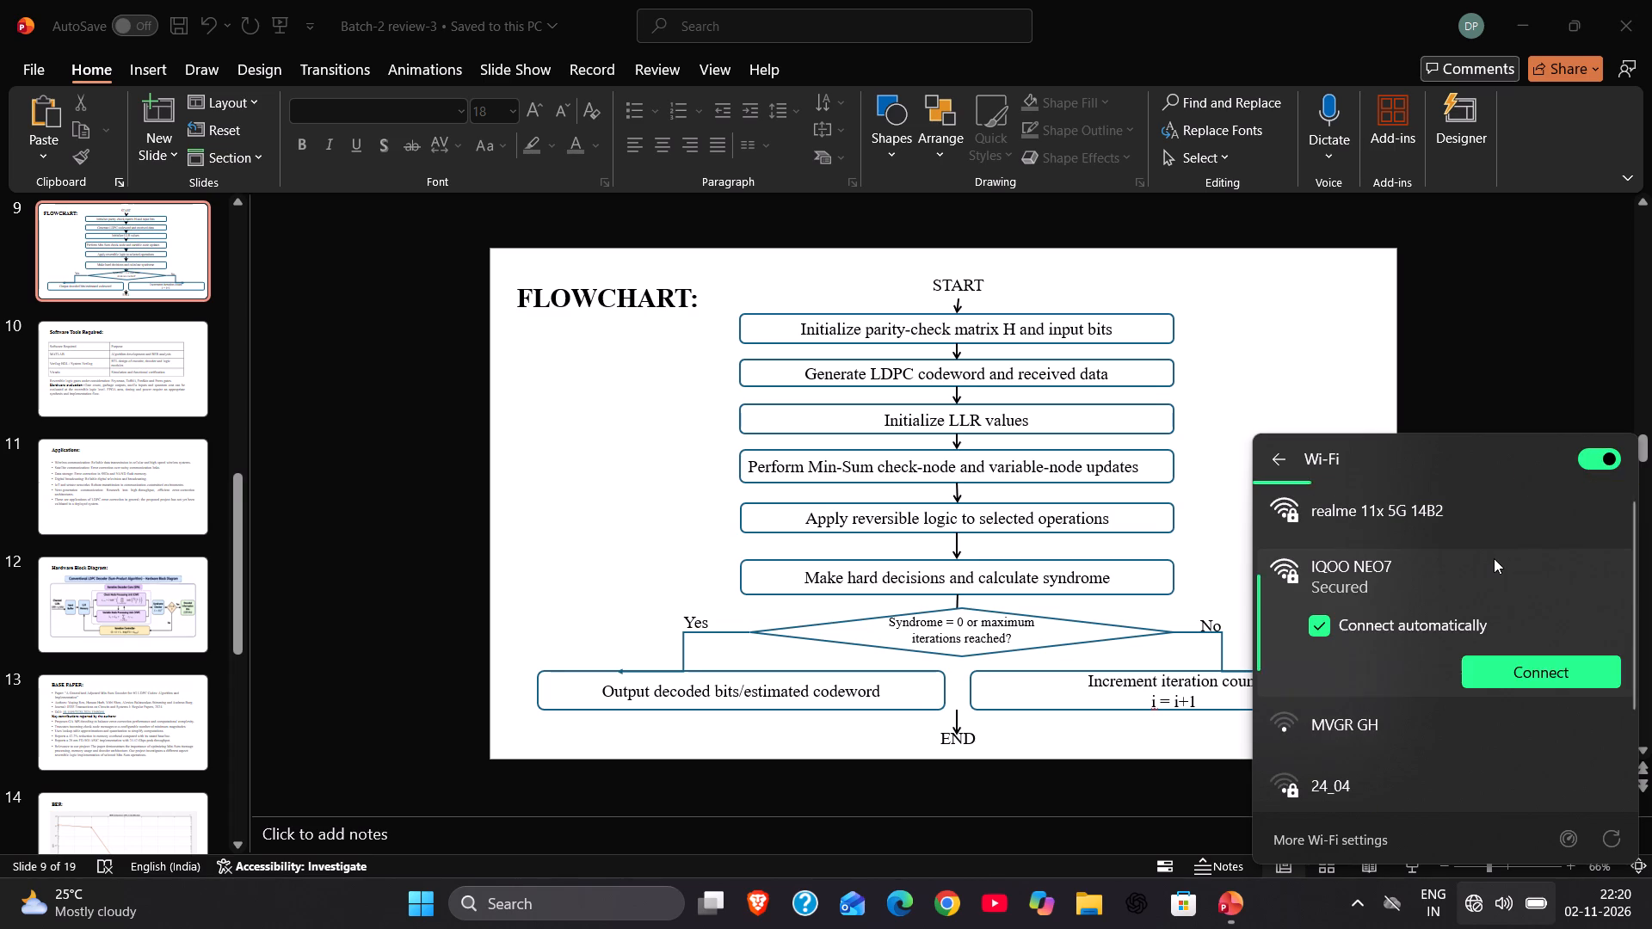
pyautogui.click(1577, 675)
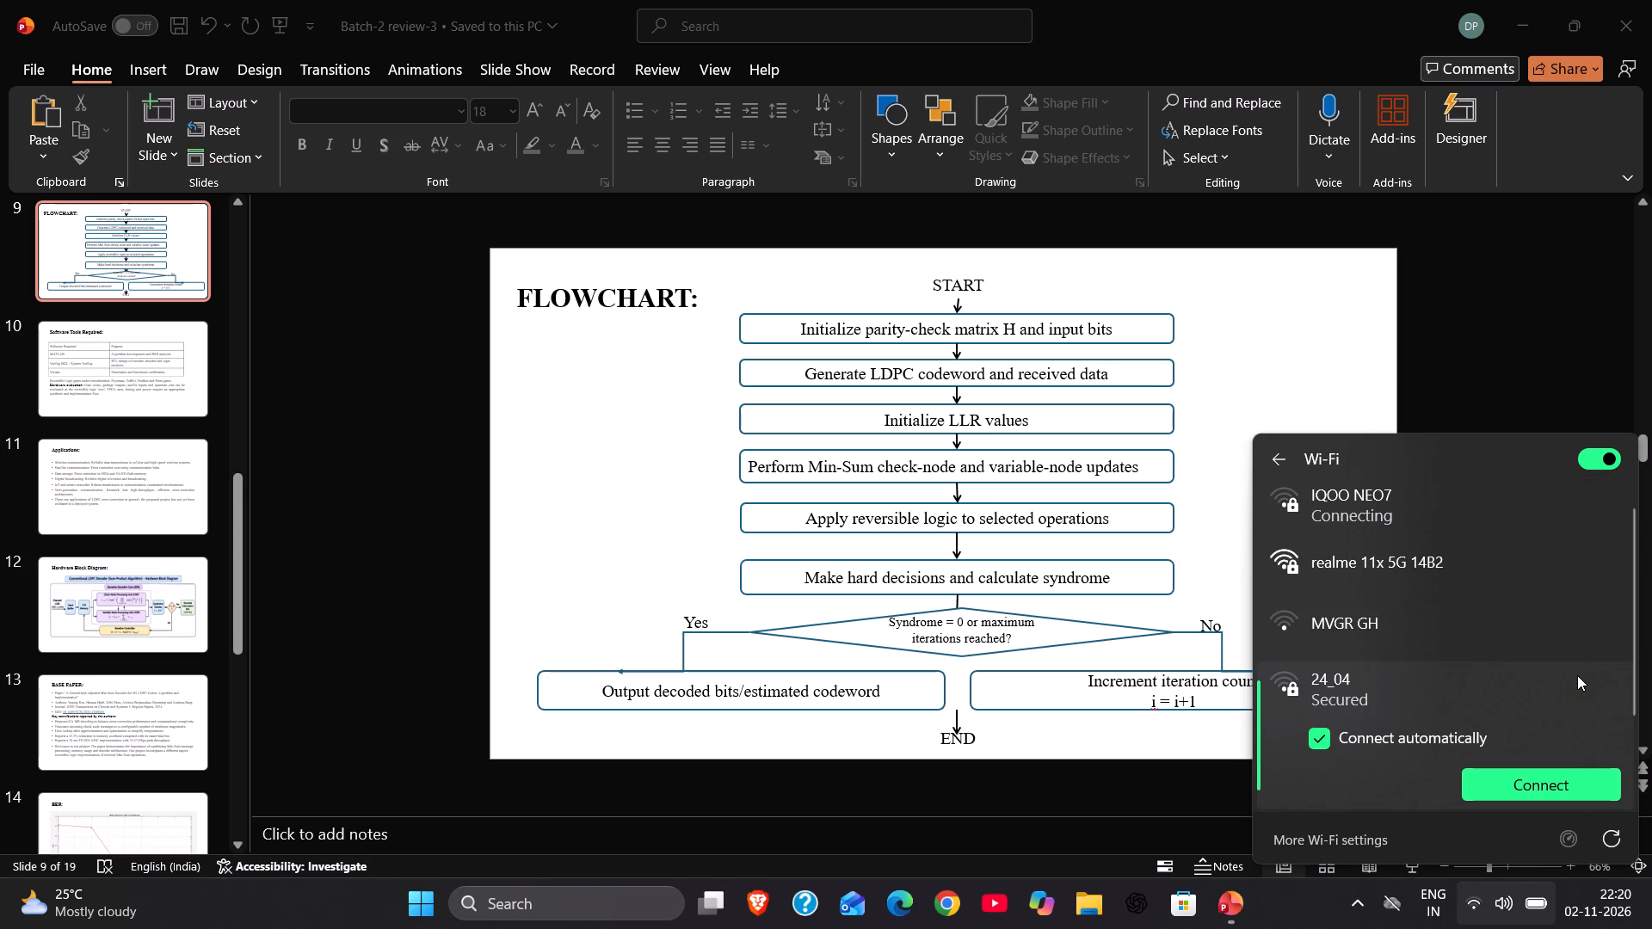
pyautogui.click(1455, 511)
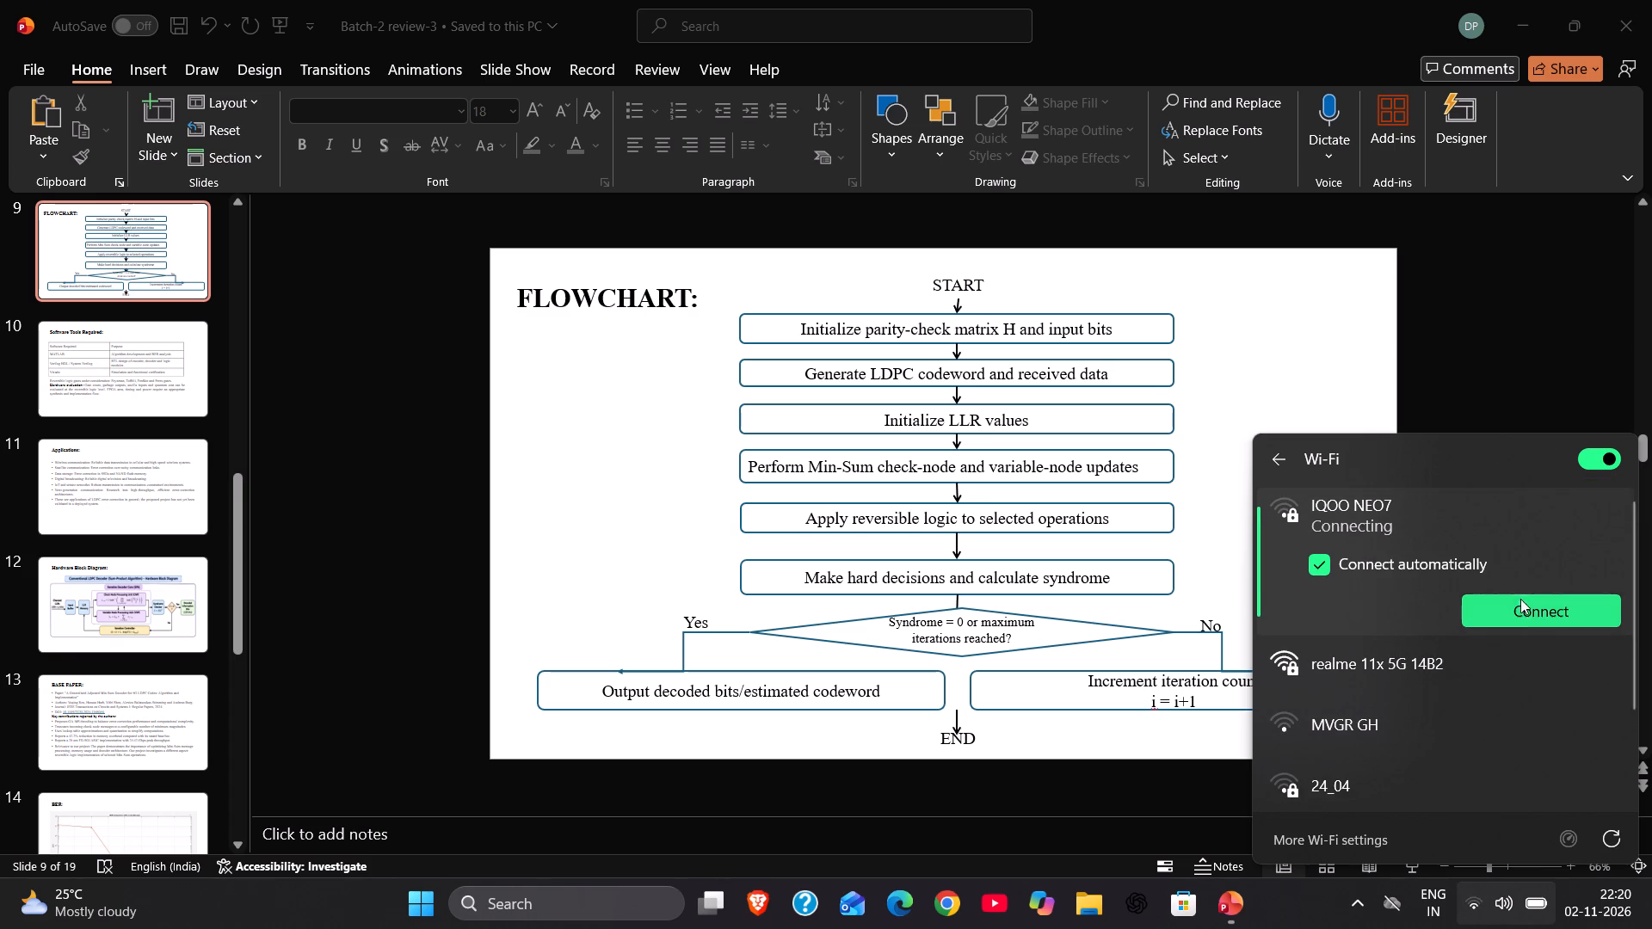
pyautogui.click(1528, 590)
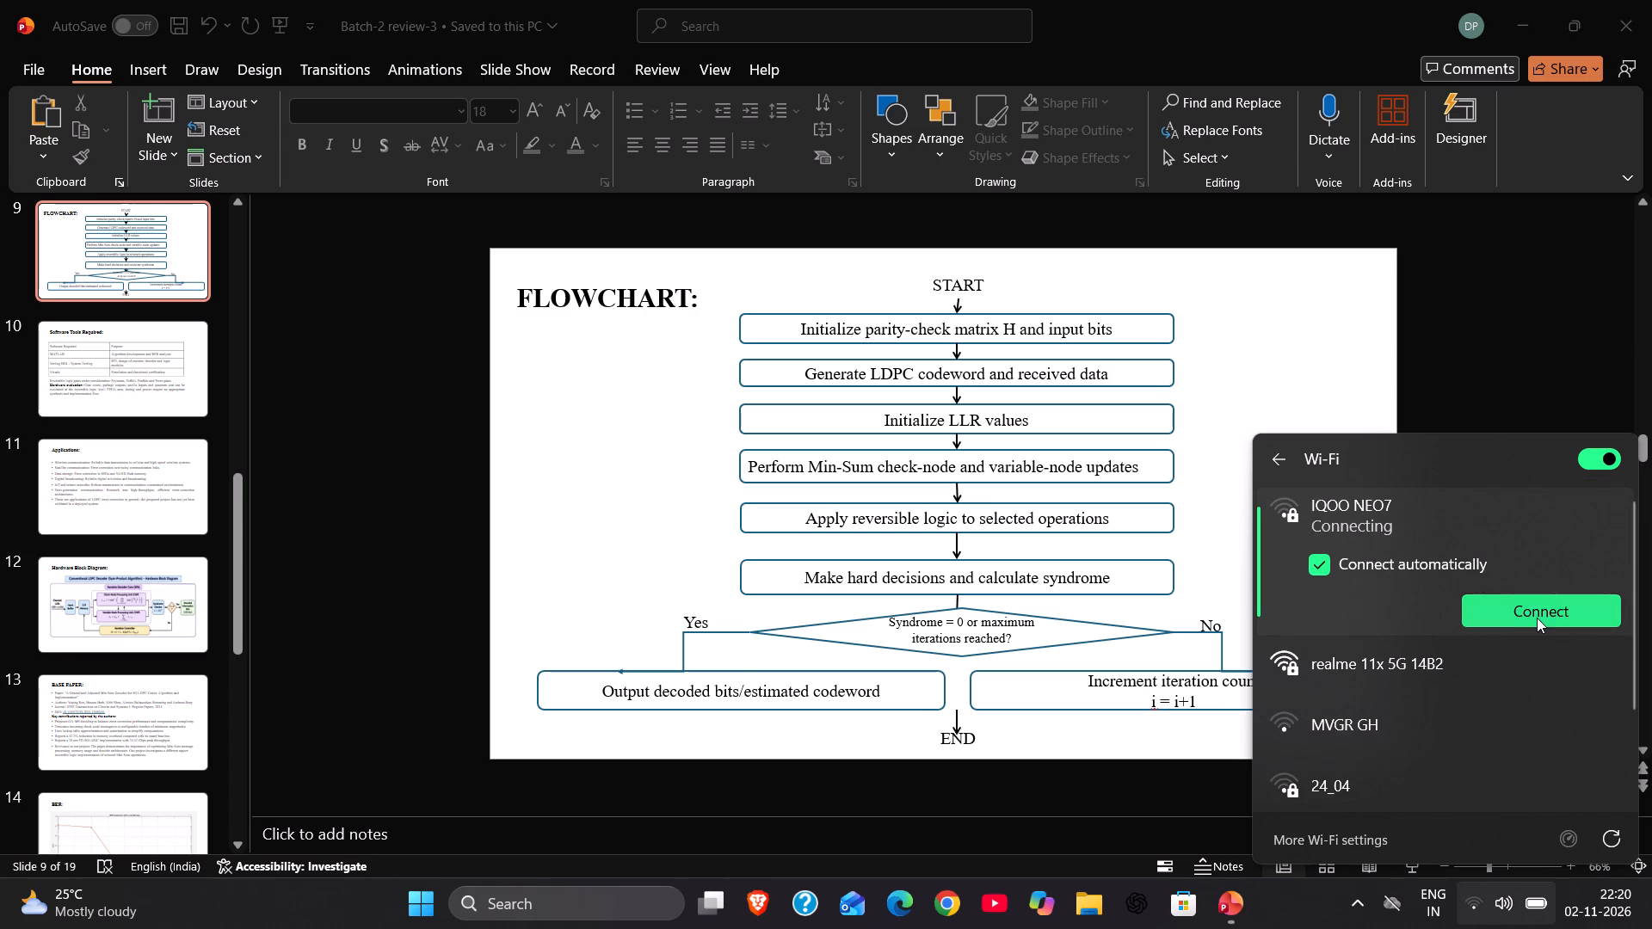
pyautogui.click(1537, 618)
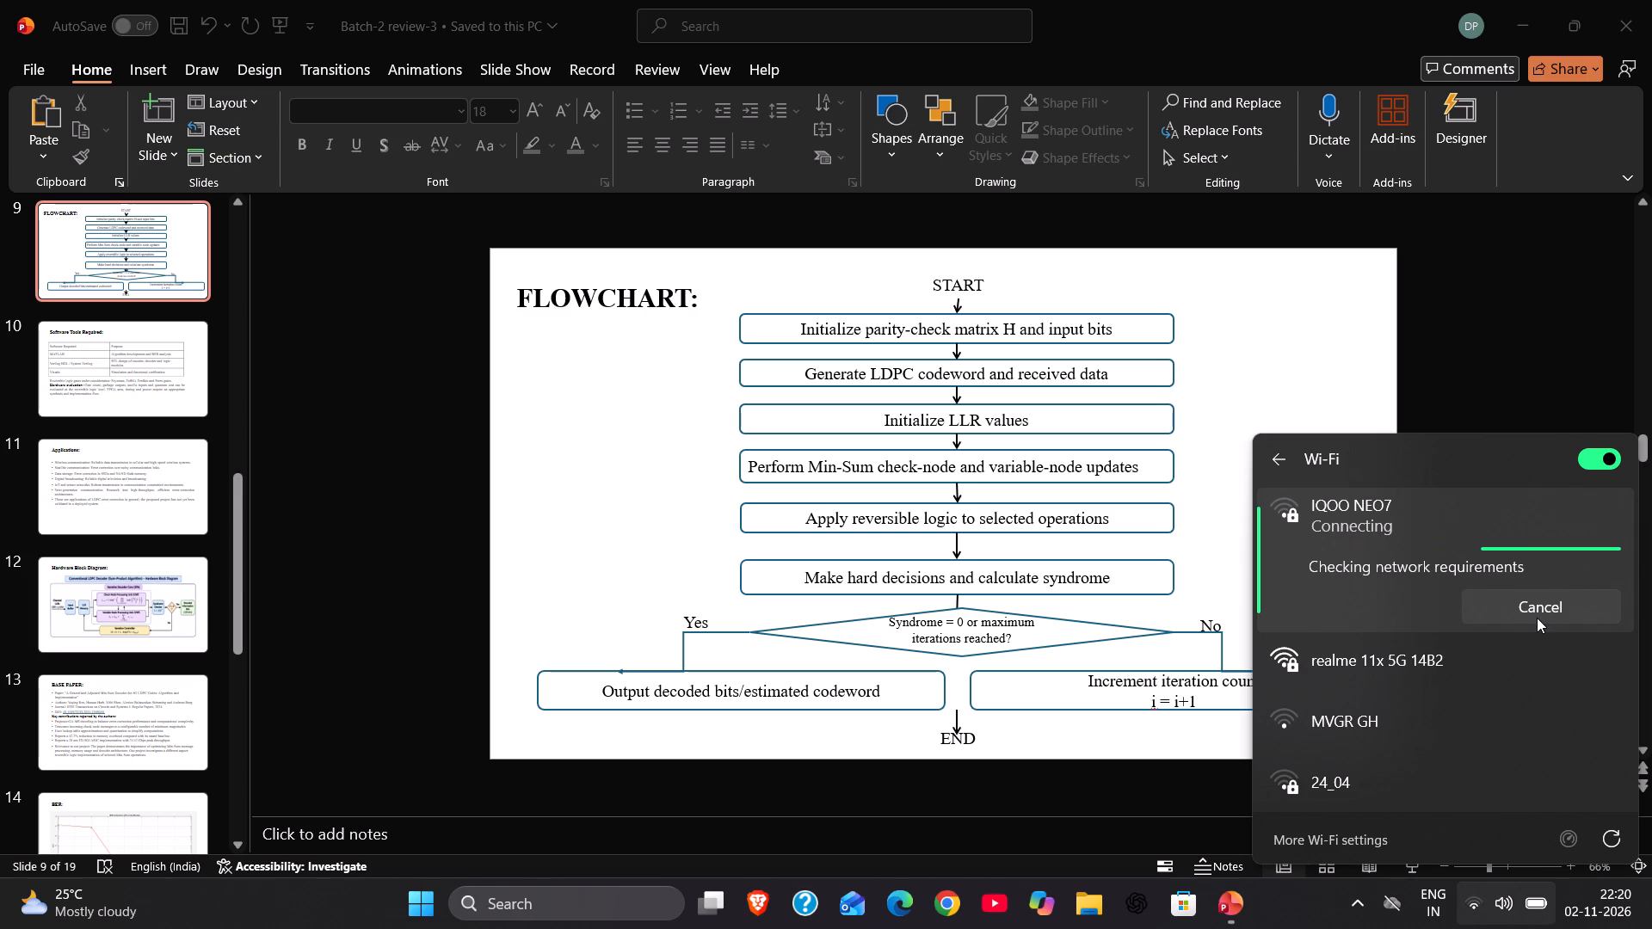
pyautogui.click(1409, 543)
pyautogui.click(1292, 452)
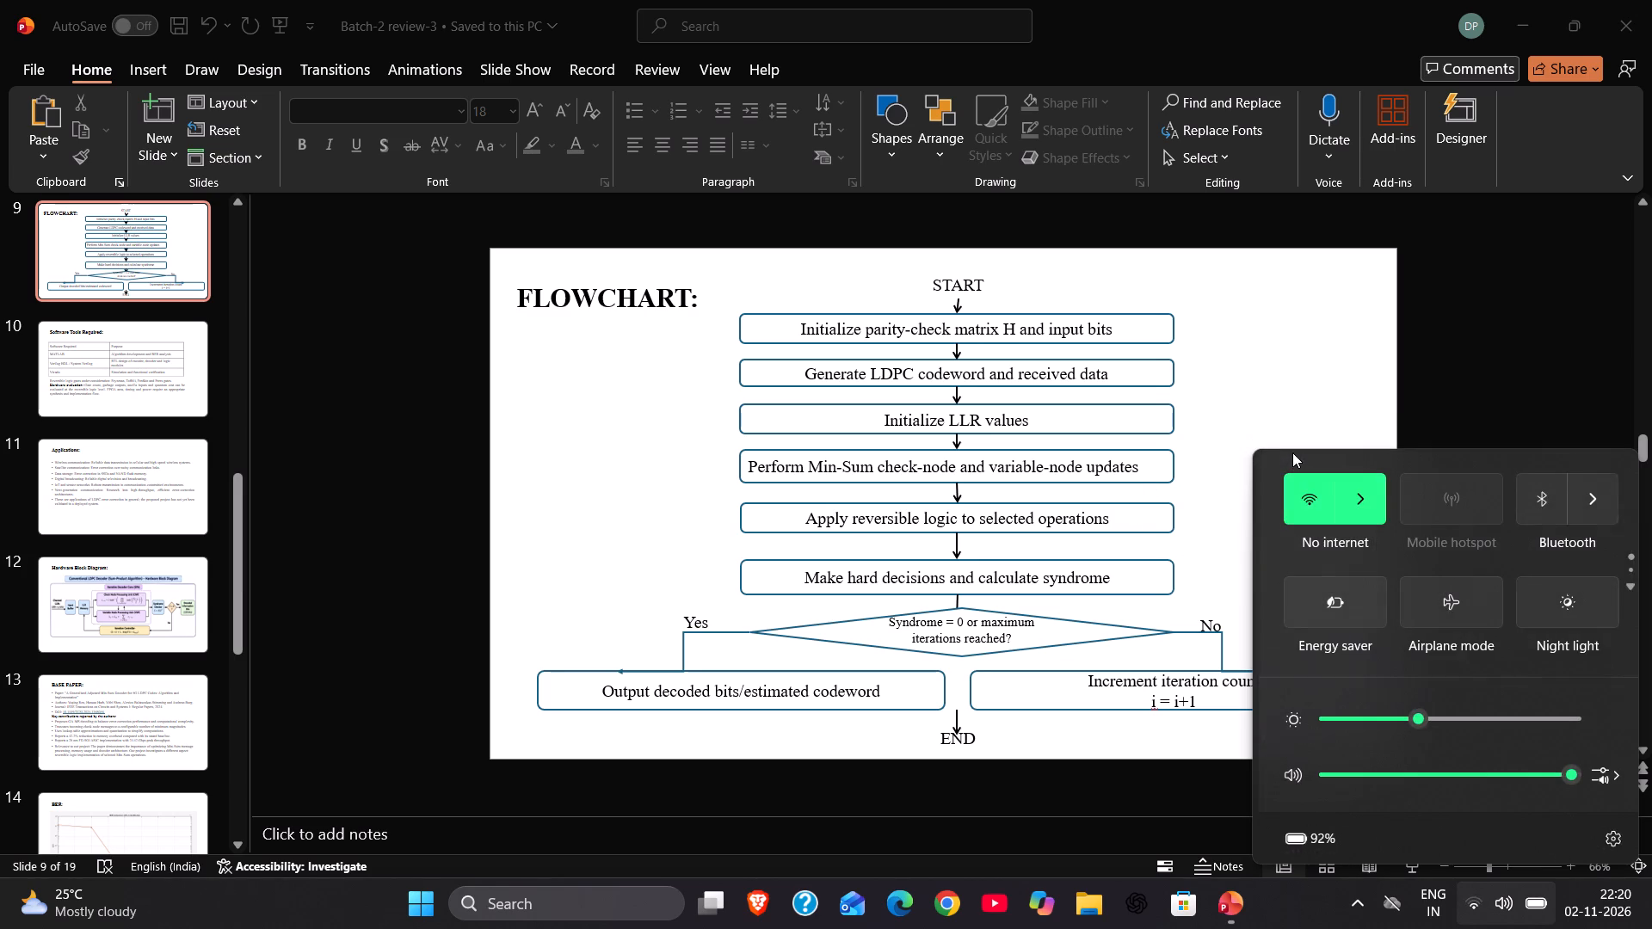
pyautogui.click(1372, 514)
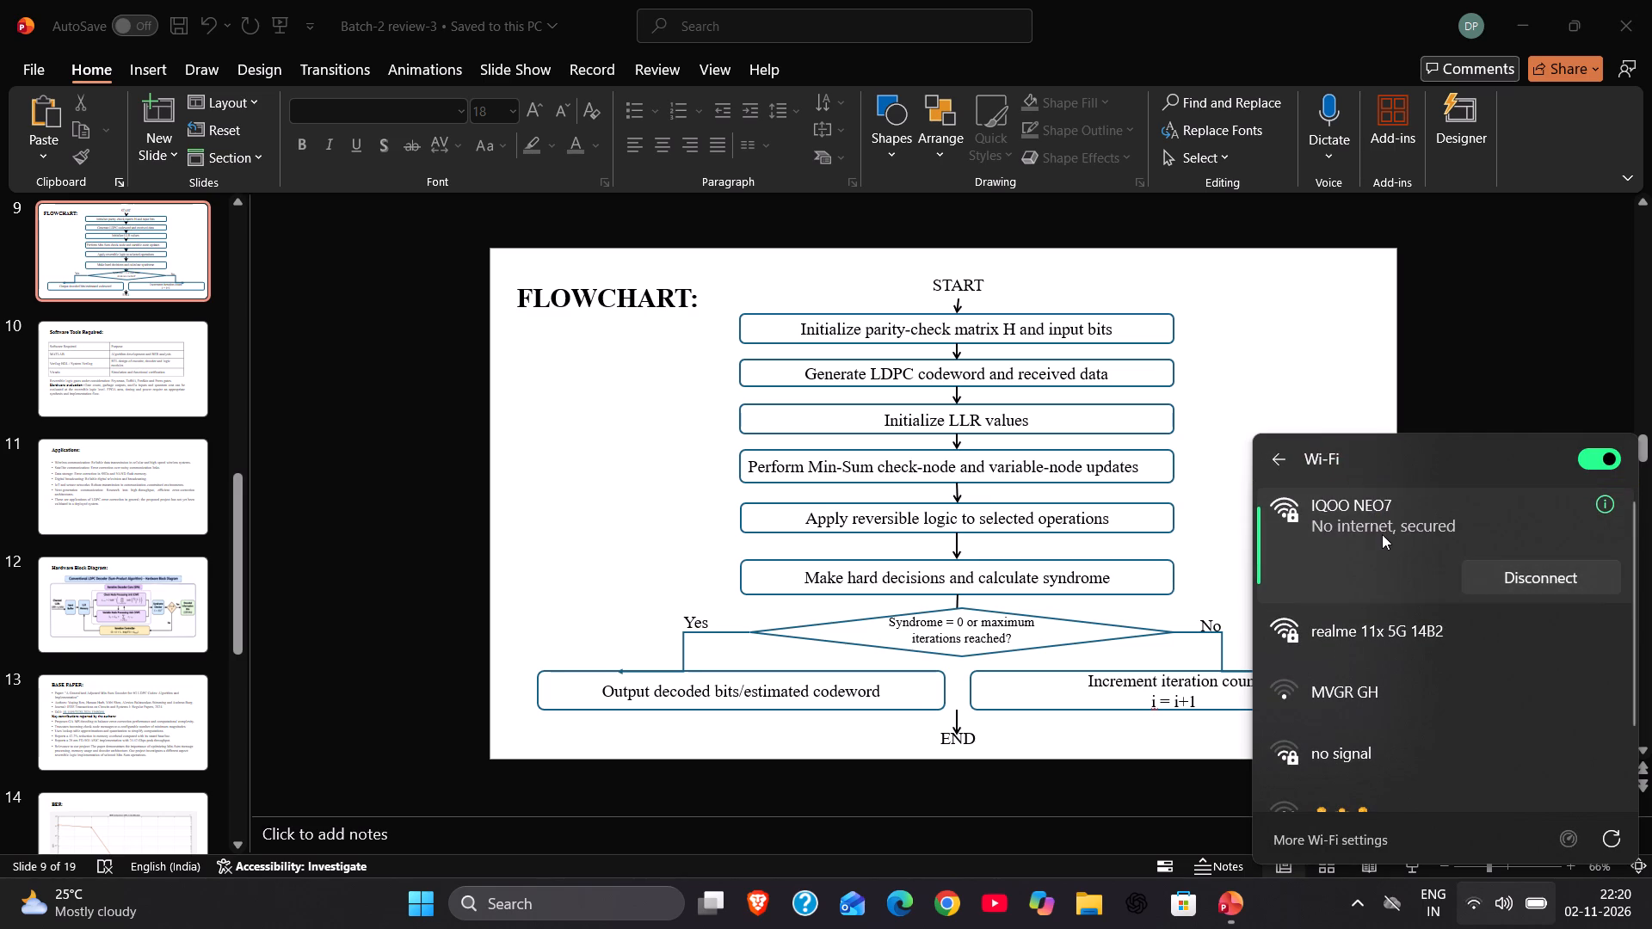
pyautogui.click(1382, 534)
pyautogui.click(1238, 365)
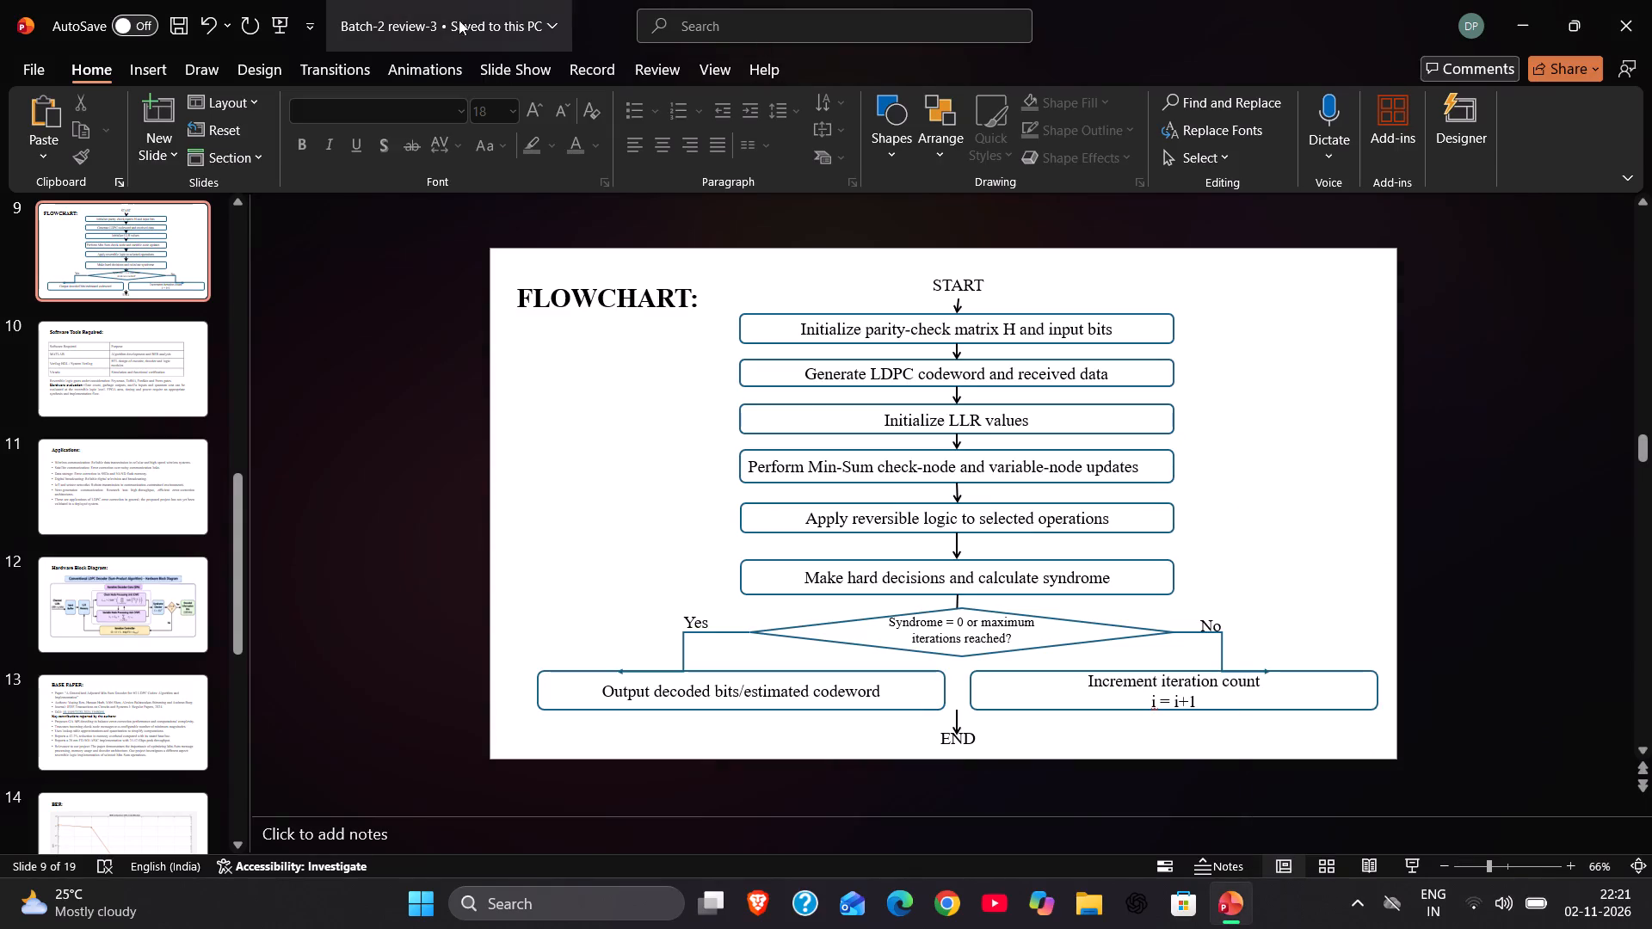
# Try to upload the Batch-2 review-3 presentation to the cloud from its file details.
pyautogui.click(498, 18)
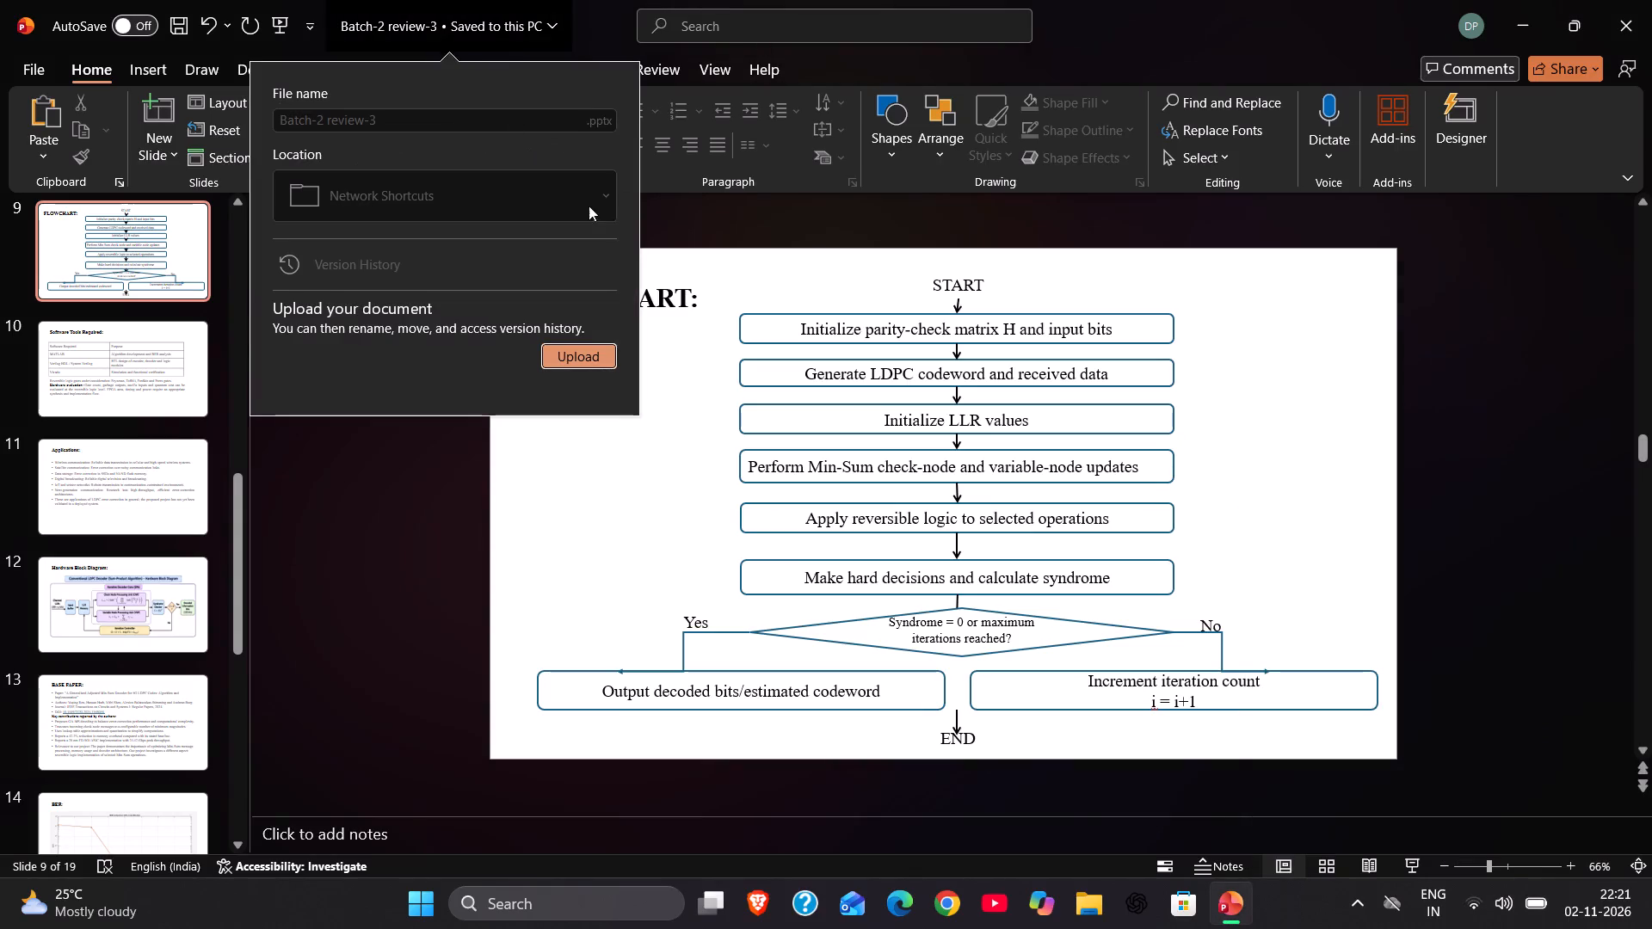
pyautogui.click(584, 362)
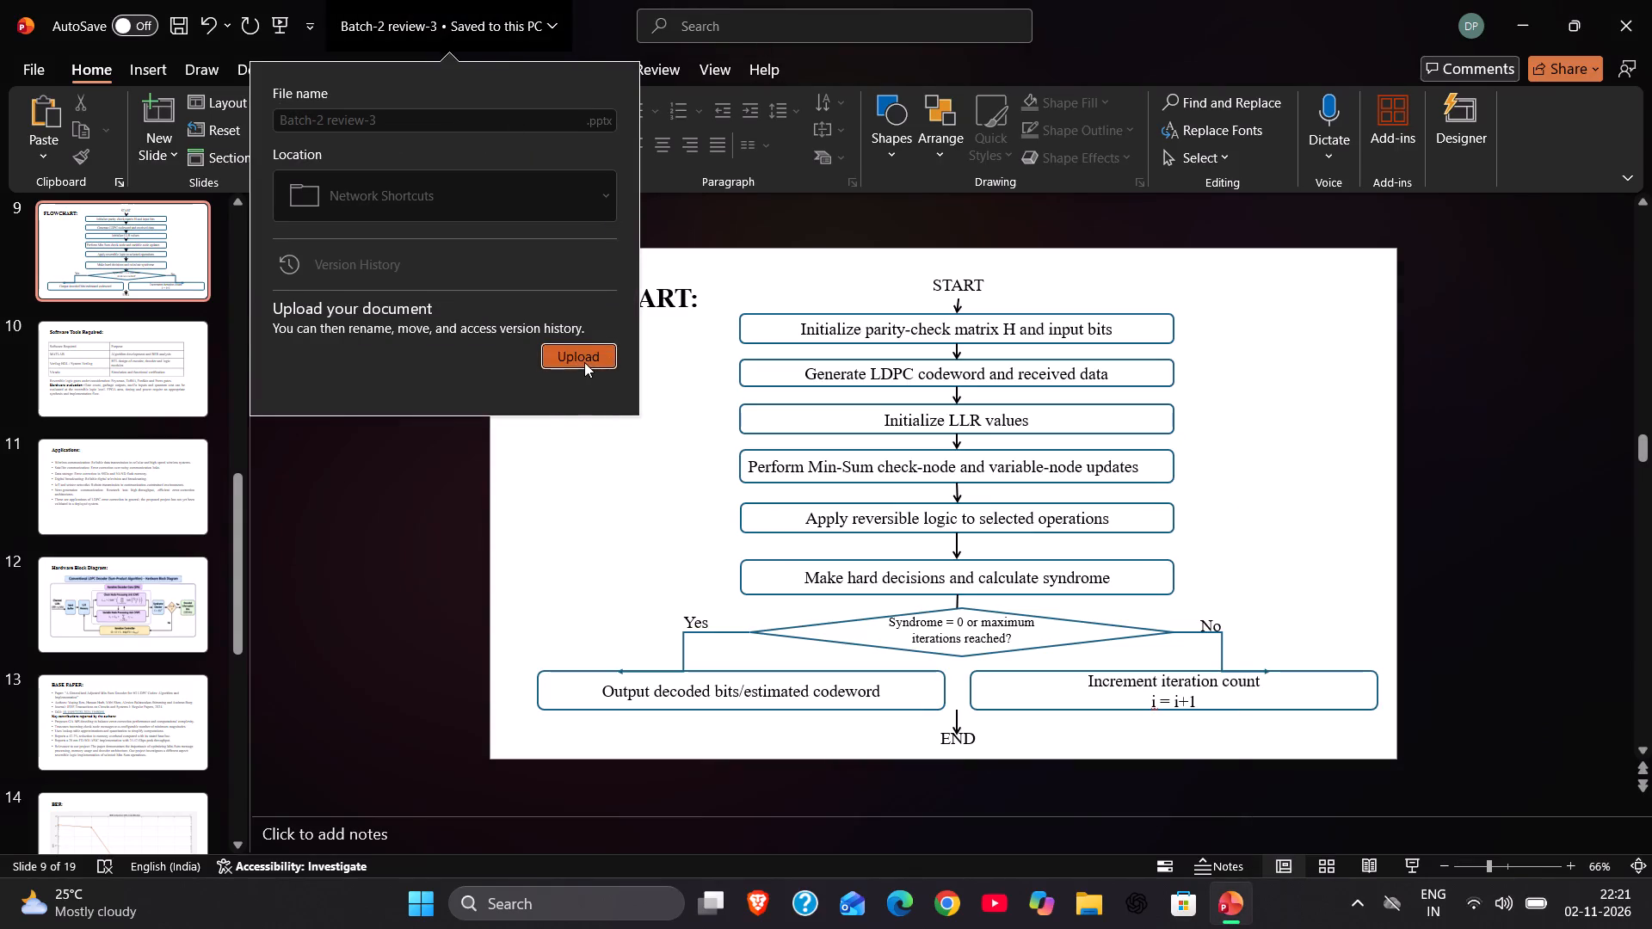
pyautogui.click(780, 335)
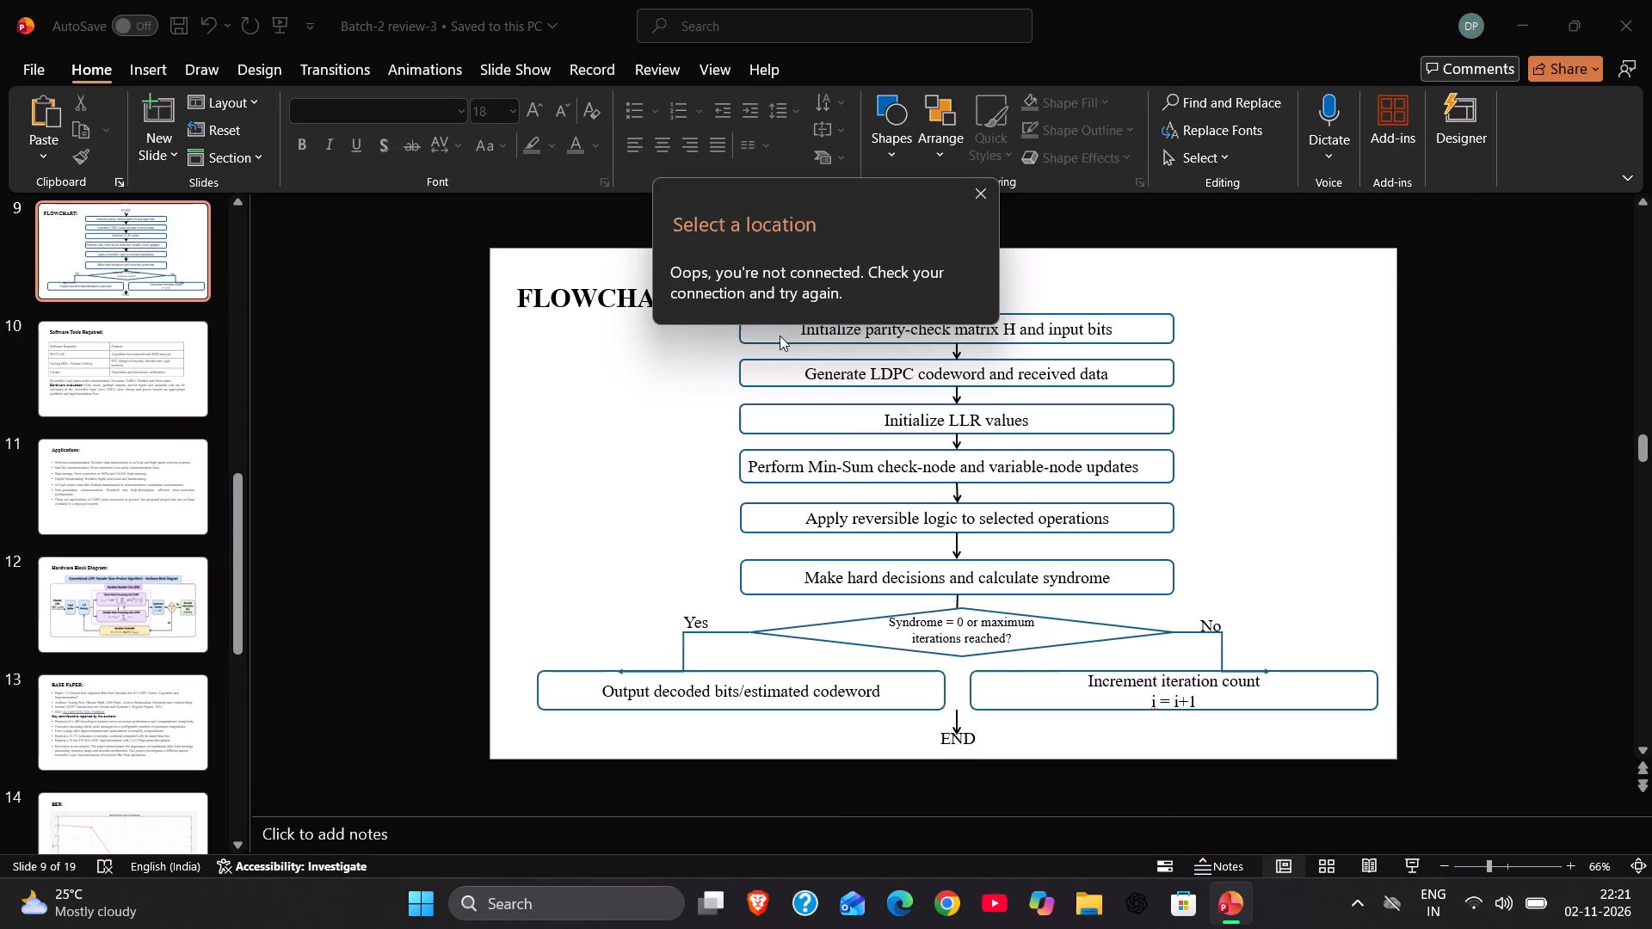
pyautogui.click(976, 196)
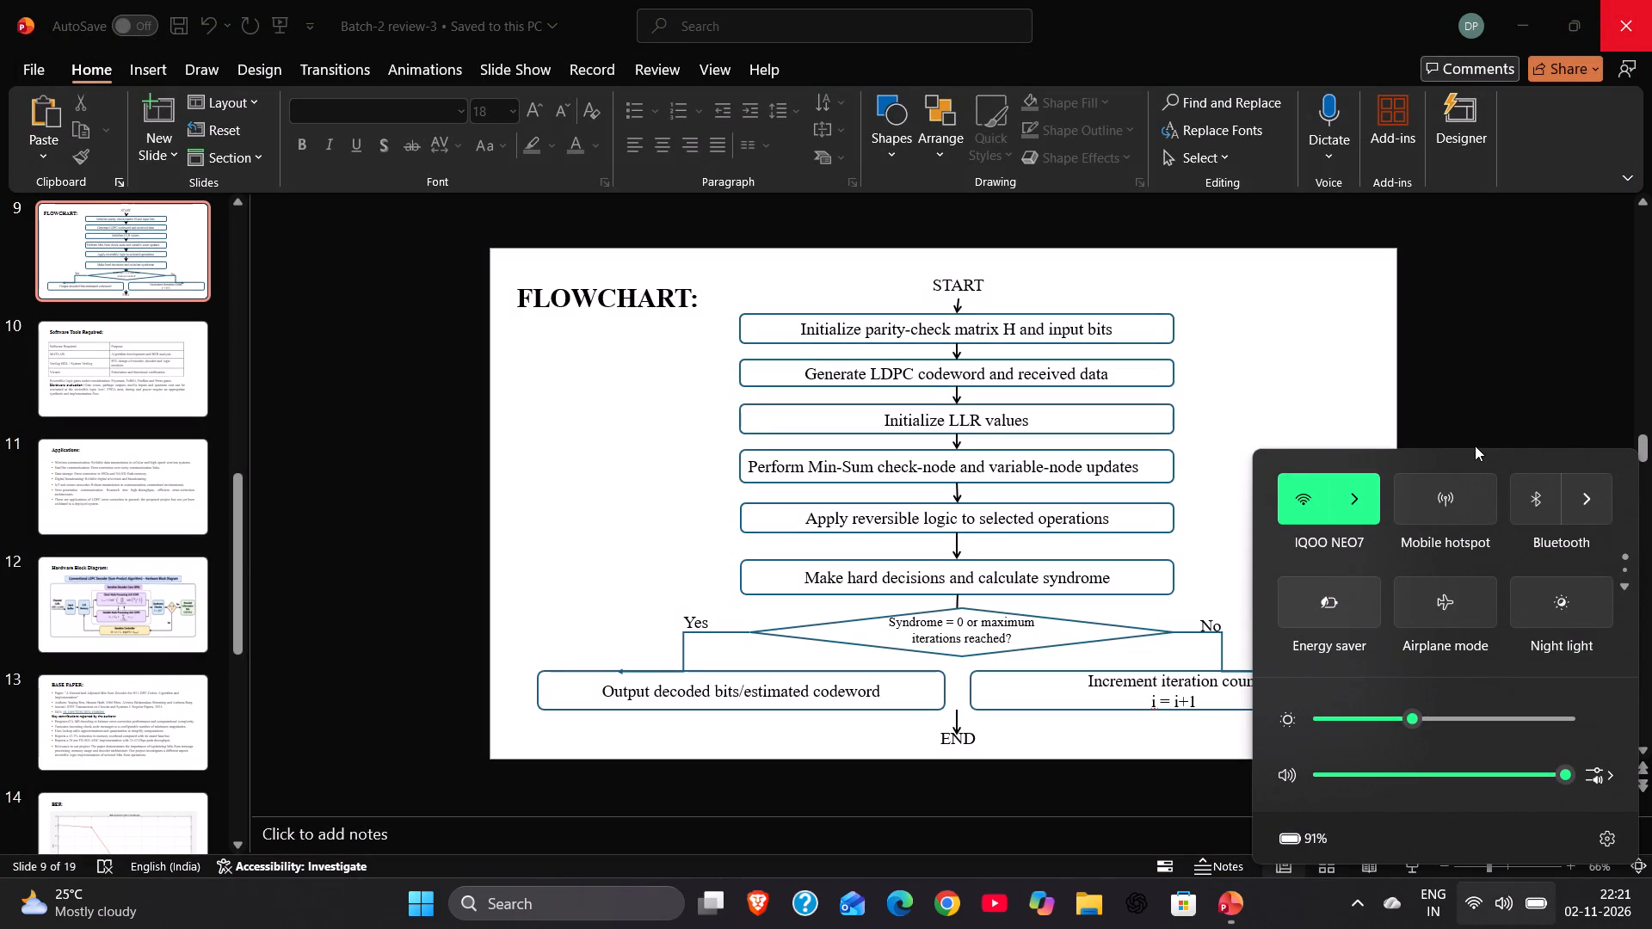
# Check the computer's Wi-Fi connection in the list of available networks, then return to the presentation.
pyautogui.click(1356, 520)
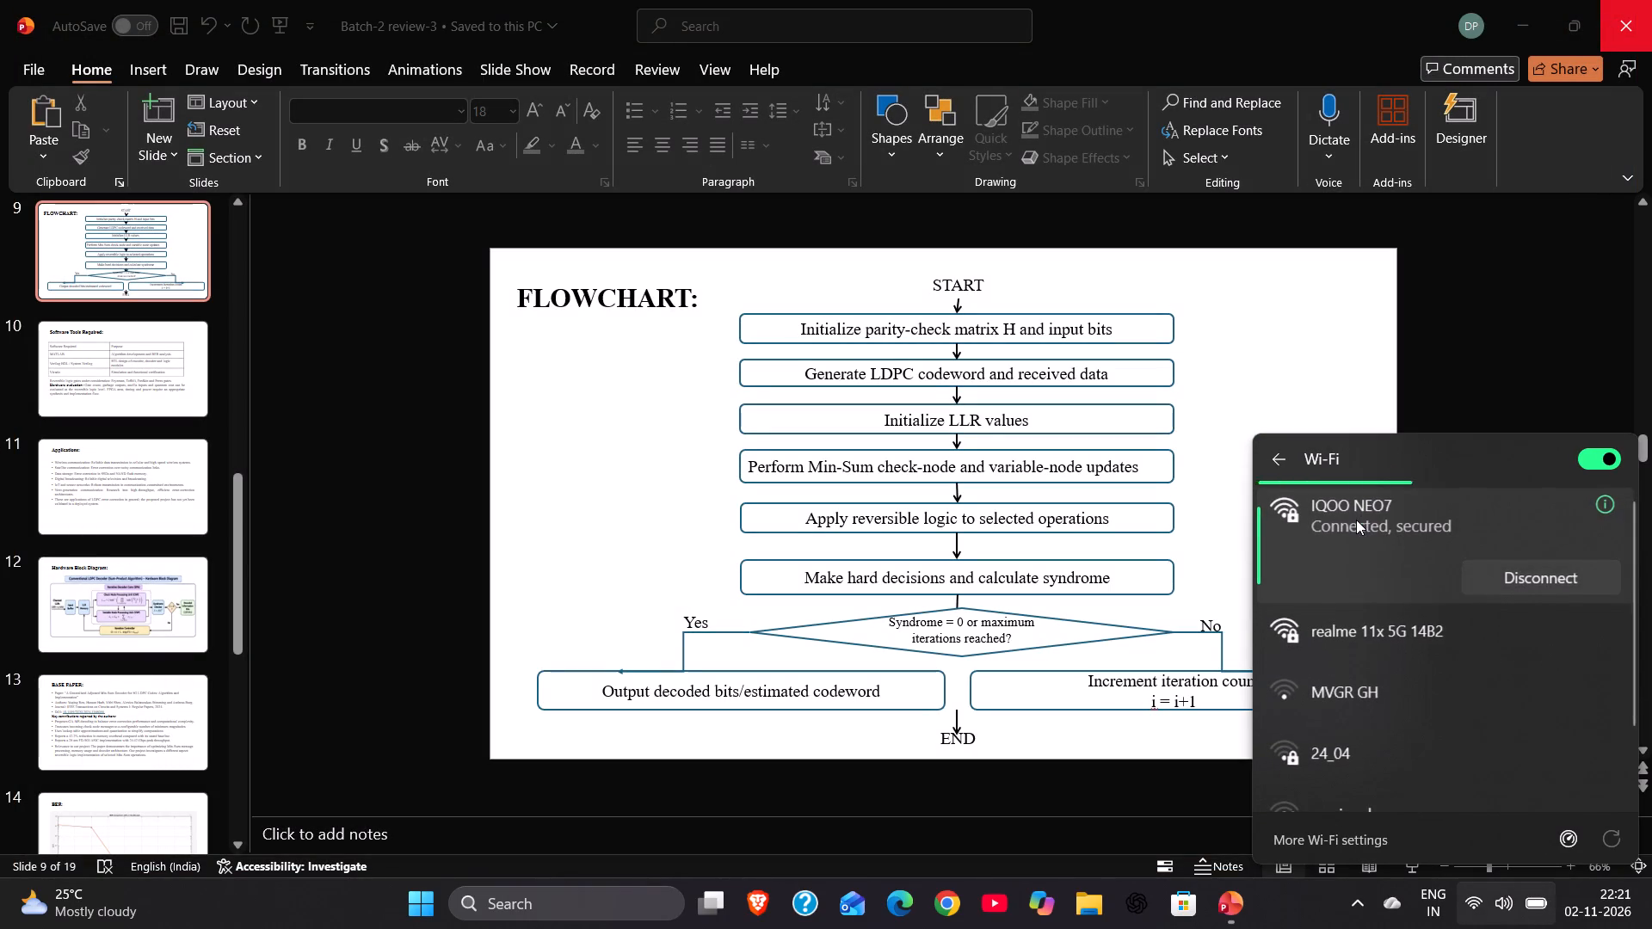
pyautogui.click(1439, 323)
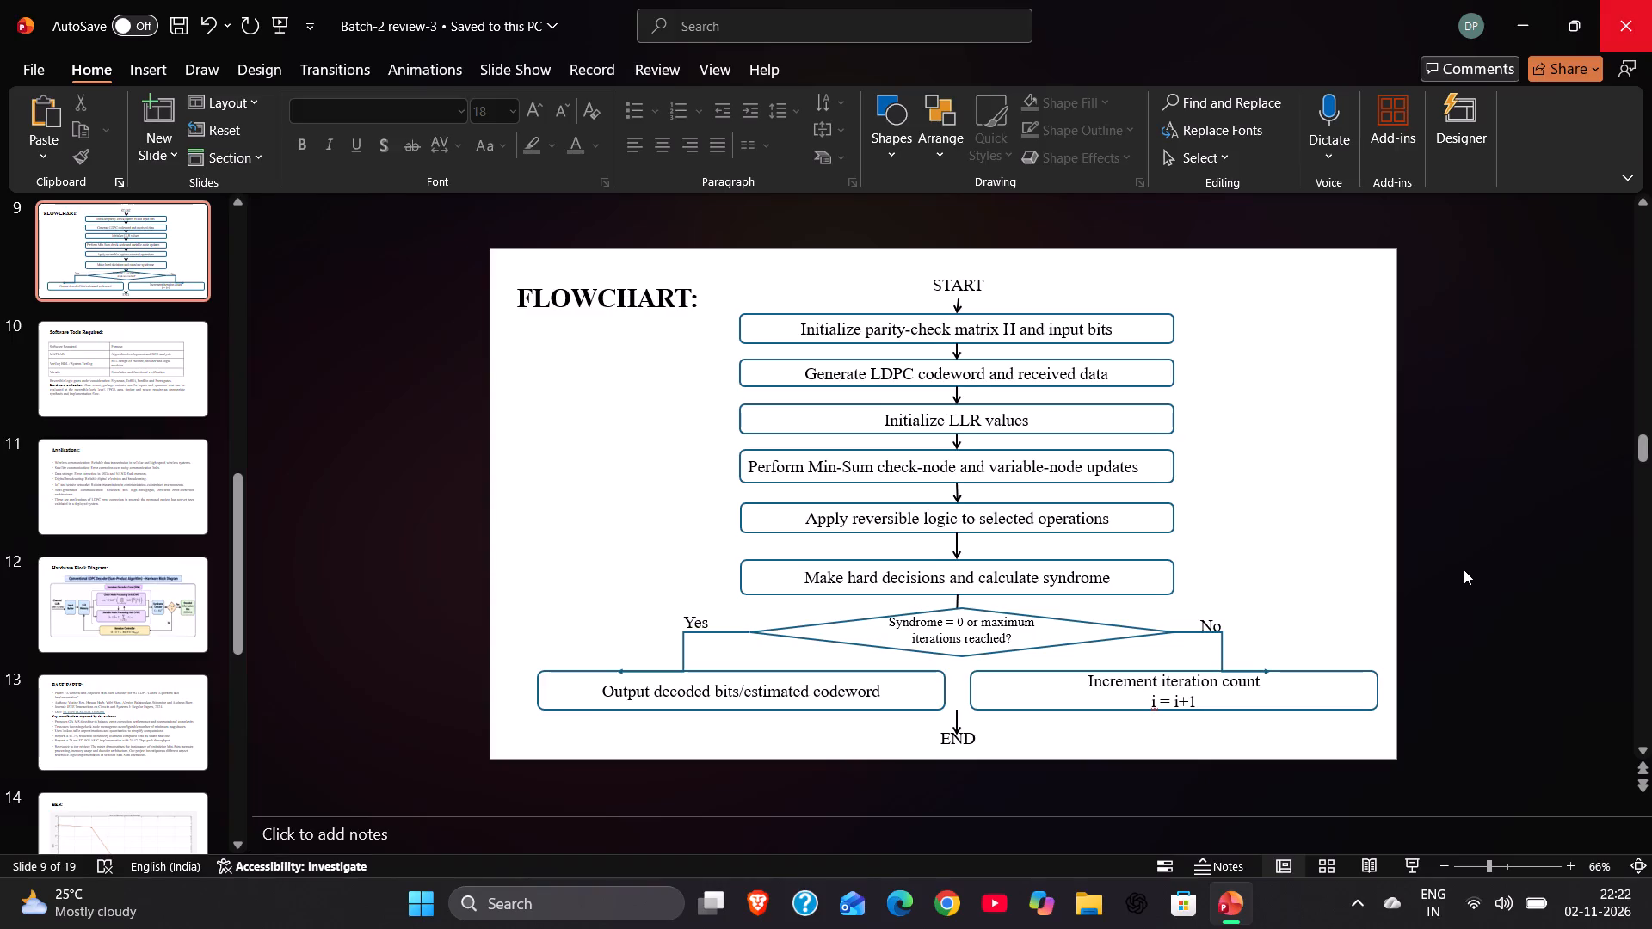
# Turn on AutoSave for the Batch-2 review-3 presentation, choosing OneDrive as the place to store it.
pyautogui.click(140, 26)
pyautogui.click(786, 354)
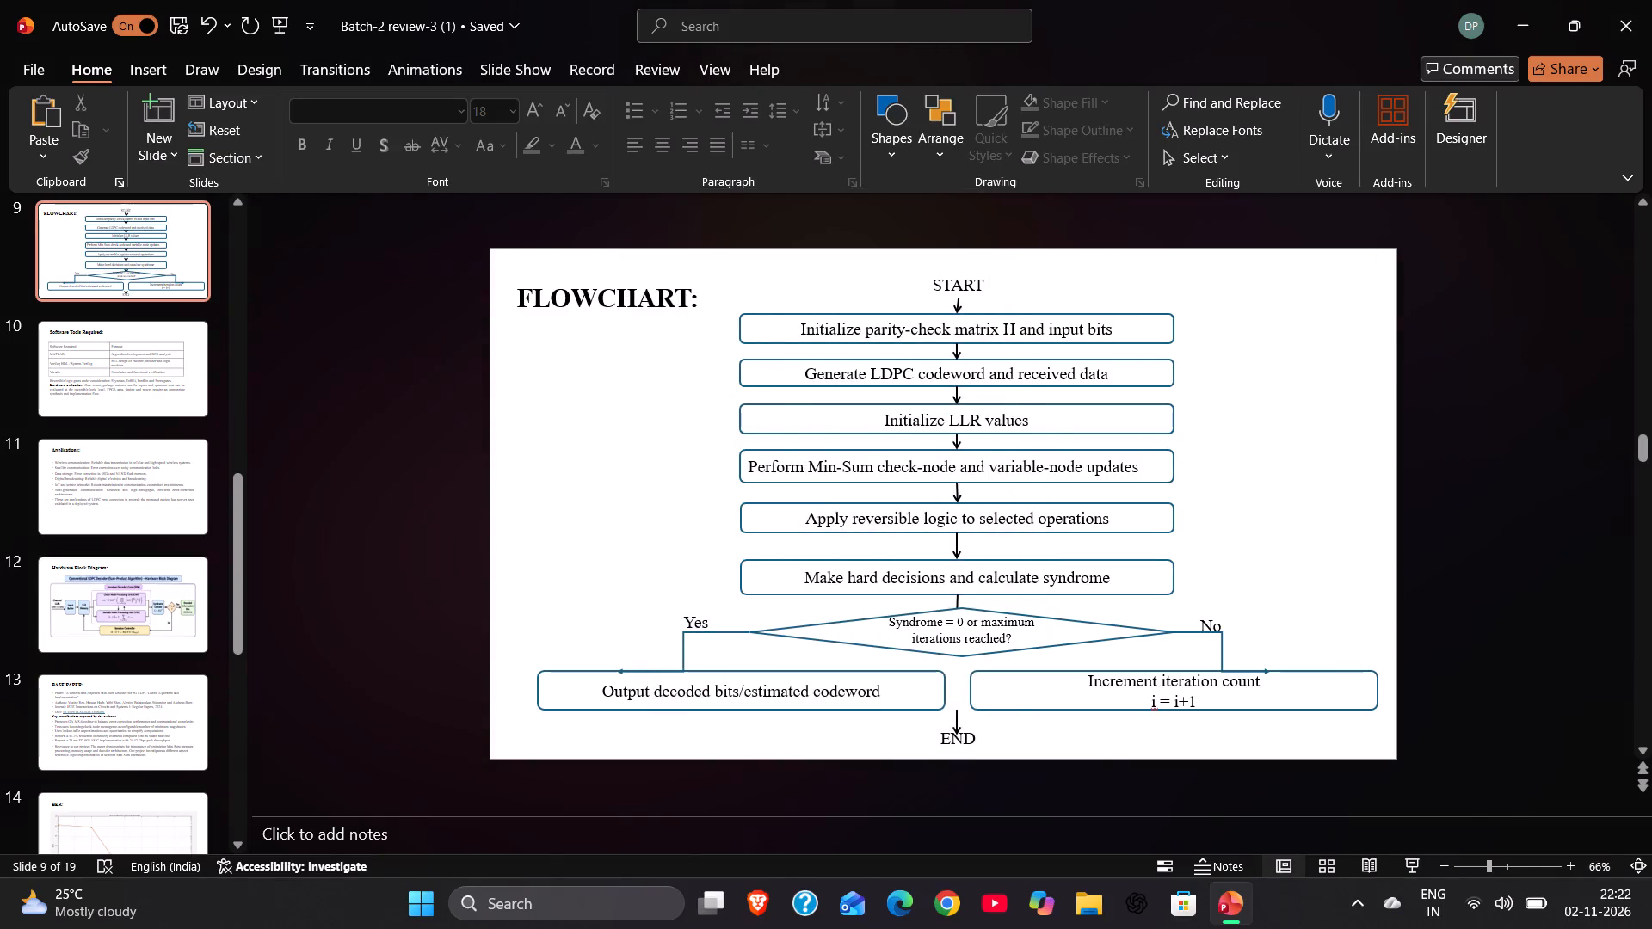
# Minimize the presentation window.
pyautogui.click(1531, 13)
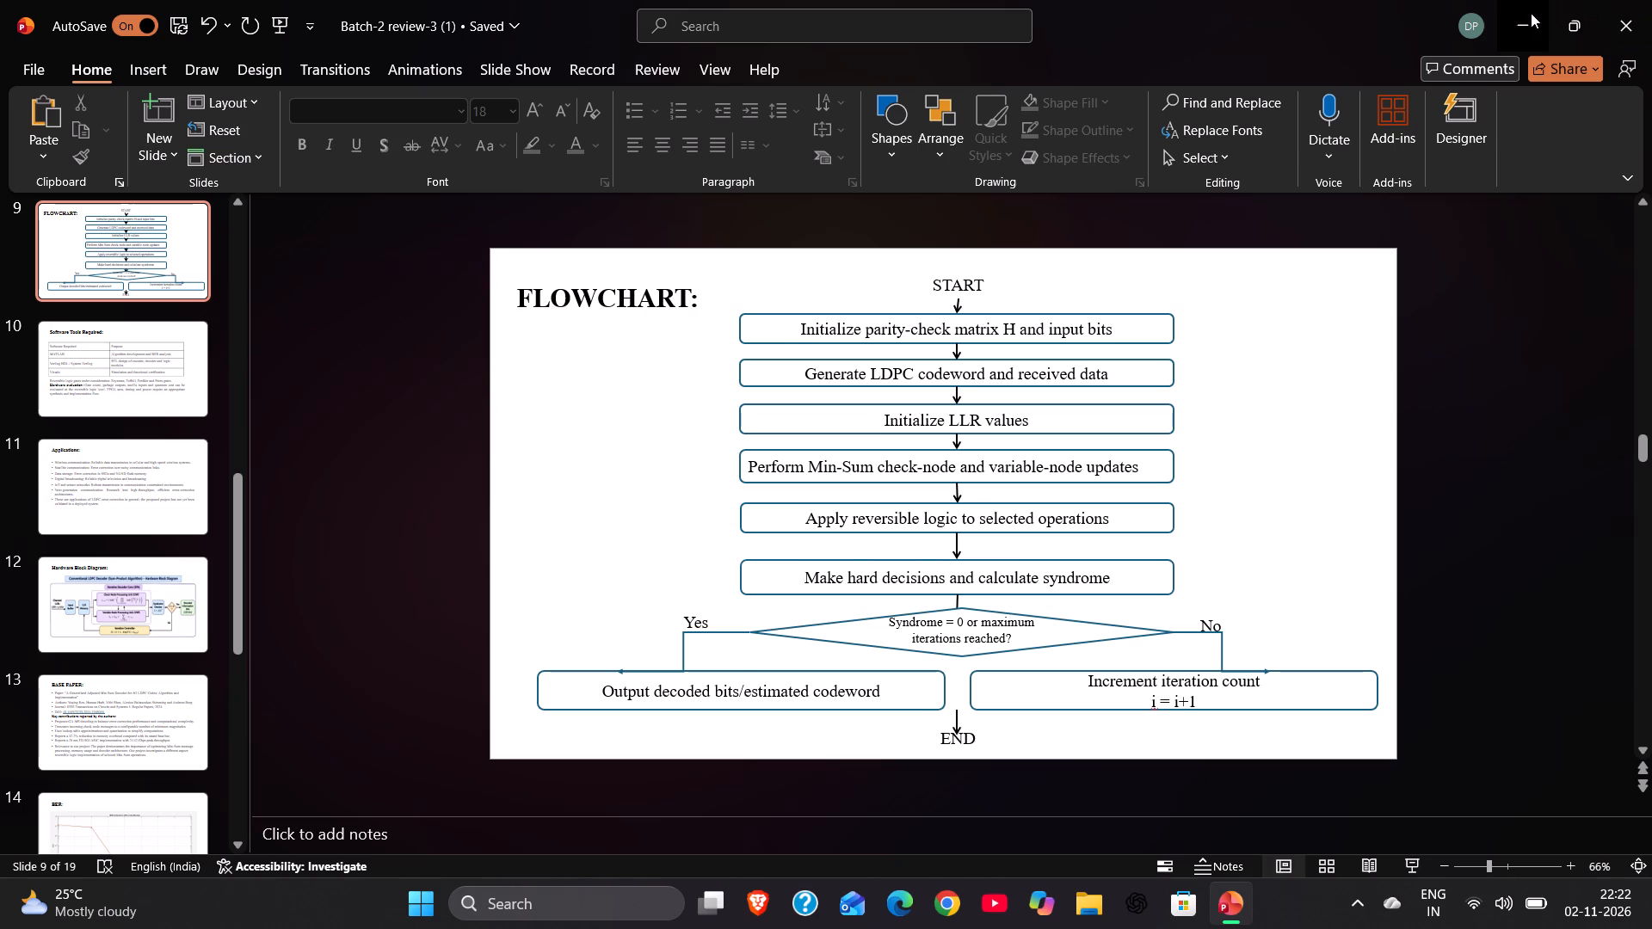
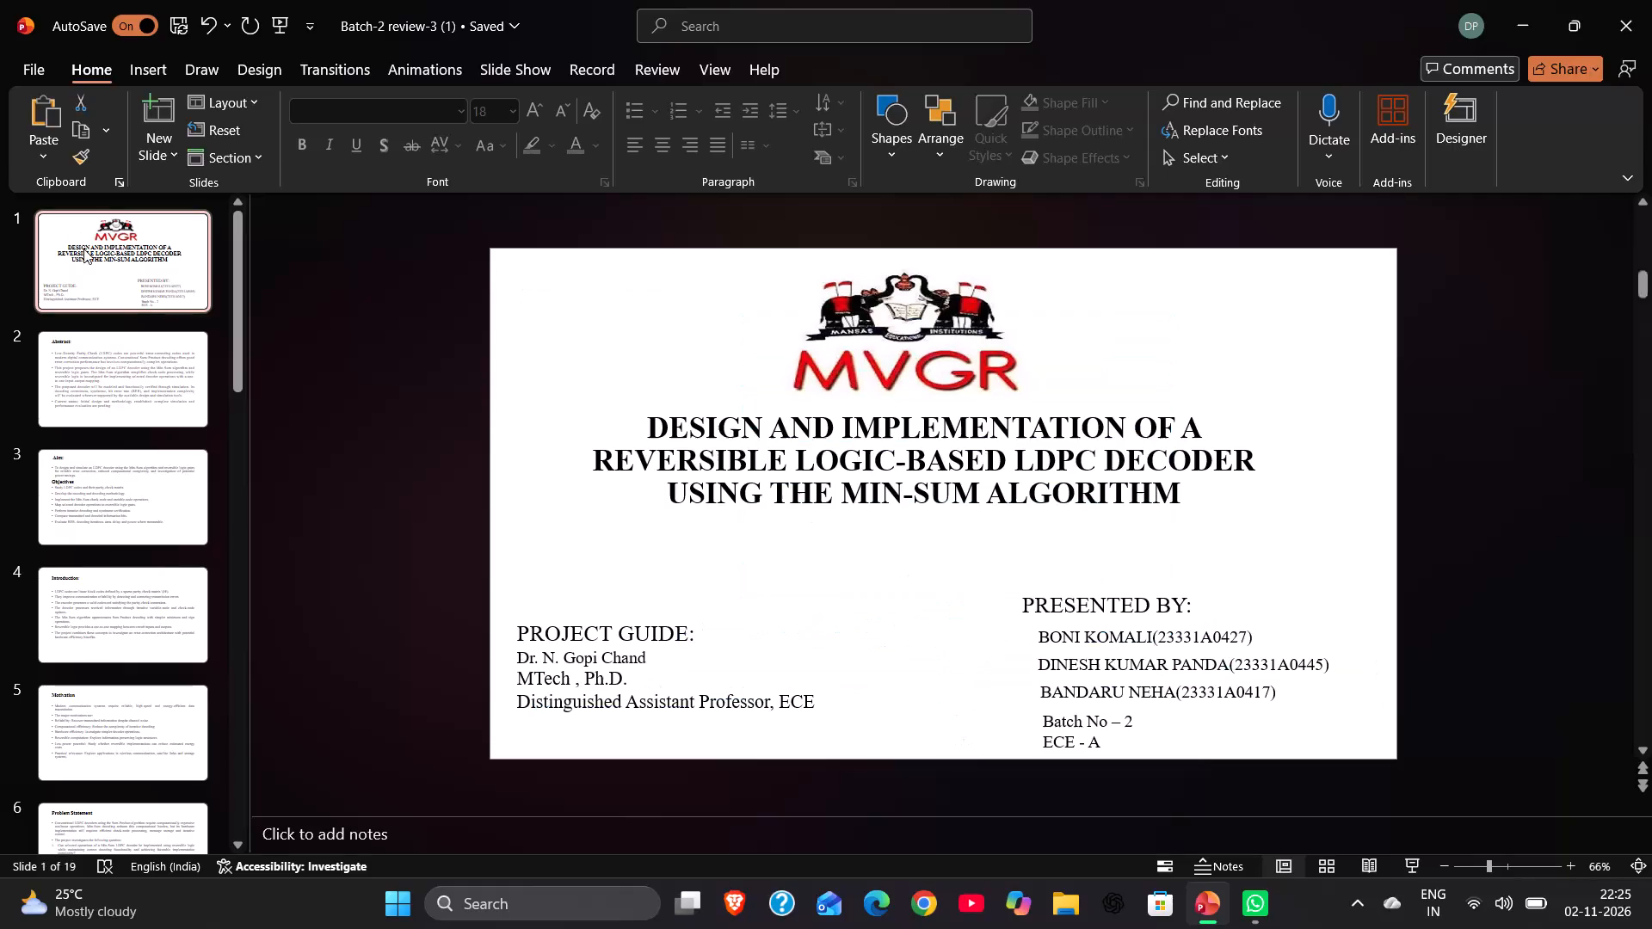
# Review every slide of the Batch-2 review-3 presentation in order, from the title slide through to the References slide.
pyautogui.press('Down')
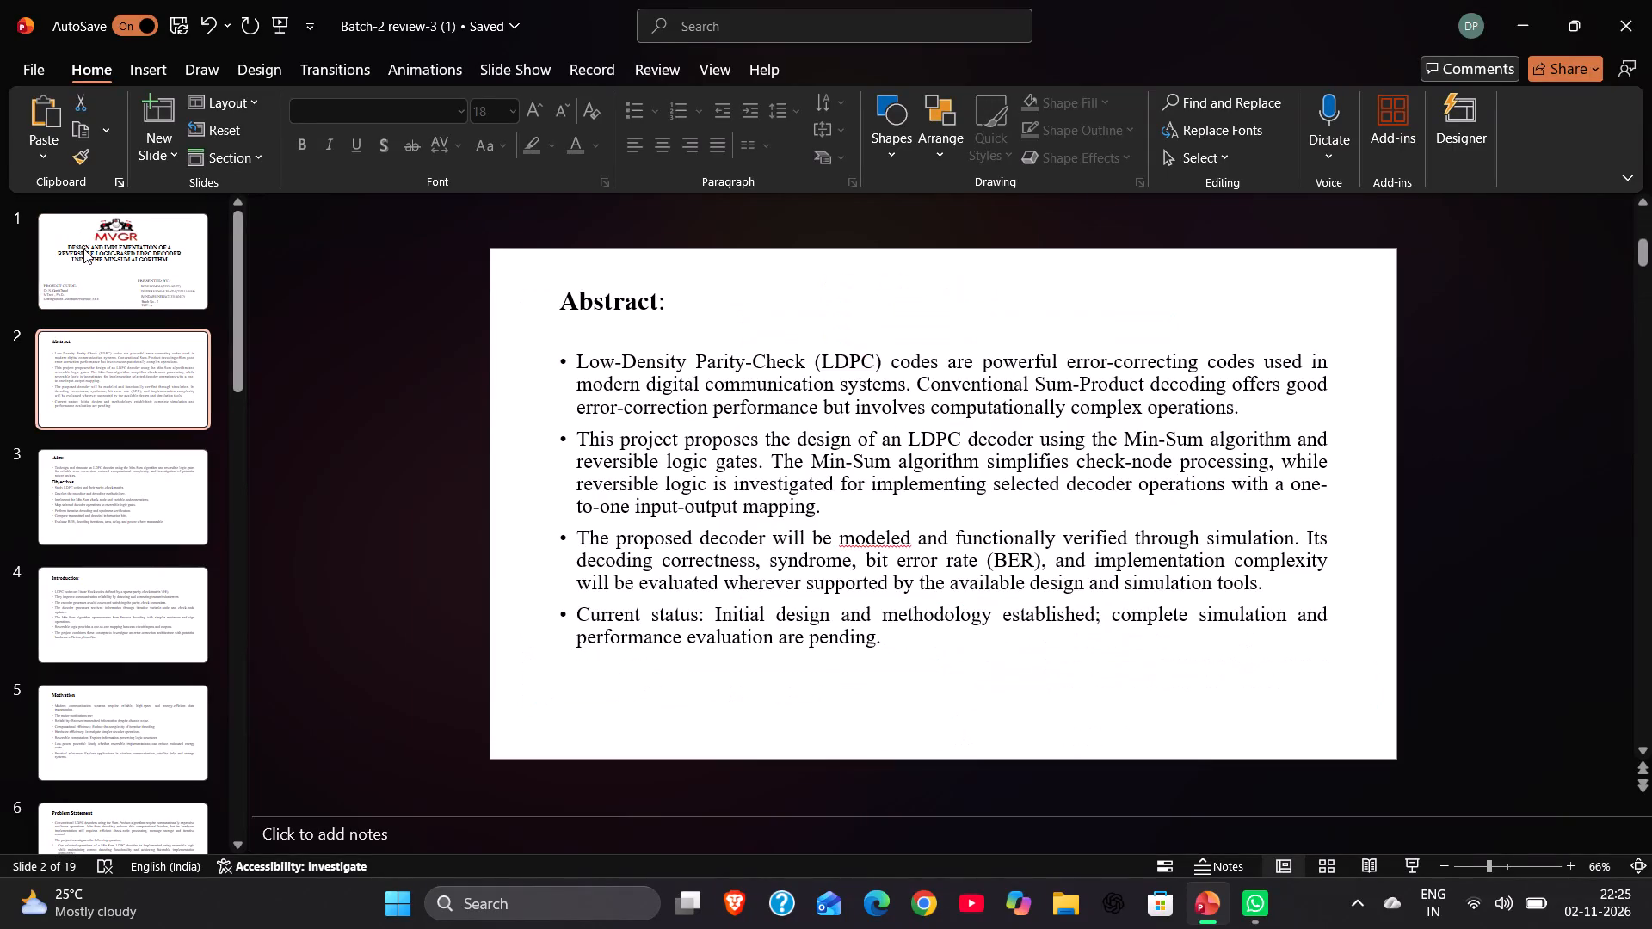
pyautogui.press('Down')
pyautogui.press('Down')
pyautogui.press('Down')
pyautogui.press('Down')
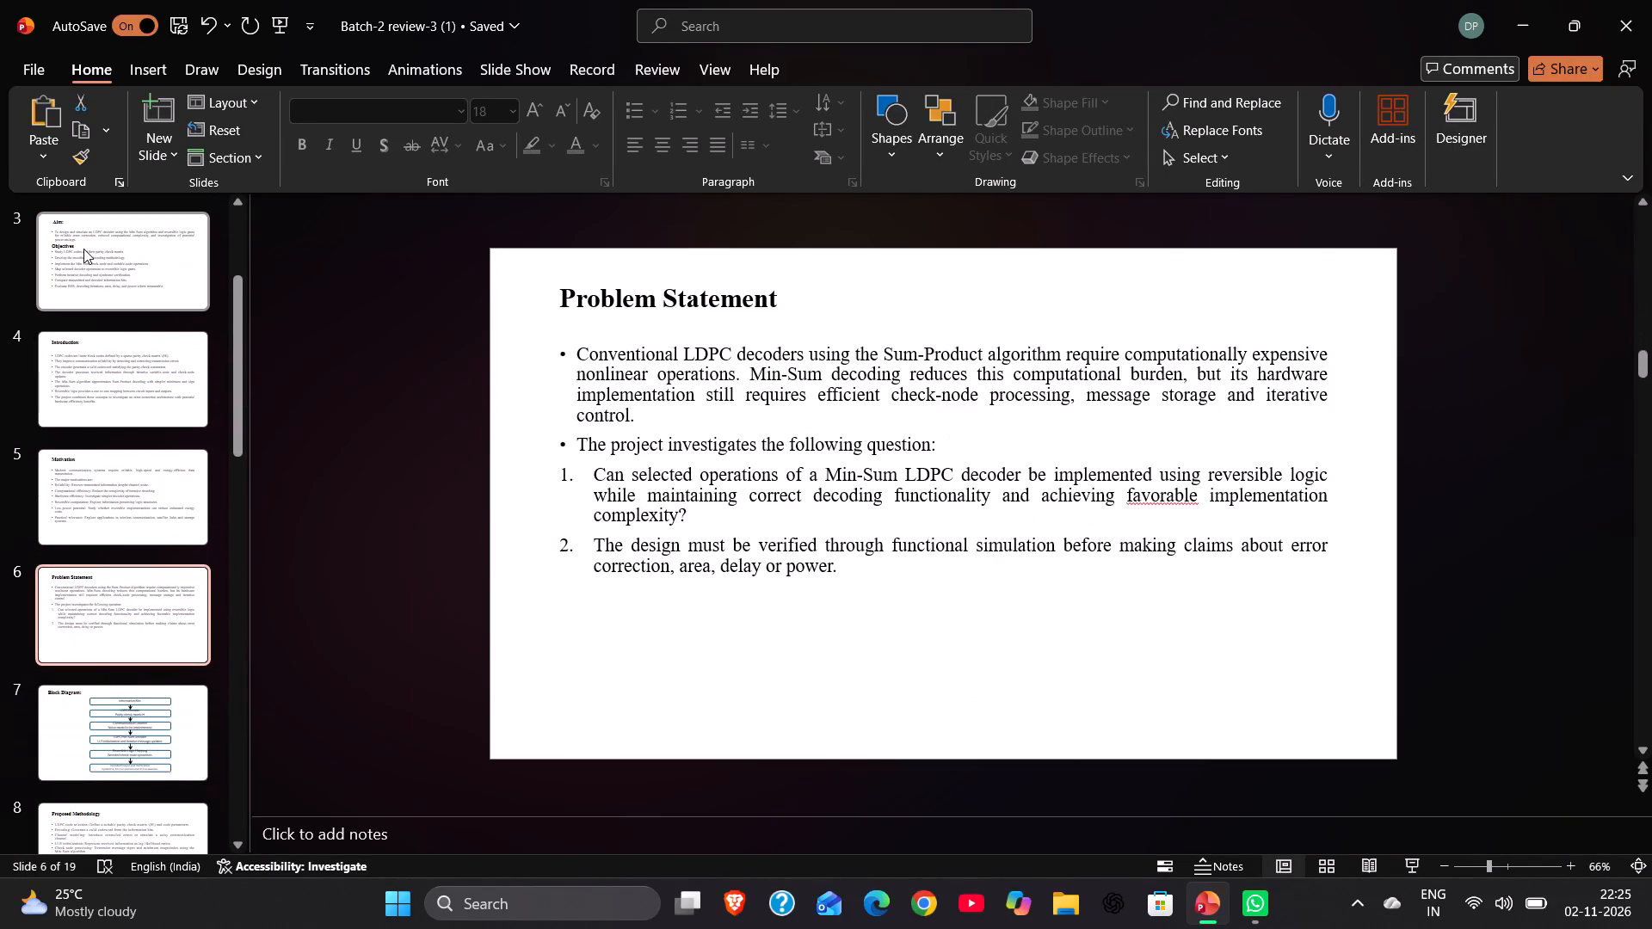
pyautogui.press('Down')
pyautogui.press('Down')
pyautogui.press('Down')
pyautogui.press('Down')
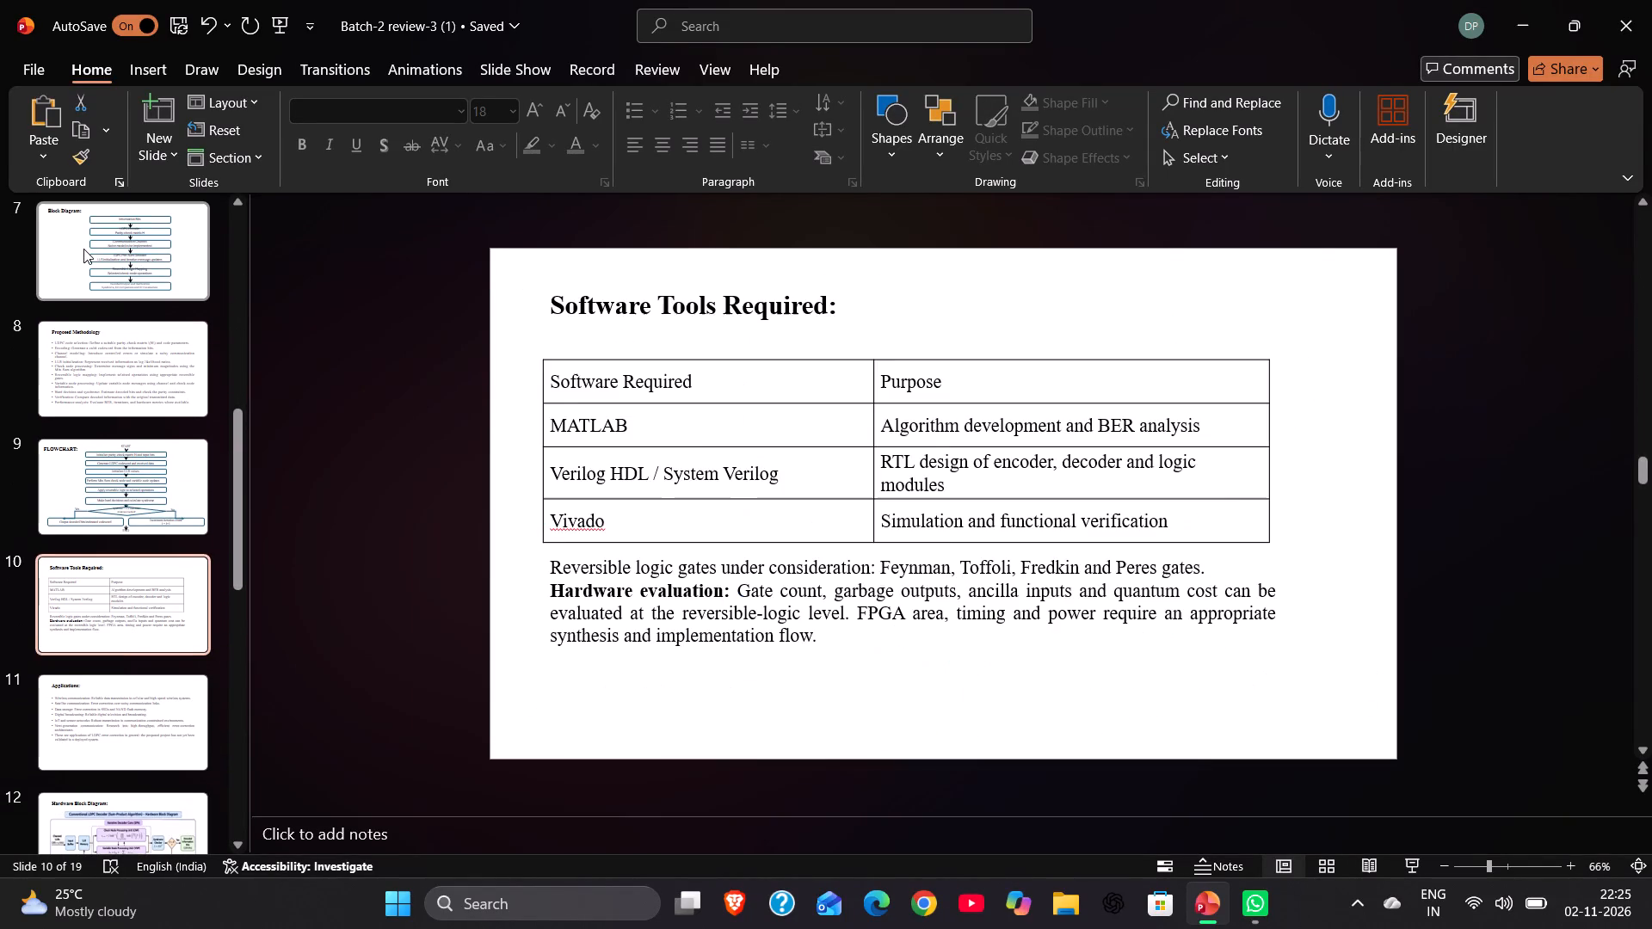
pyautogui.press('Down')
pyautogui.press('Down')
pyautogui.press('Down')
pyautogui.press('Down')
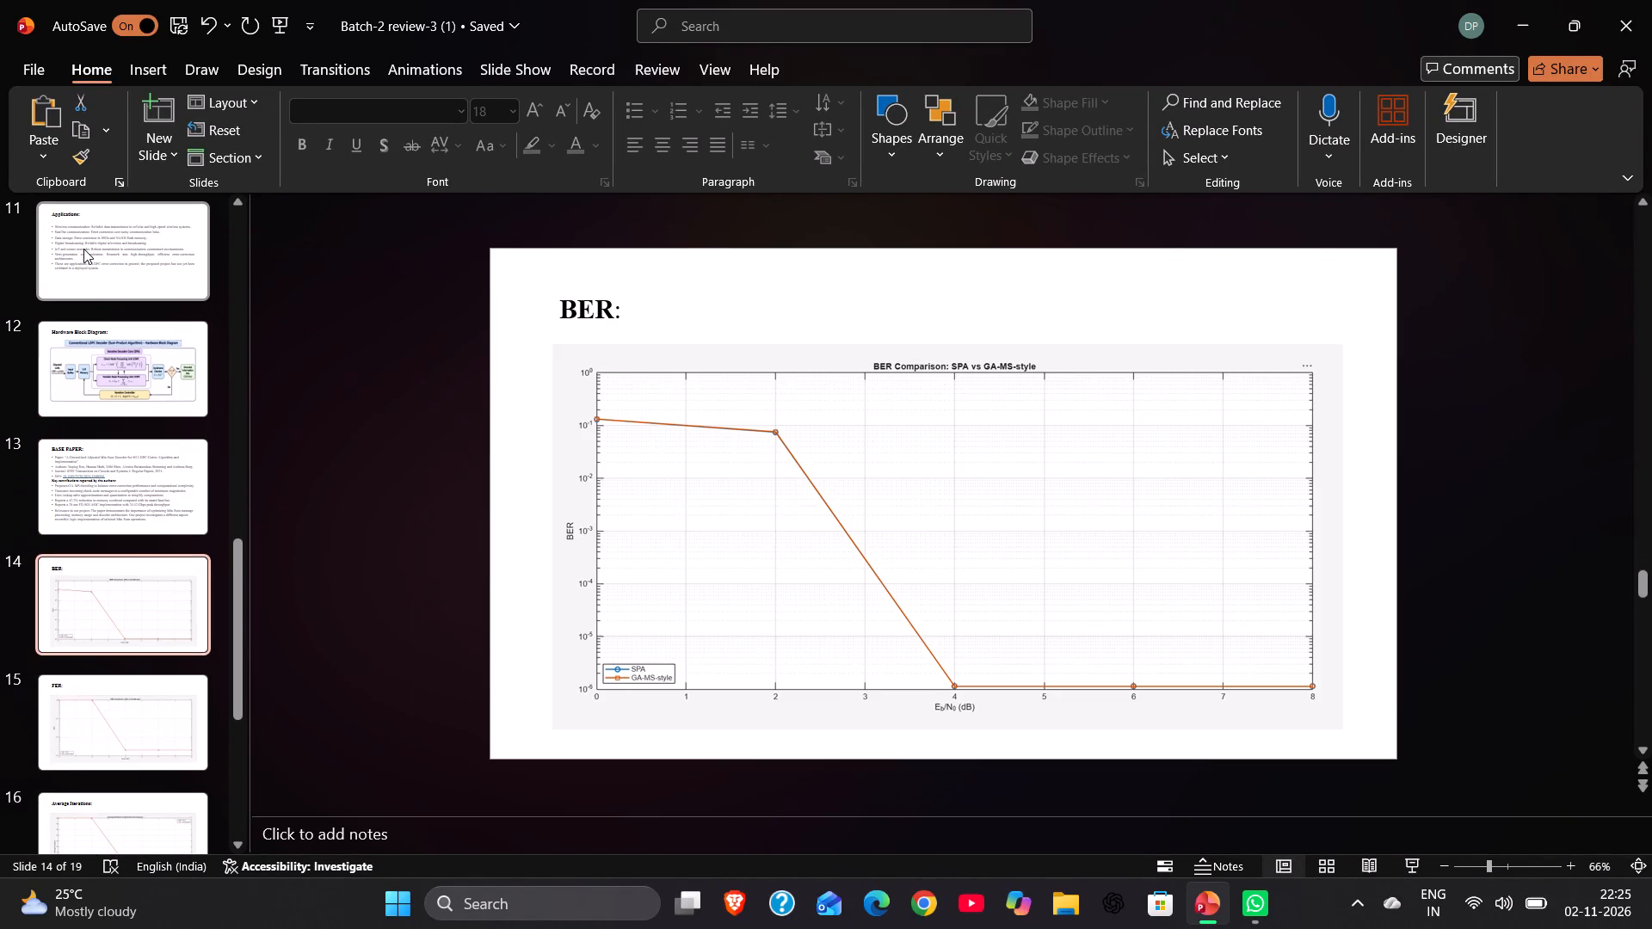
pyautogui.press('Down')
pyautogui.press('Down')
pyautogui.press('Down')
pyautogui.press('Down')
pyautogui.press('Down')
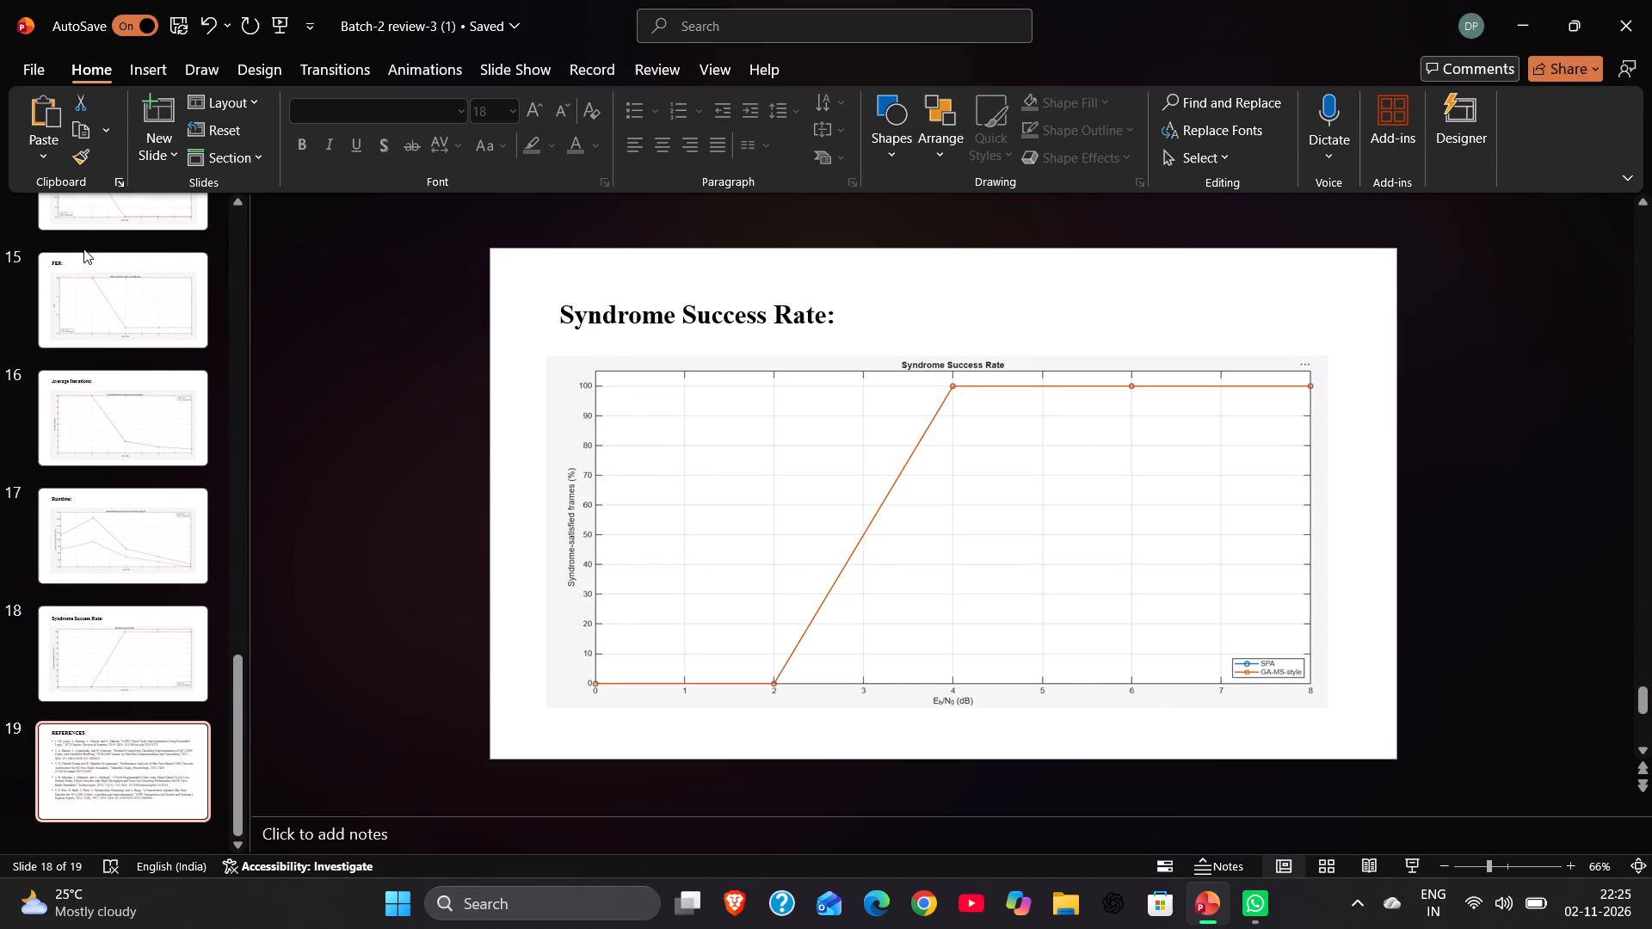
pyautogui.press('Down')
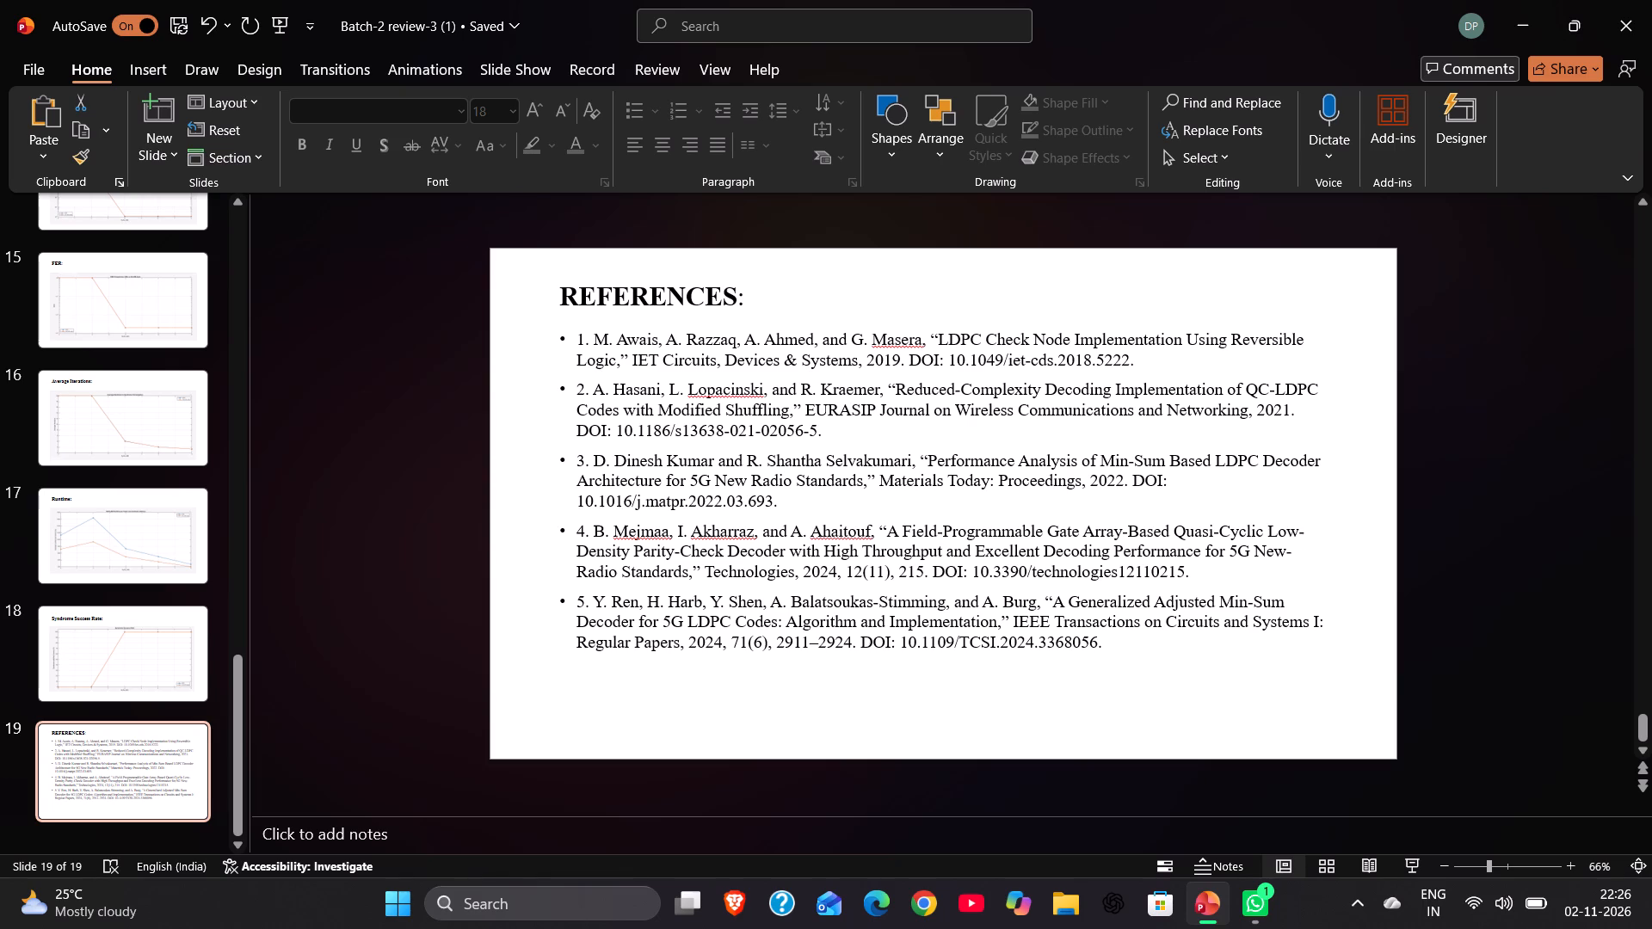
# Open a File Explorer window.
pyautogui.click(1061, 914)
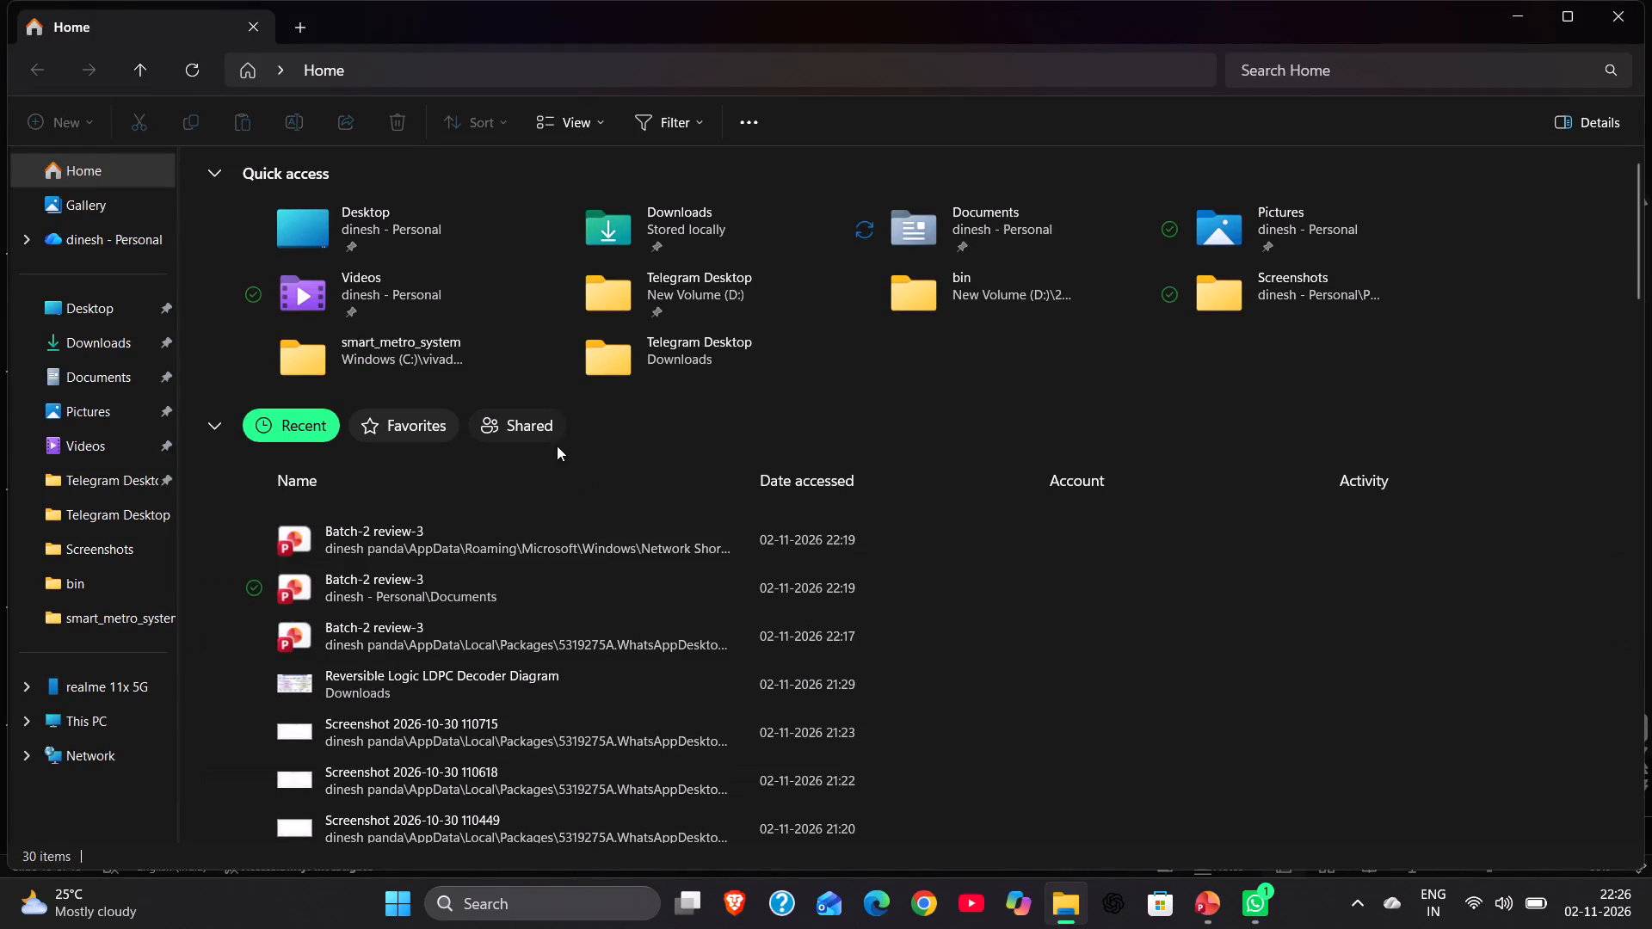
# Open the recent presentation "DESIGN AND IMPLEMENTATION OF A REVERSIBLE LOGIC-BASED LDPC (batch 2)" from the file explorer.
pyautogui.scroll(-1, 638, 718)
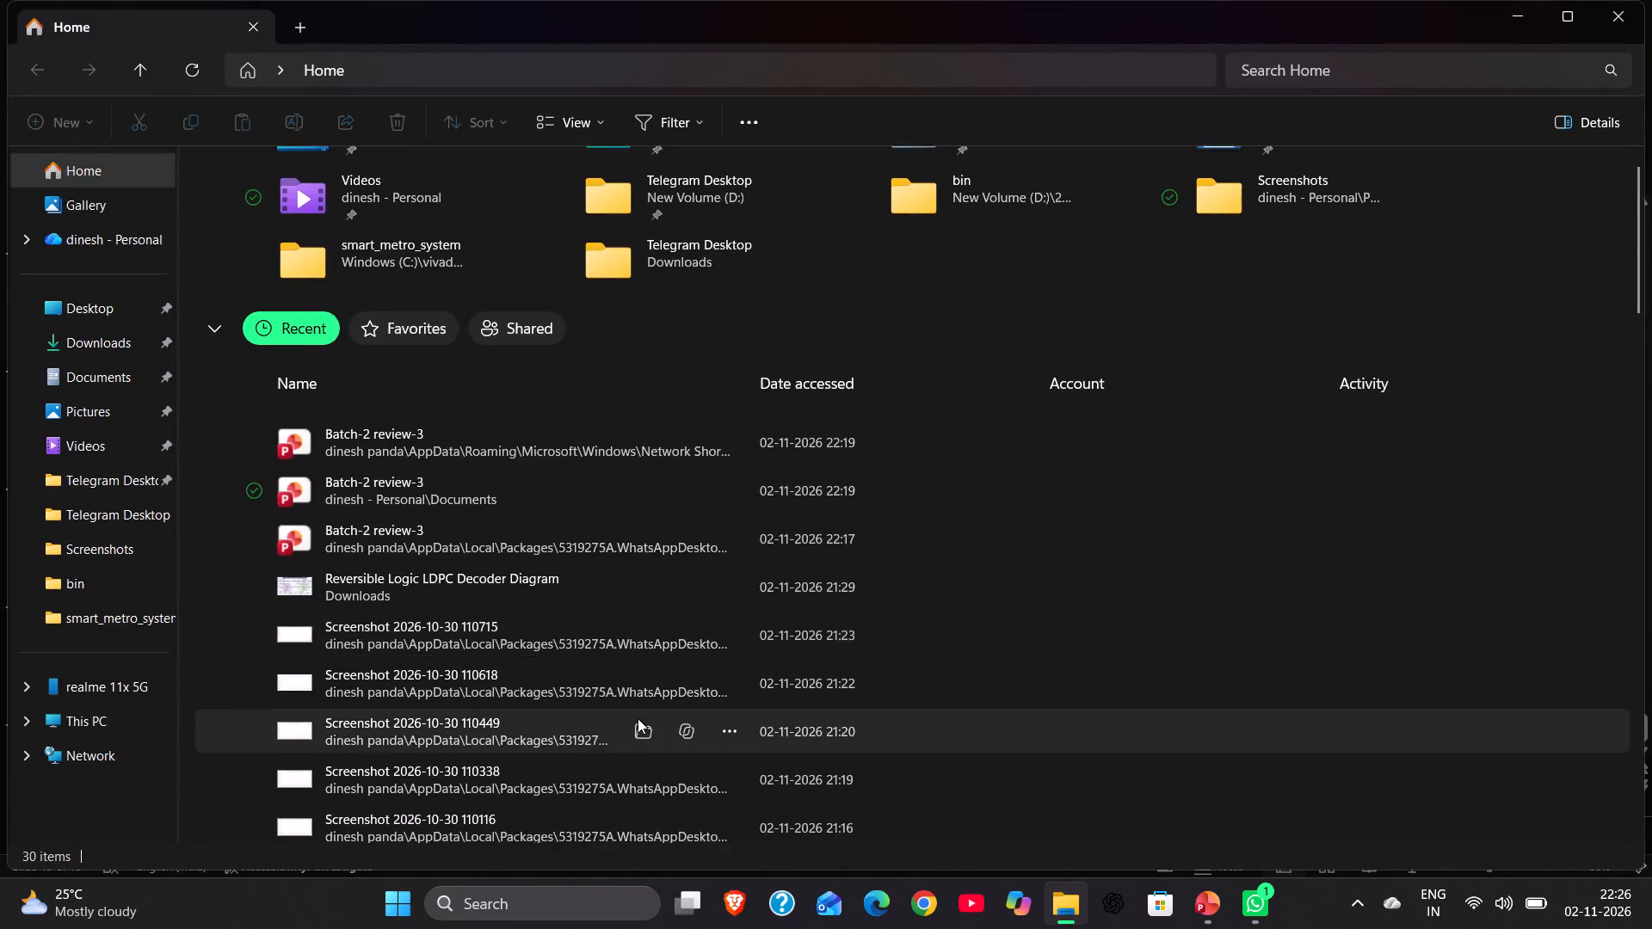
pyautogui.scroll(-2, 638, 718)
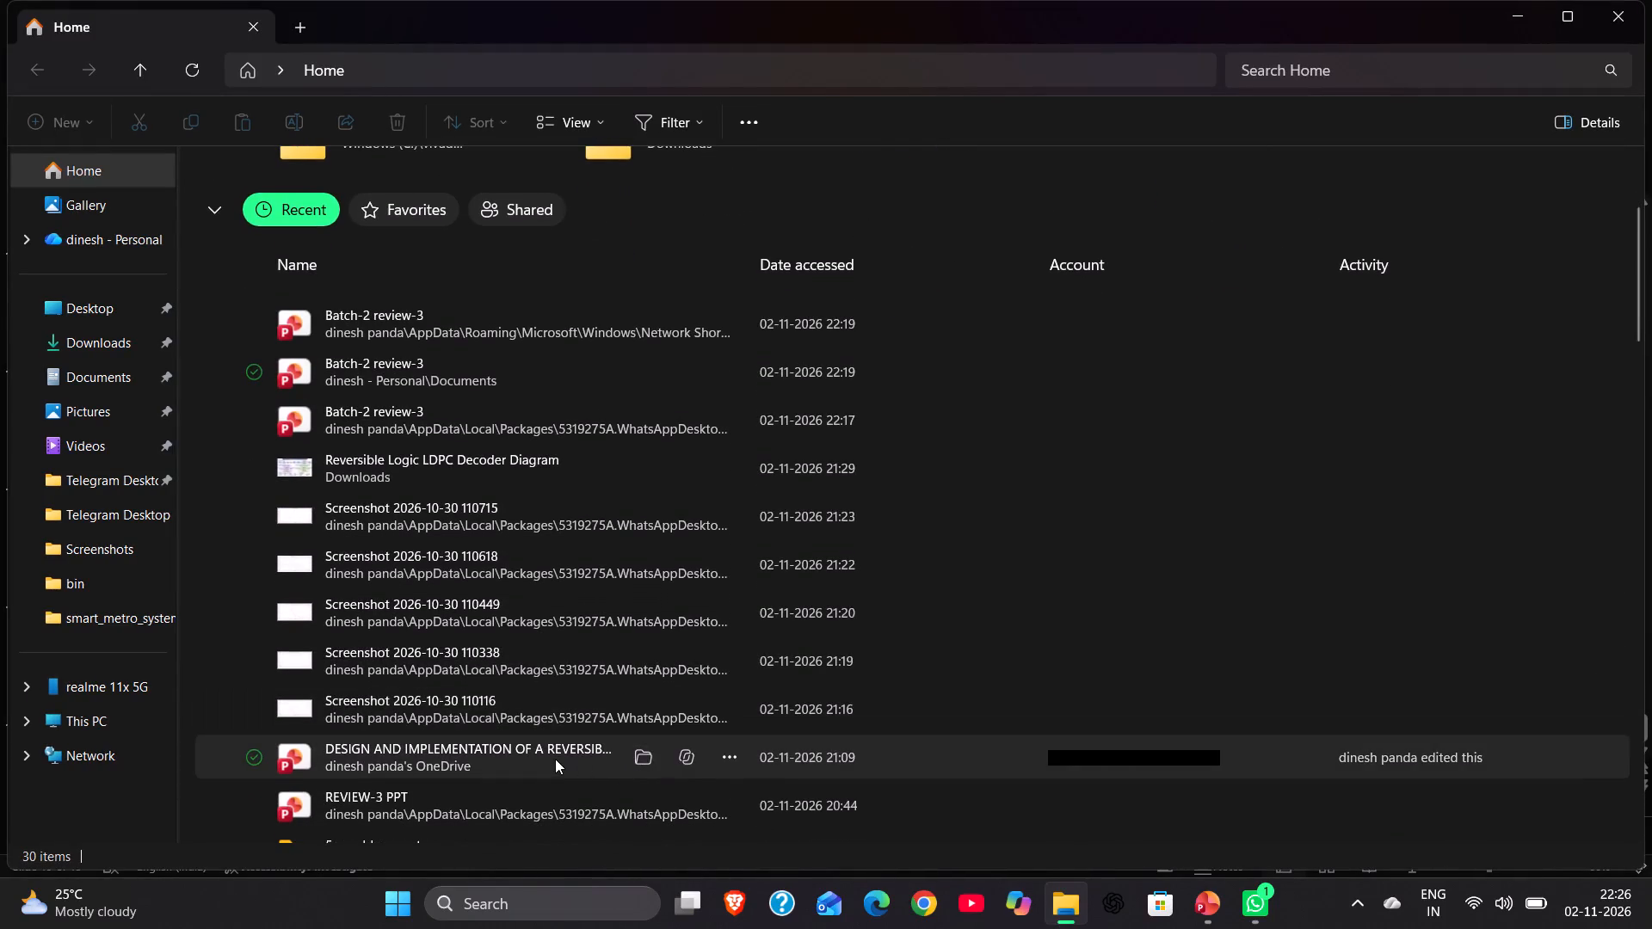
pyautogui.click(555, 759)
pyautogui.doubleClick(555, 759)
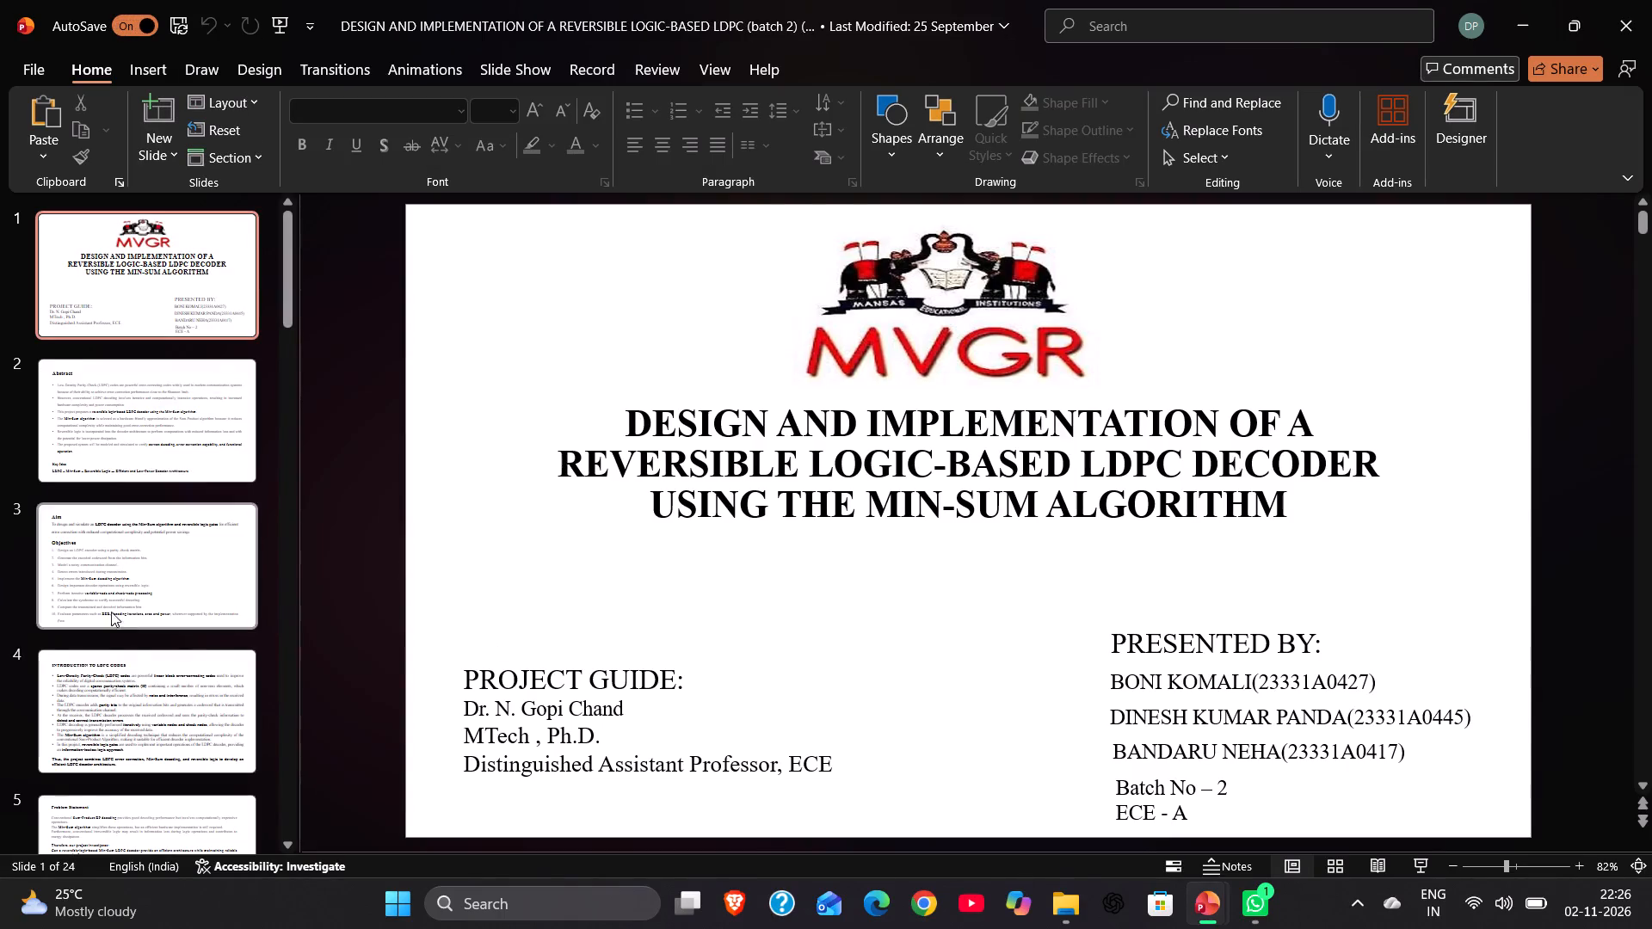
# Go to the REFERENCES slide, slide 19, and copy its entire numbered reference list.
pyautogui.scroll(-17, 131, 631)
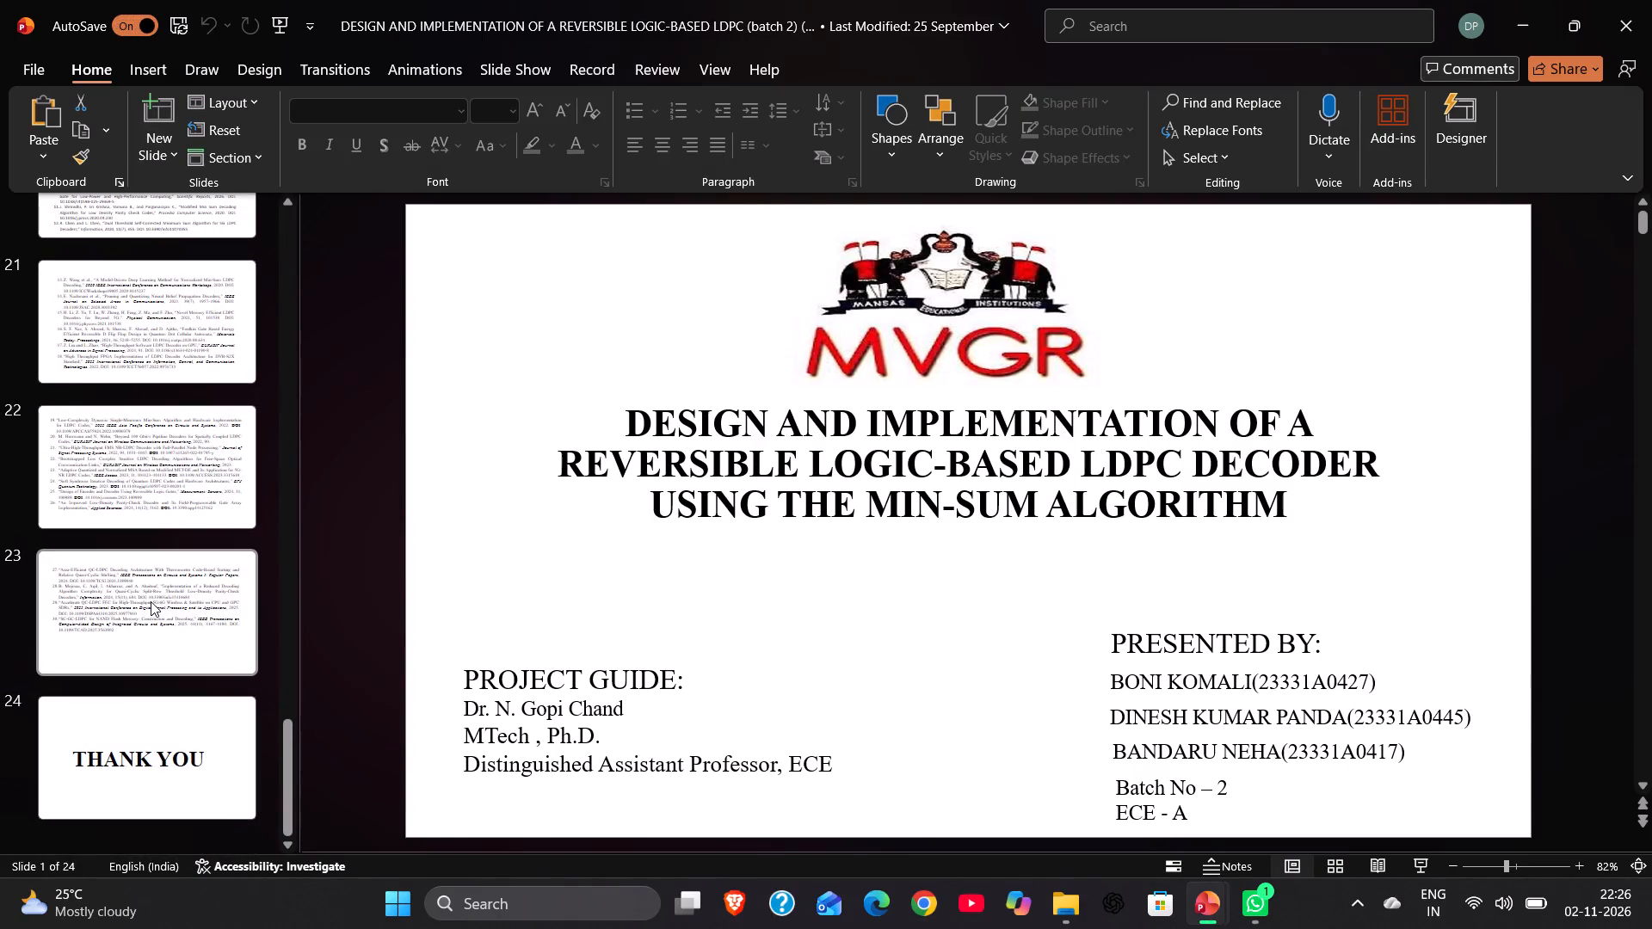
pyautogui.click(151, 601)
pyautogui.press('Up')
pyautogui.press('Up')
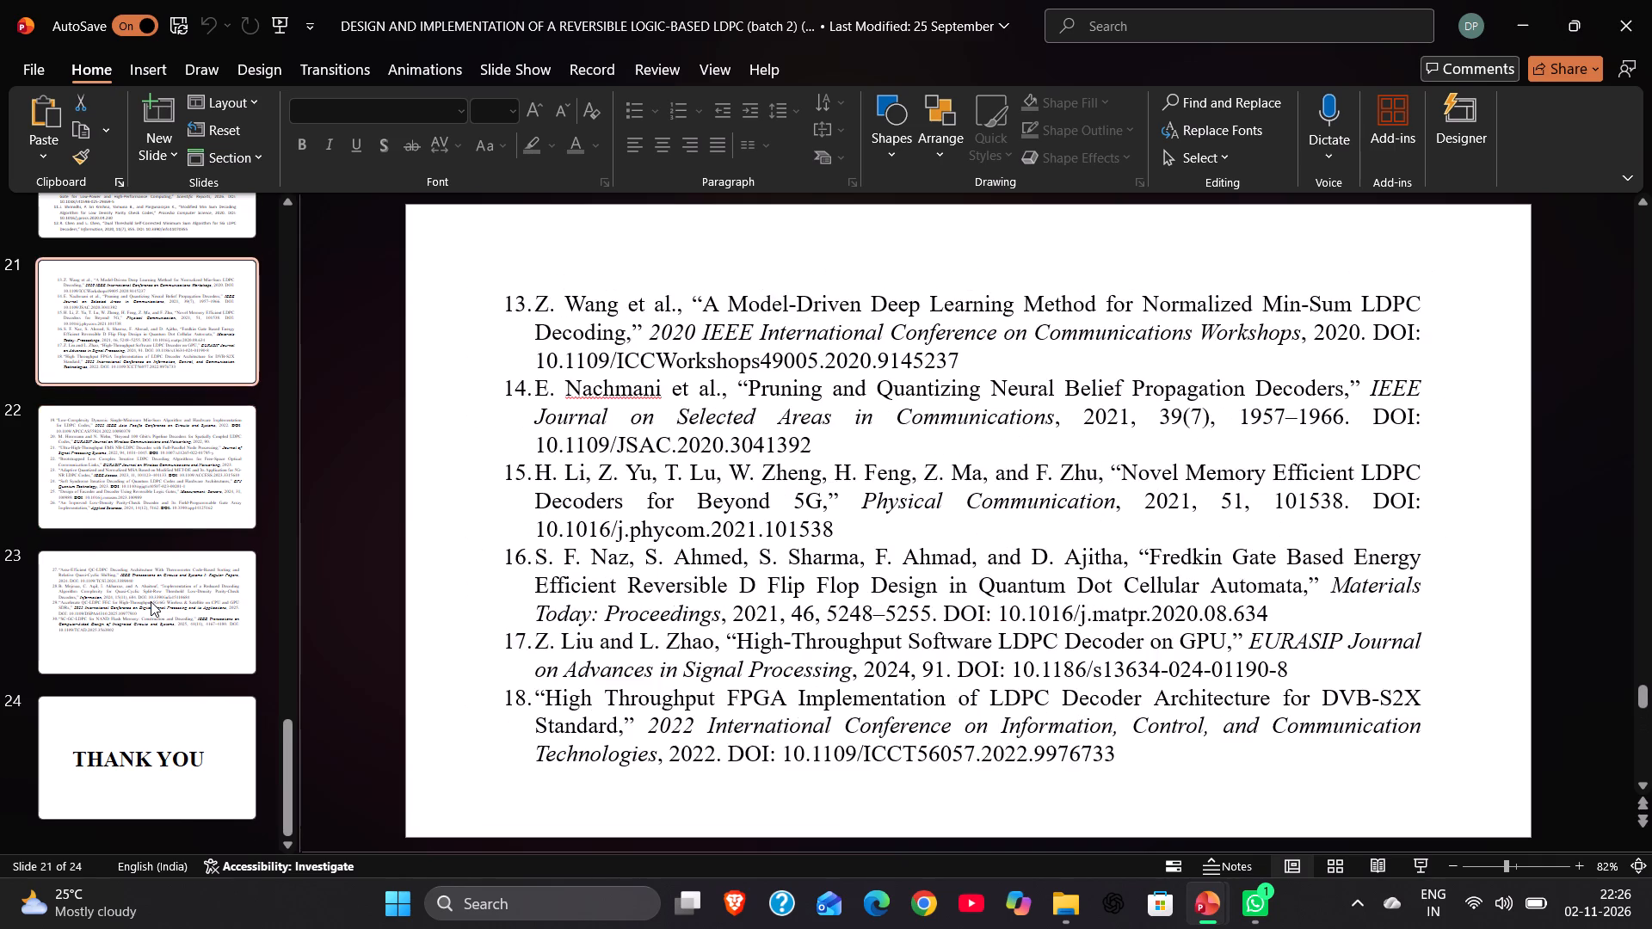
pyautogui.press('Up')
pyautogui.press('Up')
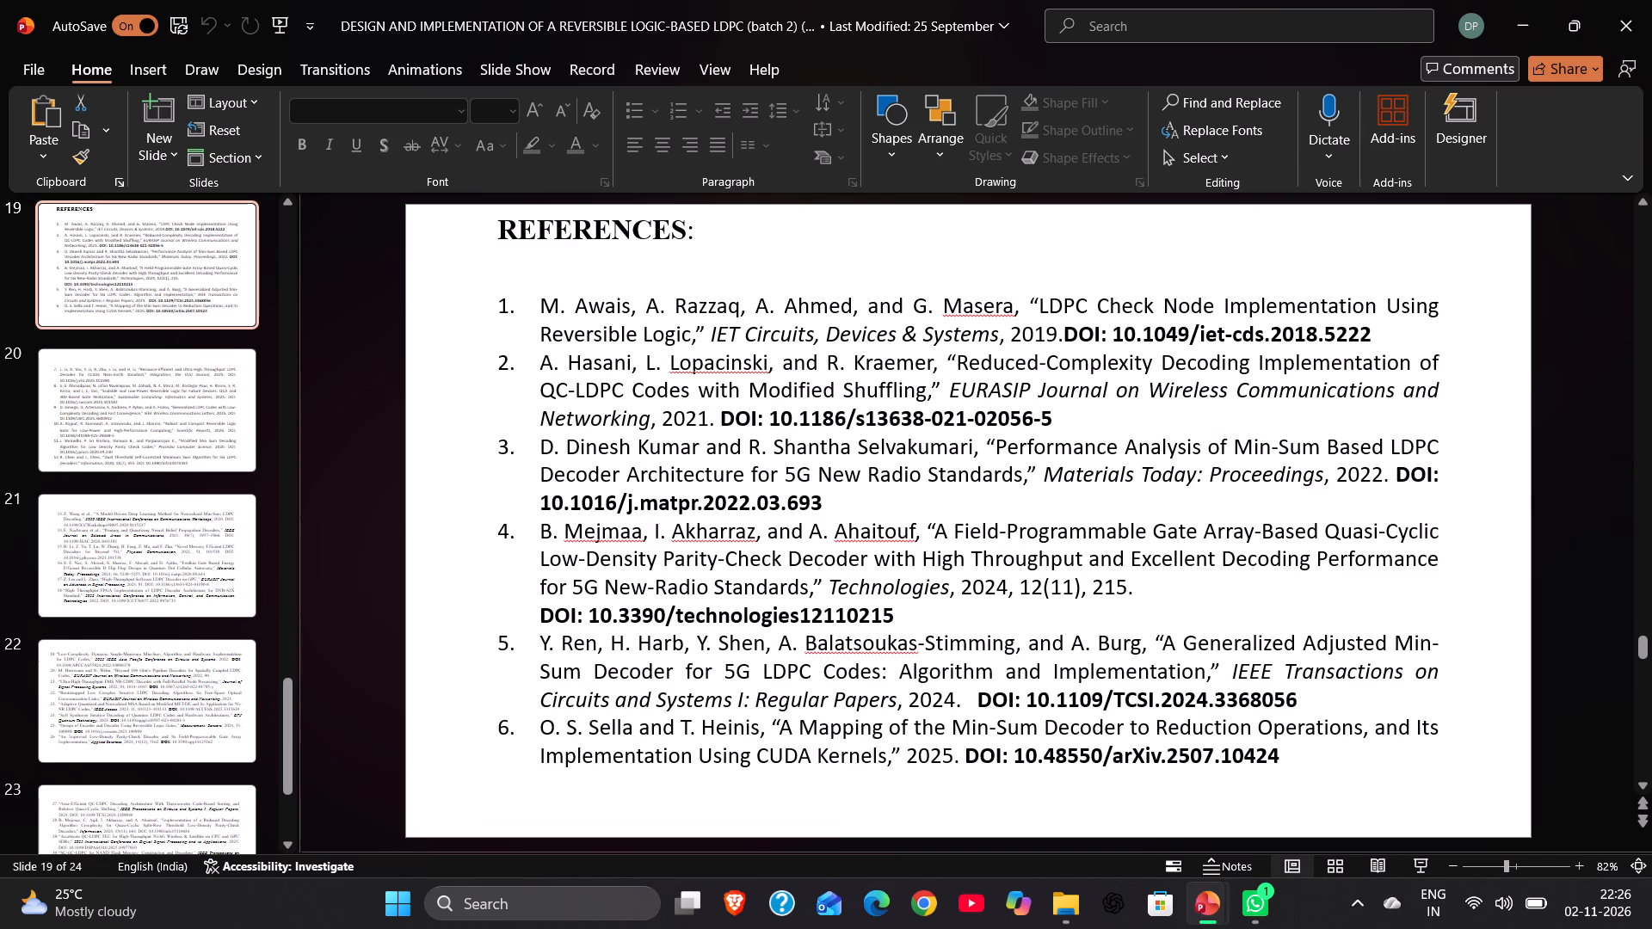
pyautogui.moveTo(497, 230); pyautogui.dragTo(1026, 601)
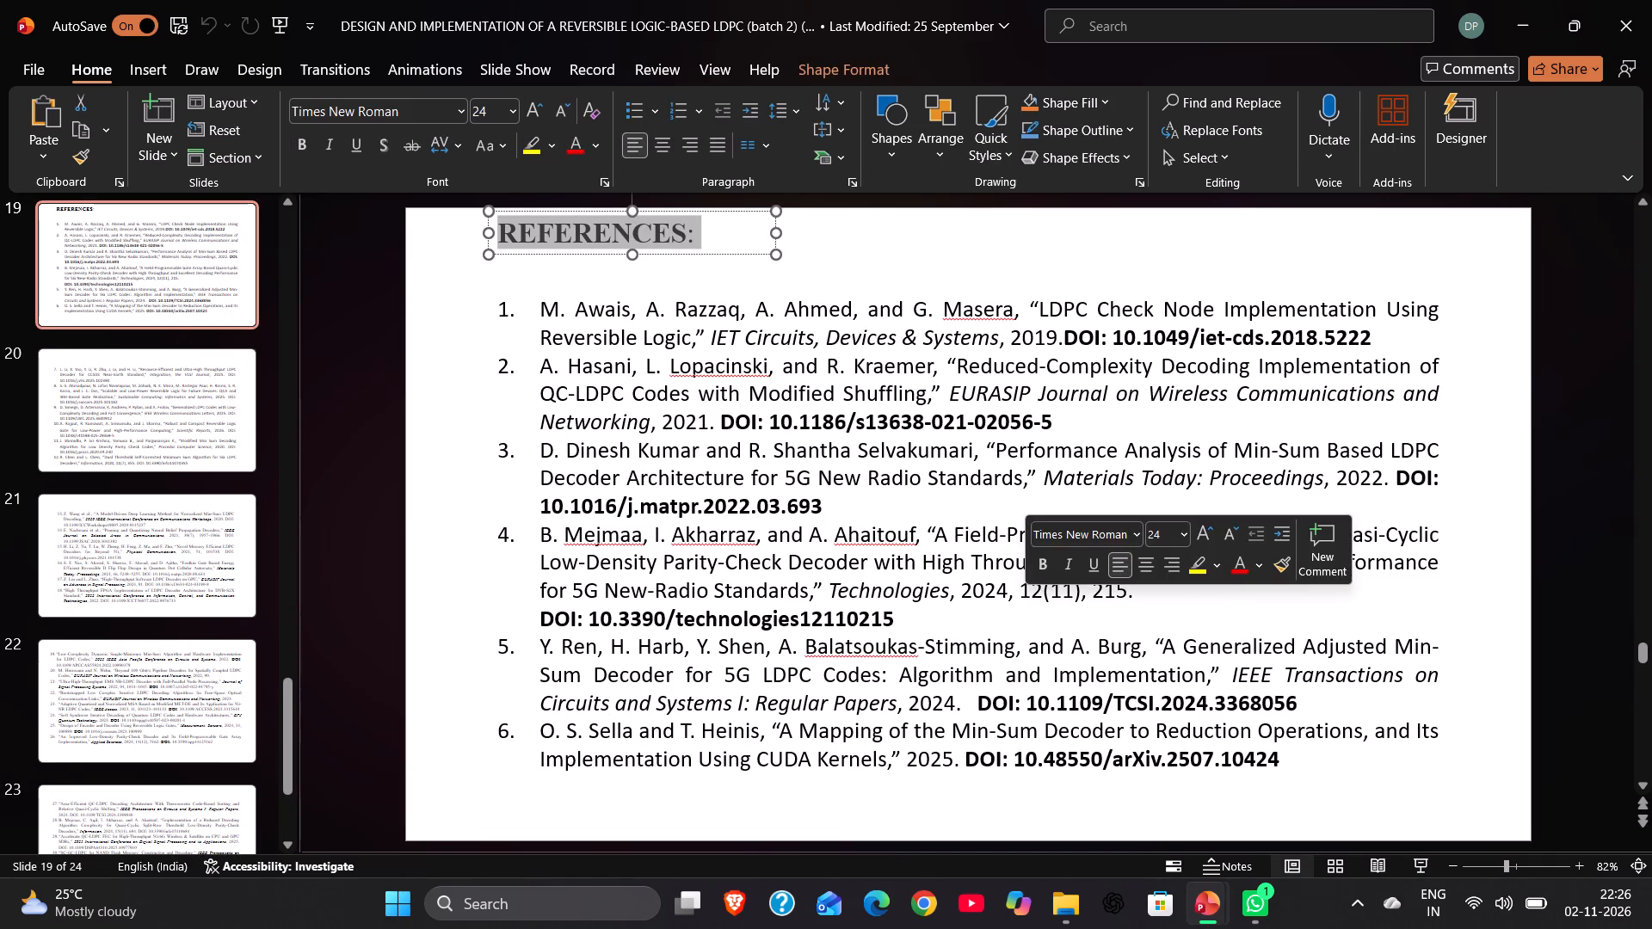
pyautogui.click(1012, 591)
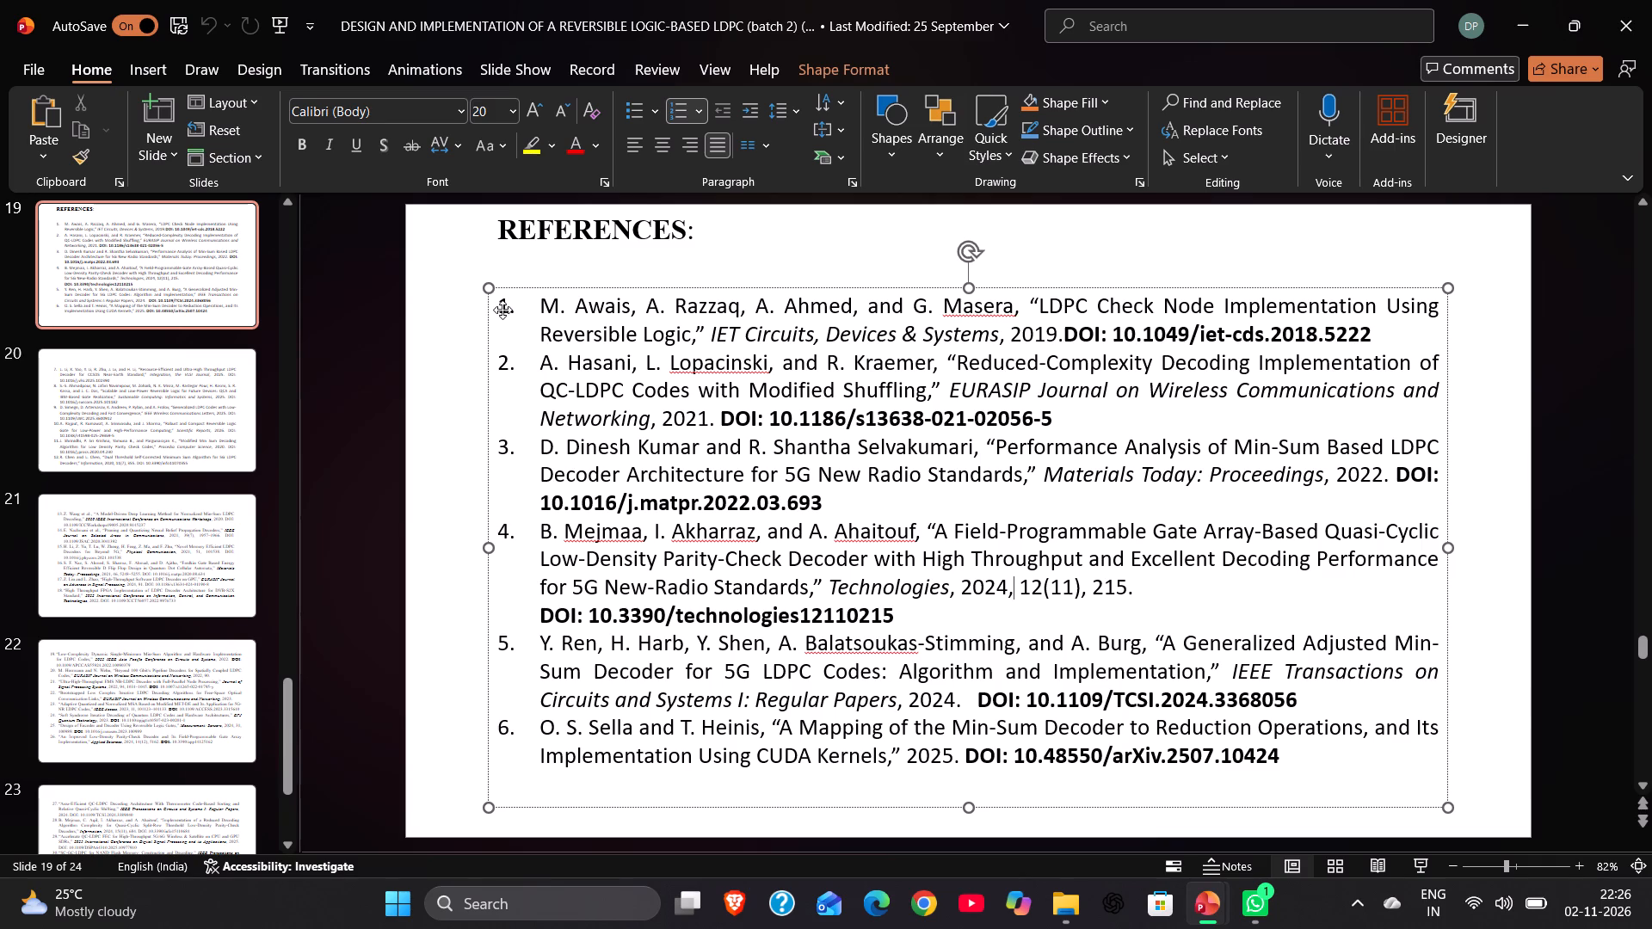
pyautogui.hotkey('ctrl', 'a')
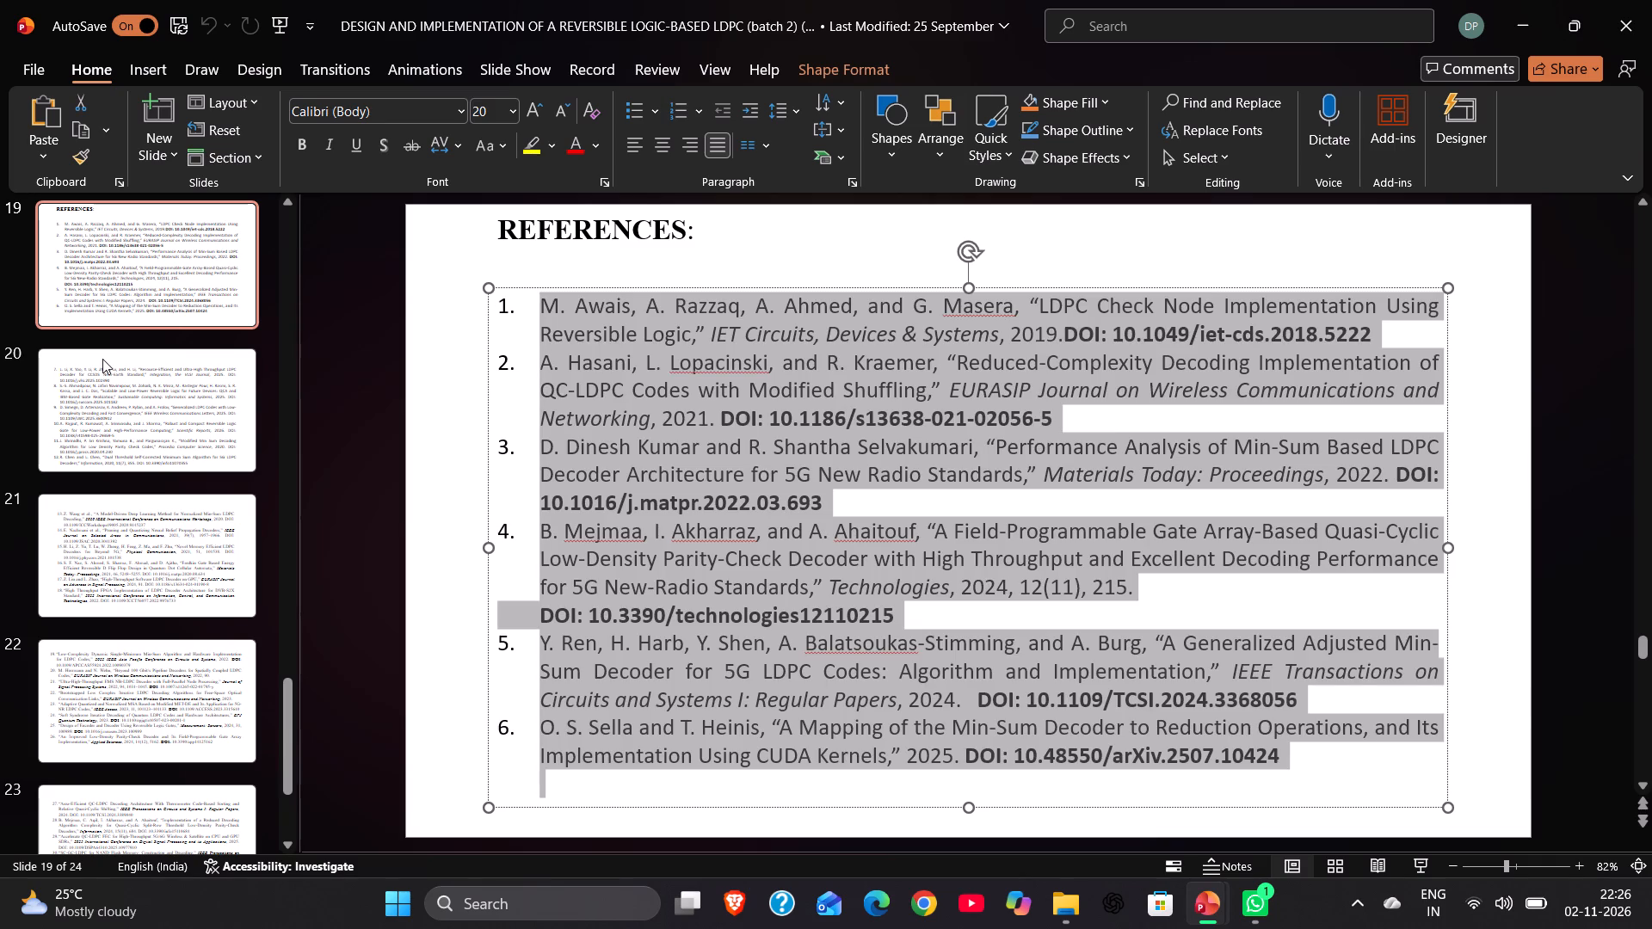
pyautogui.hotkey('ctrl', 'c')
# Check the continued references on slides 20 and 21, and copy the full reference list from slide 19 again.
pyautogui.click(104, 350)
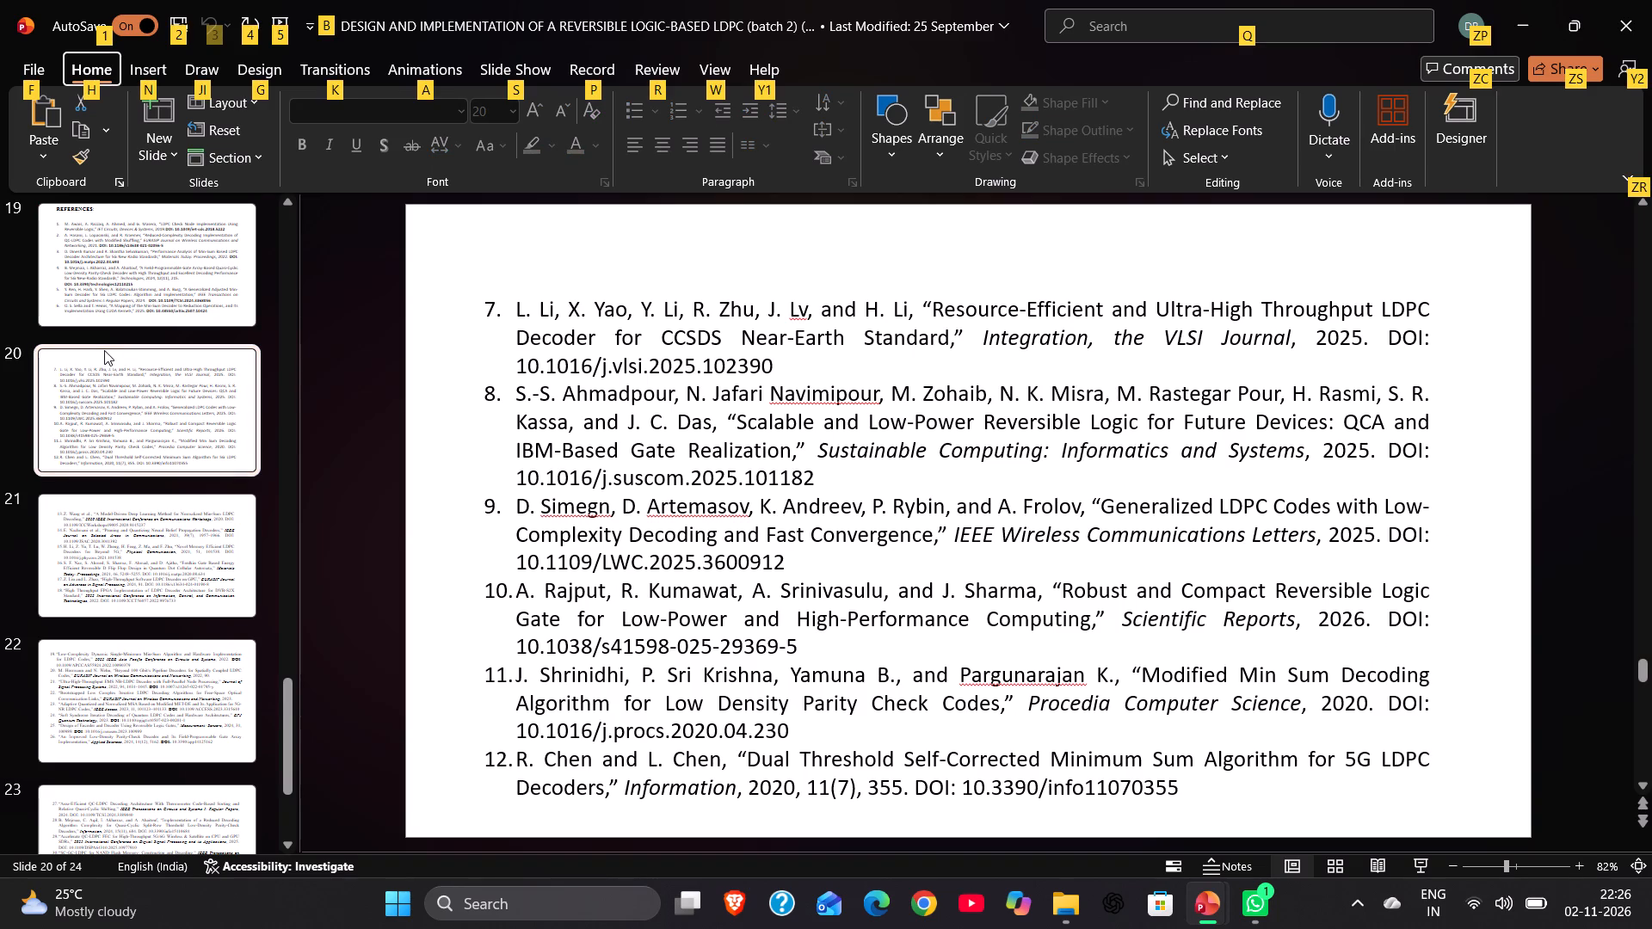
pyautogui.click(142, 606)
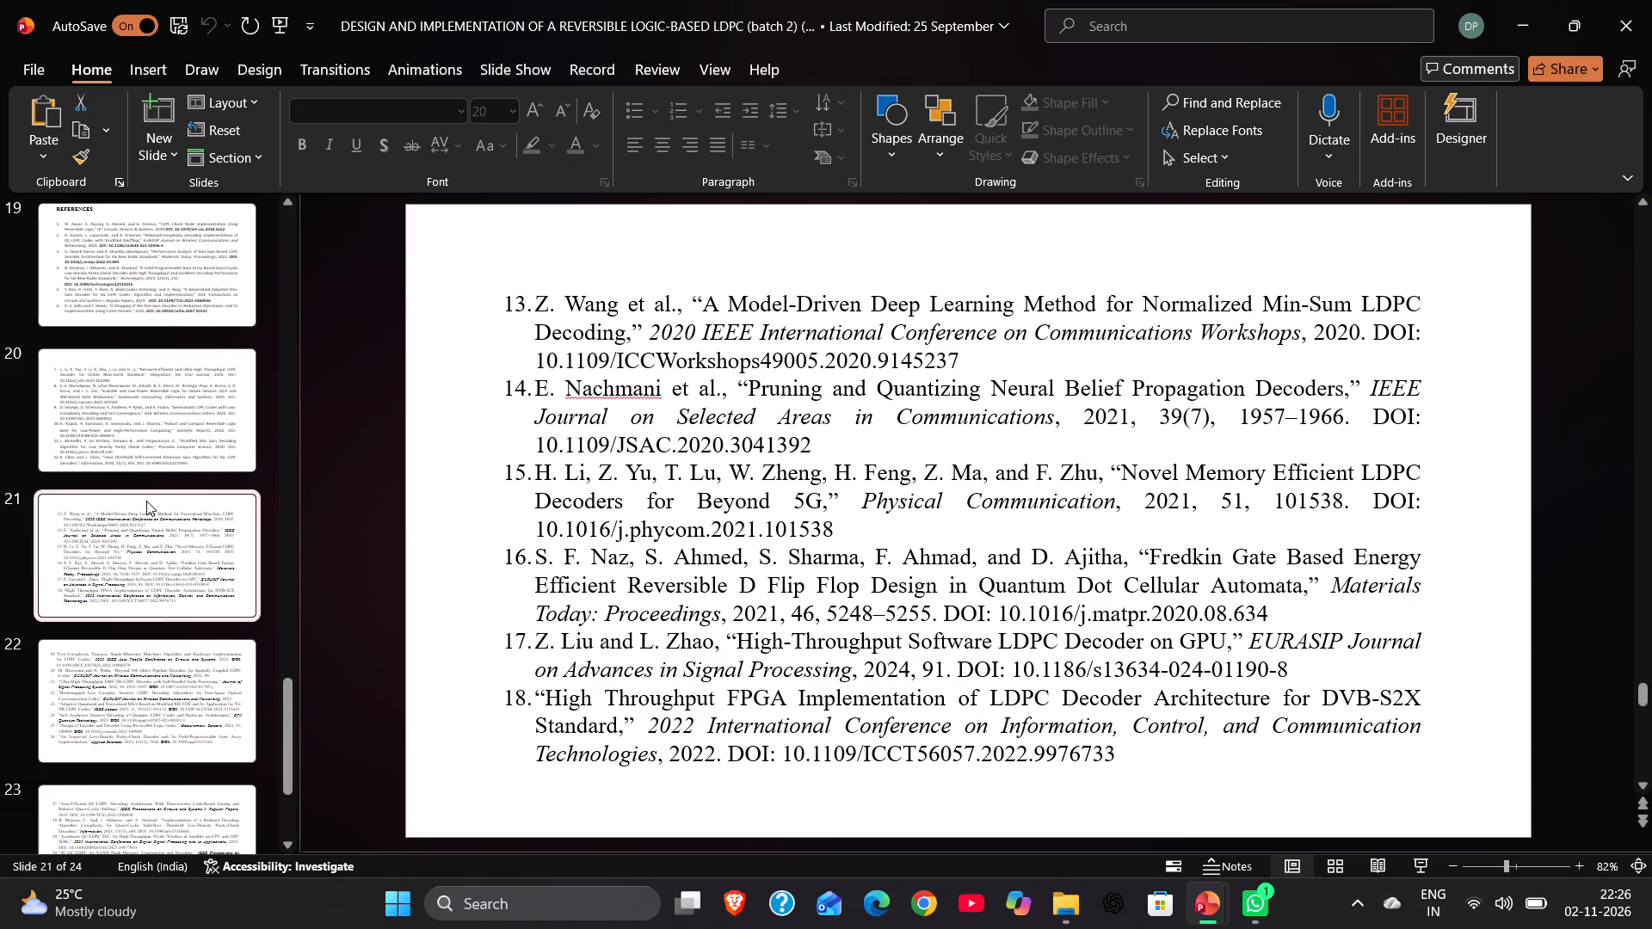
pyautogui.click(146, 501)
pyautogui.press('Up')
pyautogui.press('Up')
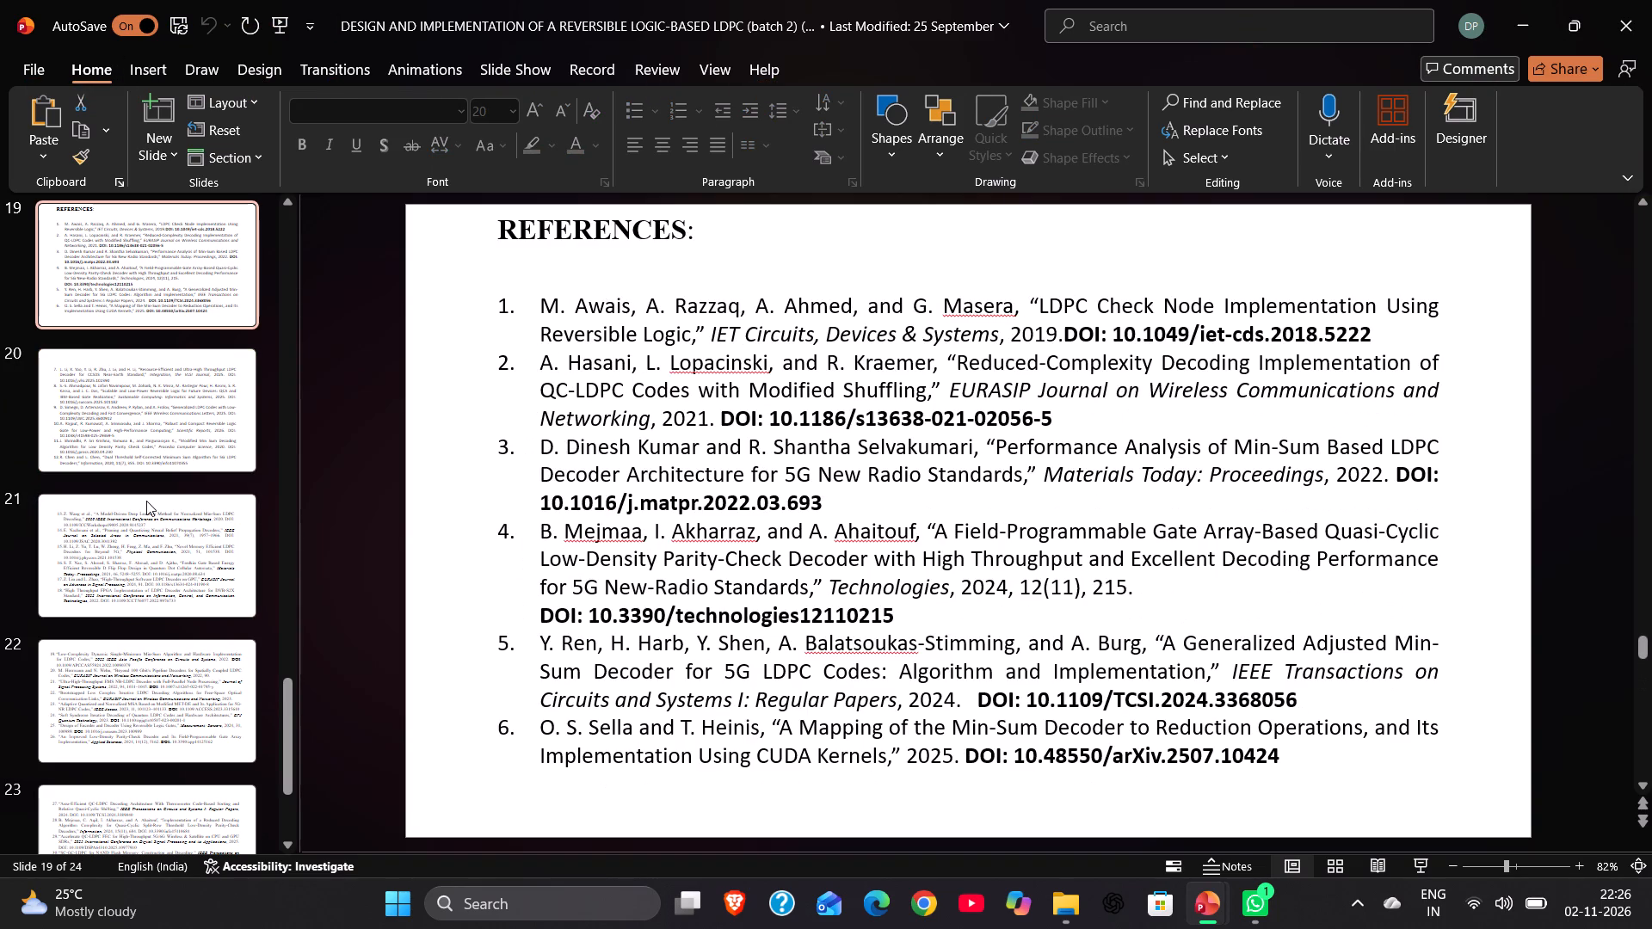
pyautogui.hotkey('ctrl', 'a')
pyautogui.click(679, 511)
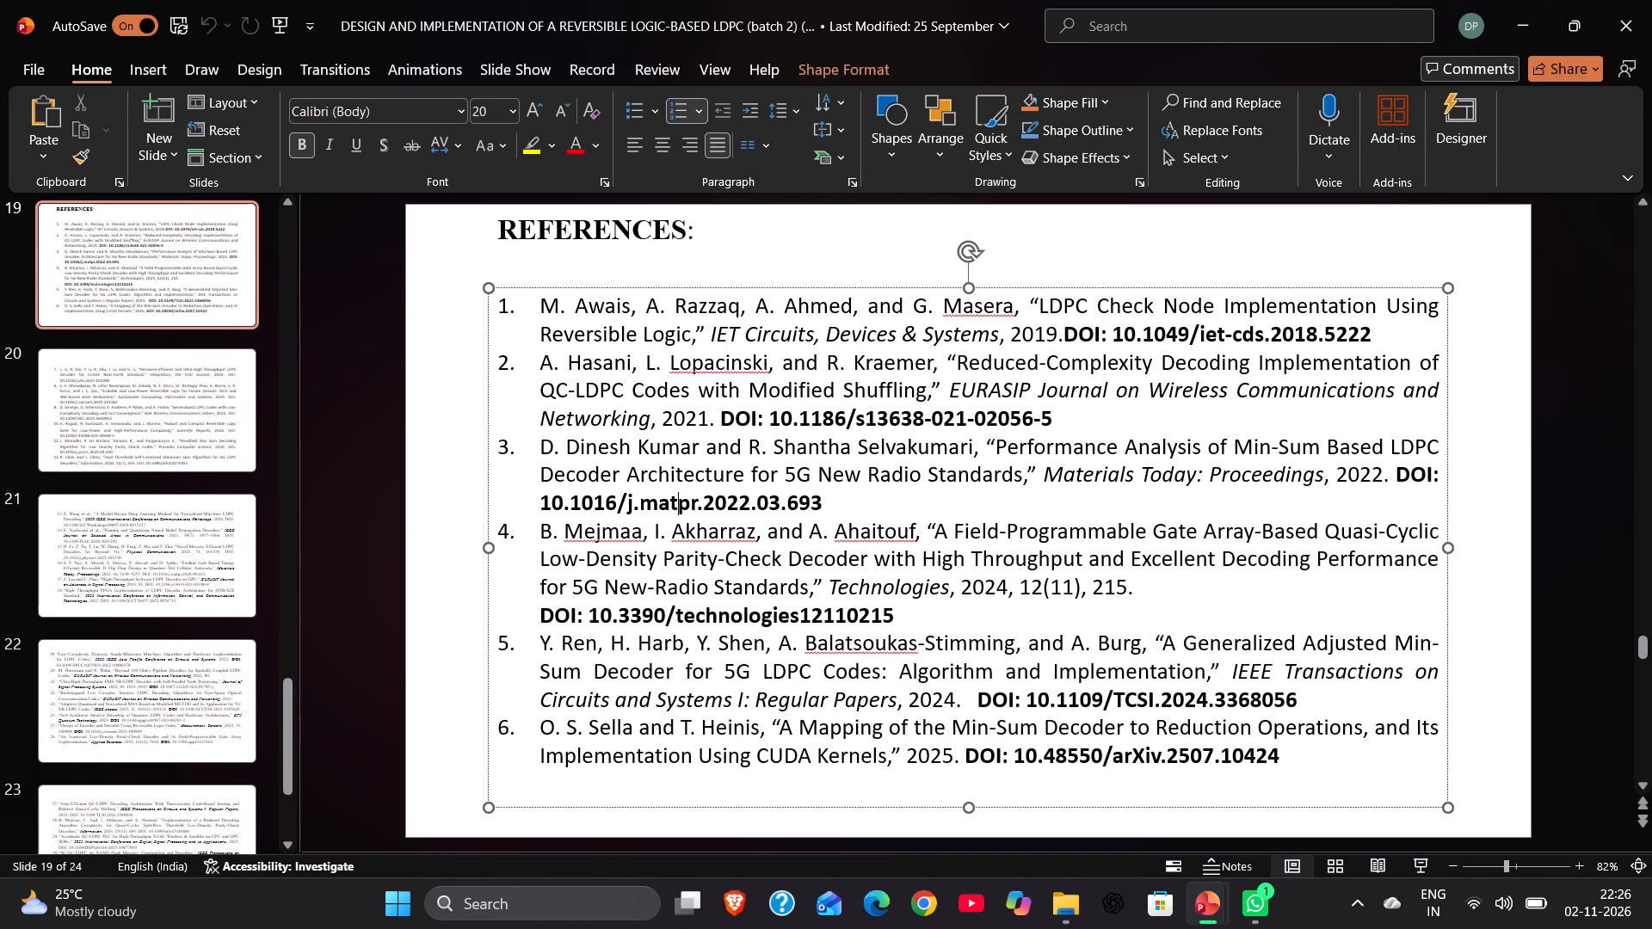
pyautogui.hotkey('ctrl', 'a')
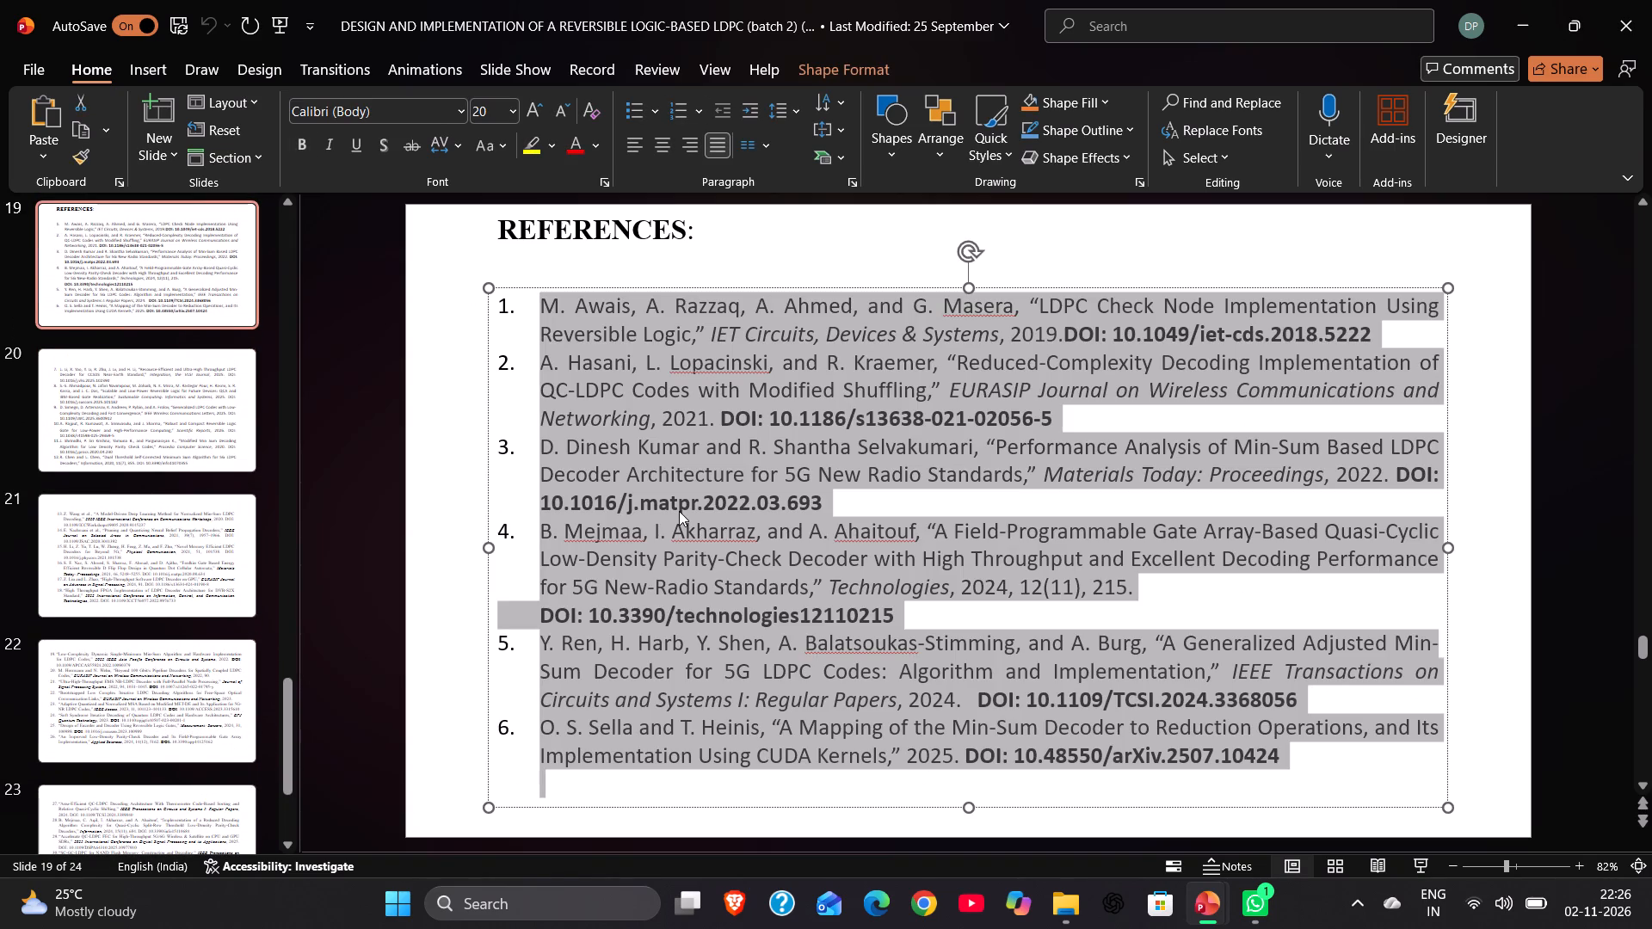
pyautogui.hotkey('ctrl', 'c')
# Switch to Batch-2 review-3 (1) and replace the body text of its REFERENCES slide with the copied reference list.
pyautogui.click(1157, 811)
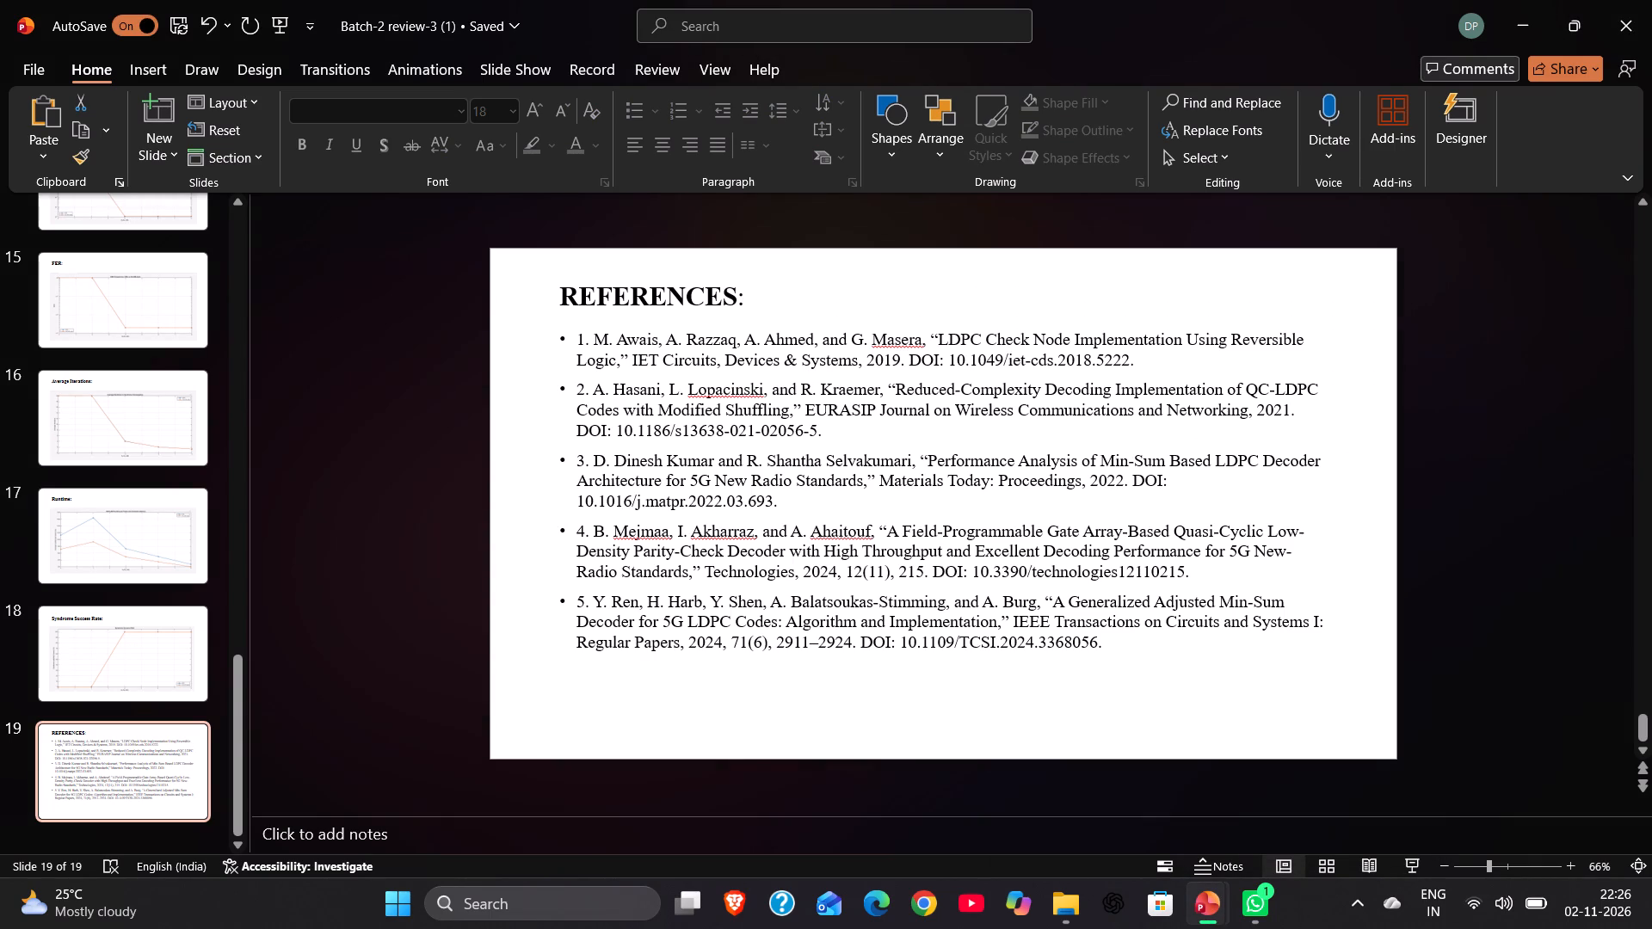
pyautogui.moveTo(584, 337); pyautogui.dragTo(1014, 668)
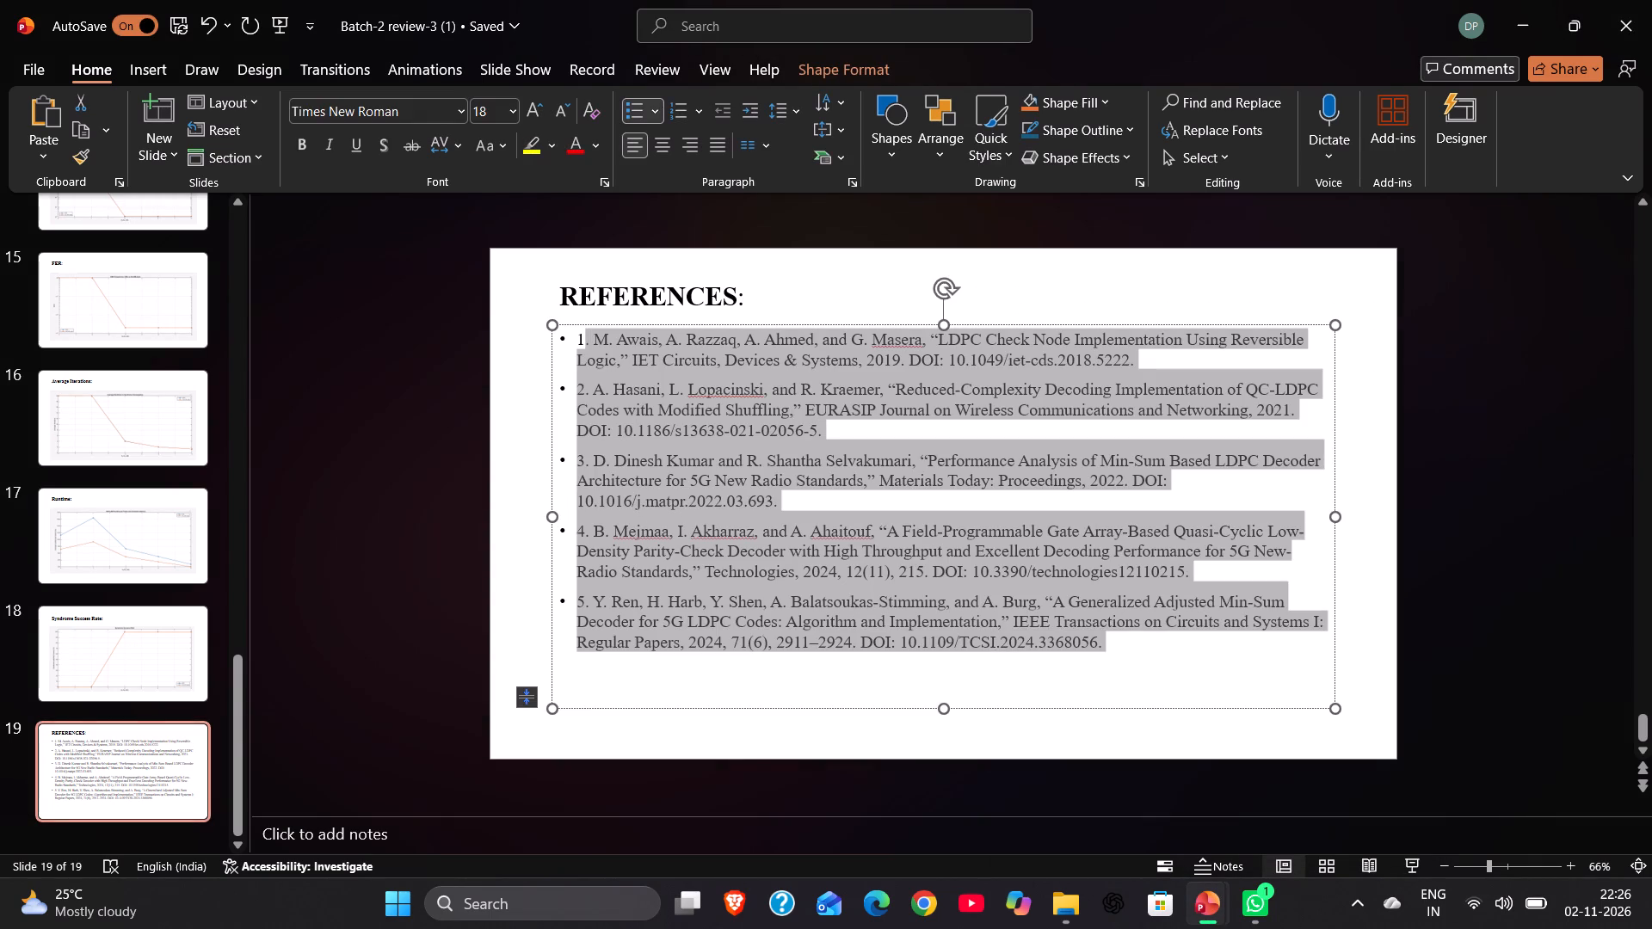
pyautogui.moveTo(1014, 668); pyautogui.dragTo(1037, 677)
pyautogui.press('BackSpace')
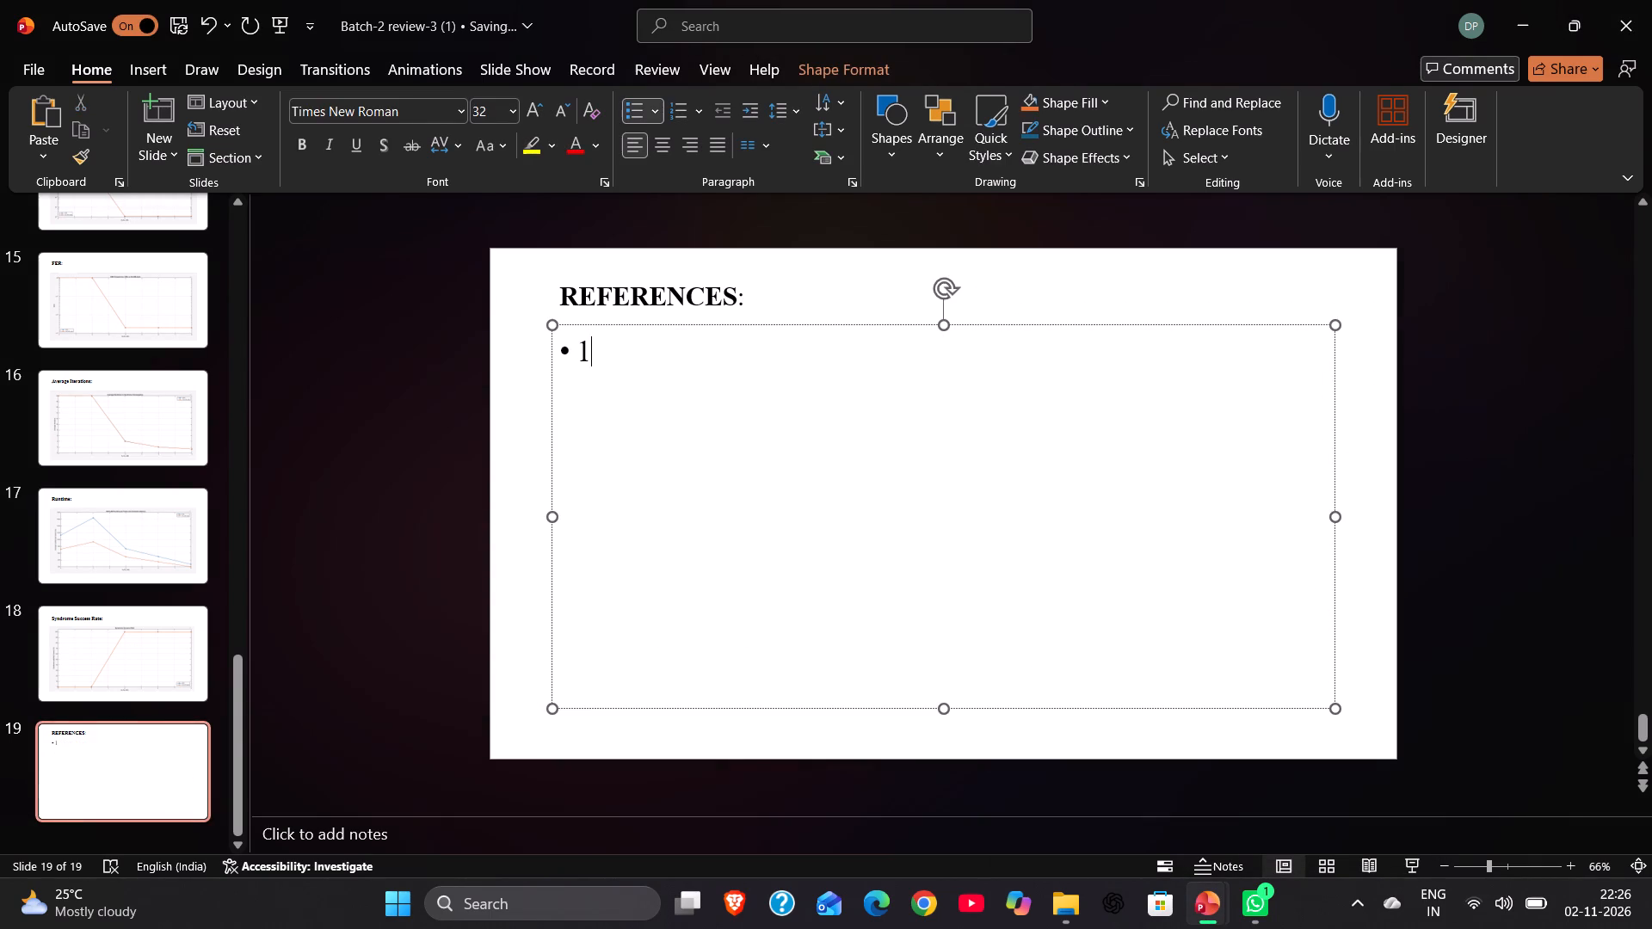
pyautogui.hotkey('ctrl', 'v')
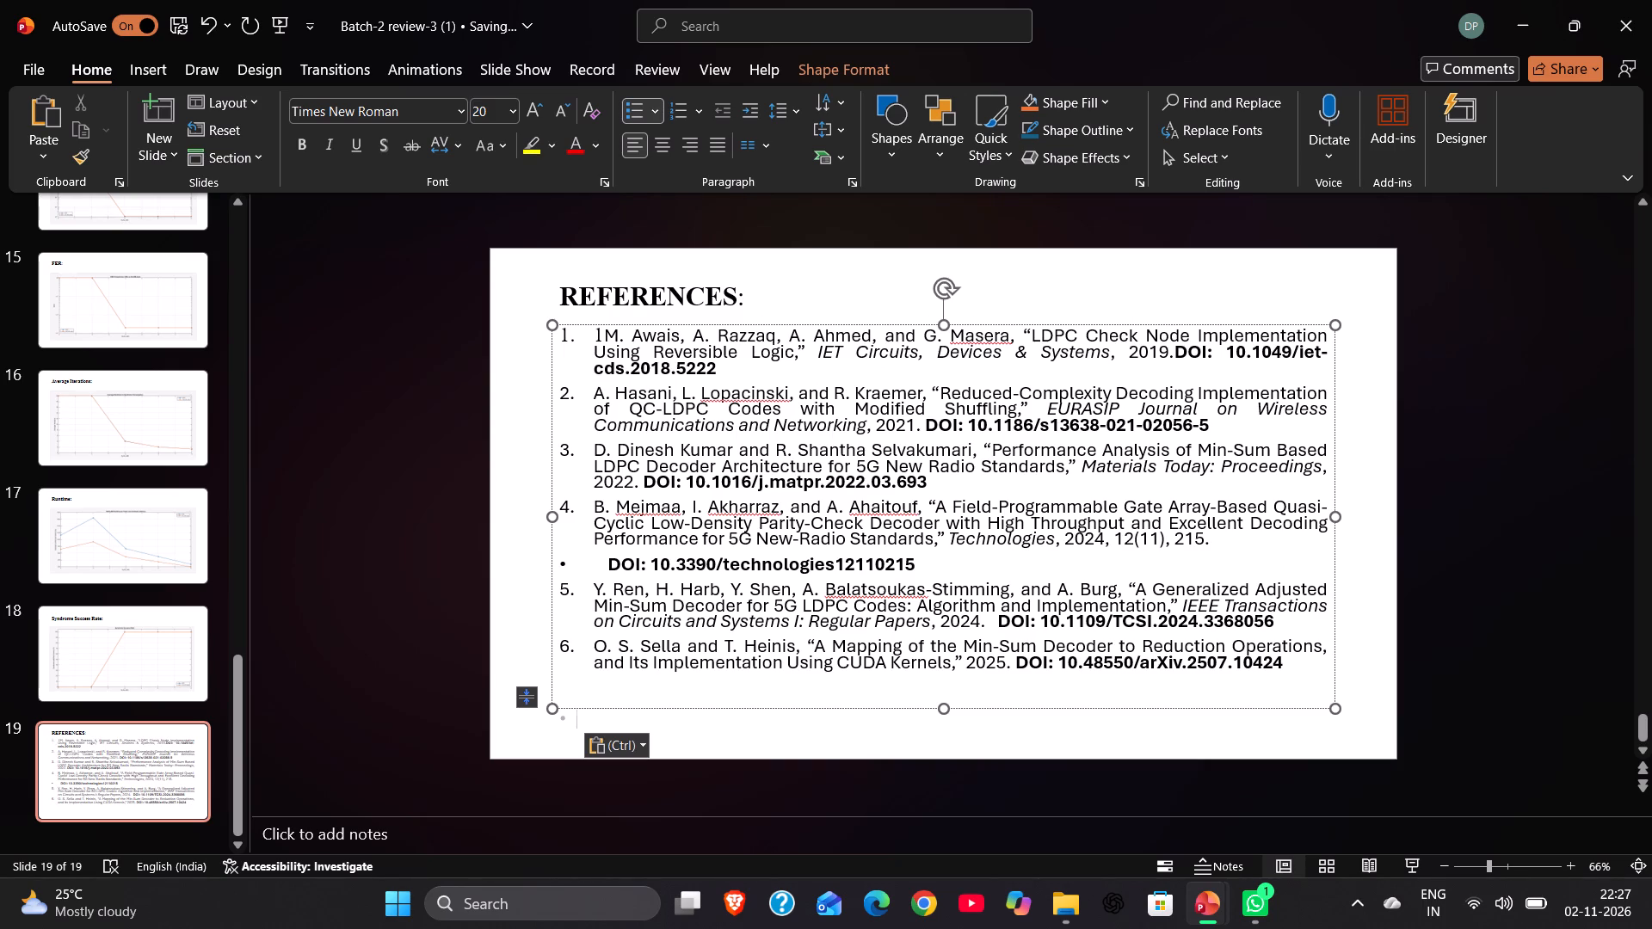
# Enlarge the reference list's text box outward from its lower-right corner, close to the slide's edges.
pyautogui.moveTo(1335, 707); pyautogui.dragTo(1383, 737)
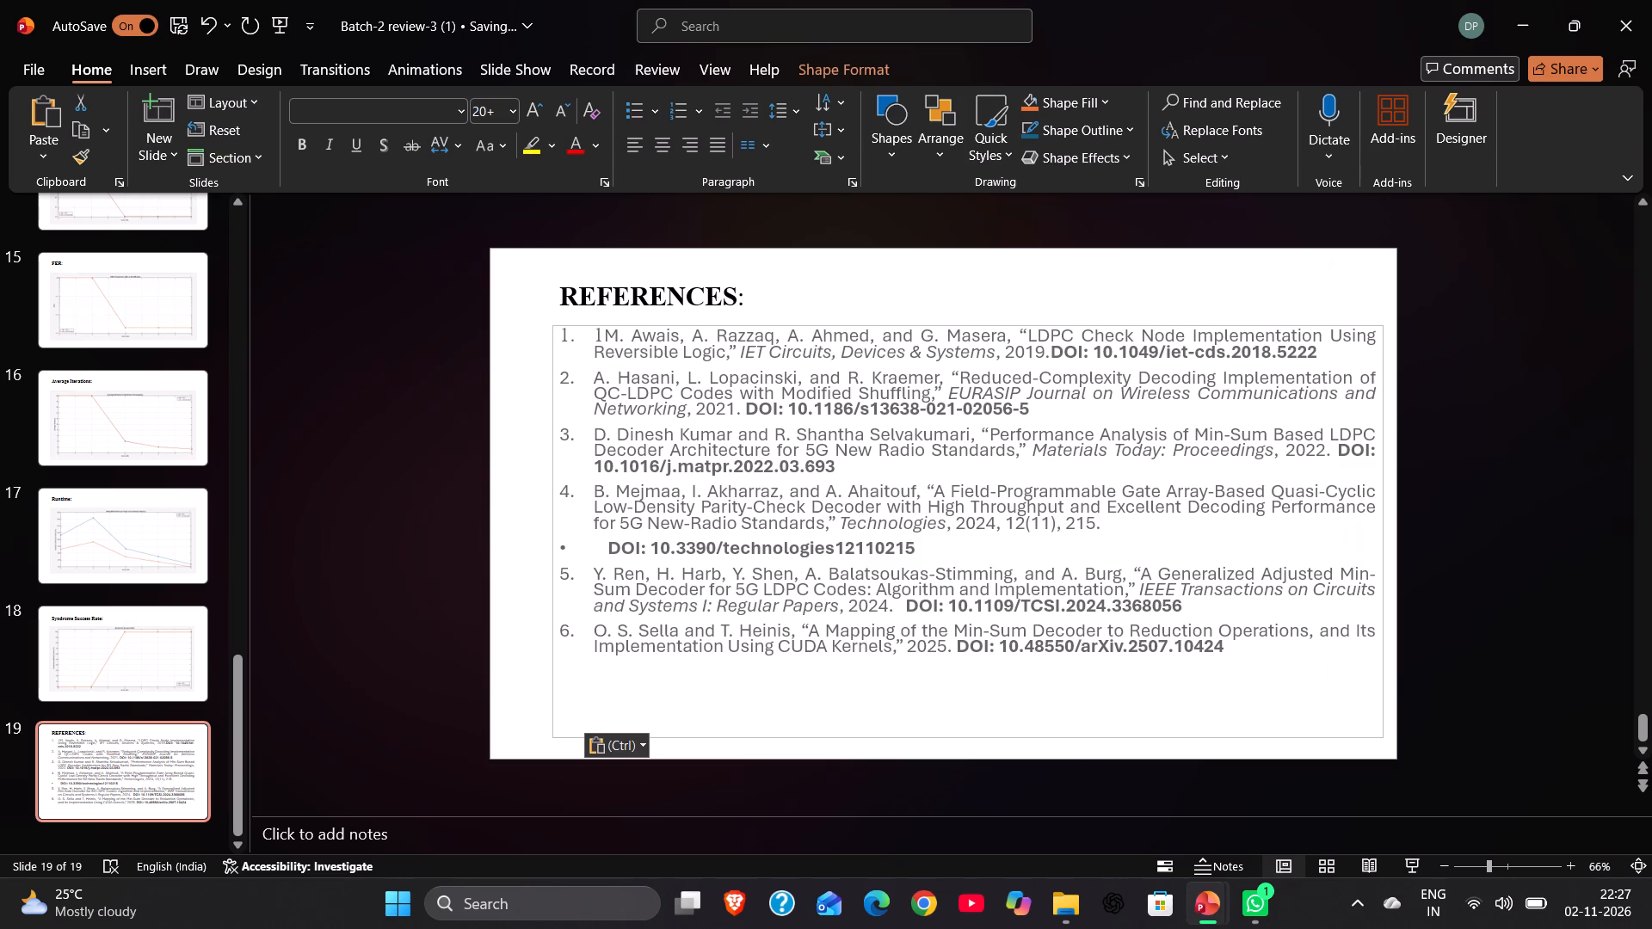
pyautogui.moveTo(1383, 737); pyautogui.dragTo(1372, 738)
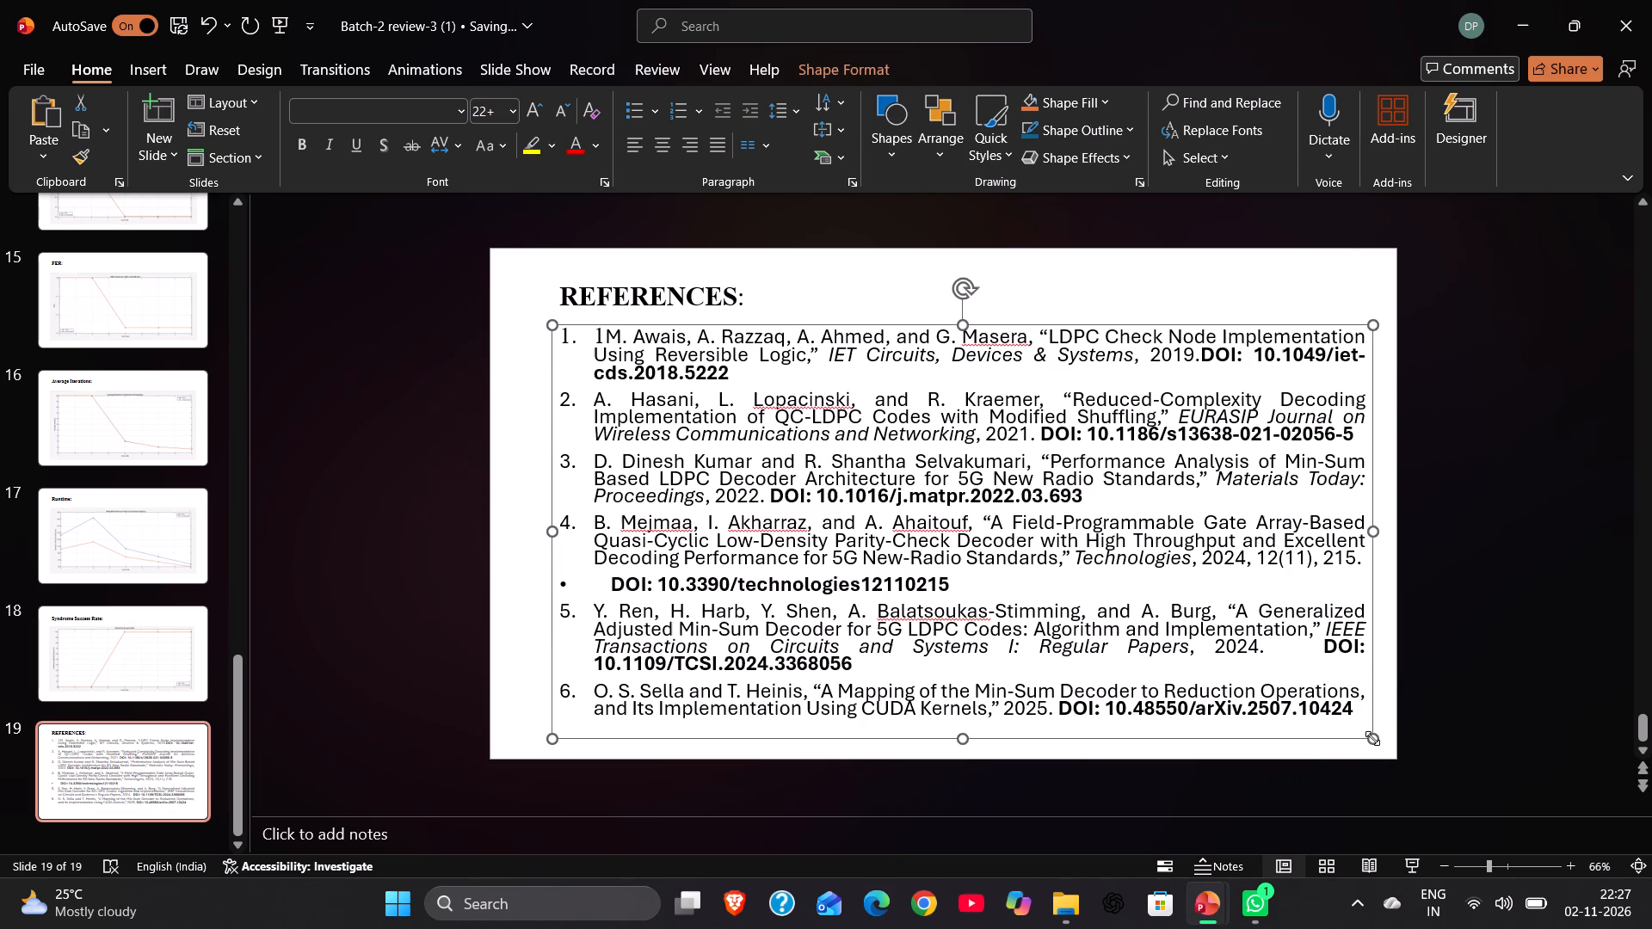
# Set all the text in the Batch-2 review-3 (1) reference list to font size 20 and justify it.
pyautogui.click(1224, 901)
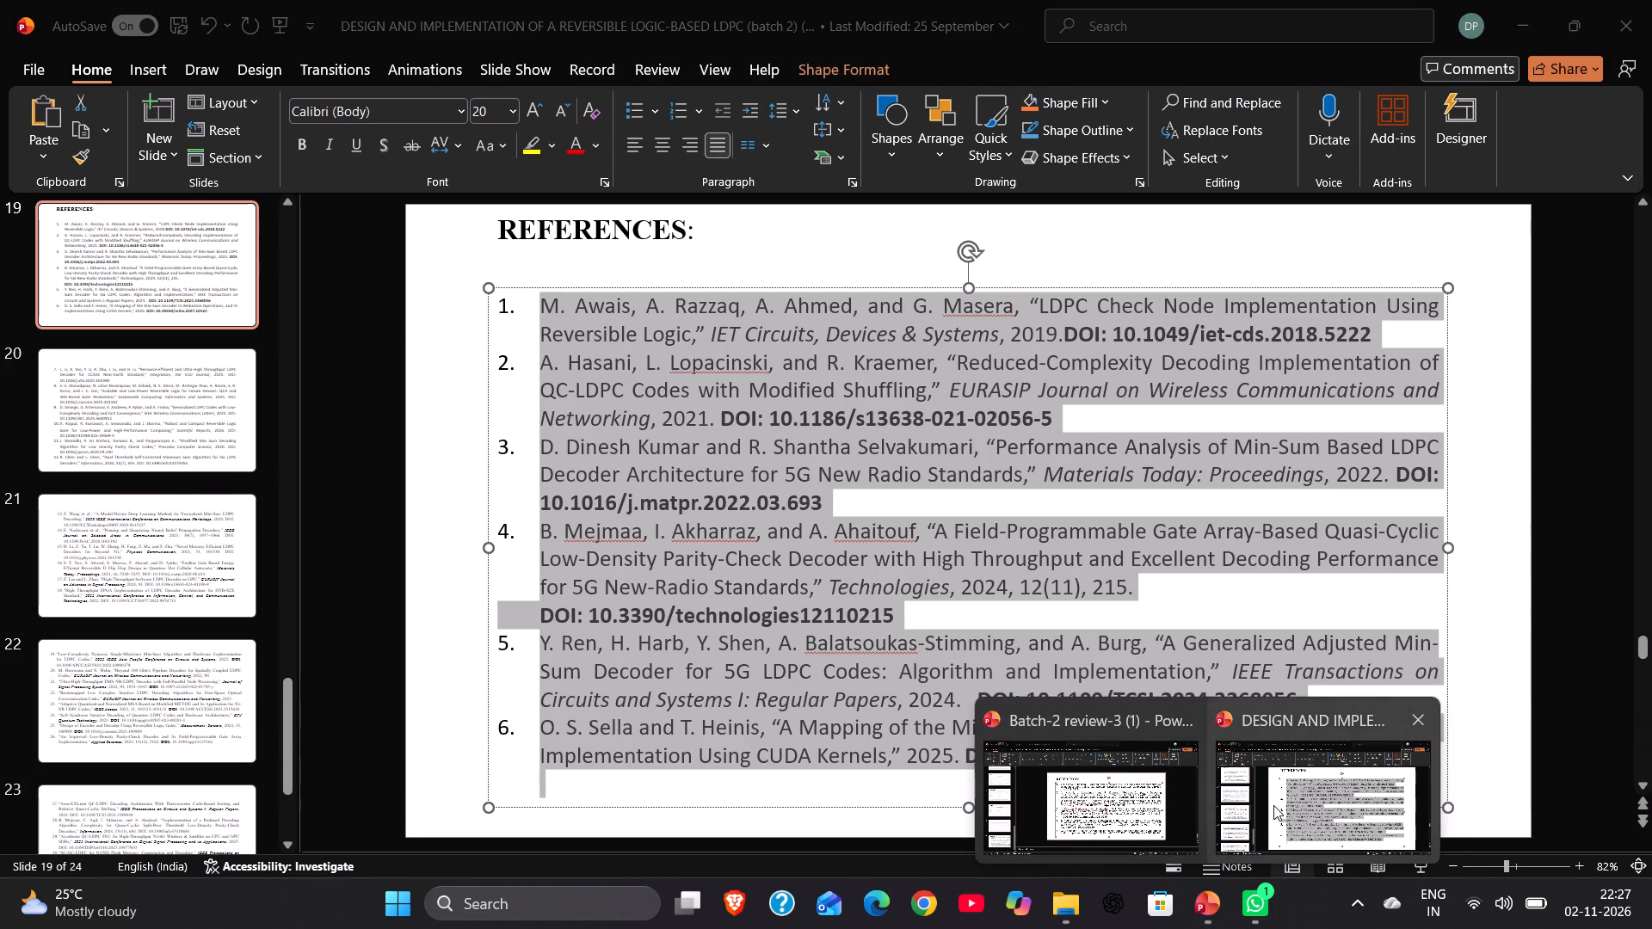
pyautogui.click(1211, 893)
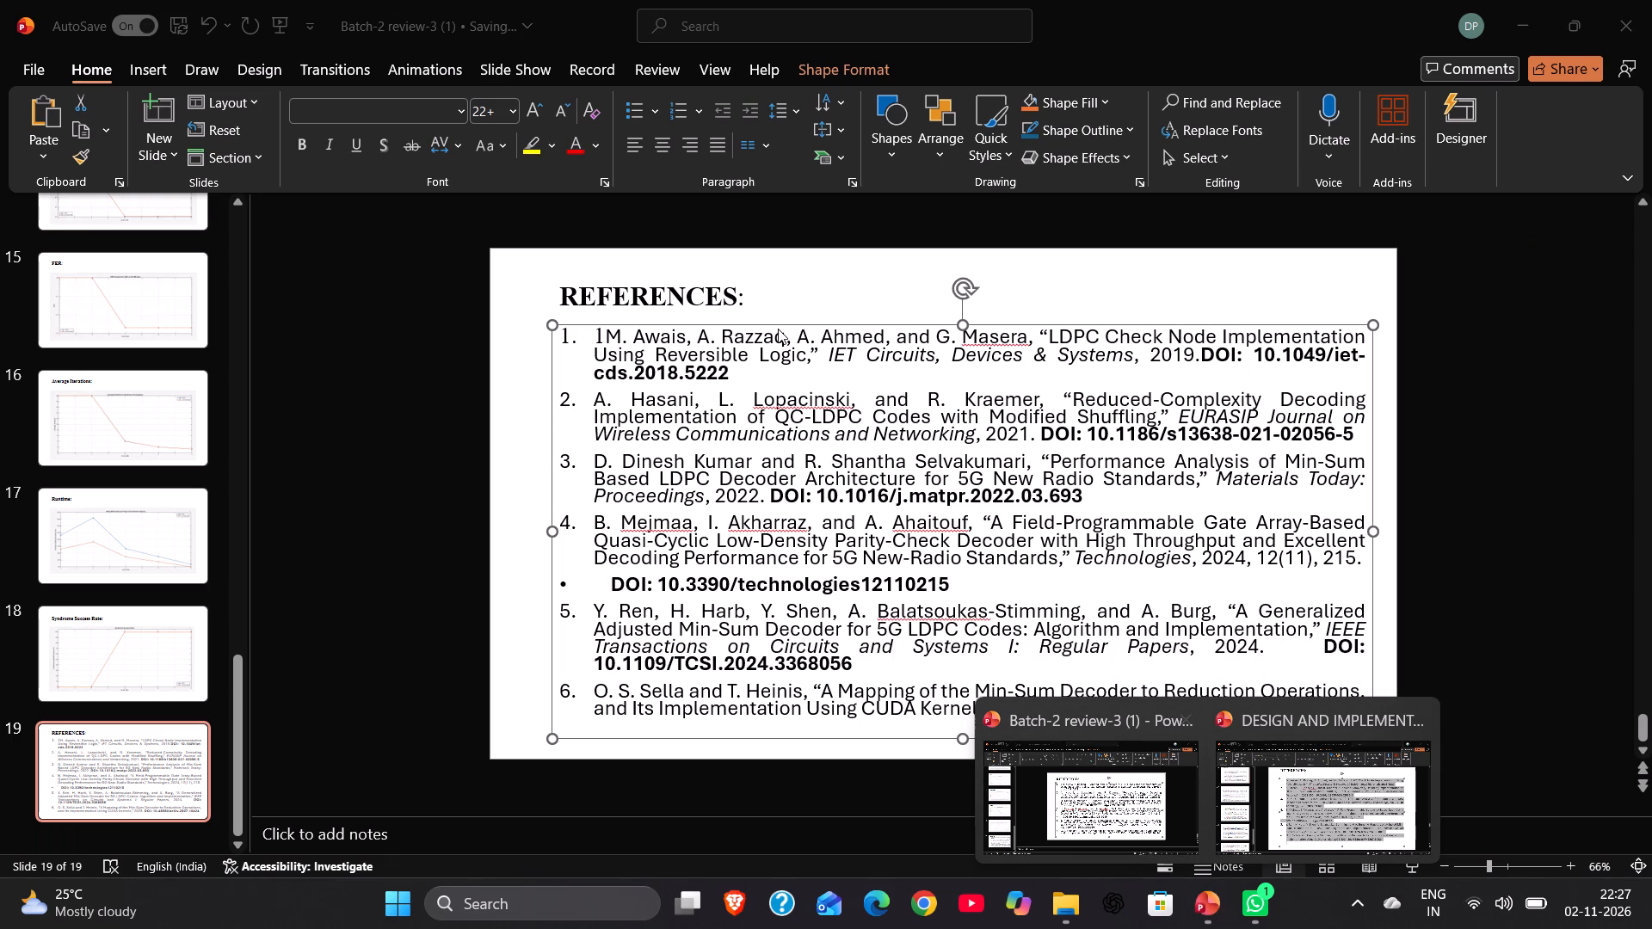
pyautogui.hotkey('ctrl', 'a')
pyautogui.click(1165, 548)
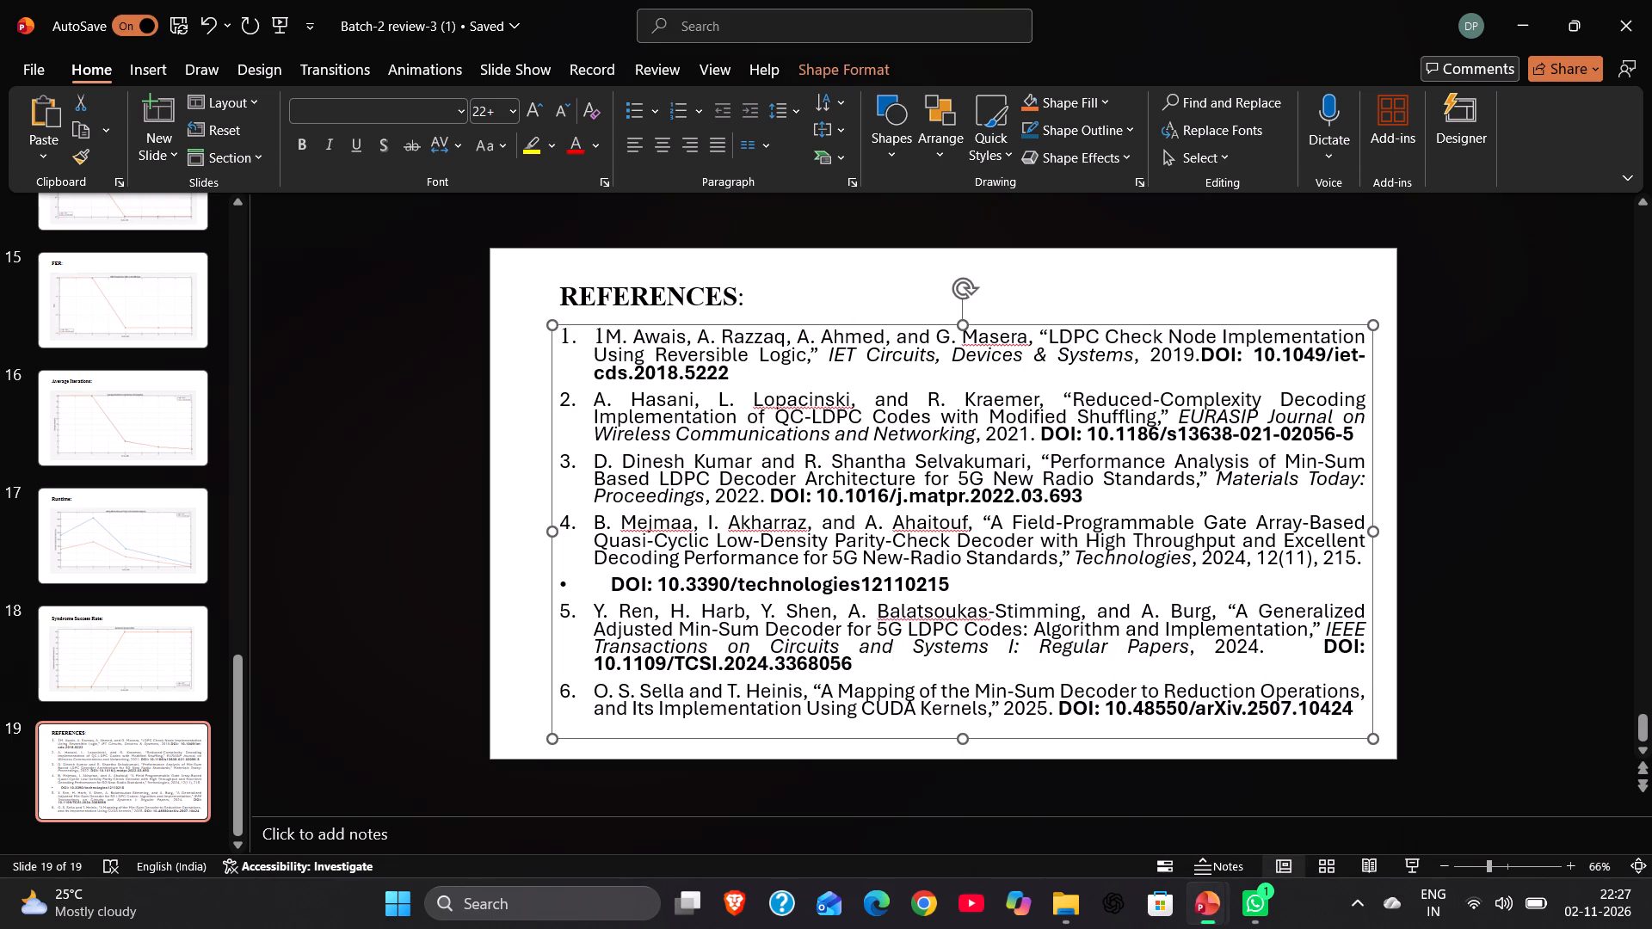
pyautogui.hotkey('ctrl', 'a')
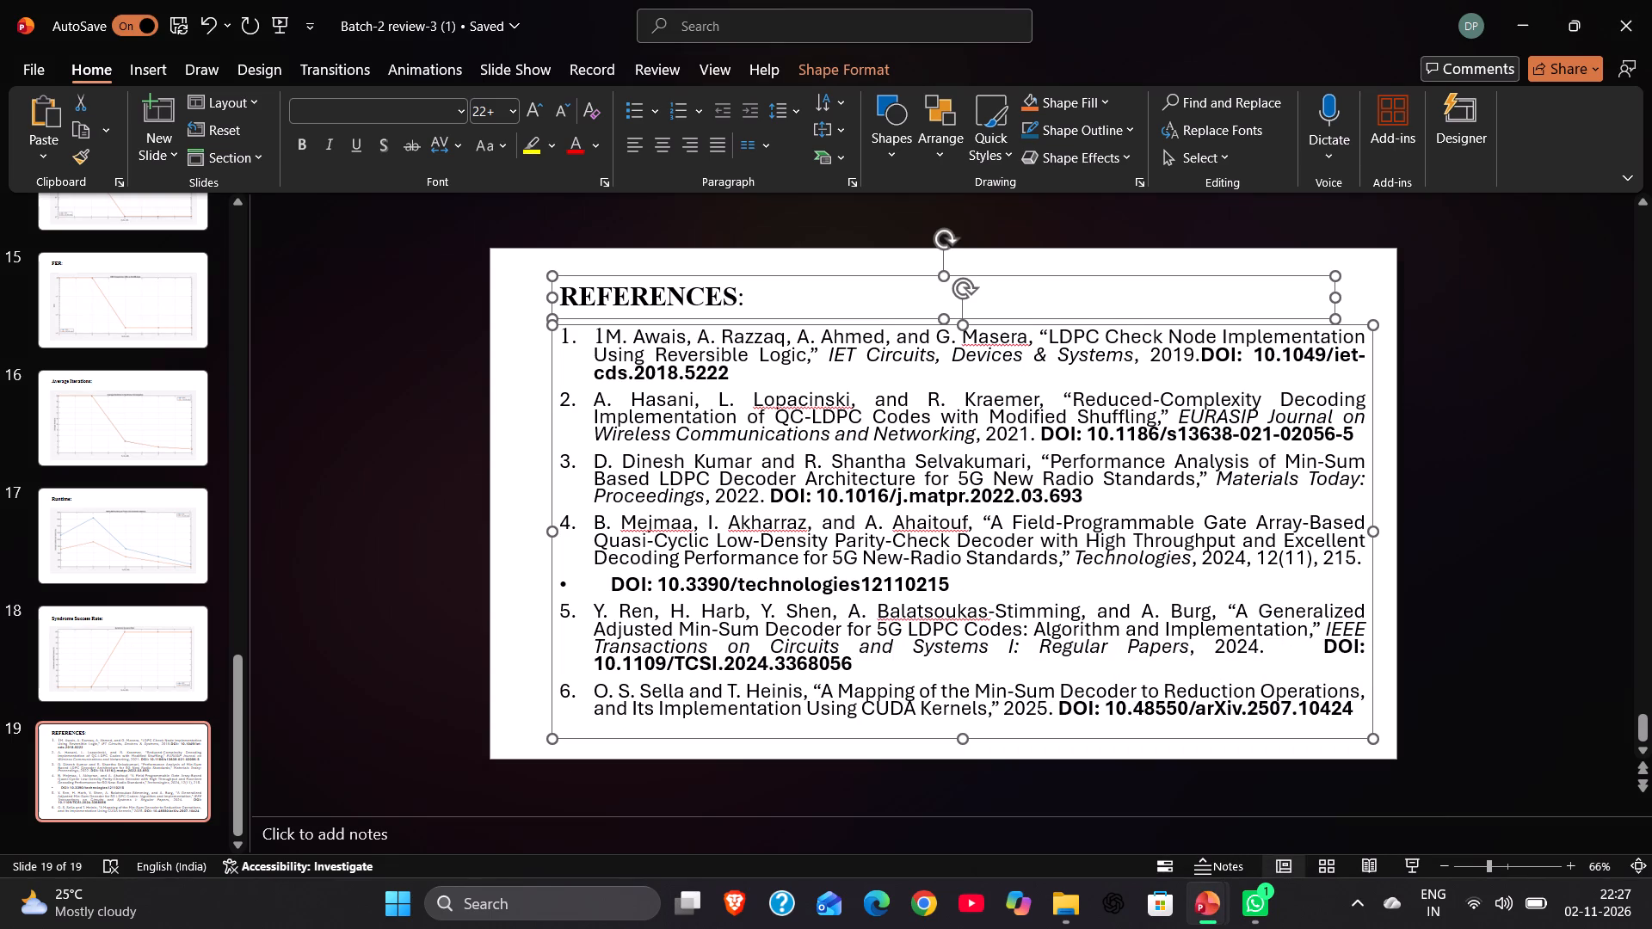
pyautogui.click(1041, 649)
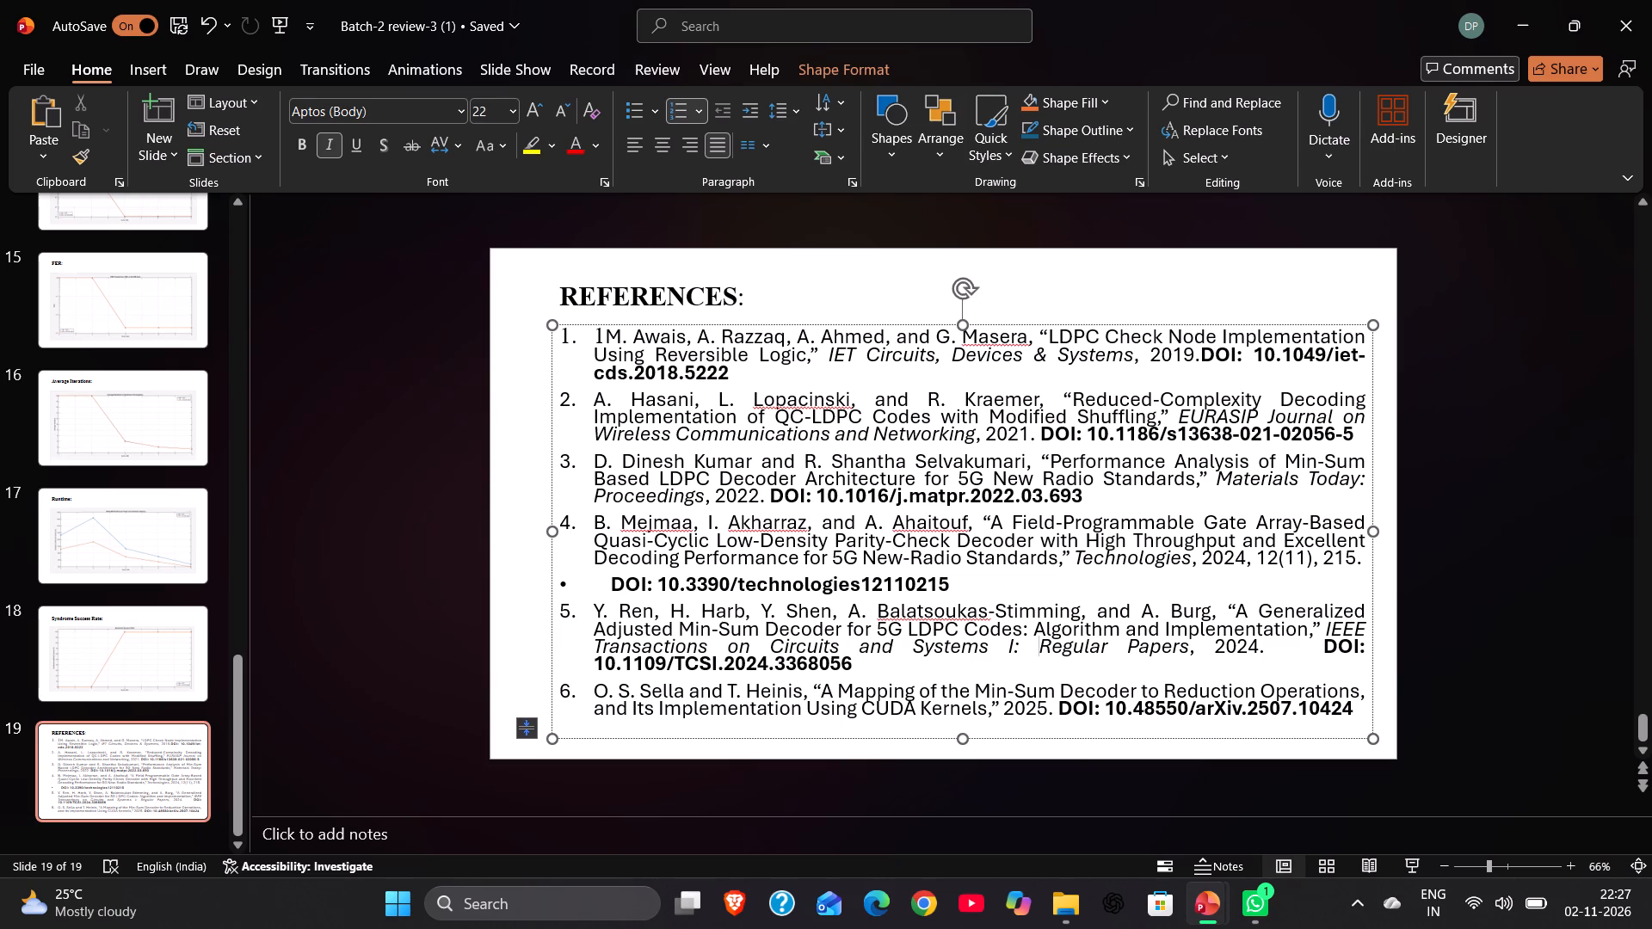
pyautogui.click(1021, 633)
pyautogui.hotkey('ctrl', 'a')
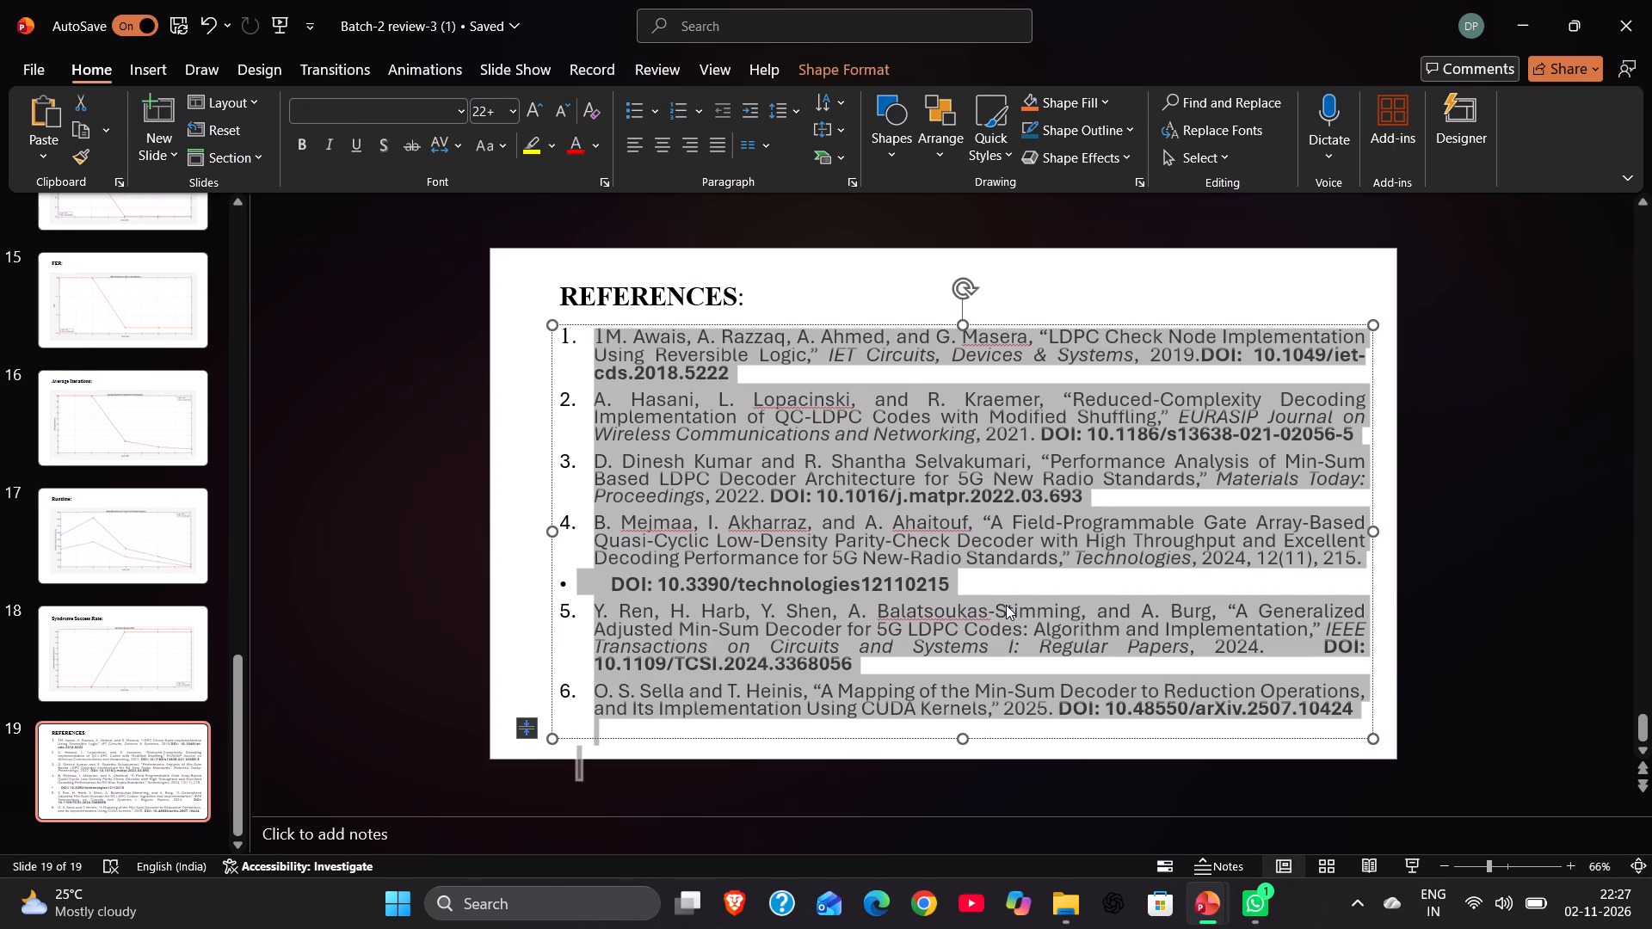
pyautogui.click(501, 114)
pyautogui.click(514, 114)
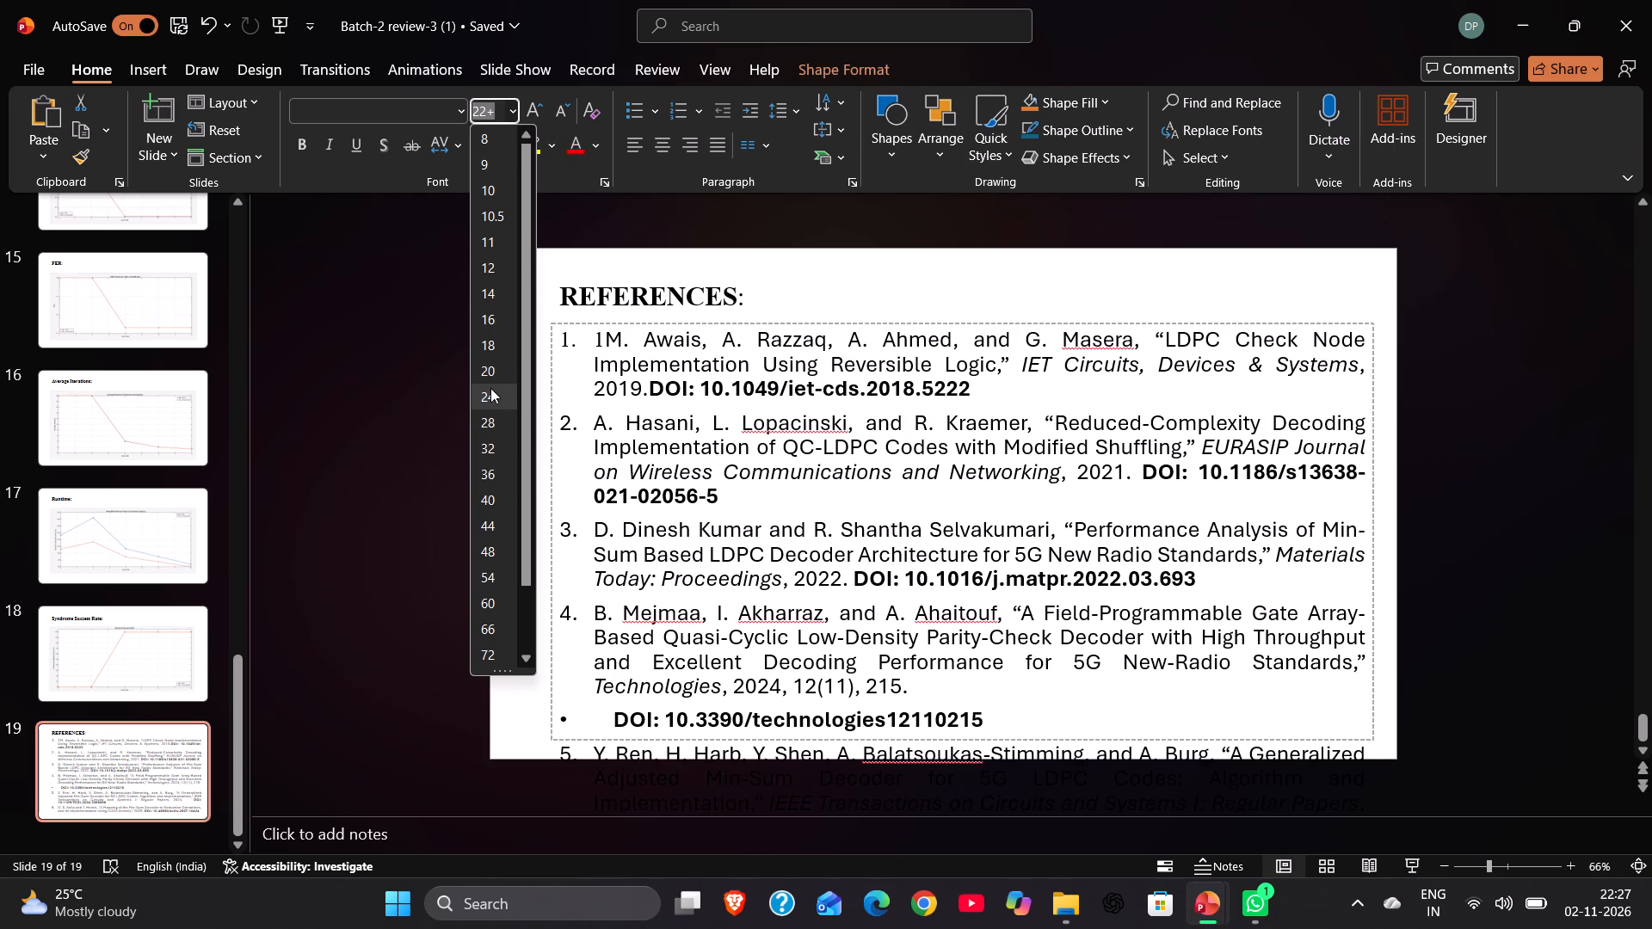
pyautogui.click(492, 378)
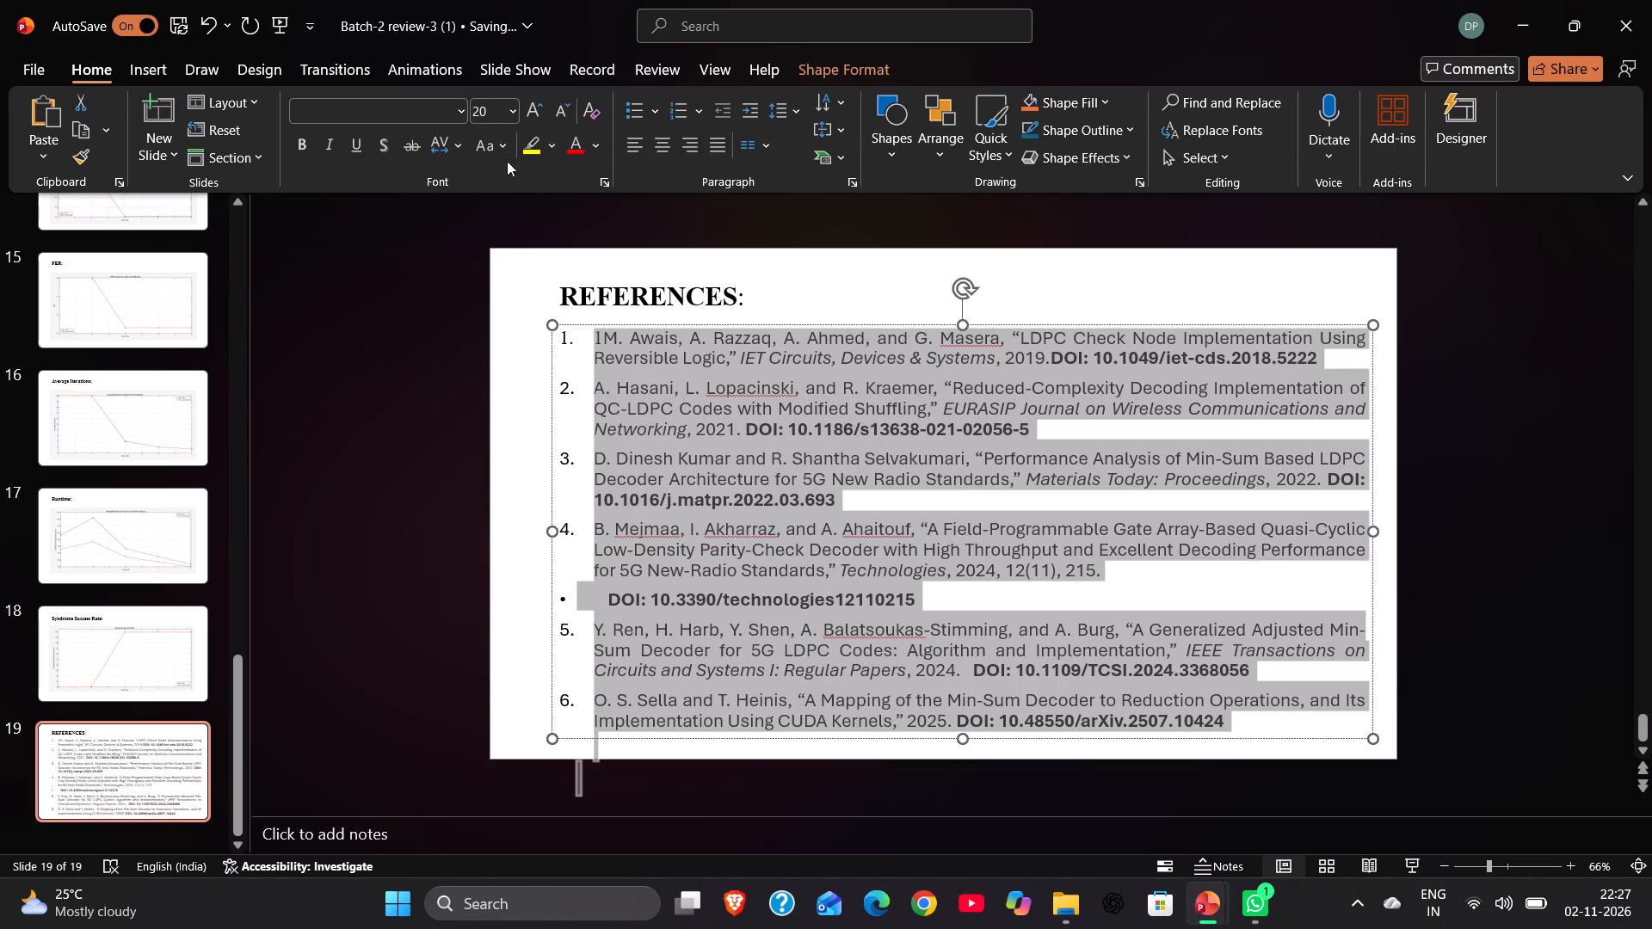
pyautogui.click(713, 145)
pyautogui.click(384, 434)
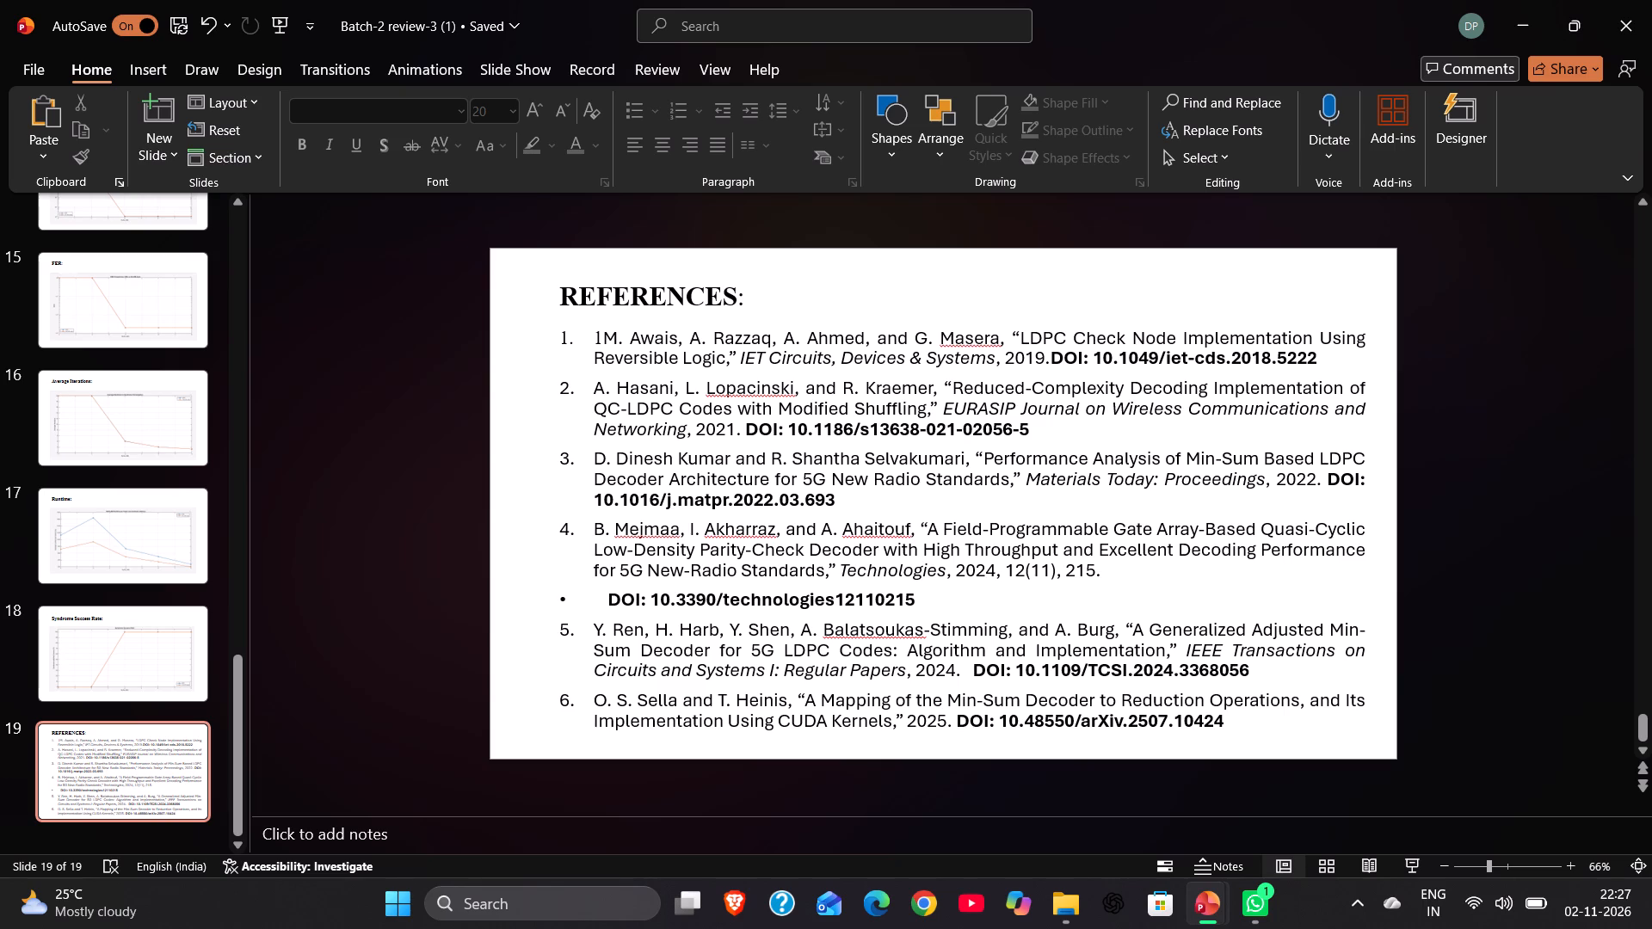
# Remove the bullet in front of the line "DOI: 10.3390/technologies12110215" under reference 4.
pyautogui.click(573, 600)
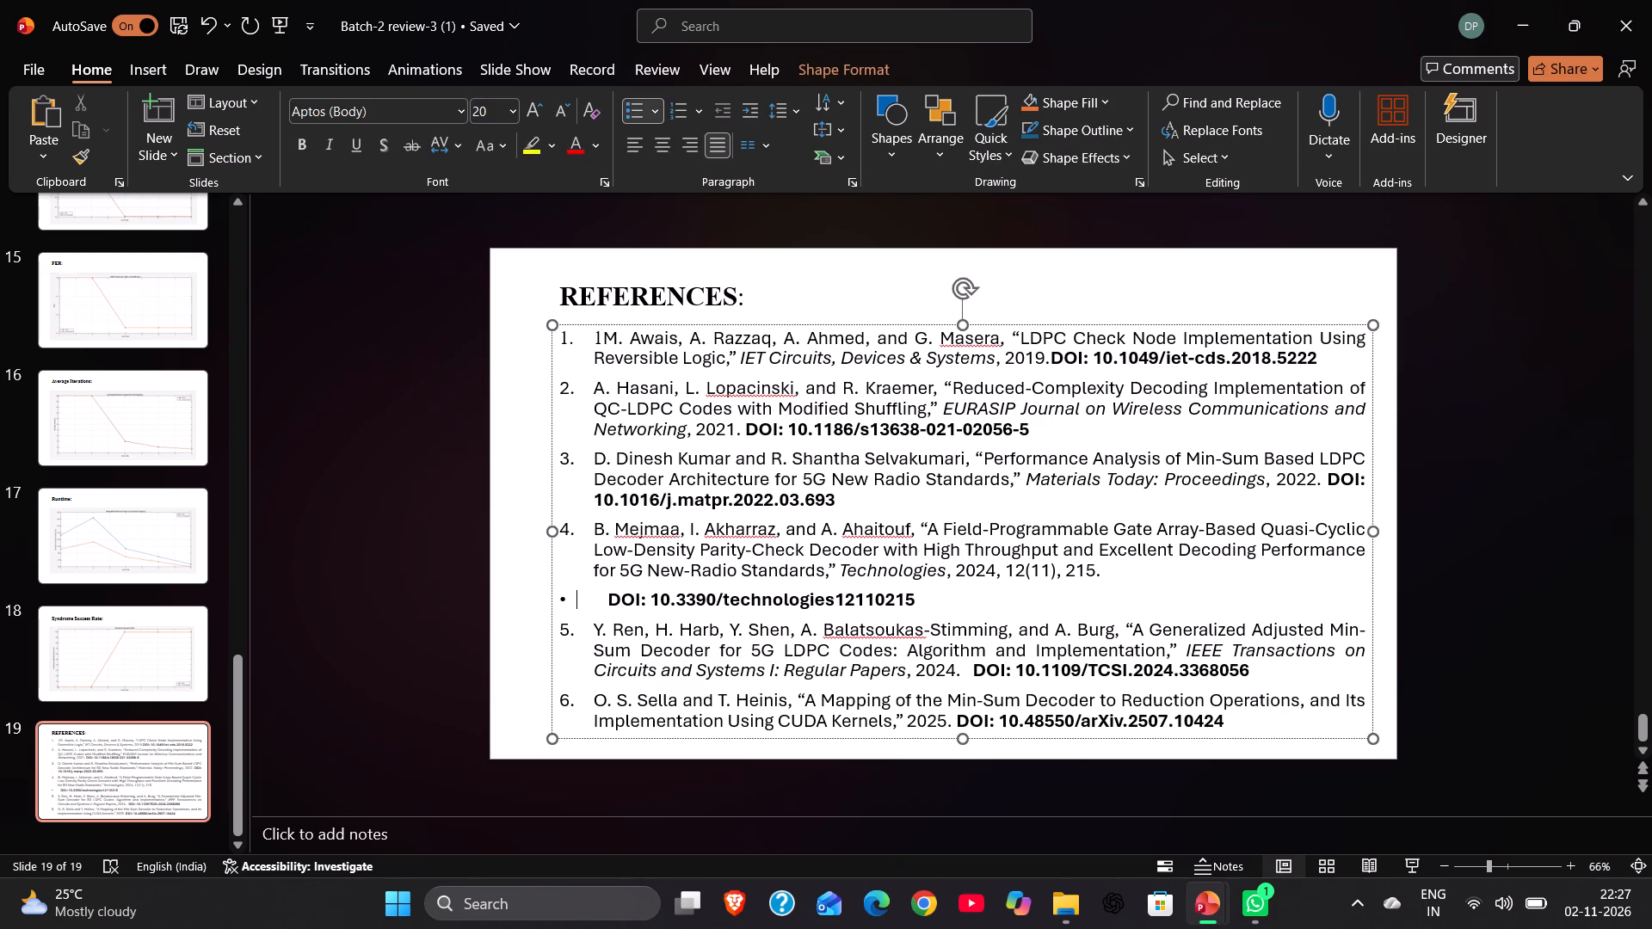
pyautogui.press('BackSpace')
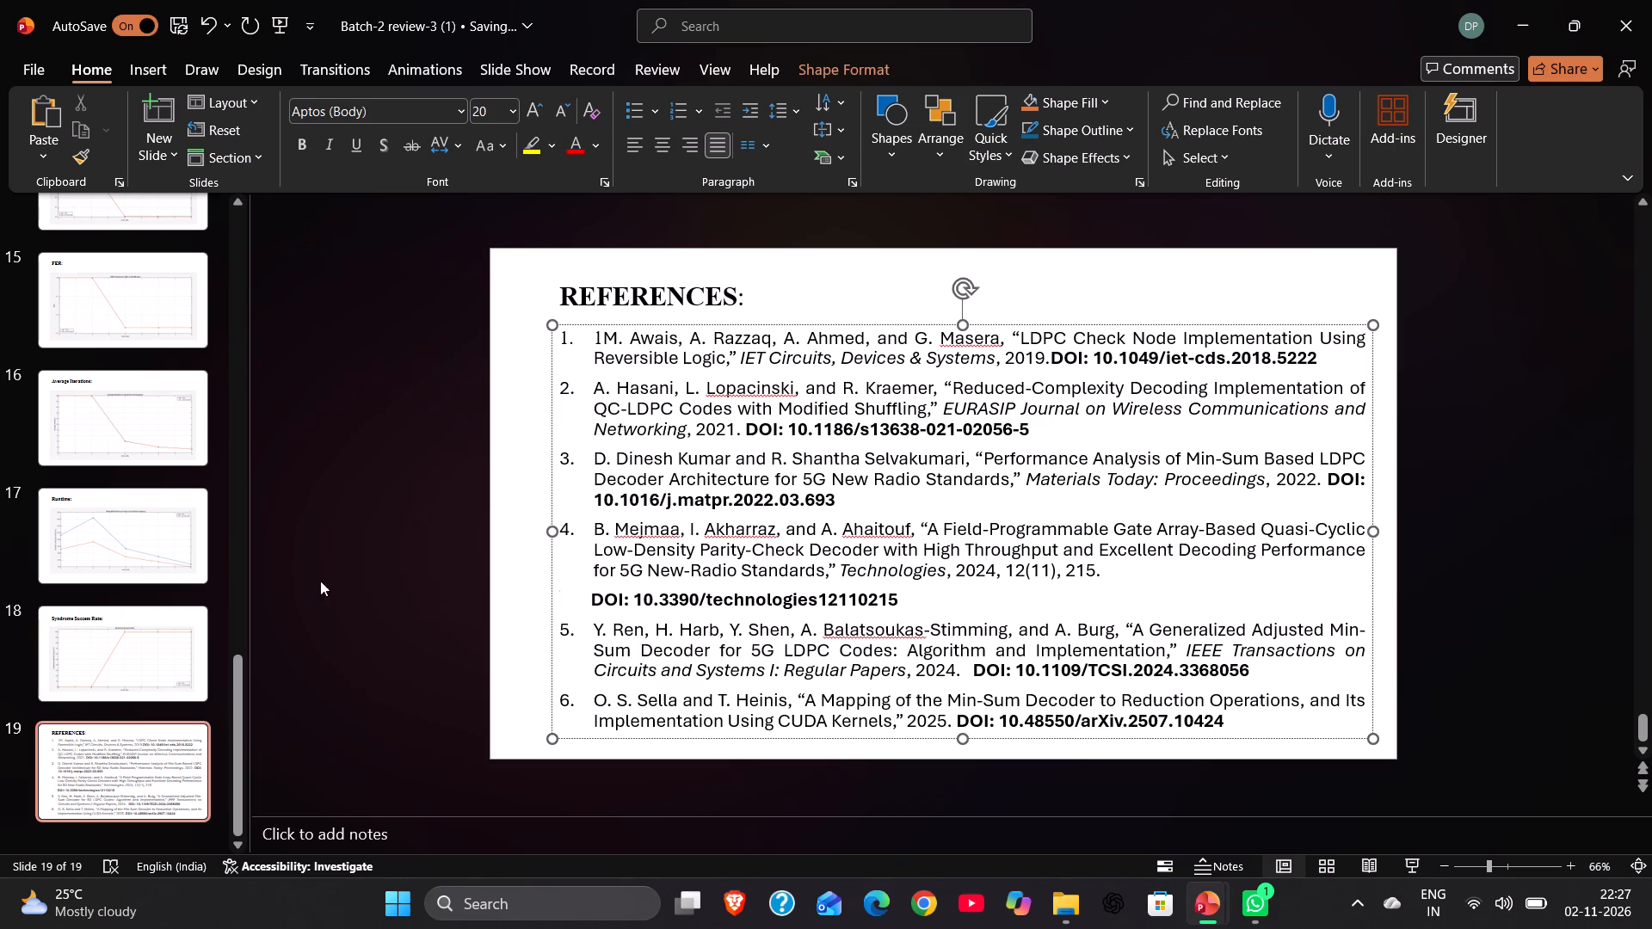
# Add a new title-and-content slide after the REFERENCES slide and place the text cursor in its title.
pyautogui.scroll(-1, 339, 556)
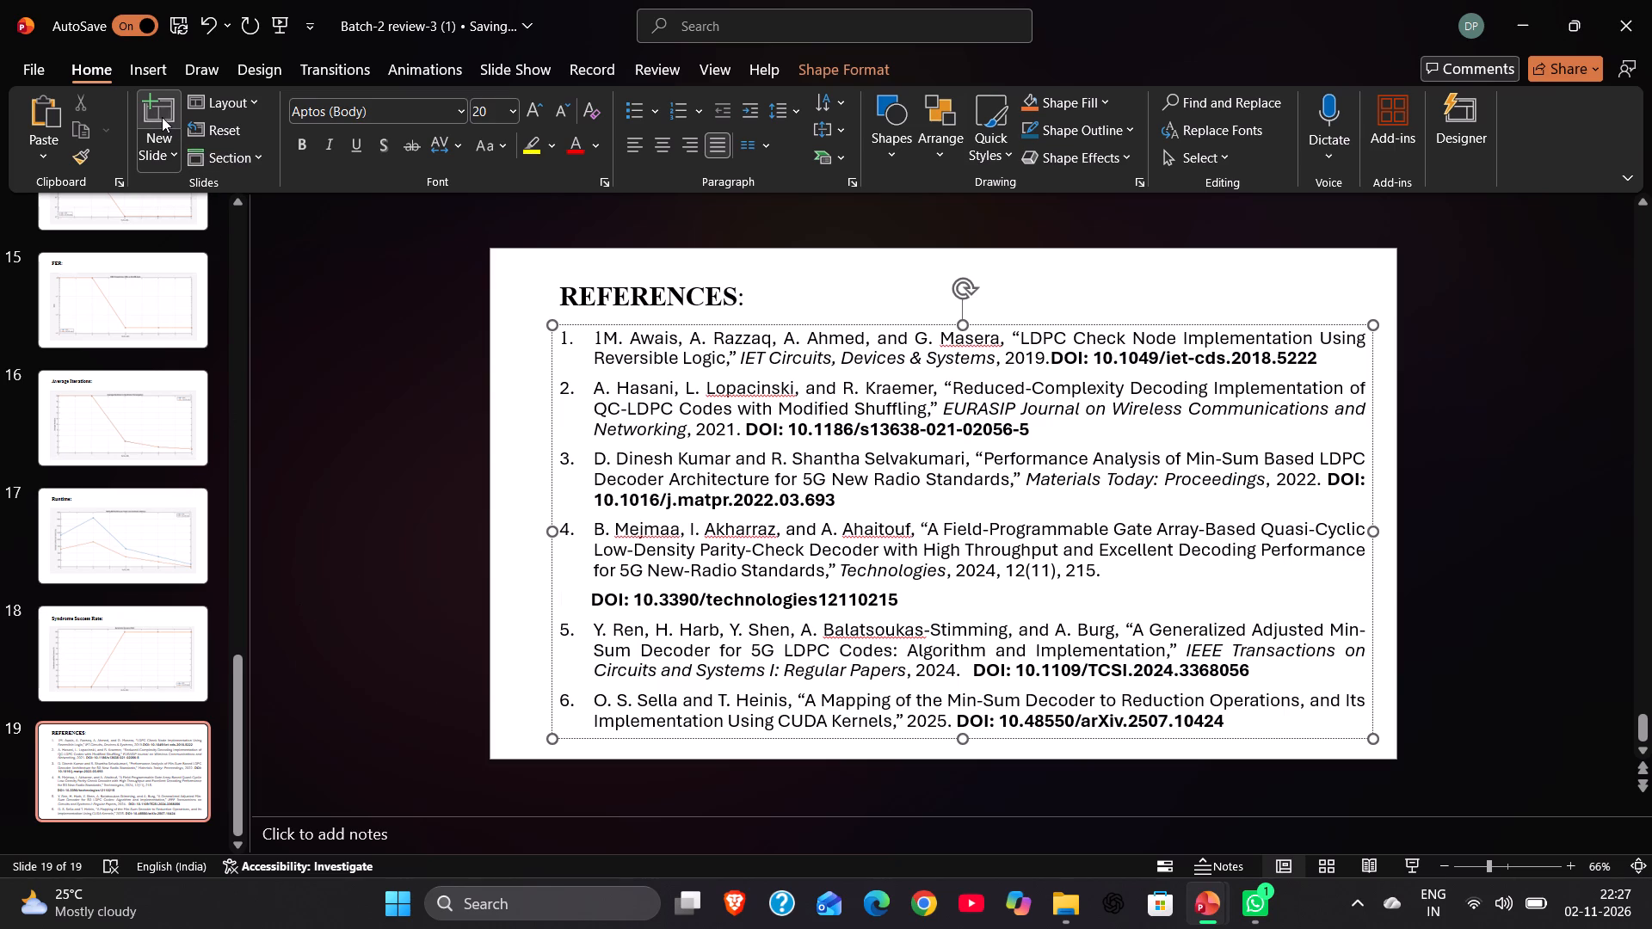
pyautogui.click(162, 117)
pyautogui.click(686, 355)
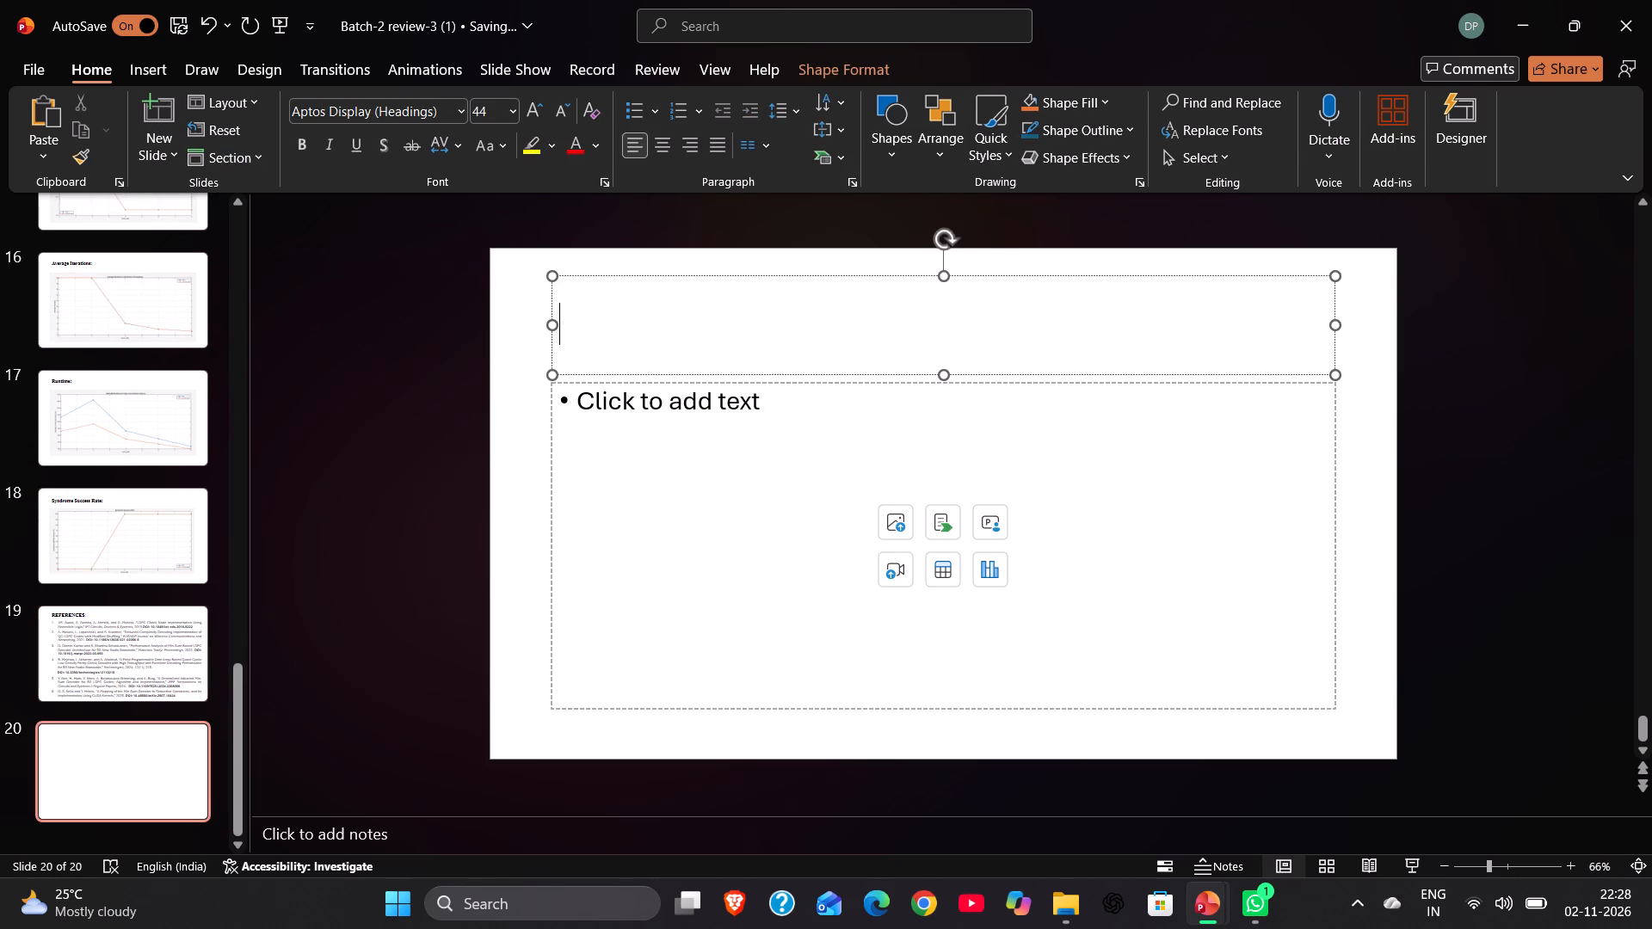
# Delete the empty title placeholder on slide 20 and extend the content placeholder upward to near the slide's top edge.
pyautogui.moveTo(944, 375); pyautogui.dragTo(942, 330)
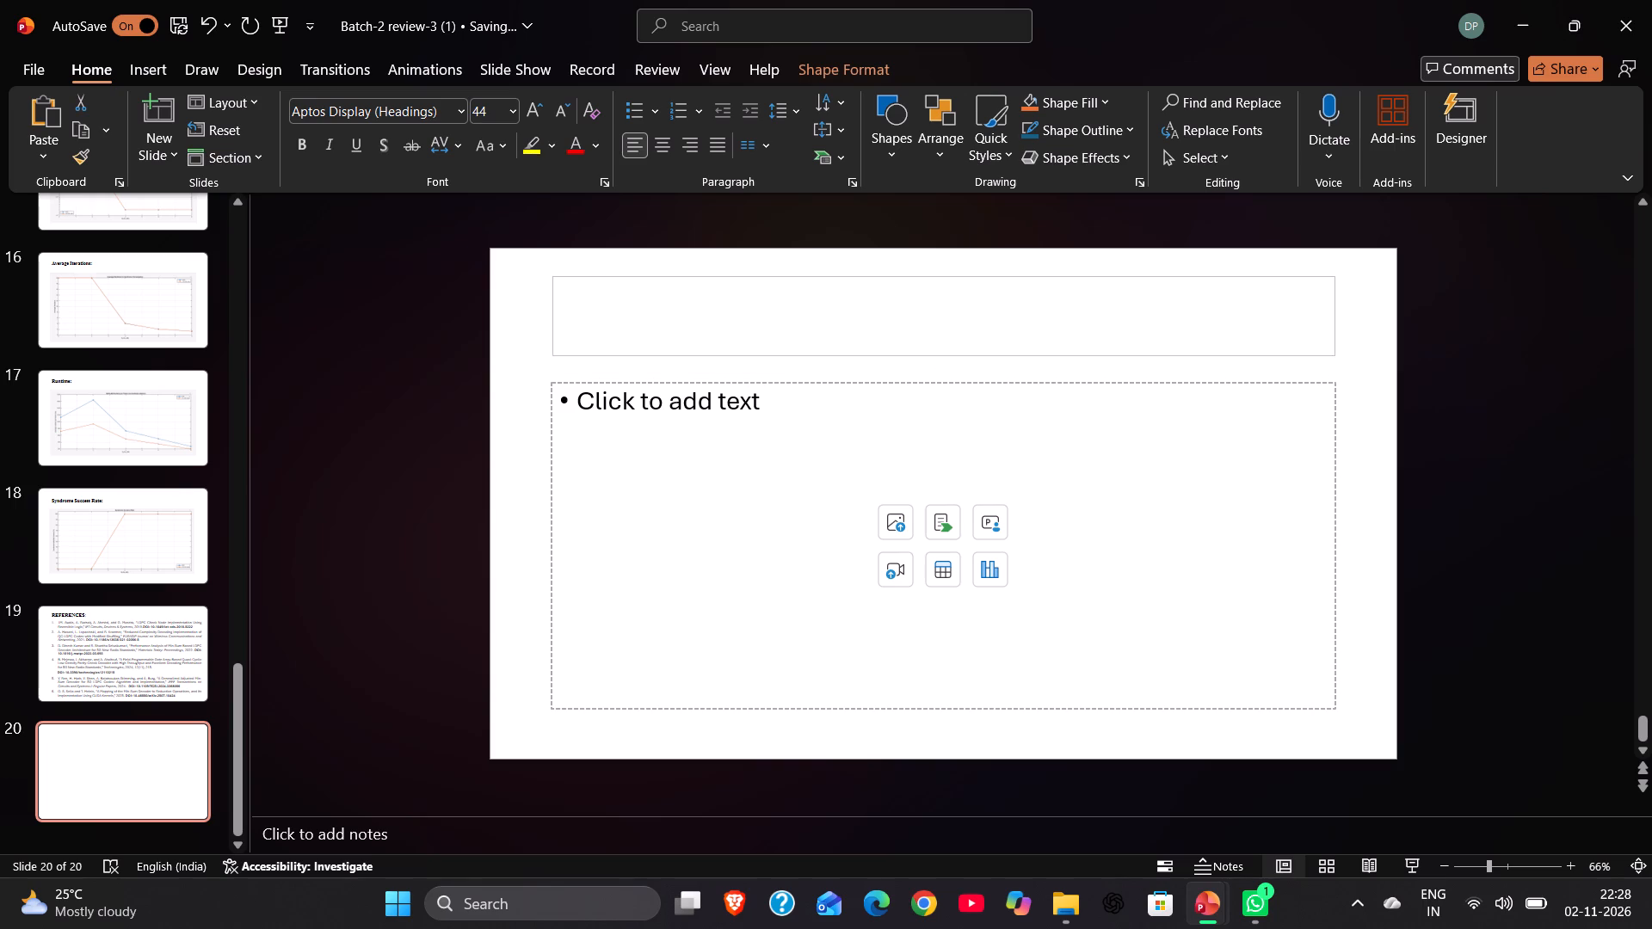
pyautogui.moveTo(942, 330); pyautogui.dragTo(933, 294)
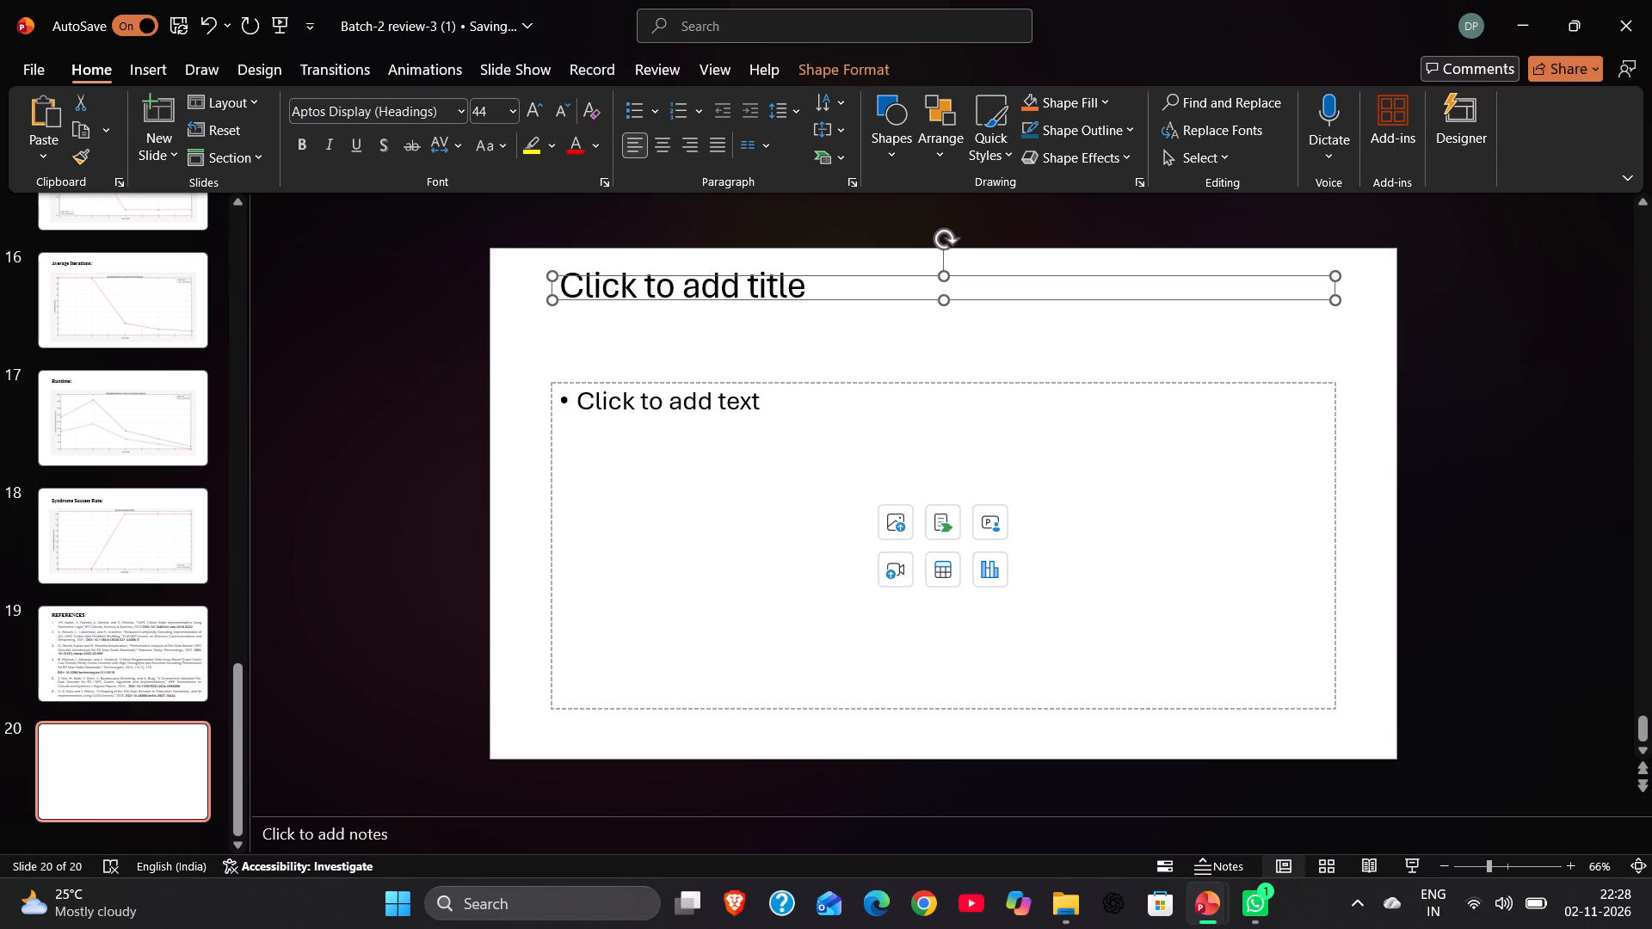
pyautogui.press('BackSpace')
pyautogui.click(888, 402)
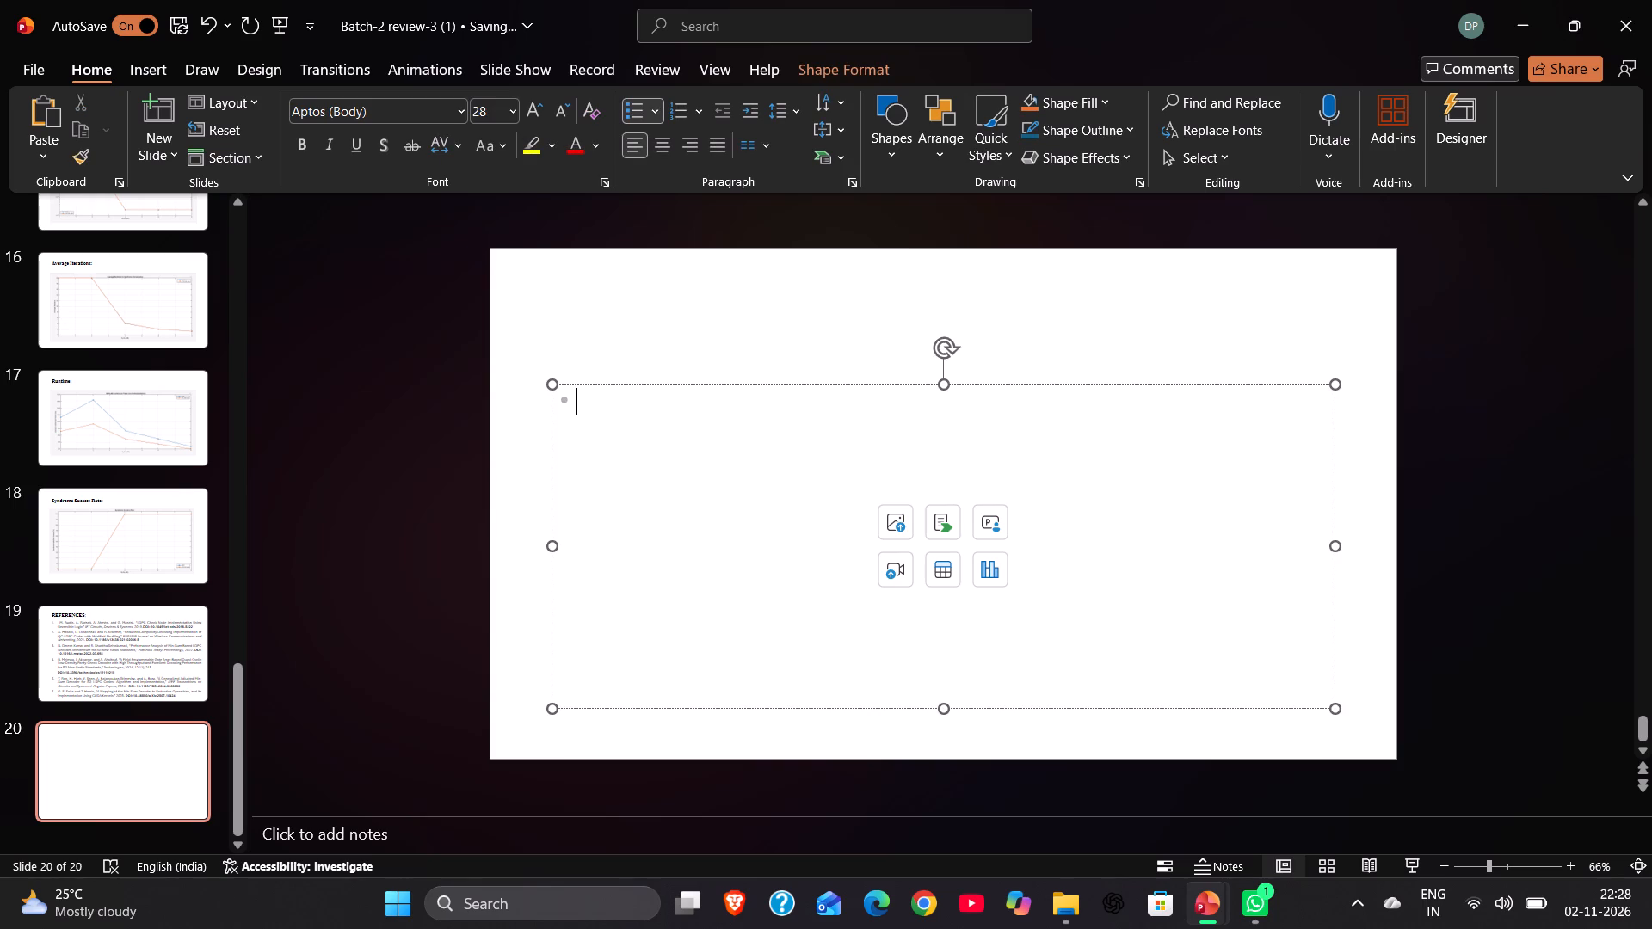
pyautogui.moveTo(942, 390); pyautogui.dragTo(928, 286)
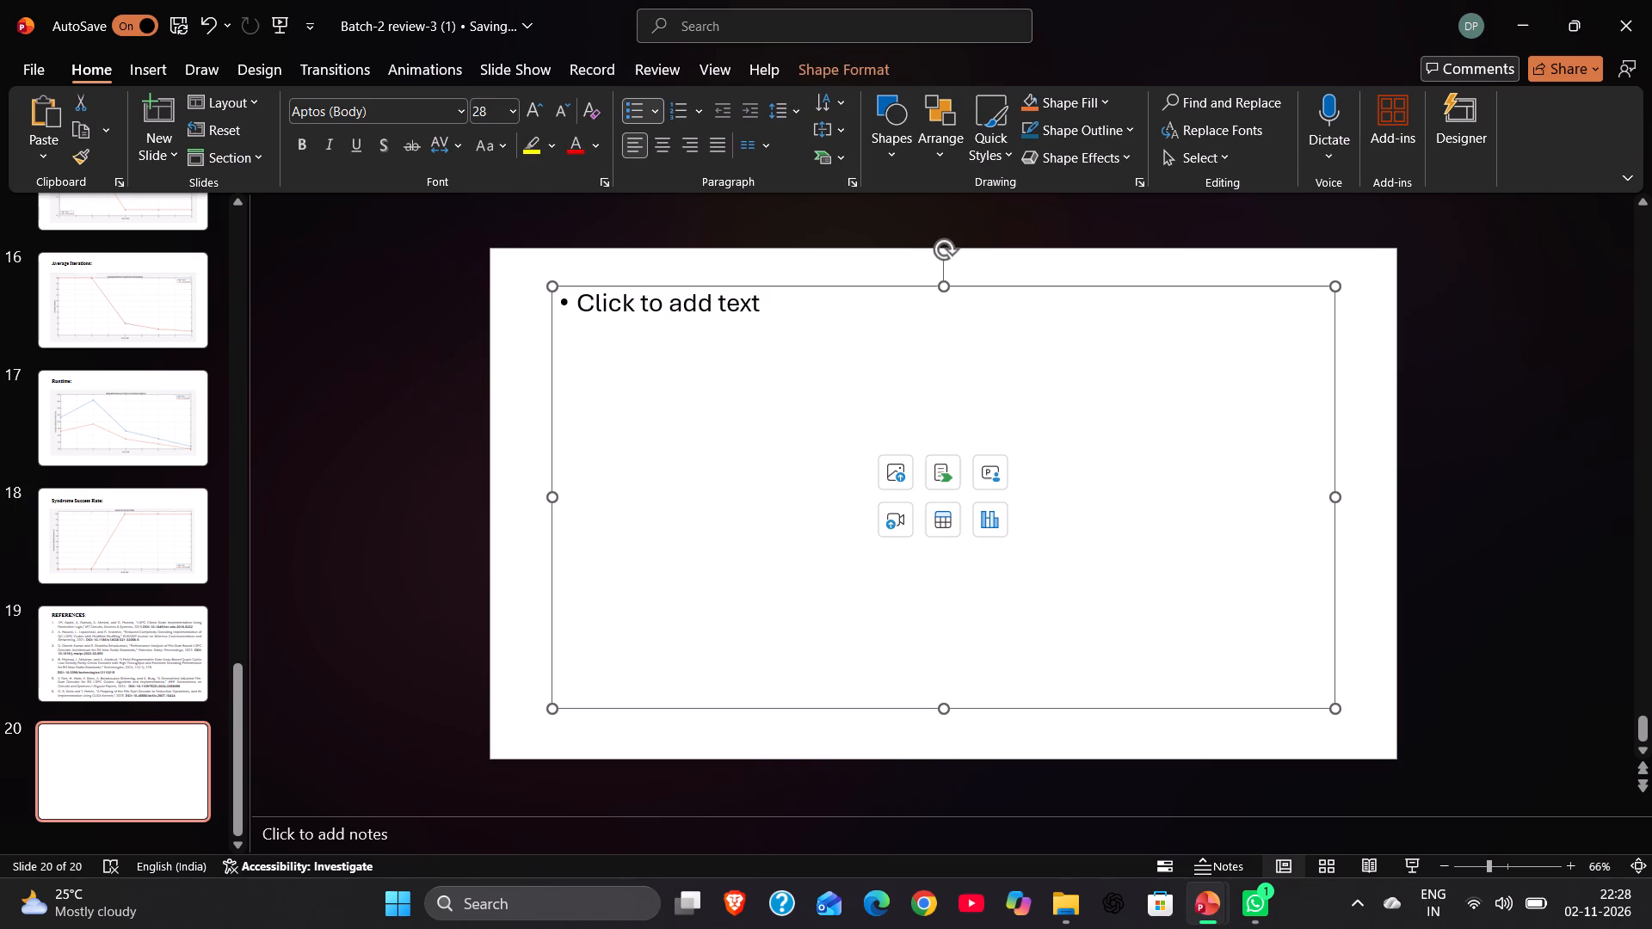
# Copy references 7 to 12 from slide 20 of the earlier LDPC presentation into the content placeholder of Batch-2 review-3 (1) slide 20.
pyautogui.click(701, 310)
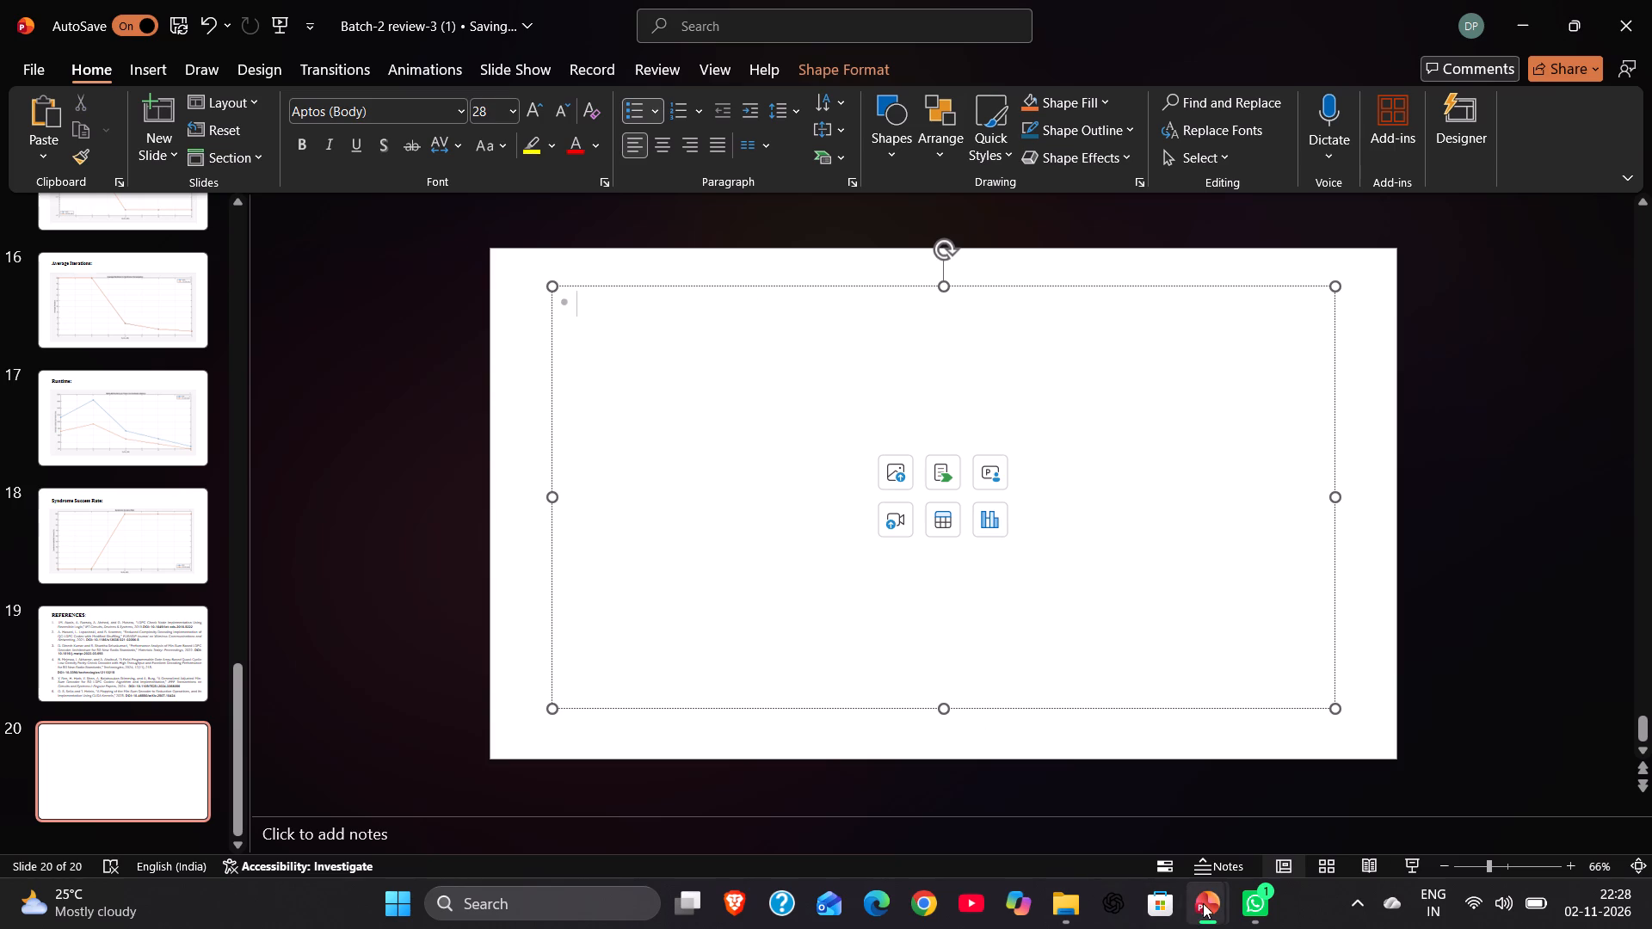
pyautogui.click(1203, 901)
pyautogui.click(1263, 833)
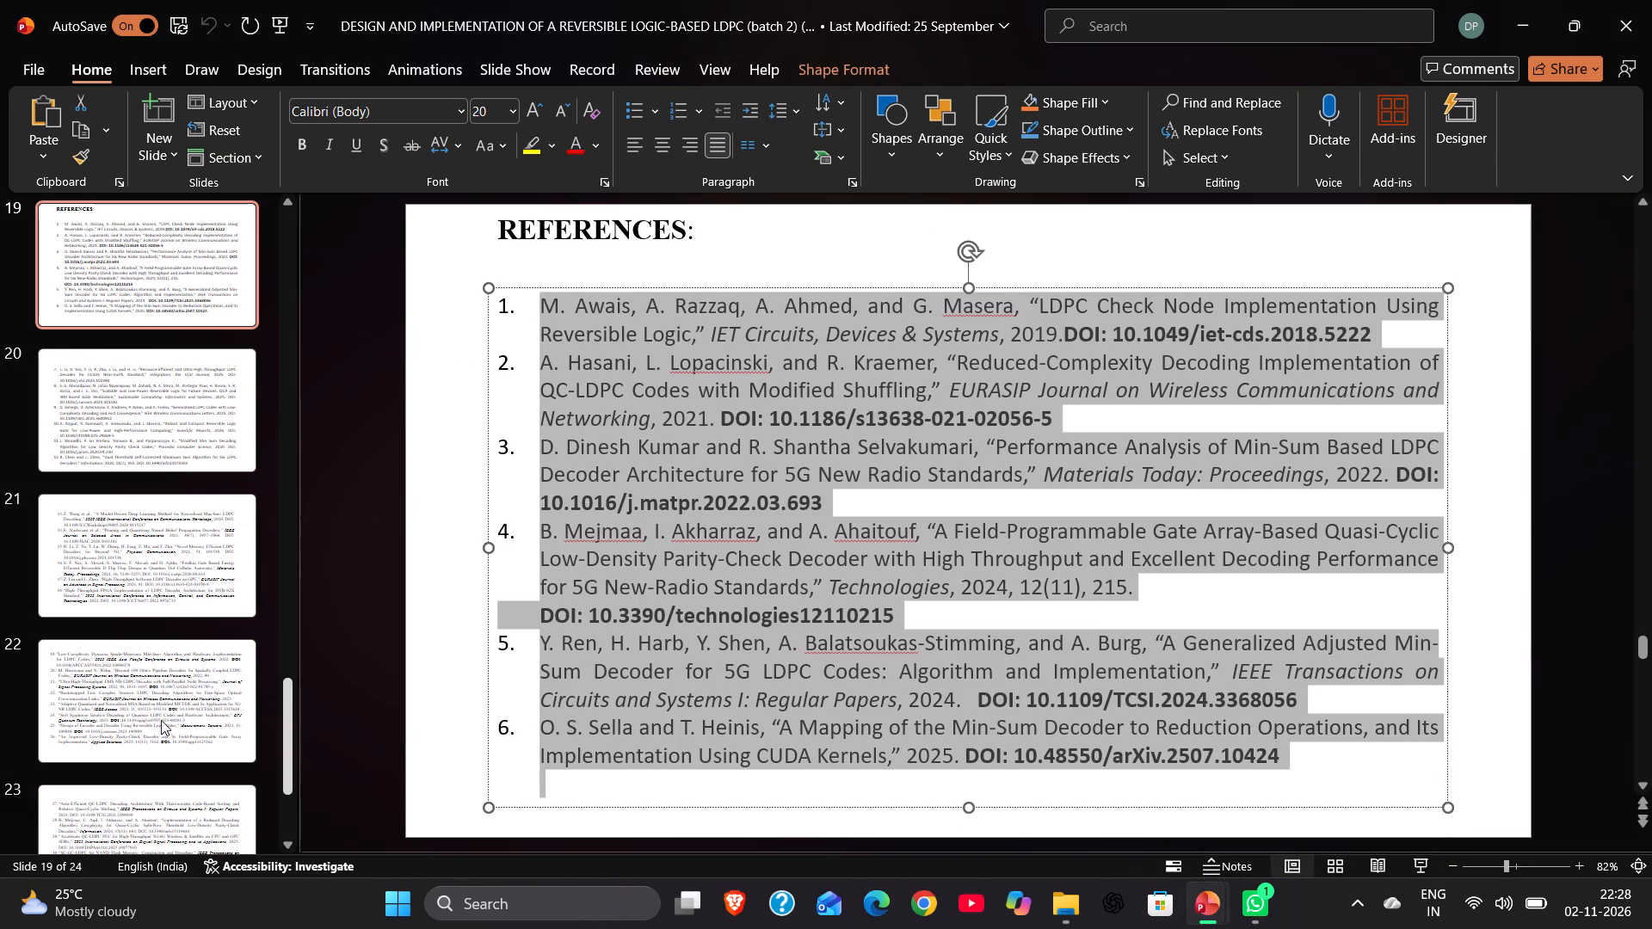
pyautogui.press('Down')
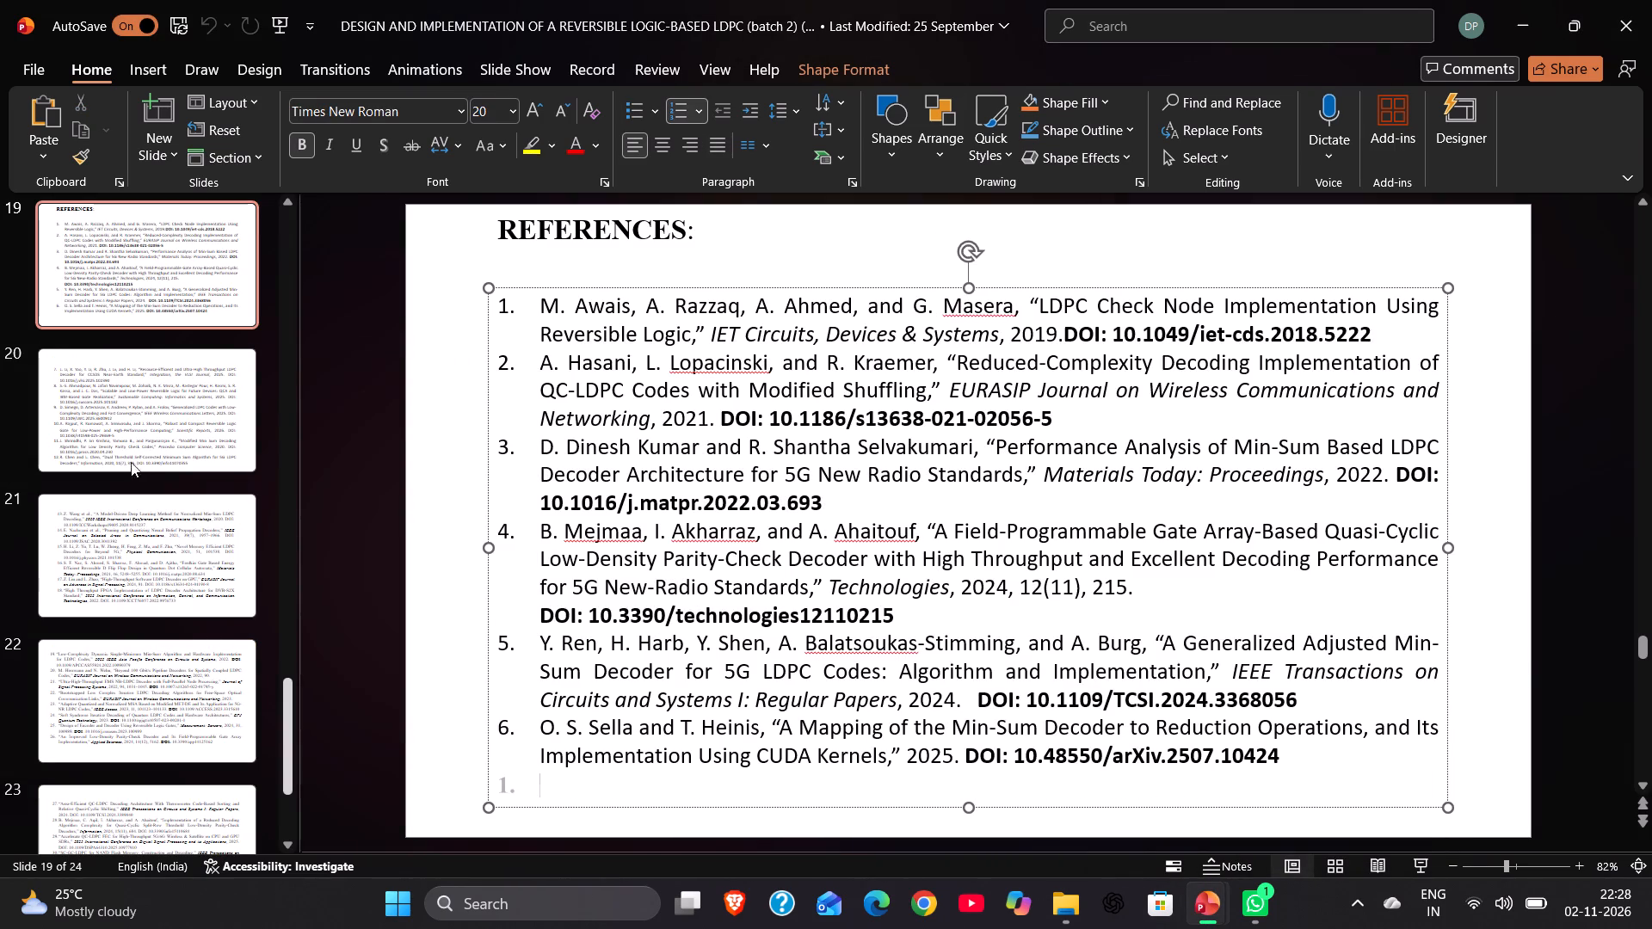
pyautogui.click(137, 430)
pyautogui.click(559, 302)
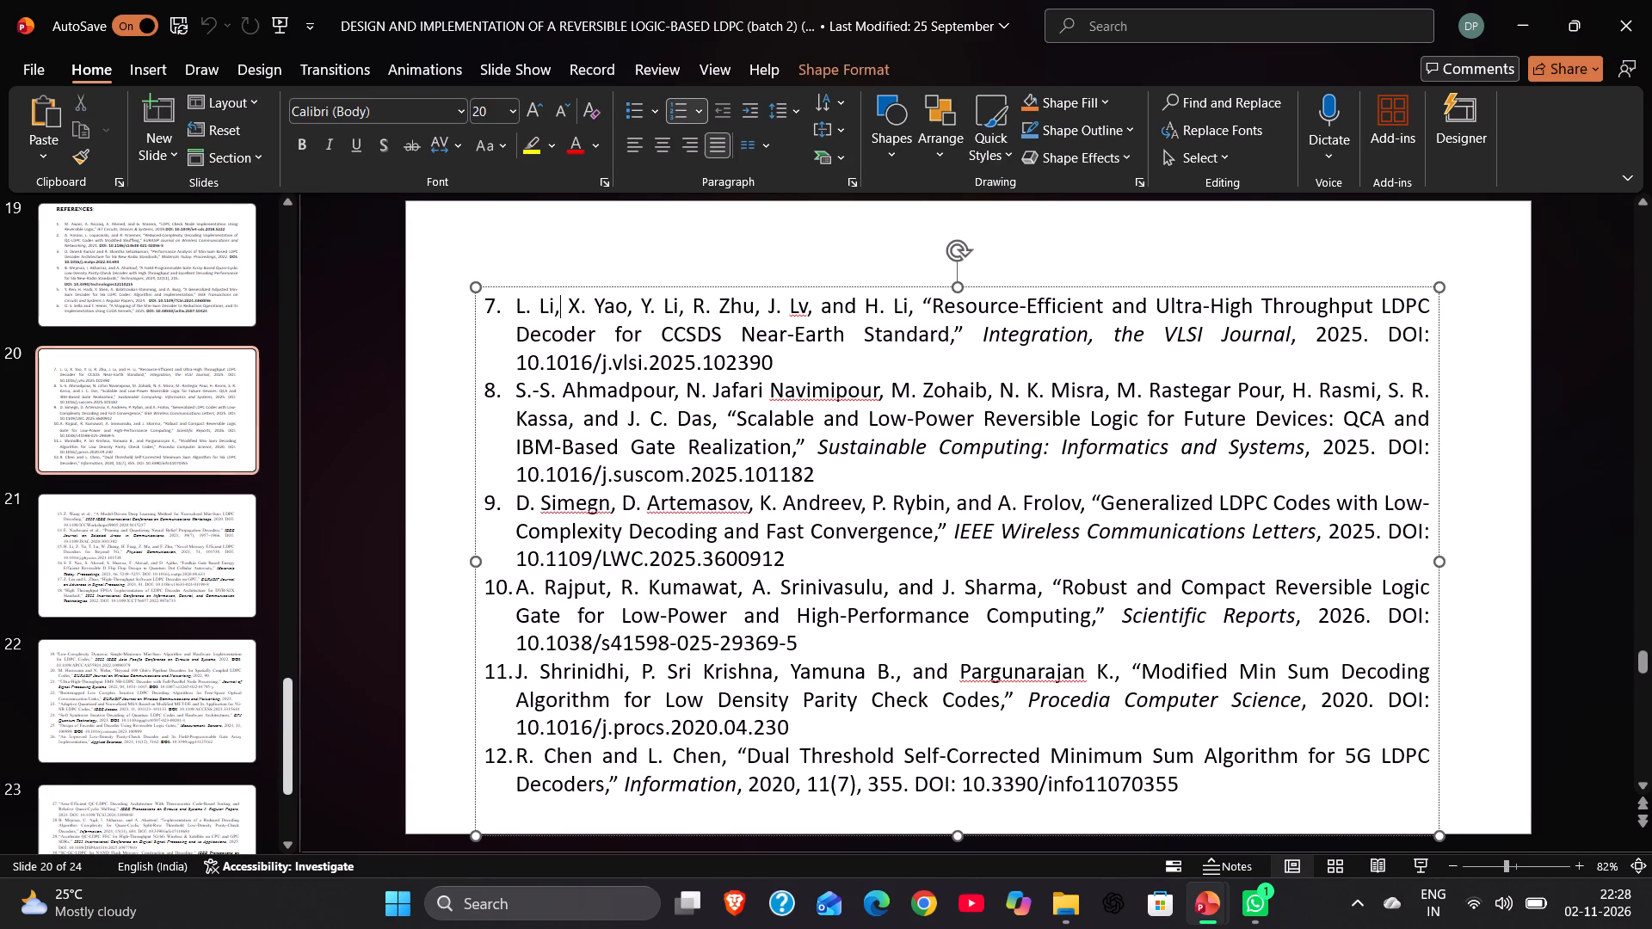
pyautogui.hotkey('ctrl', 'a')
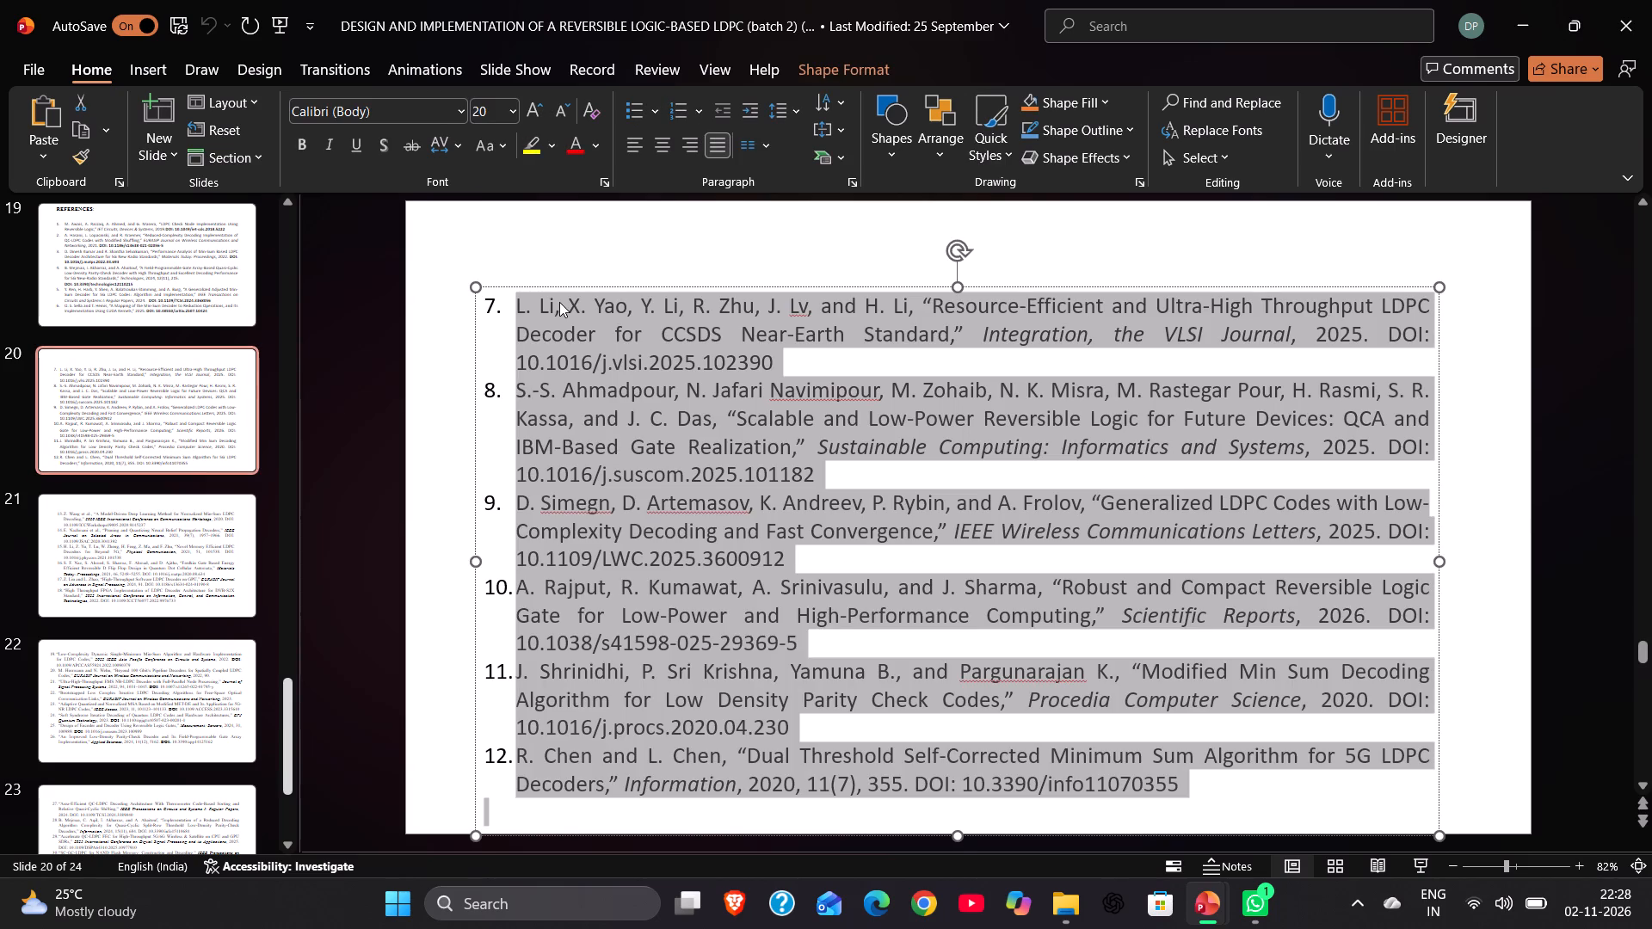
pyautogui.hotkey('ctrl', 'c')
pyautogui.hotkey('alt', 'Tab')
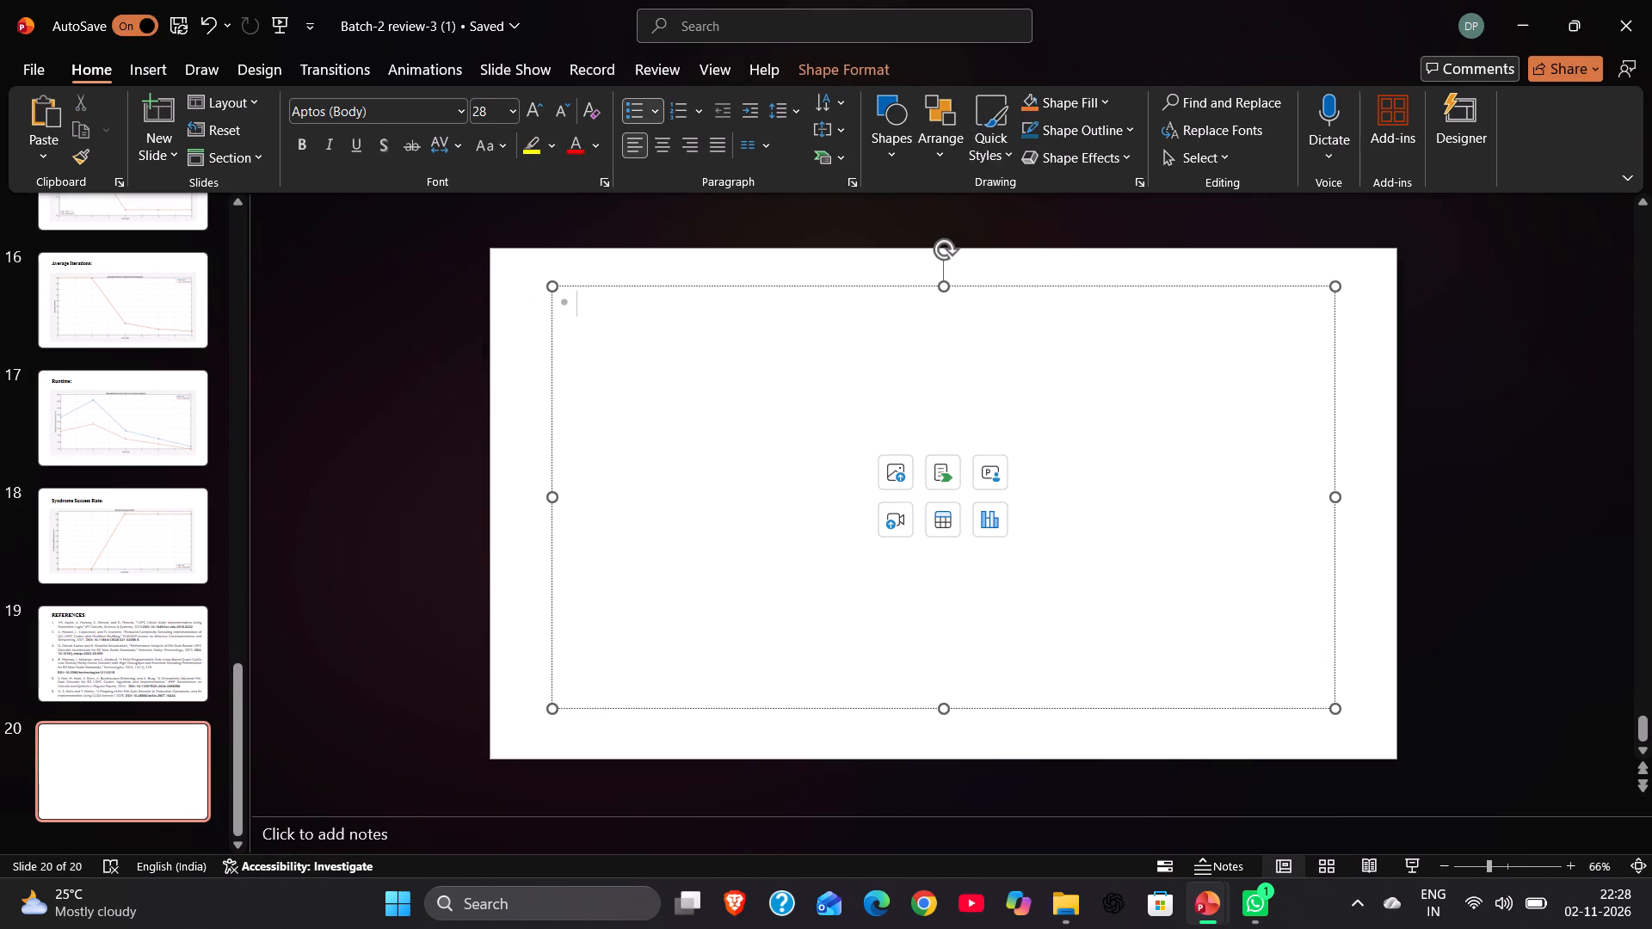
pyautogui.hotkey('ctrl', 'v')
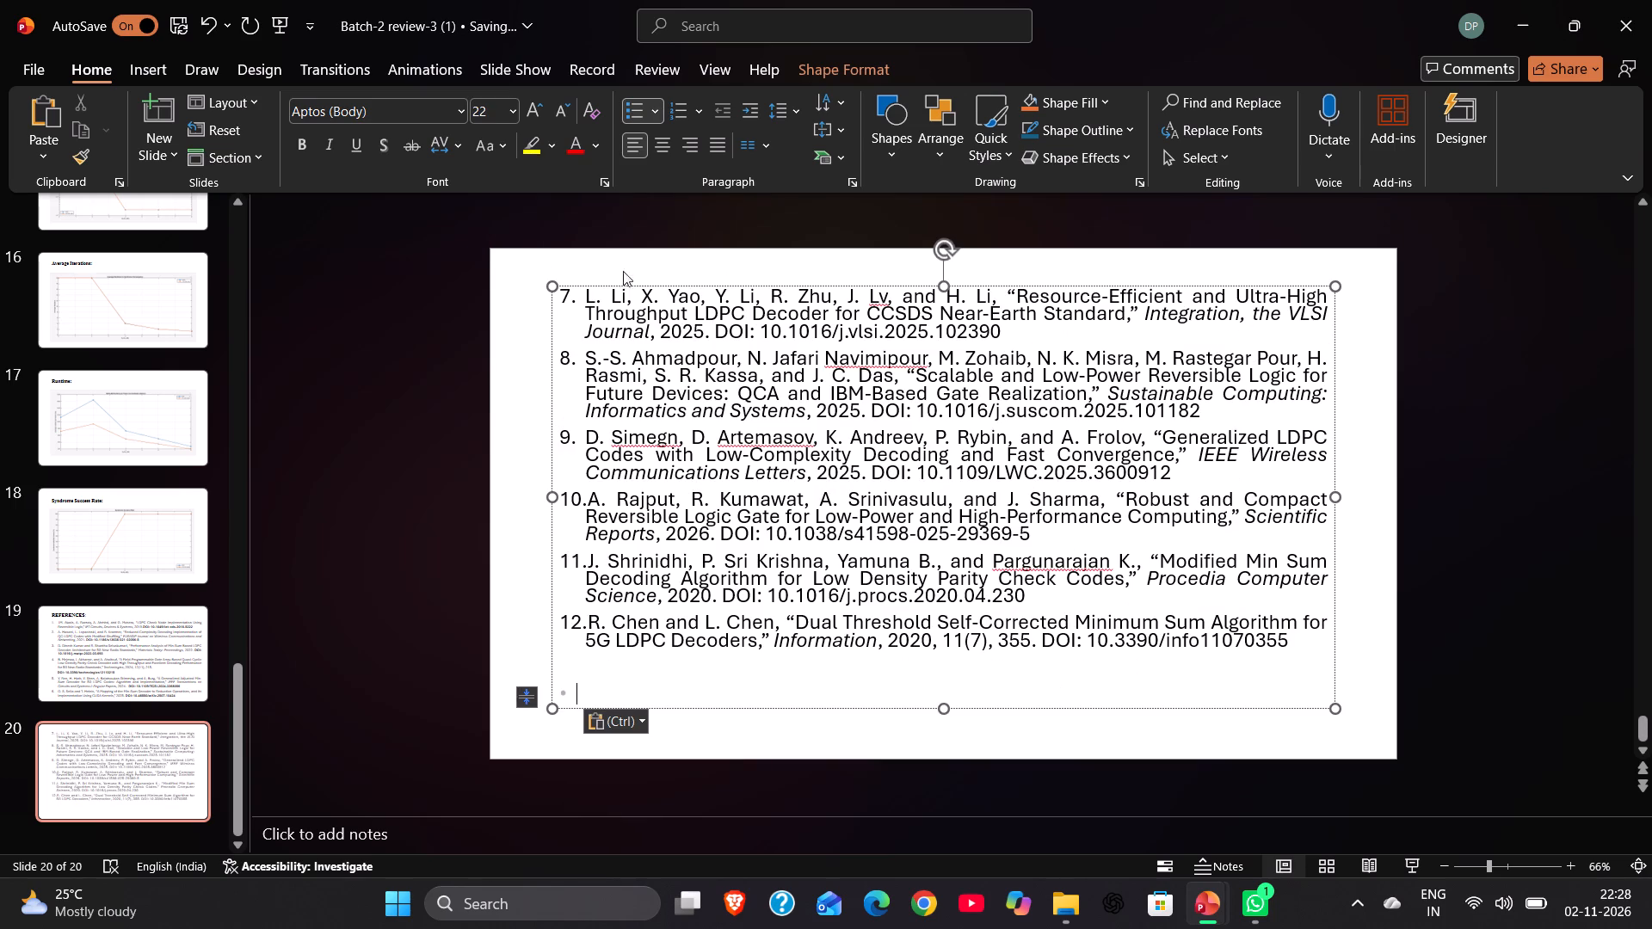
# Set all the text of references 7 to 12 on slide 20 to Times New Roman, font size 20.
pyautogui.doubleClick(642, 343)
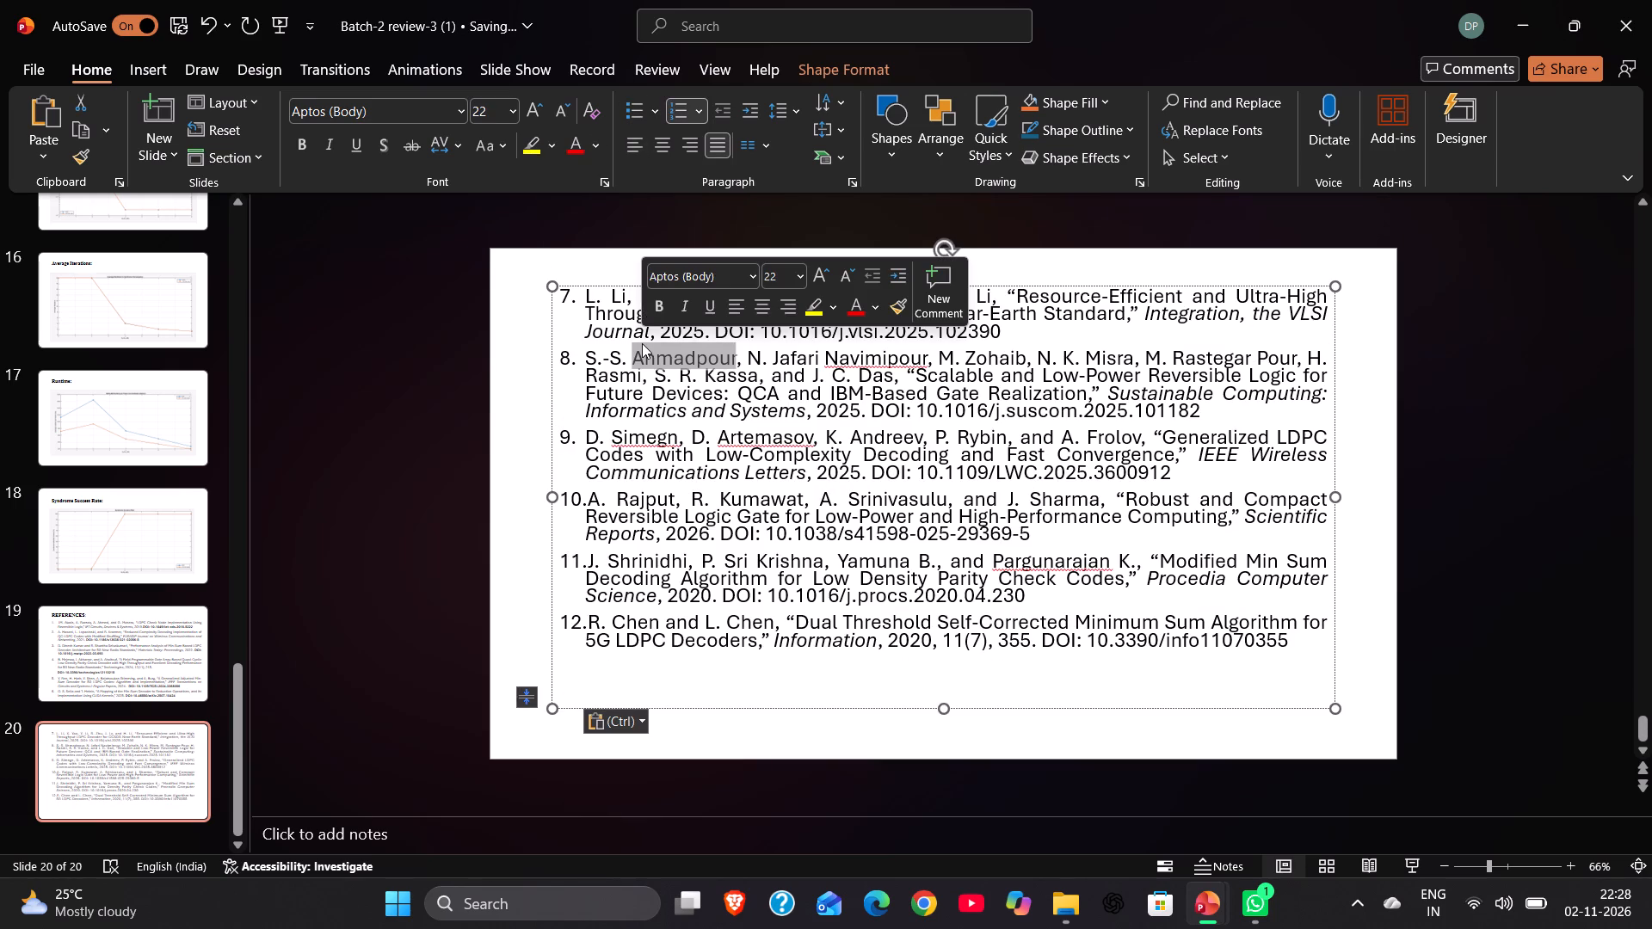
pyautogui.hotkey('ctrl', 'a')
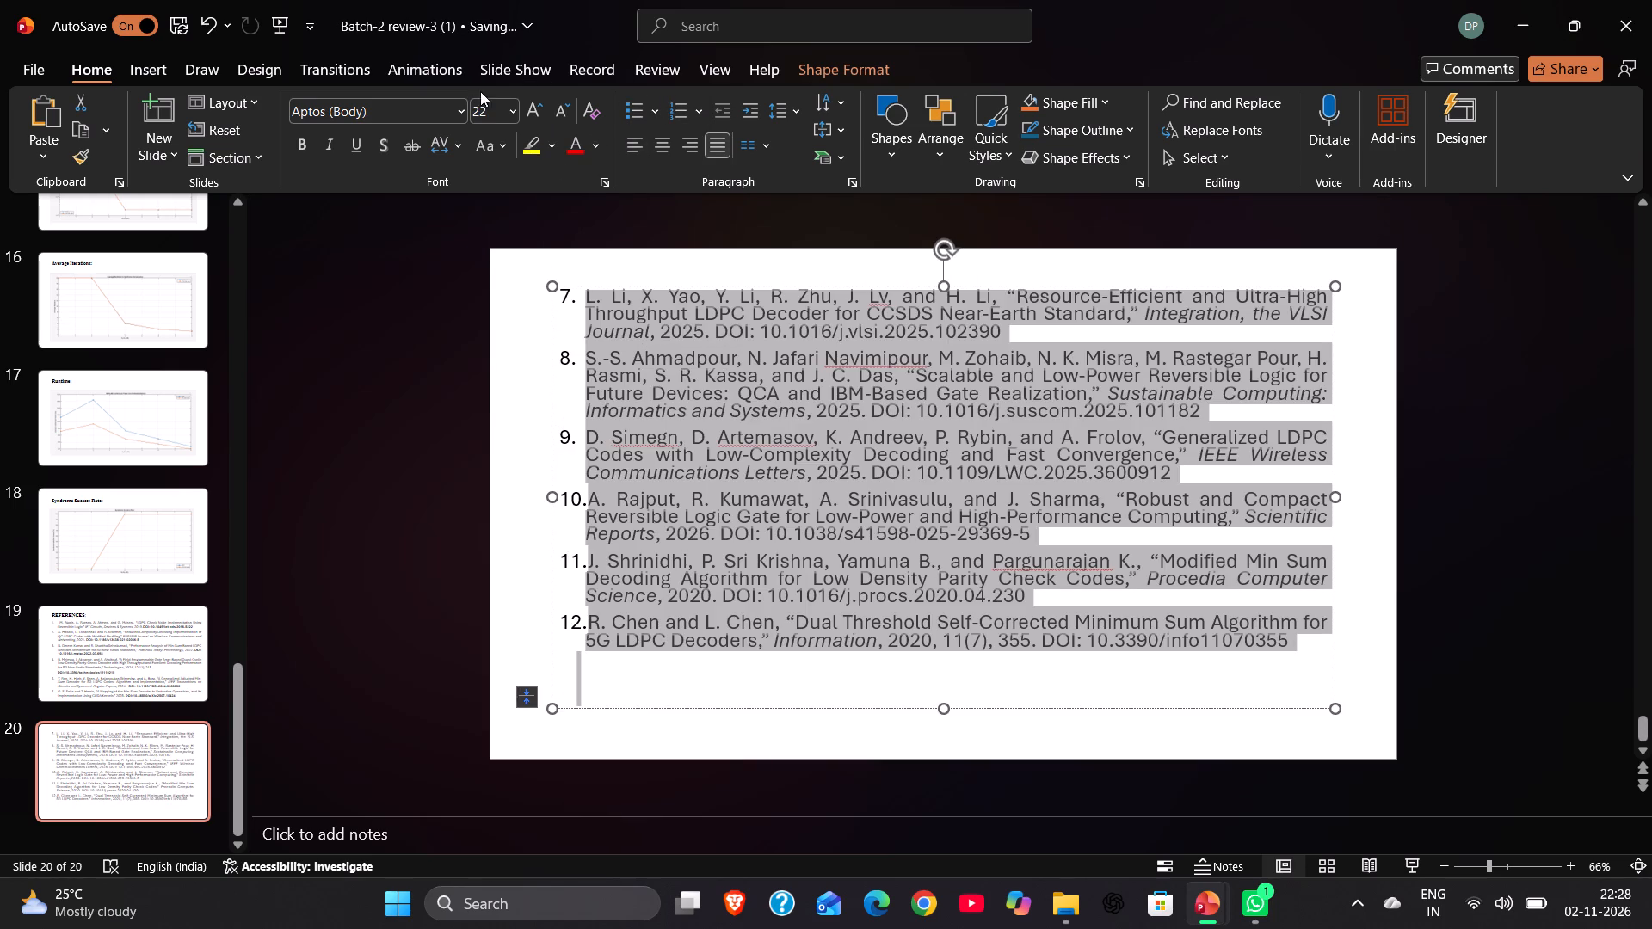
pyautogui.click(456, 108)
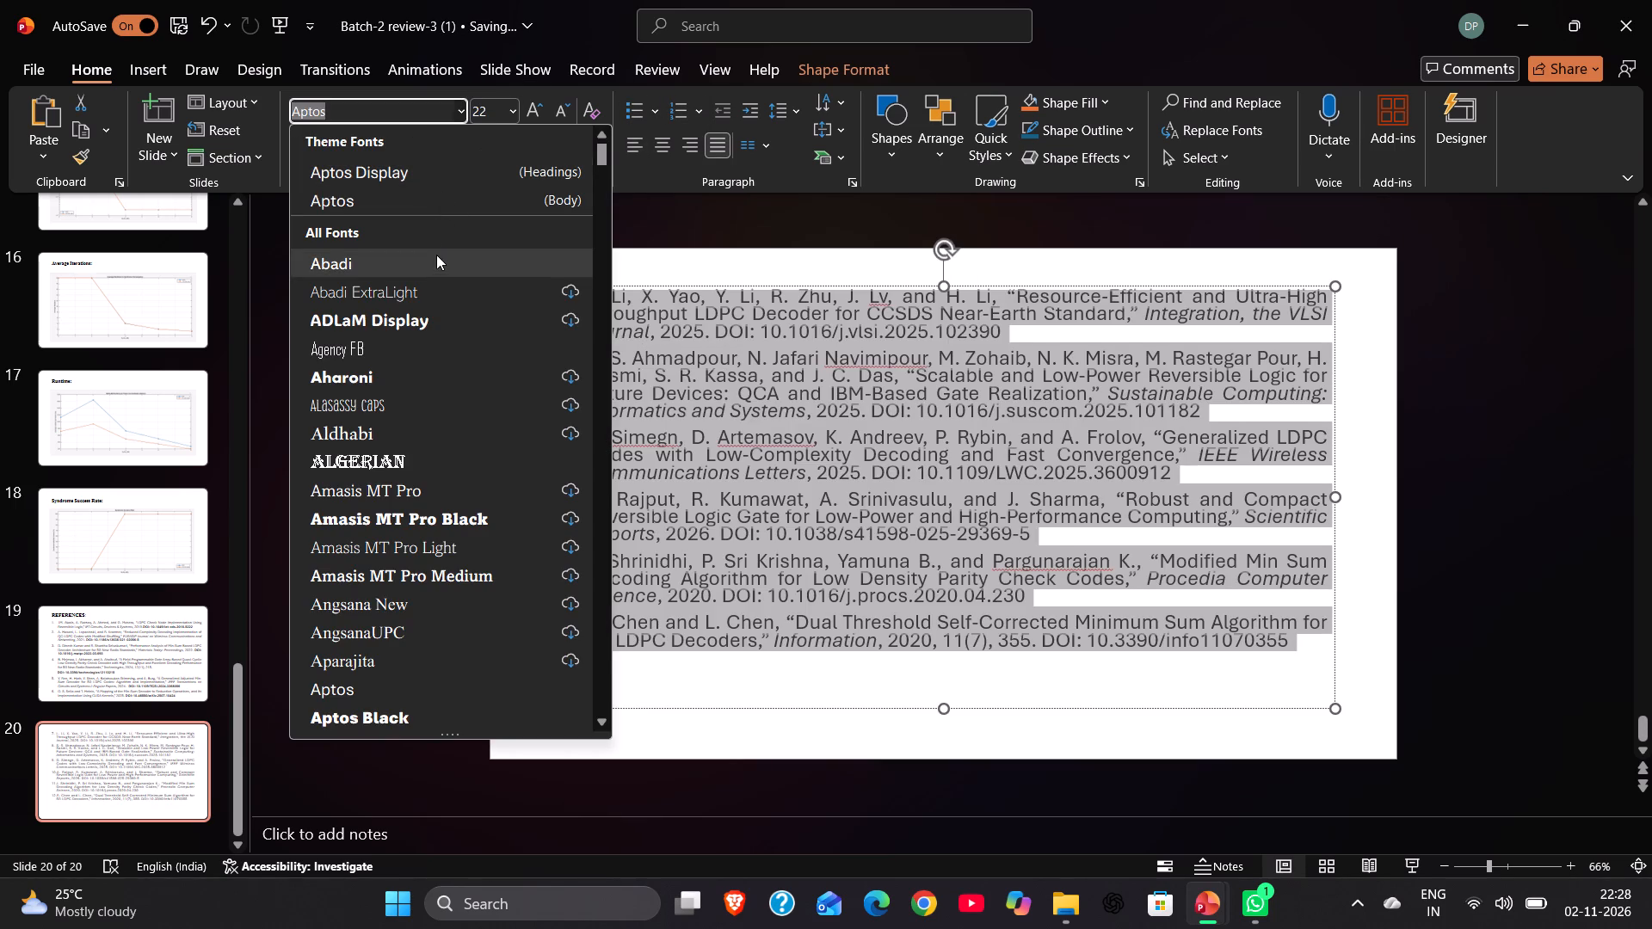
pyautogui.press('BackSpace')
pyautogui.write('tim')
pyautogui.press('Return')
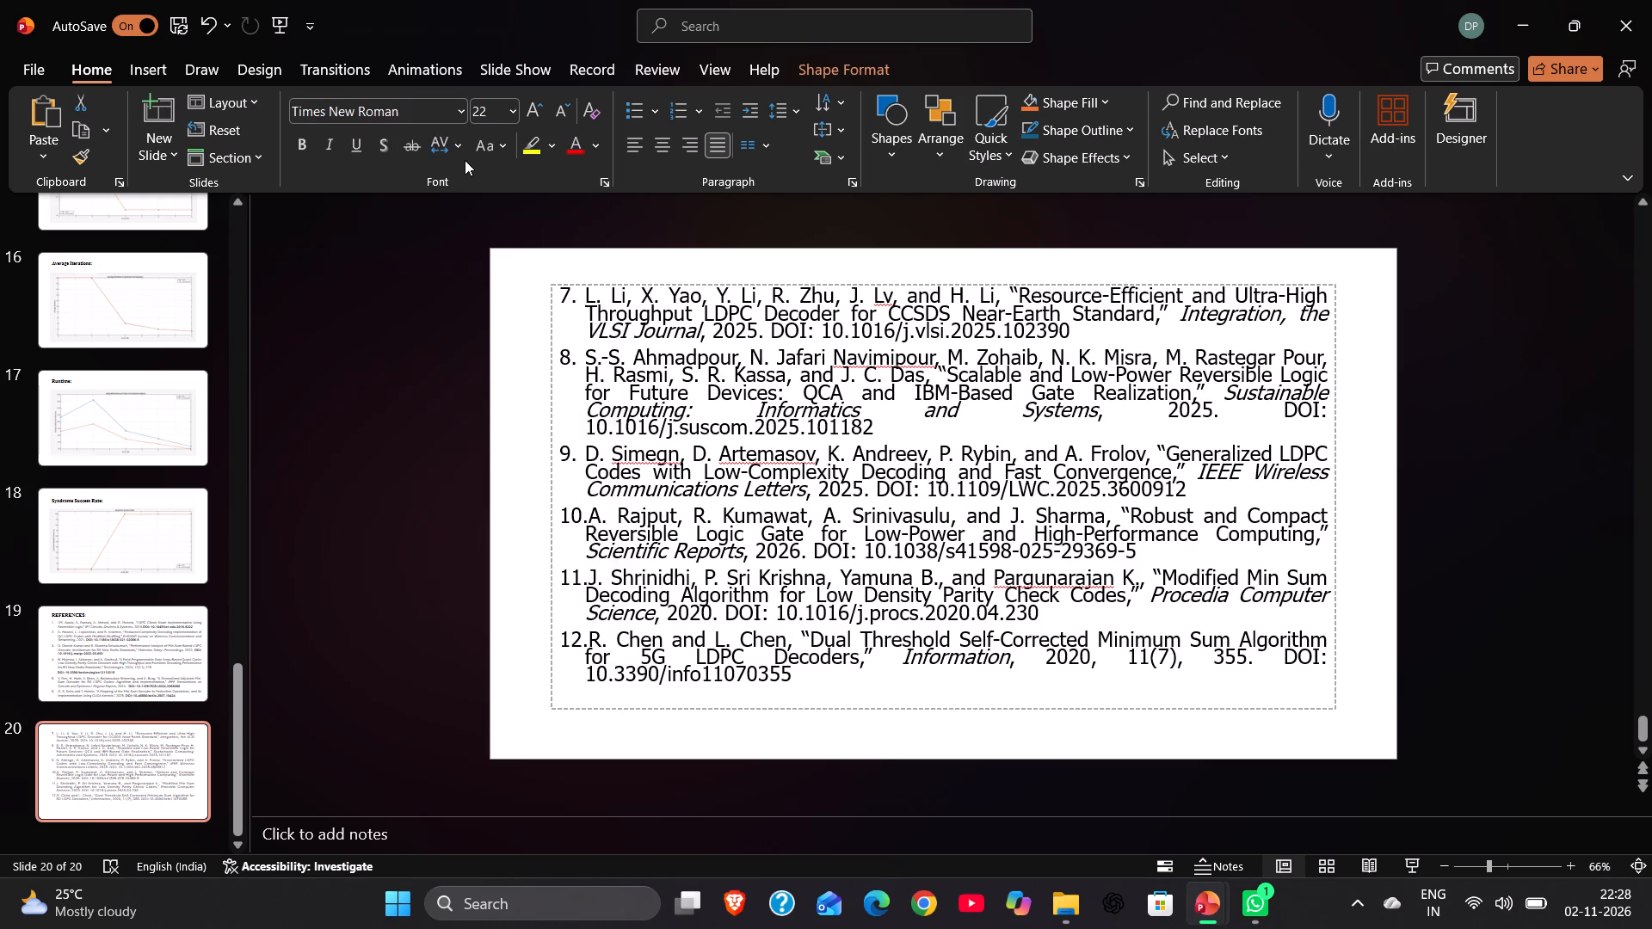
pyautogui.click(515, 110)
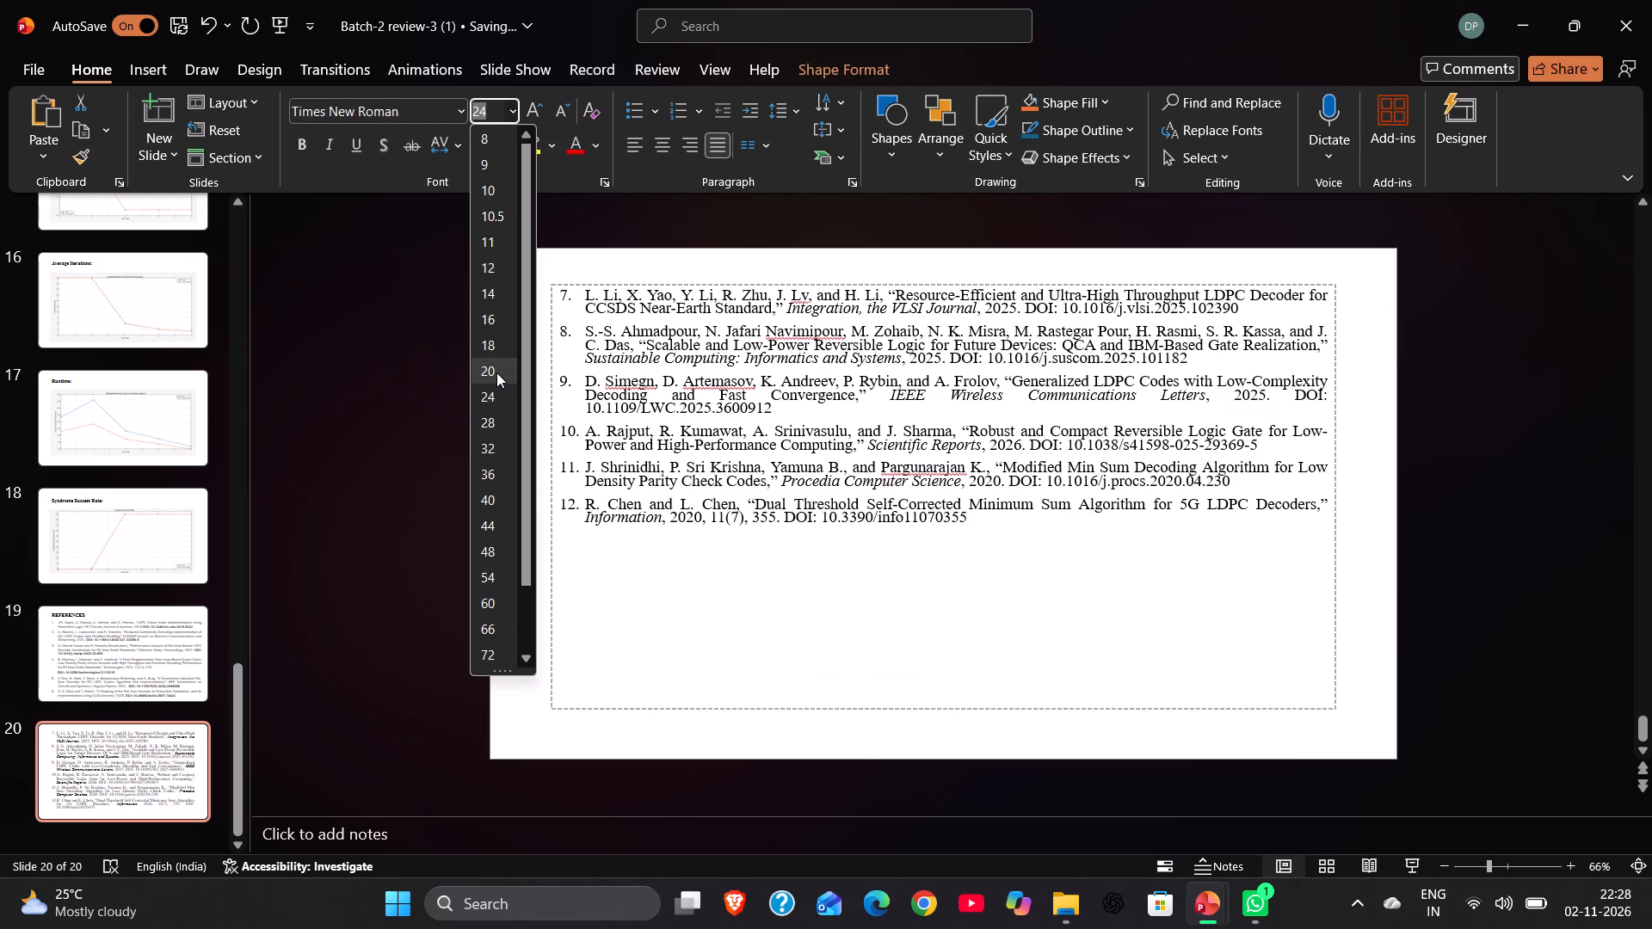
pyautogui.click(496, 372)
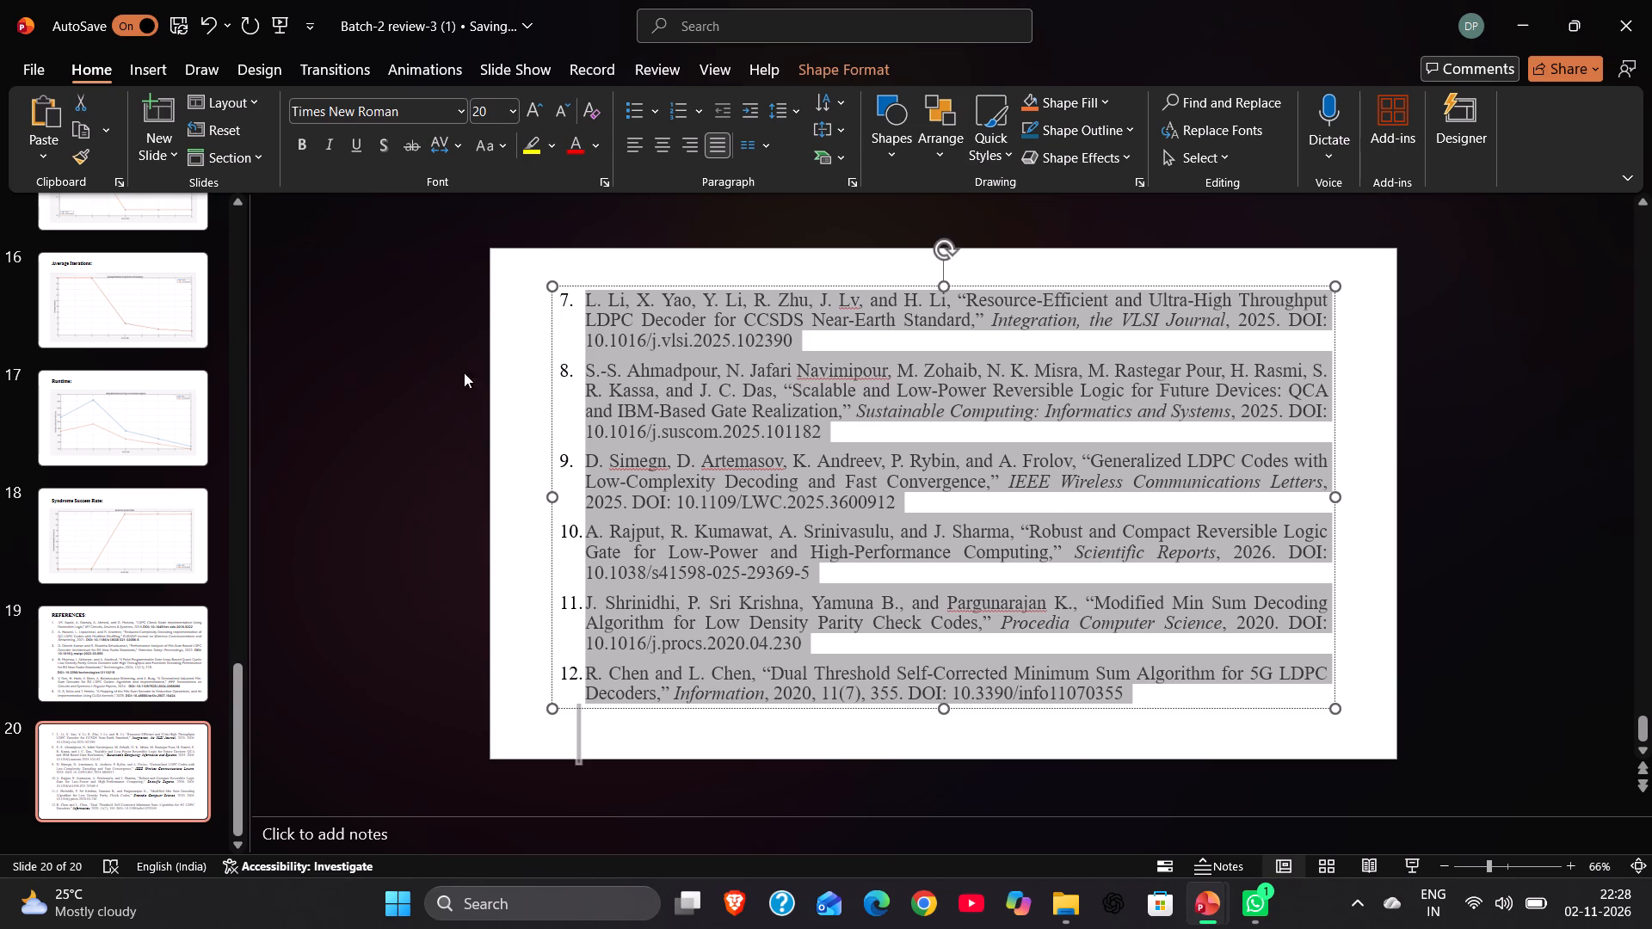
pyautogui.click(399, 421)
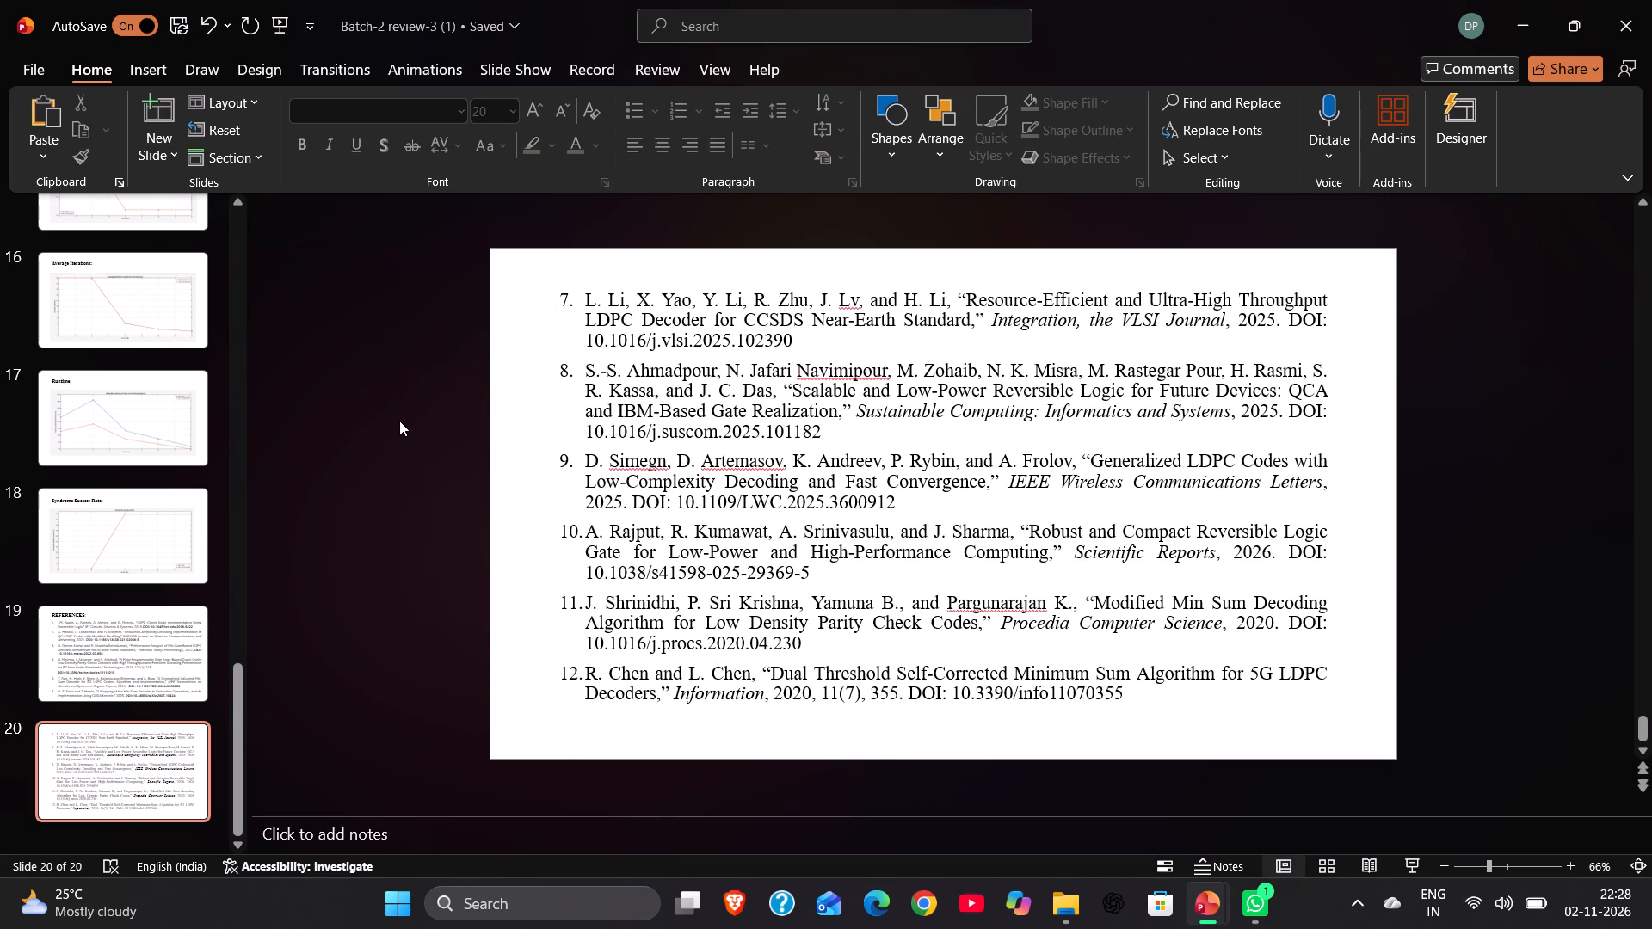
# Add a new slide after slide 20, delete its title placeholder and extend its content placeholder upward to near the slide's top edge.
pyautogui.click(157, 124)
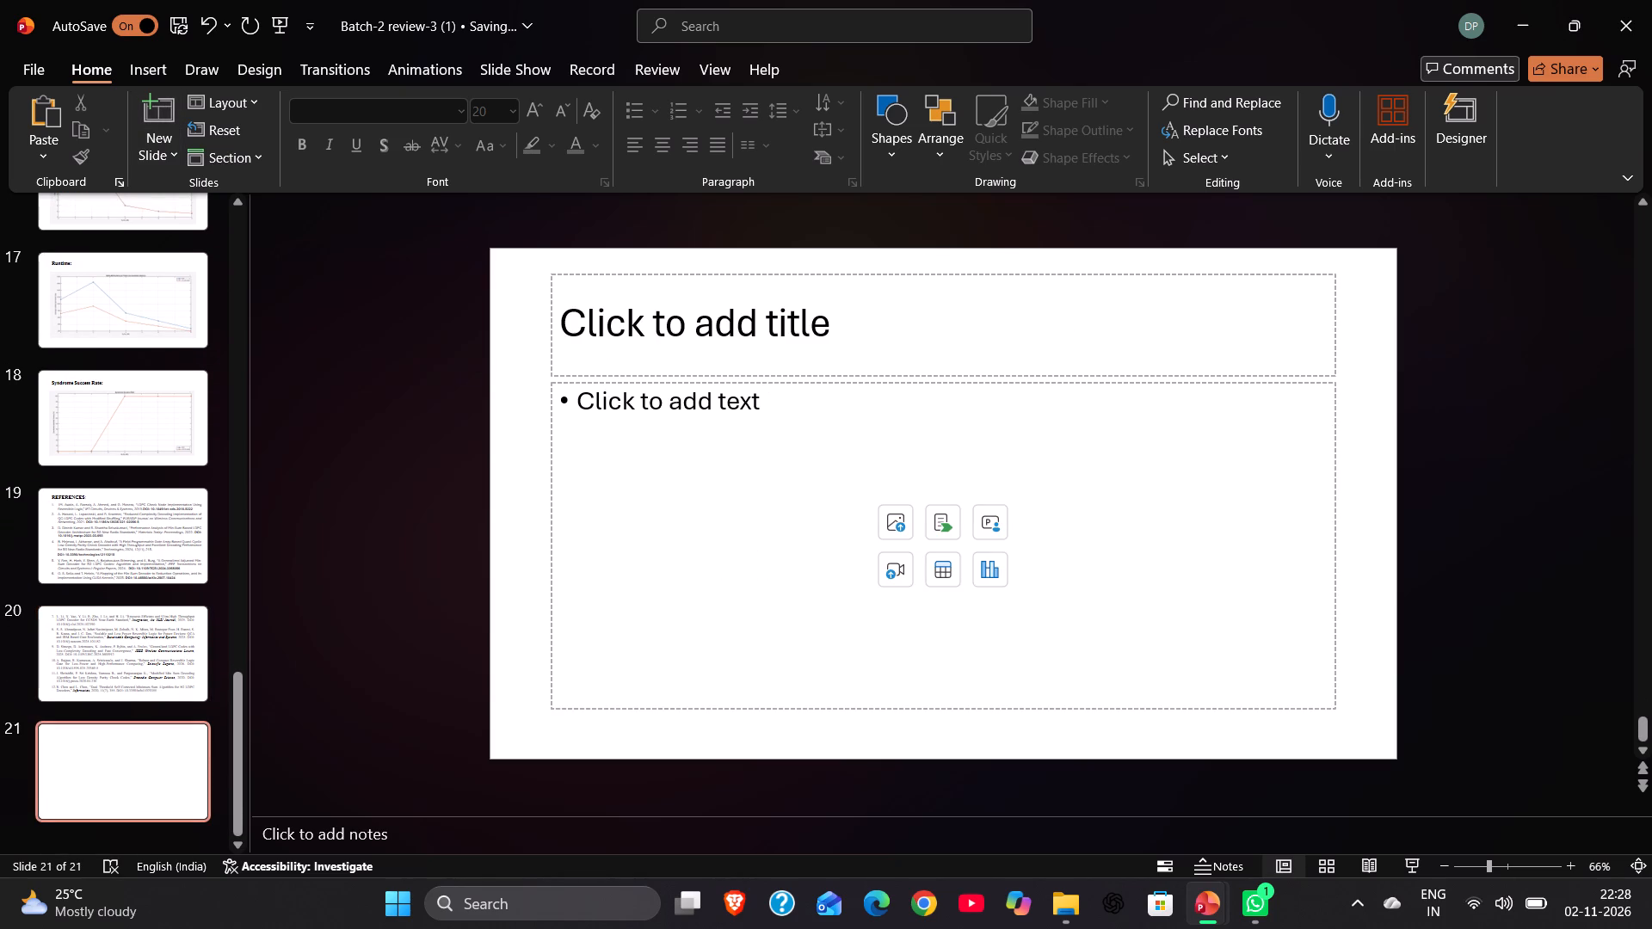
pyautogui.click(608, 343)
pyautogui.moveTo(942, 380); pyautogui.dragTo(934, 327)
pyautogui.press('BackSpace')
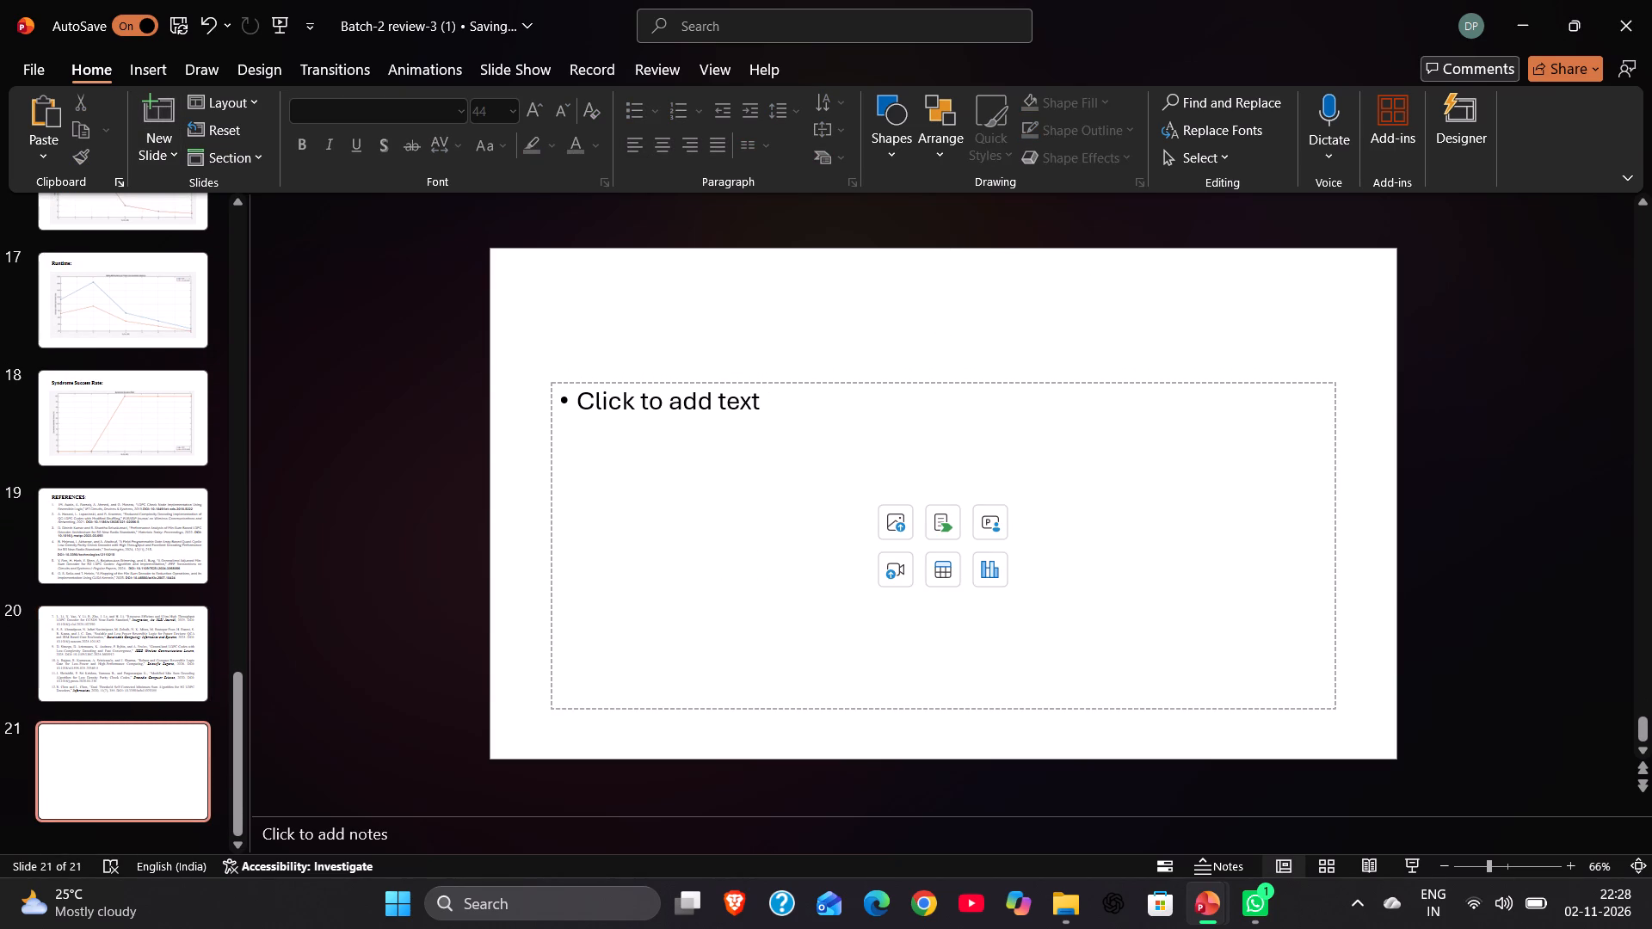
pyautogui.moveTo(932, 474); pyautogui.dragTo(940, 386)
pyautogui.moveTo(940, 386); pyautogui.dragTo(920, 289)
# Copy references 13 to 18 from slide 21 of the earlier LDPC presentation into the content placeholder of Batch-2 review-3 (1) slide 21.
pyautogui.click(683, 336)
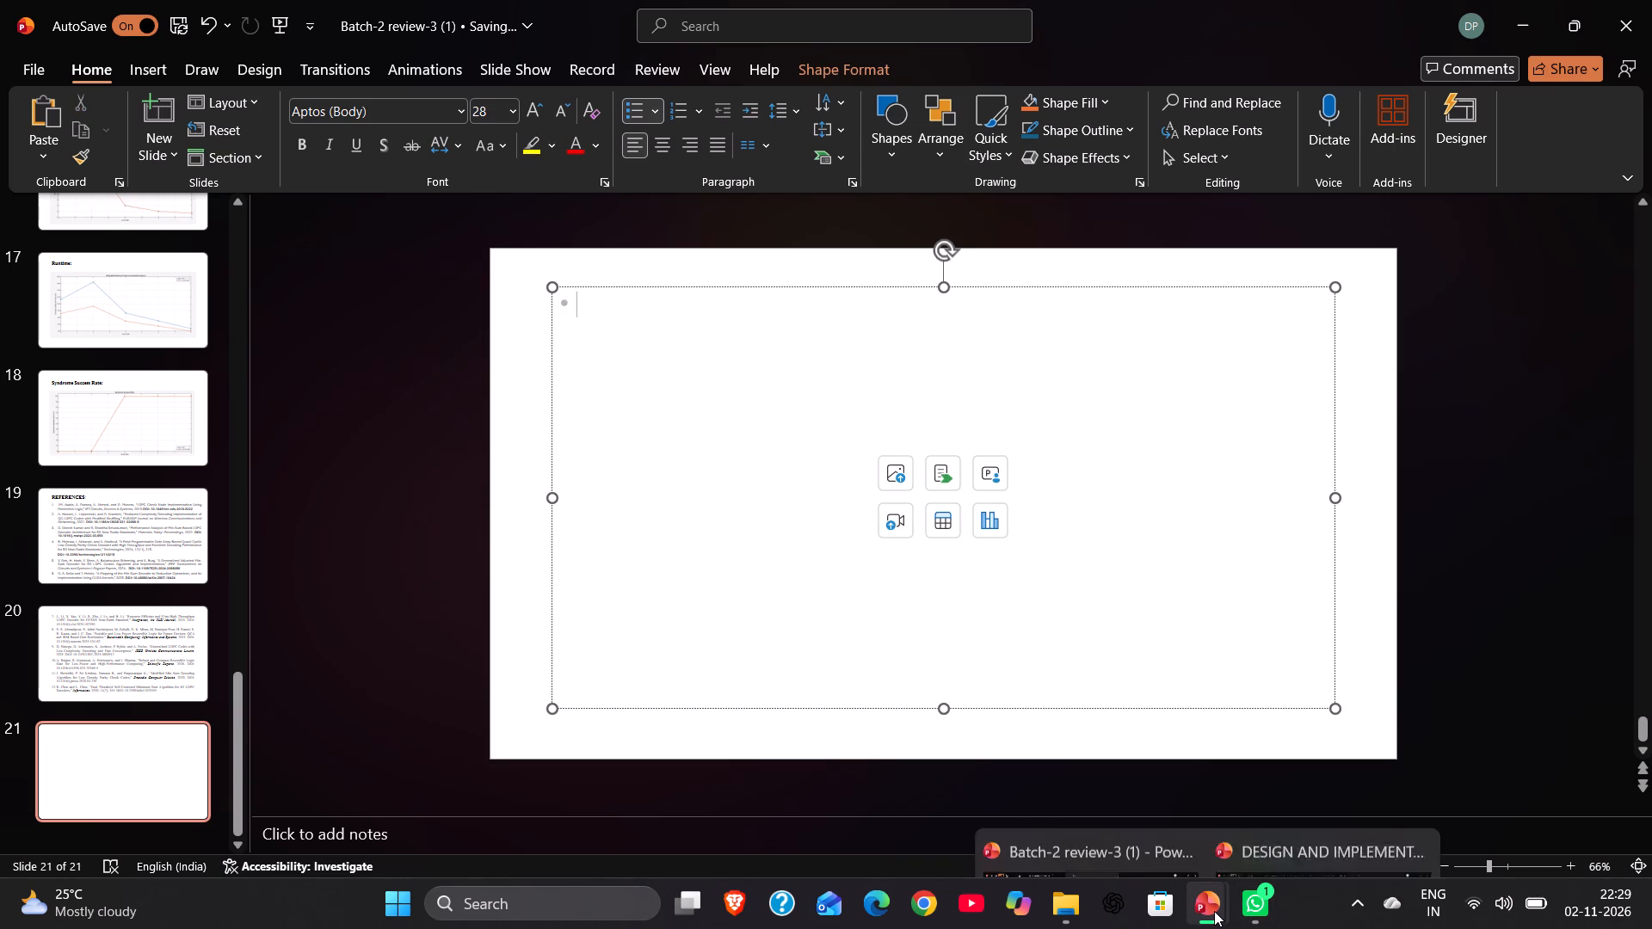
pyautogui.click(1292, 820)
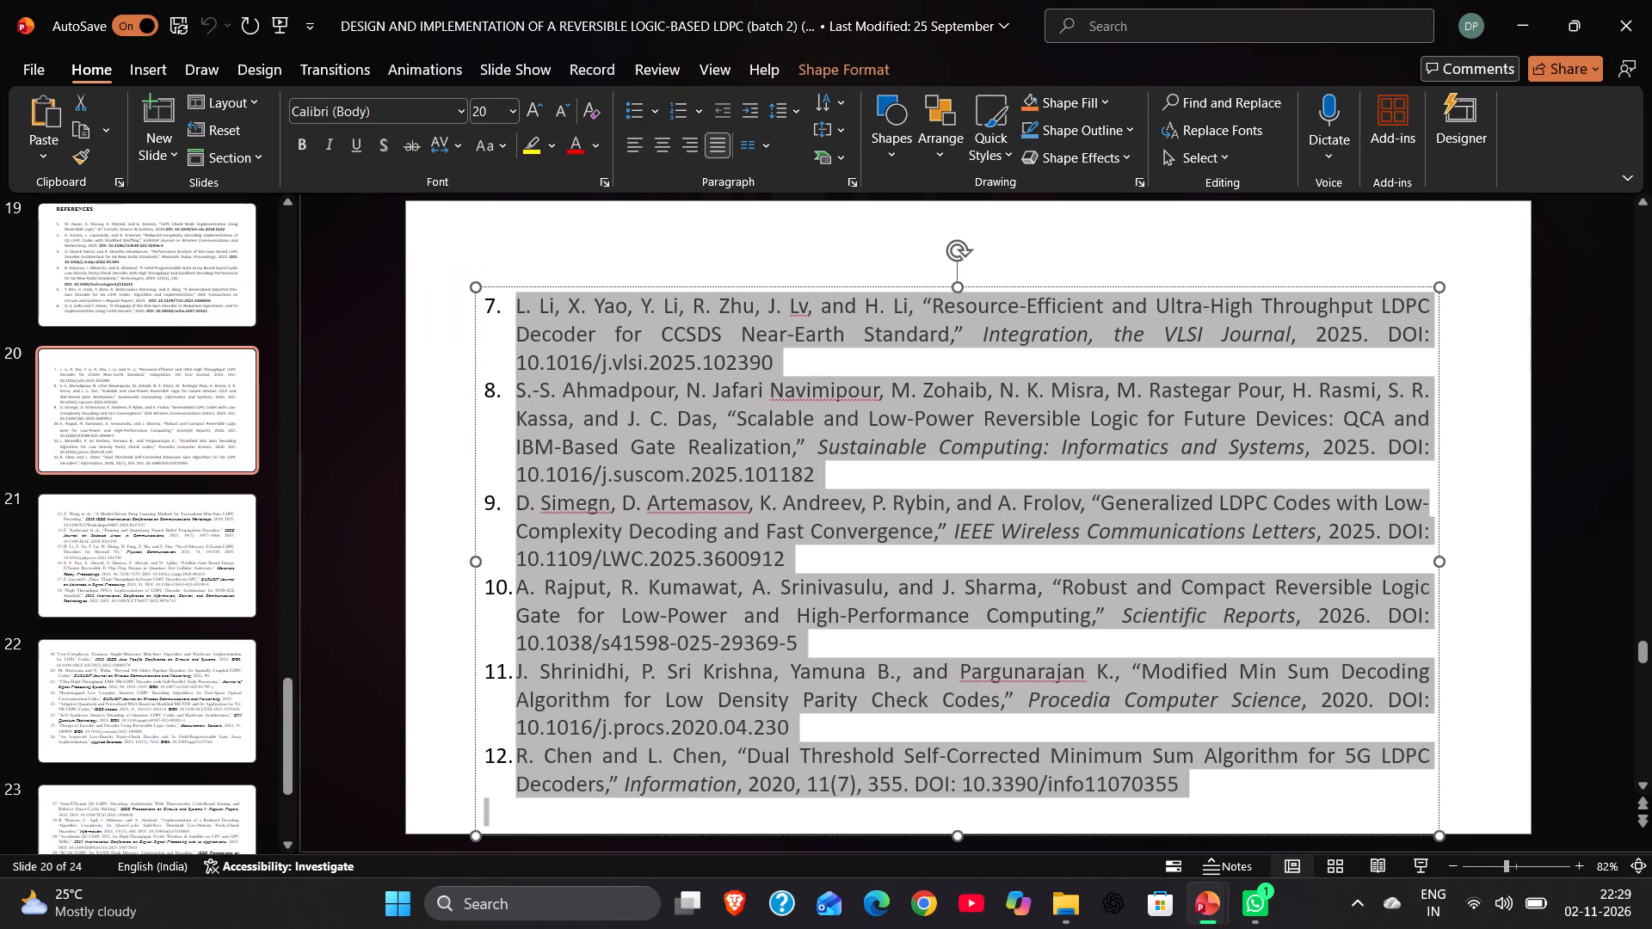
pyautogui.click(342, 619)
pyautogui.press('Down')
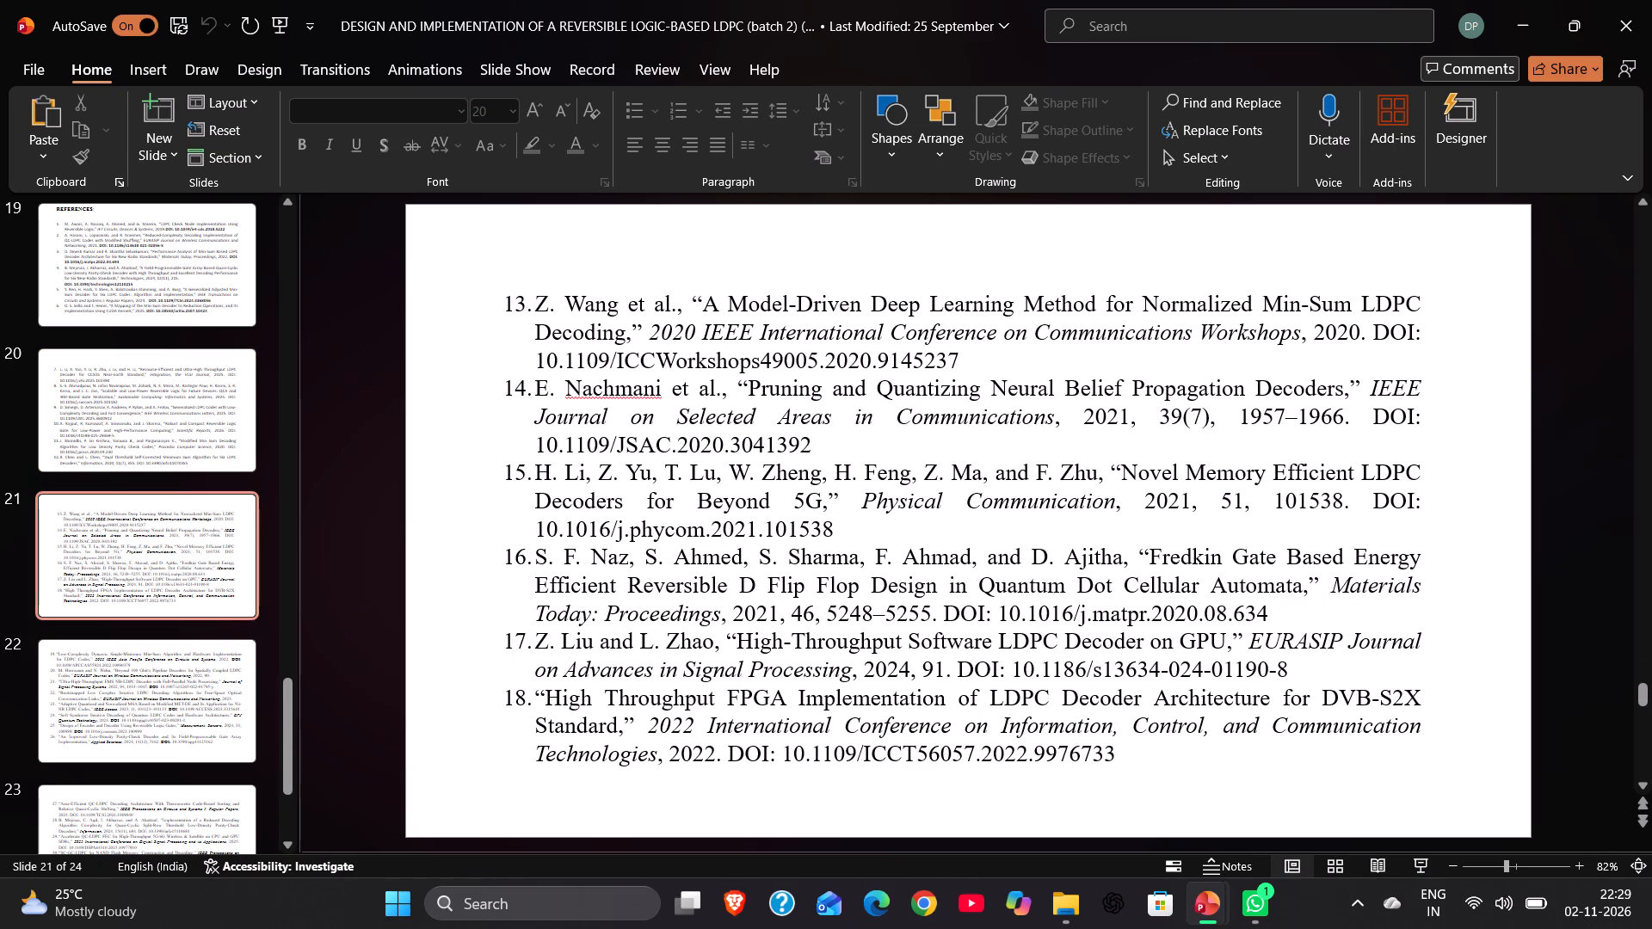
pyautogui.click(615, 322)
pyautogui.hotkey('ctrl', 'a')
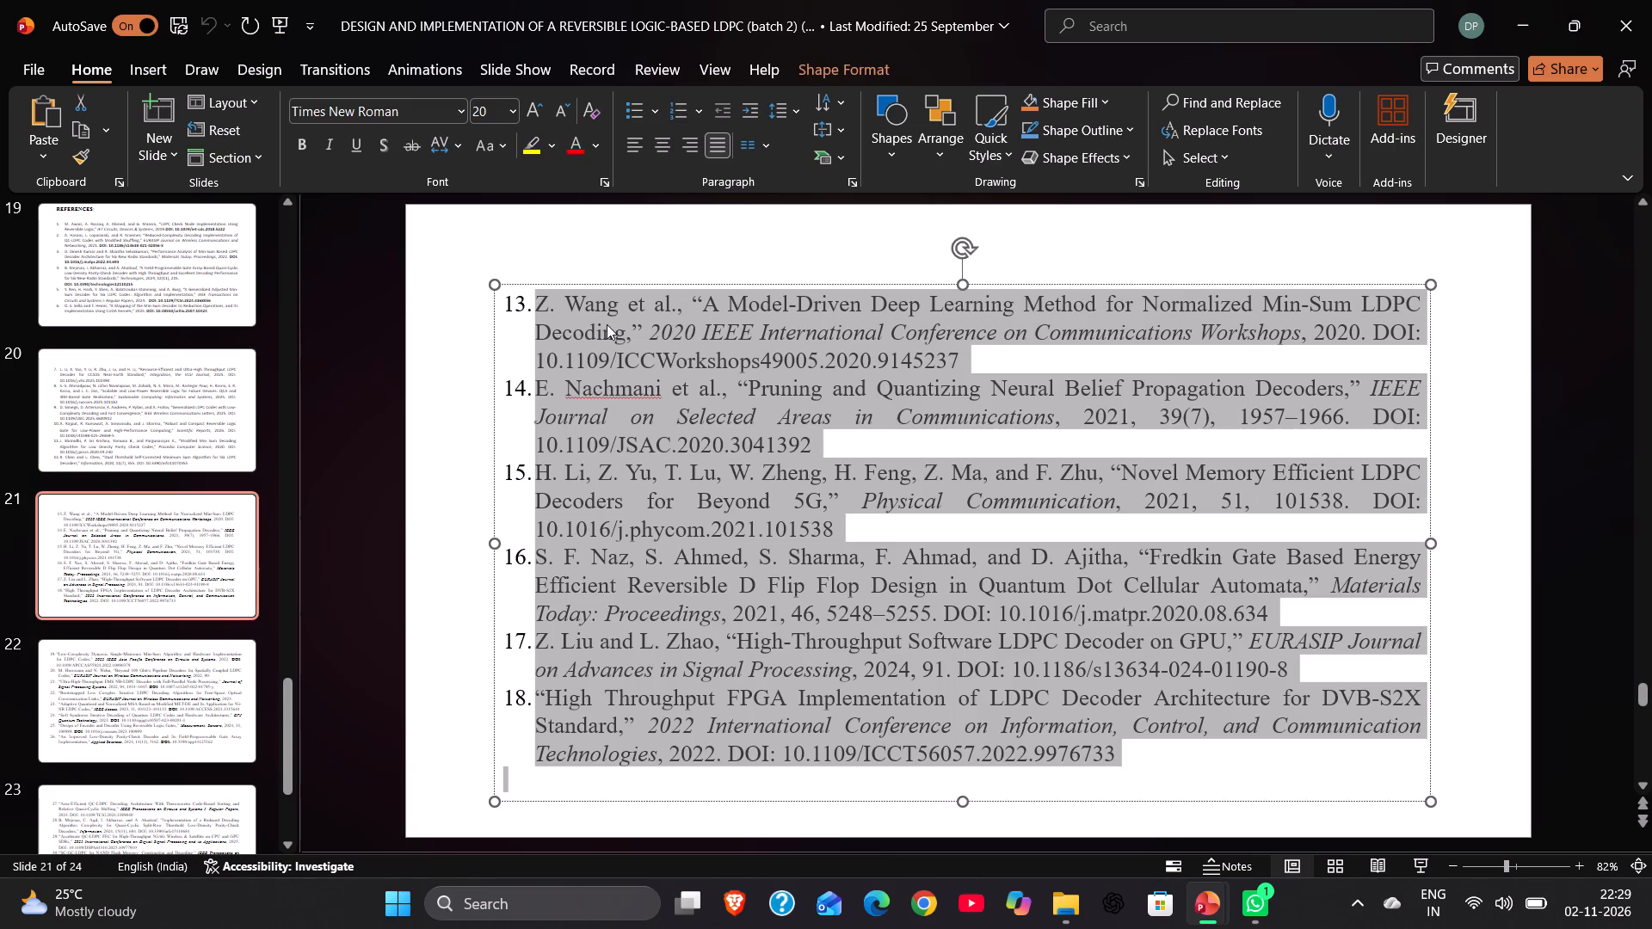
pyautogui.hotkey('ctrl', 'c')
pyautogui.click(1281, 816)
pyautogui.click(329, 538)
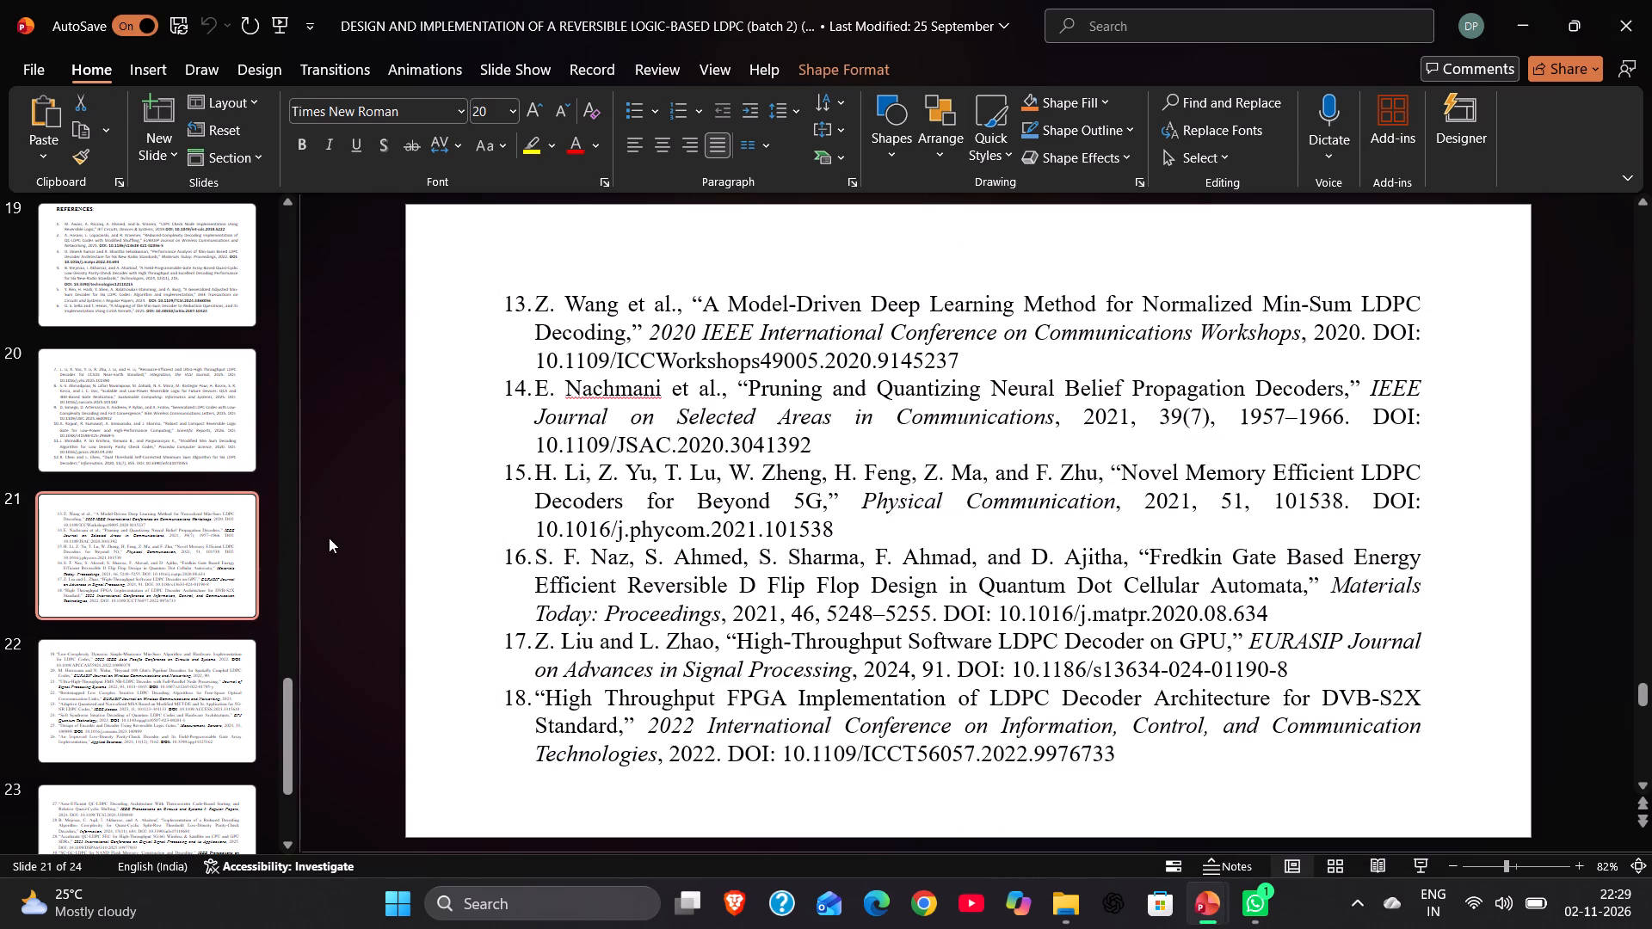
pyautogui.press('Down')
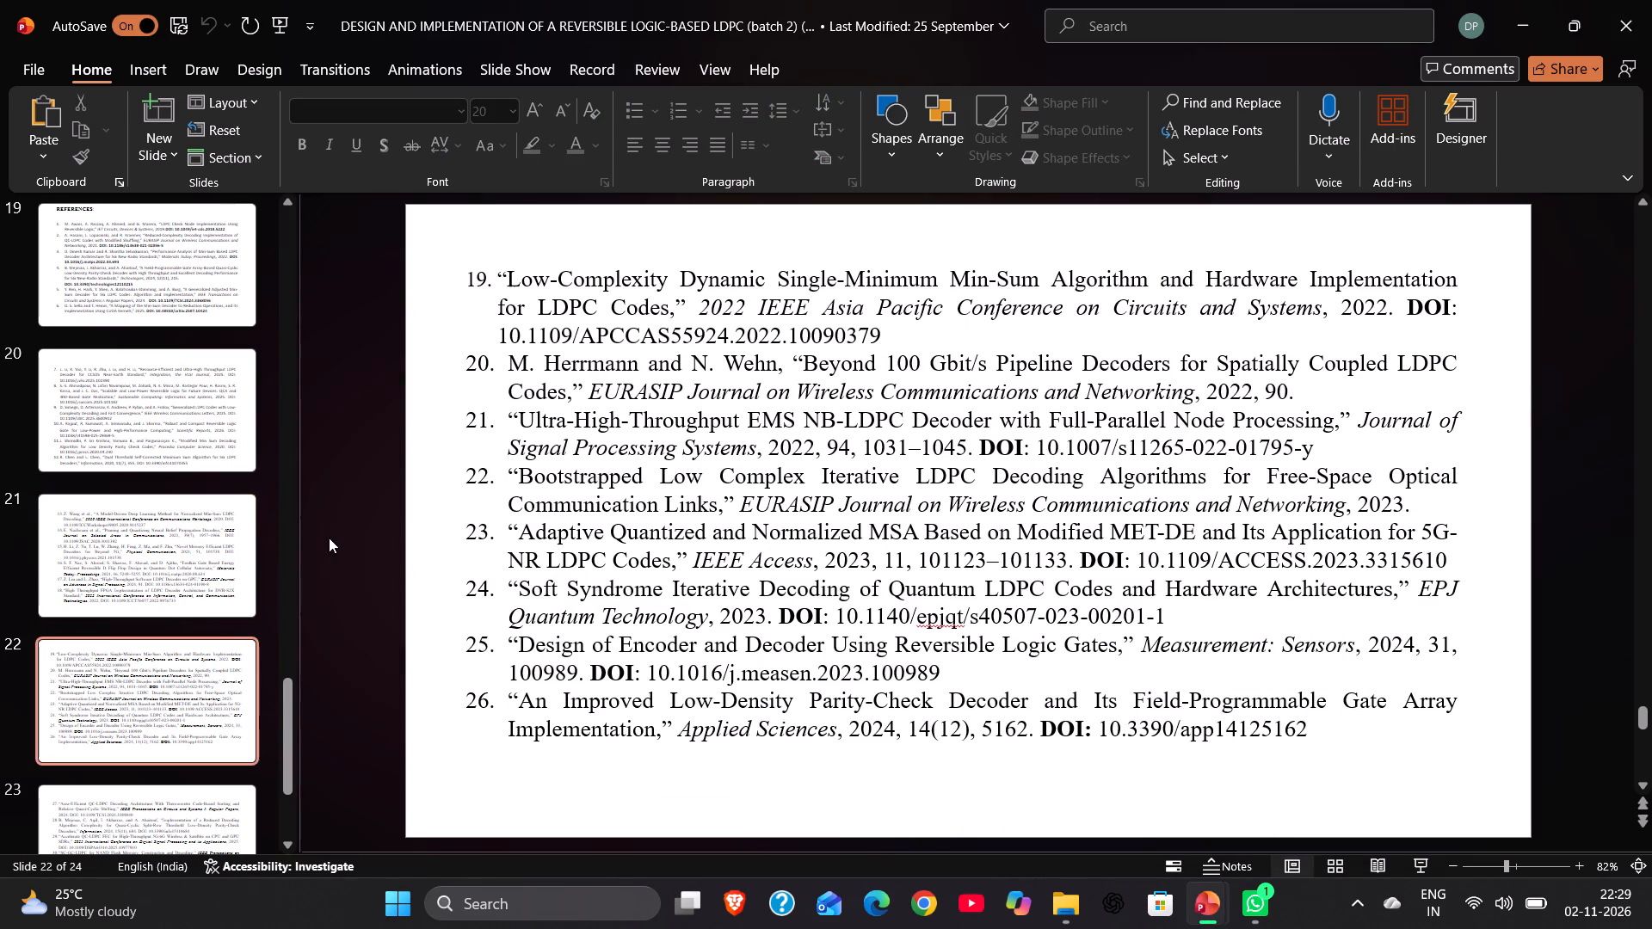
pyautogui.press('Up')
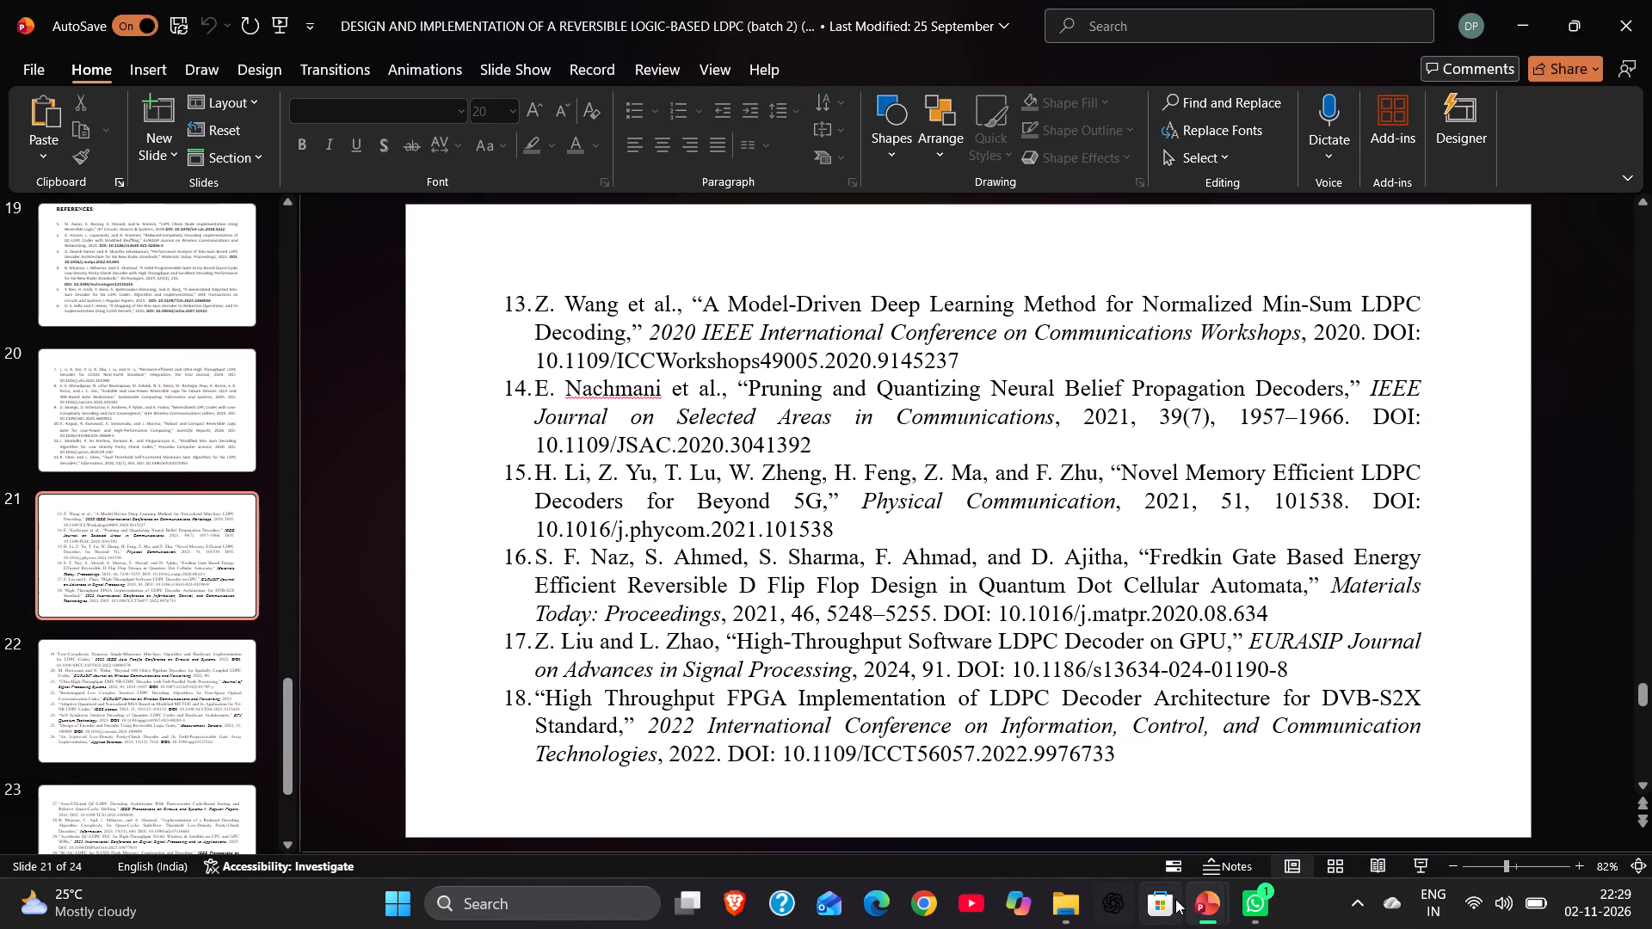
pyautogui.click(1146, 839)
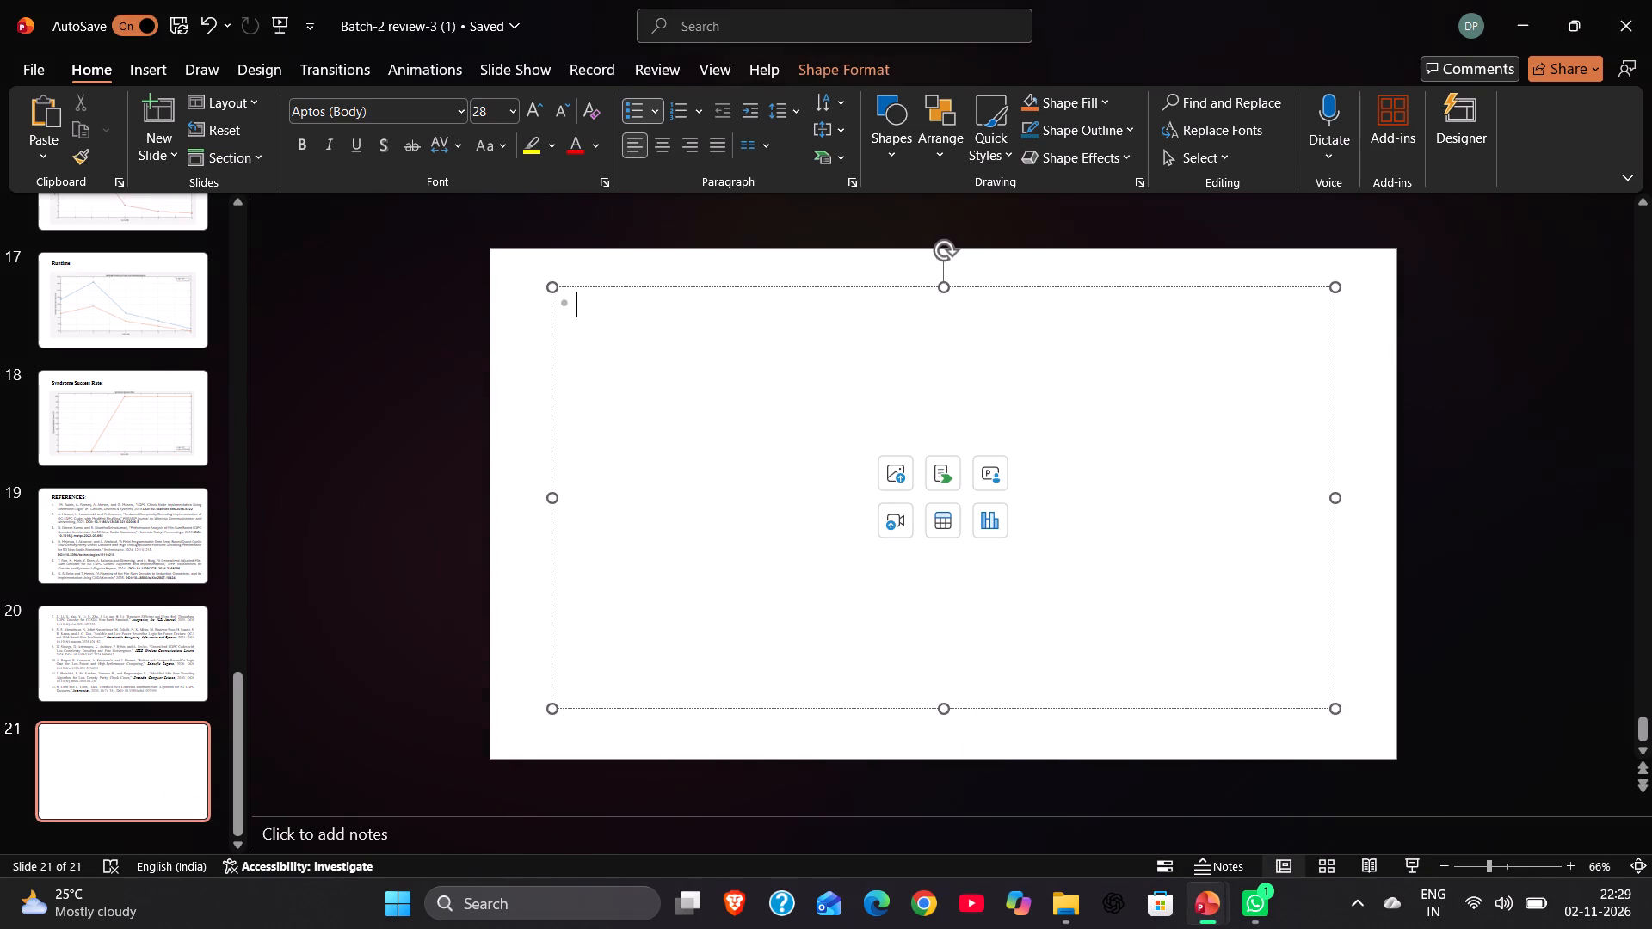
pyautogui.hotkey('ctrl', 'v')
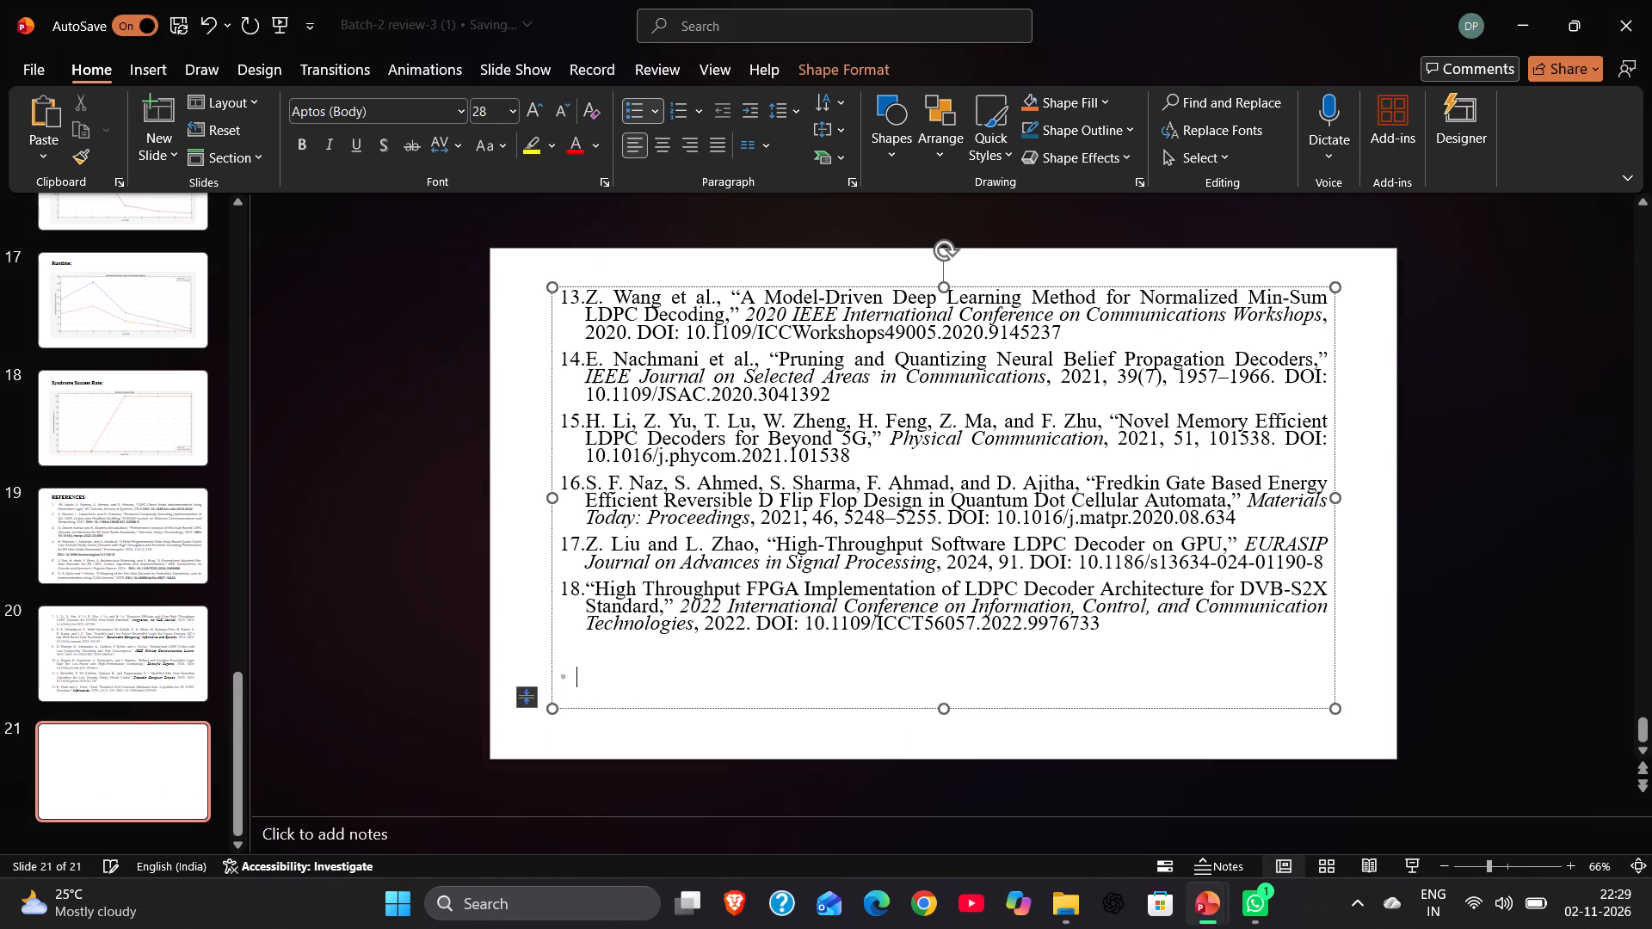
# Set all the text of references 13 to 18 on slide 21 to Times New Roman, font size 20.
pyautogui.hotkey('ctrl', 'a')
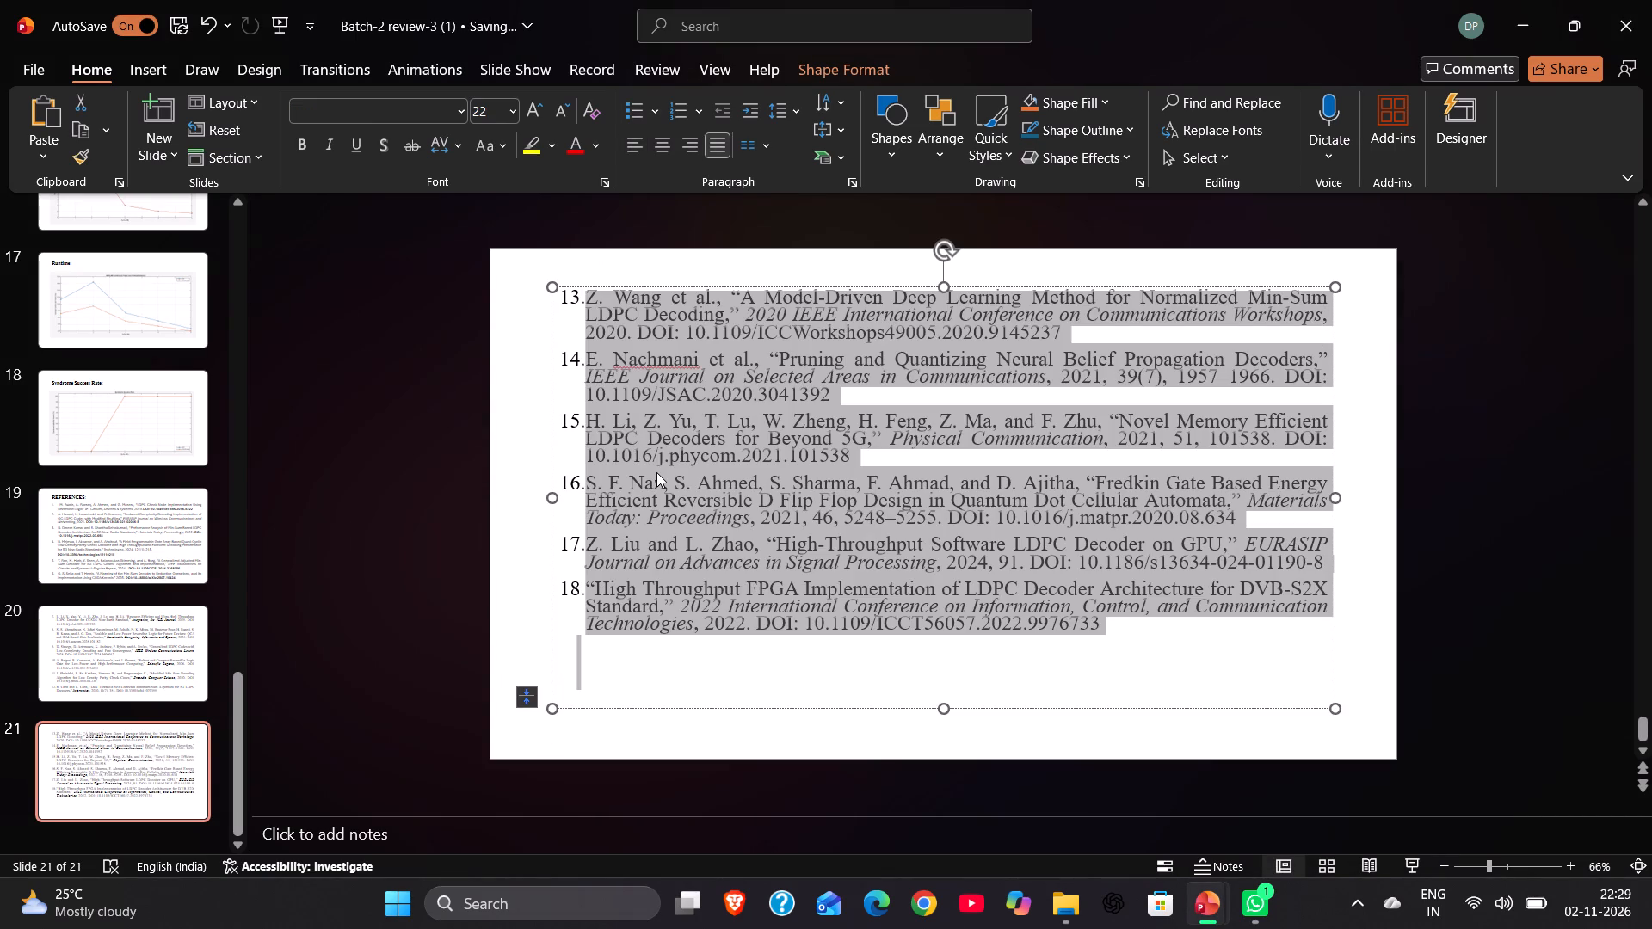
pyautogui.click(456, 112)
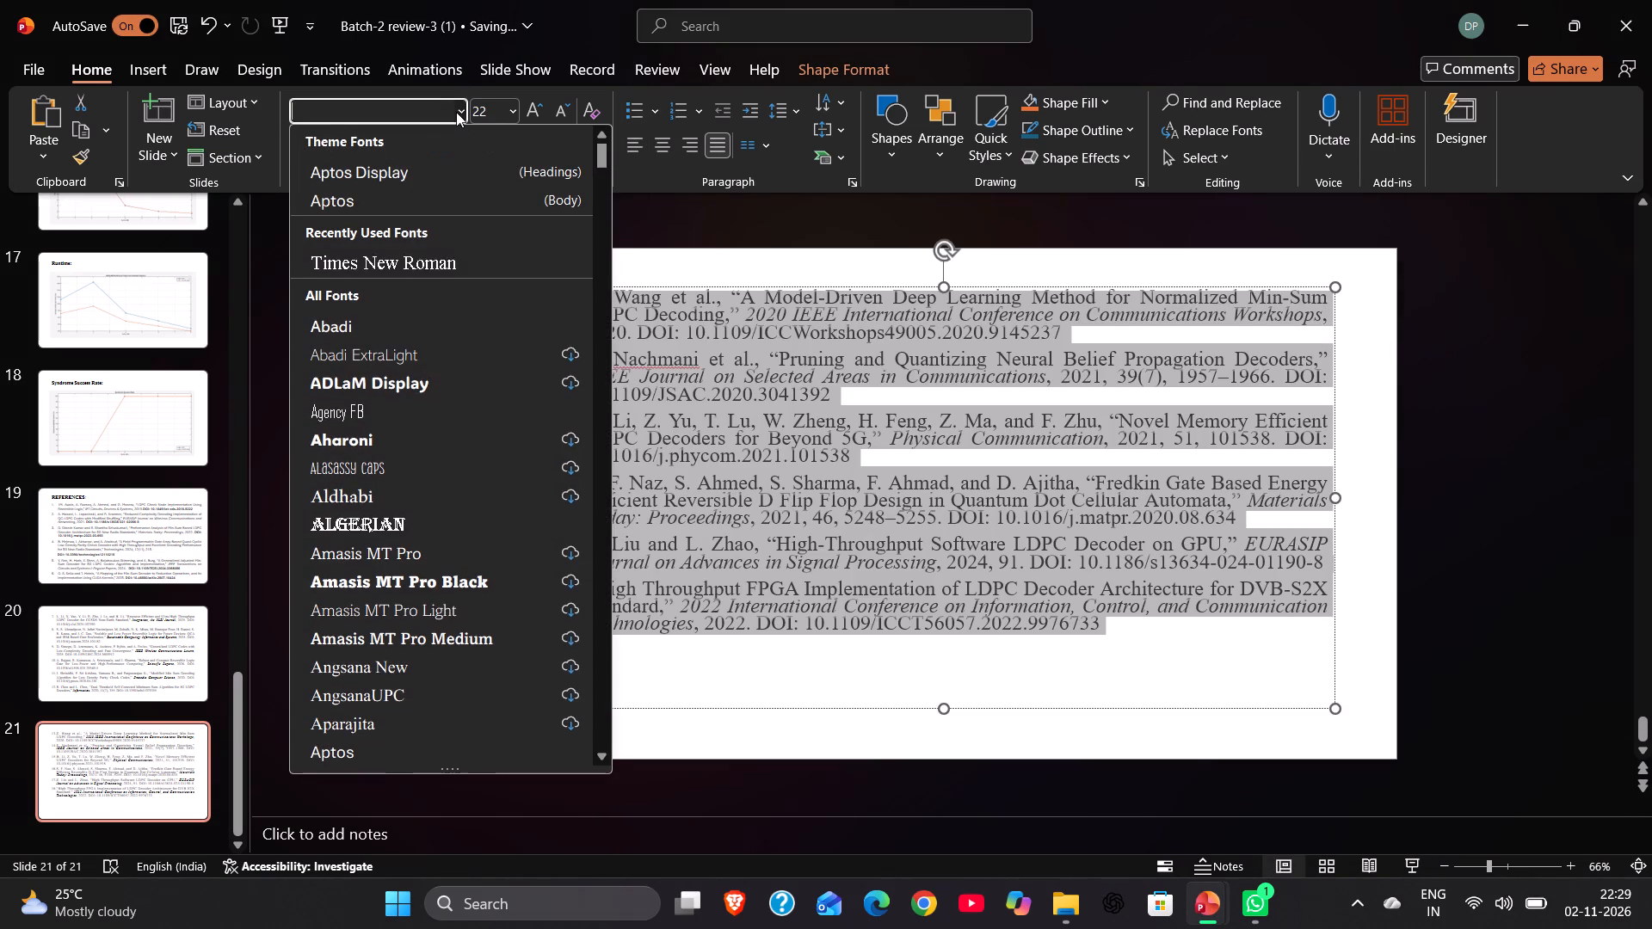
pyautogui.click(425, 261)
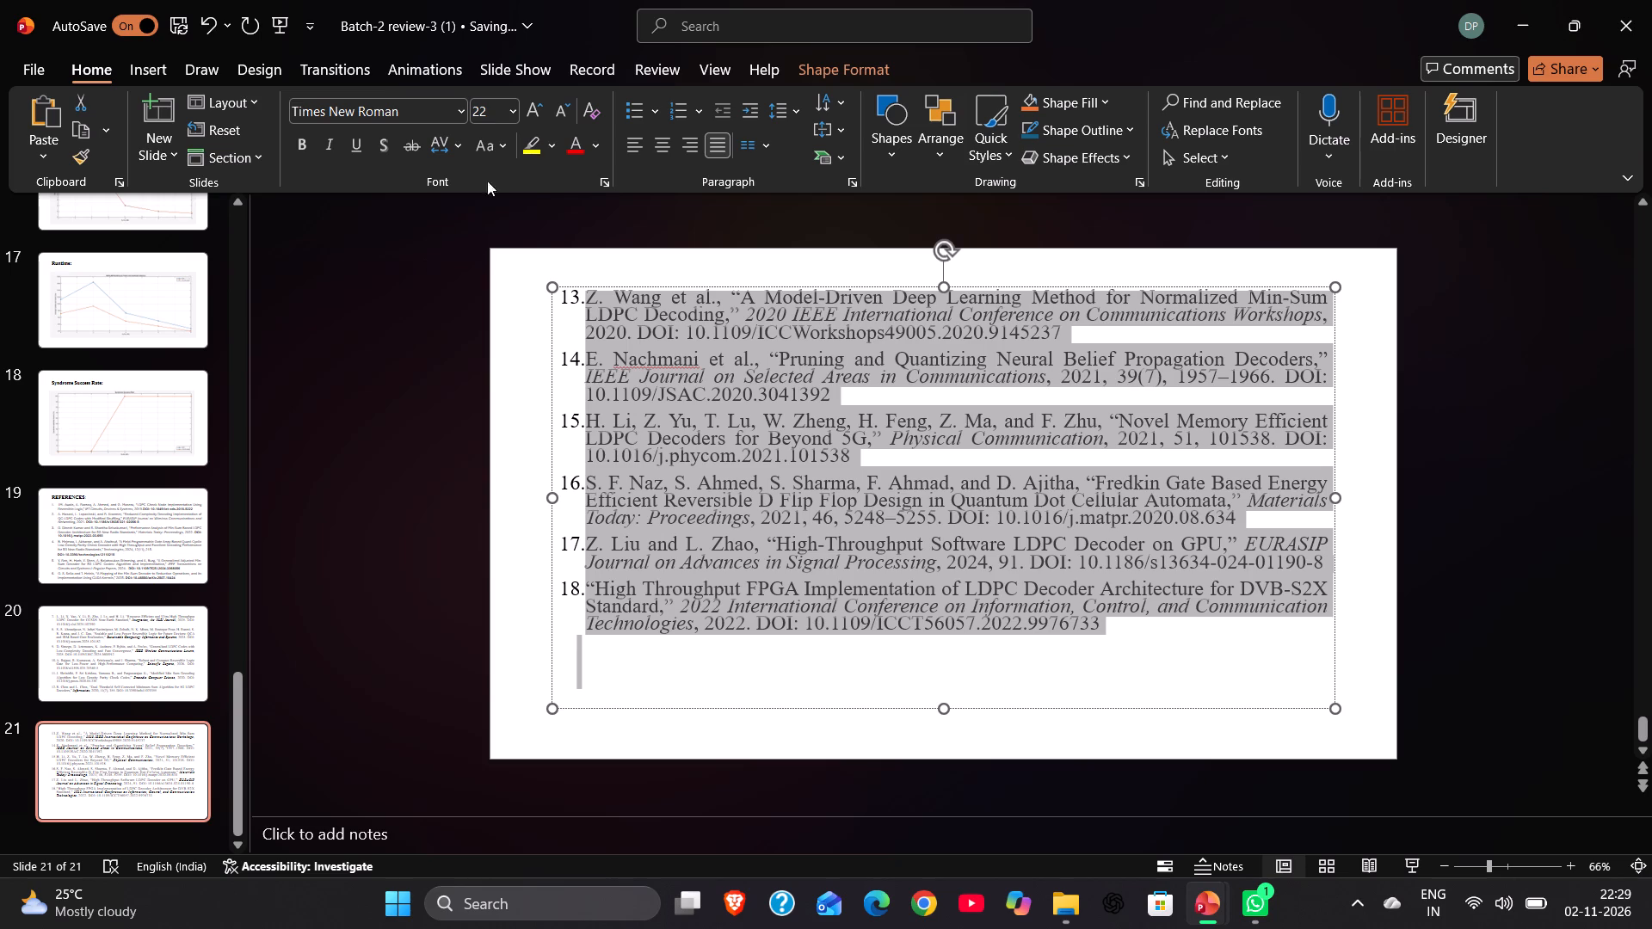
pyautogui.click(511, 112)
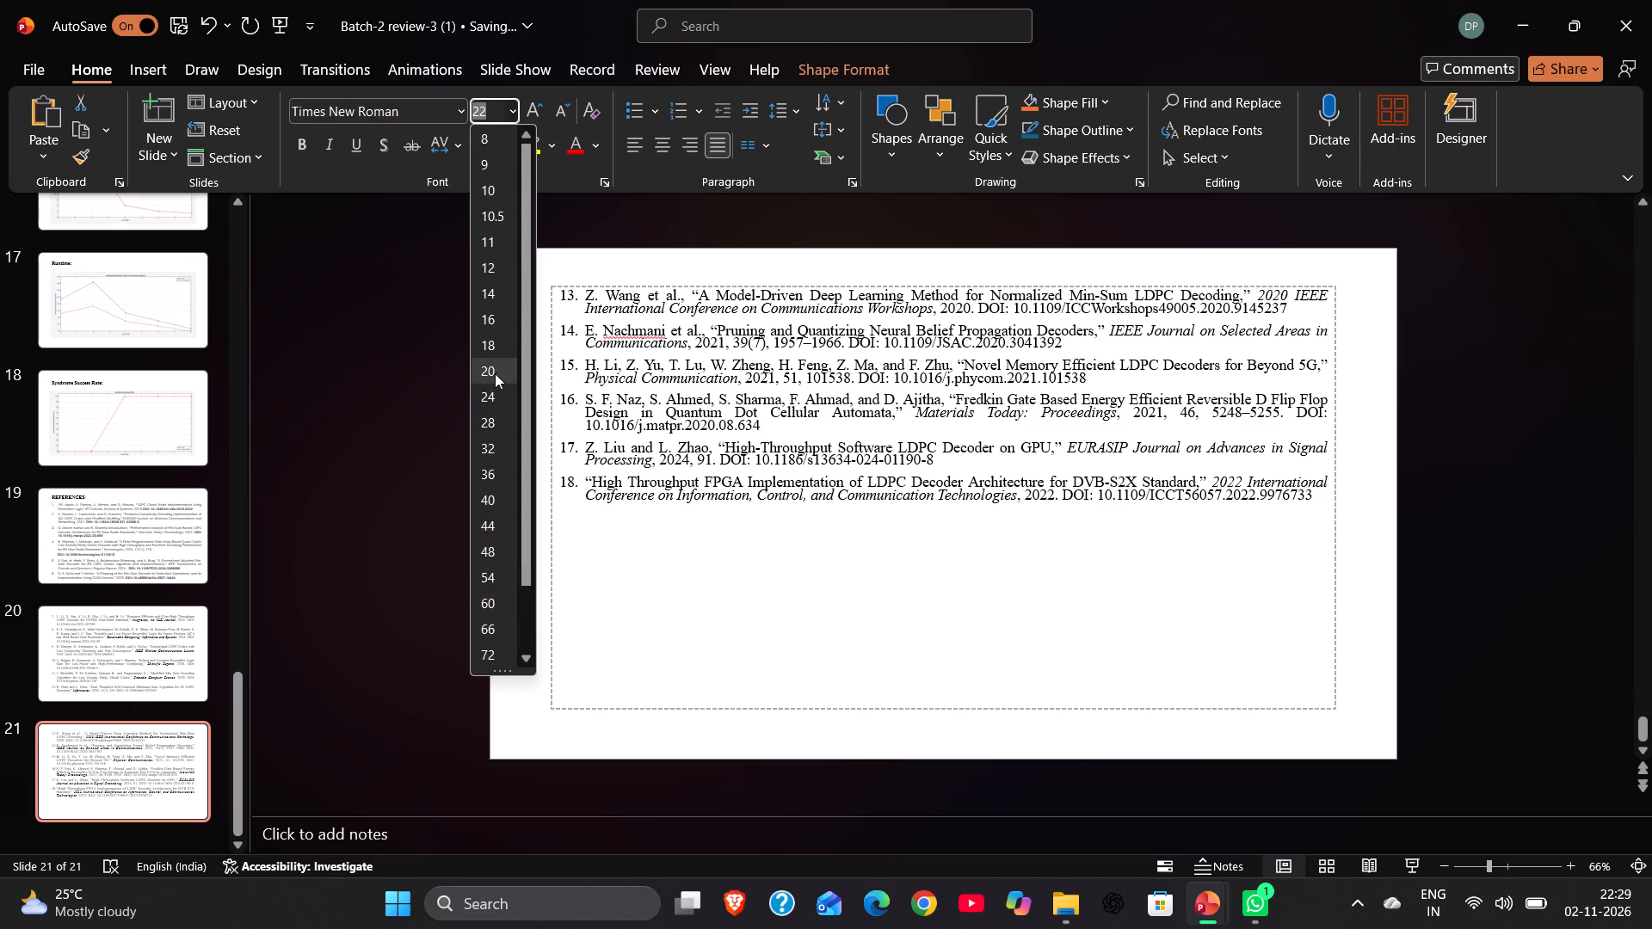
pyautogui.click(495, 373)
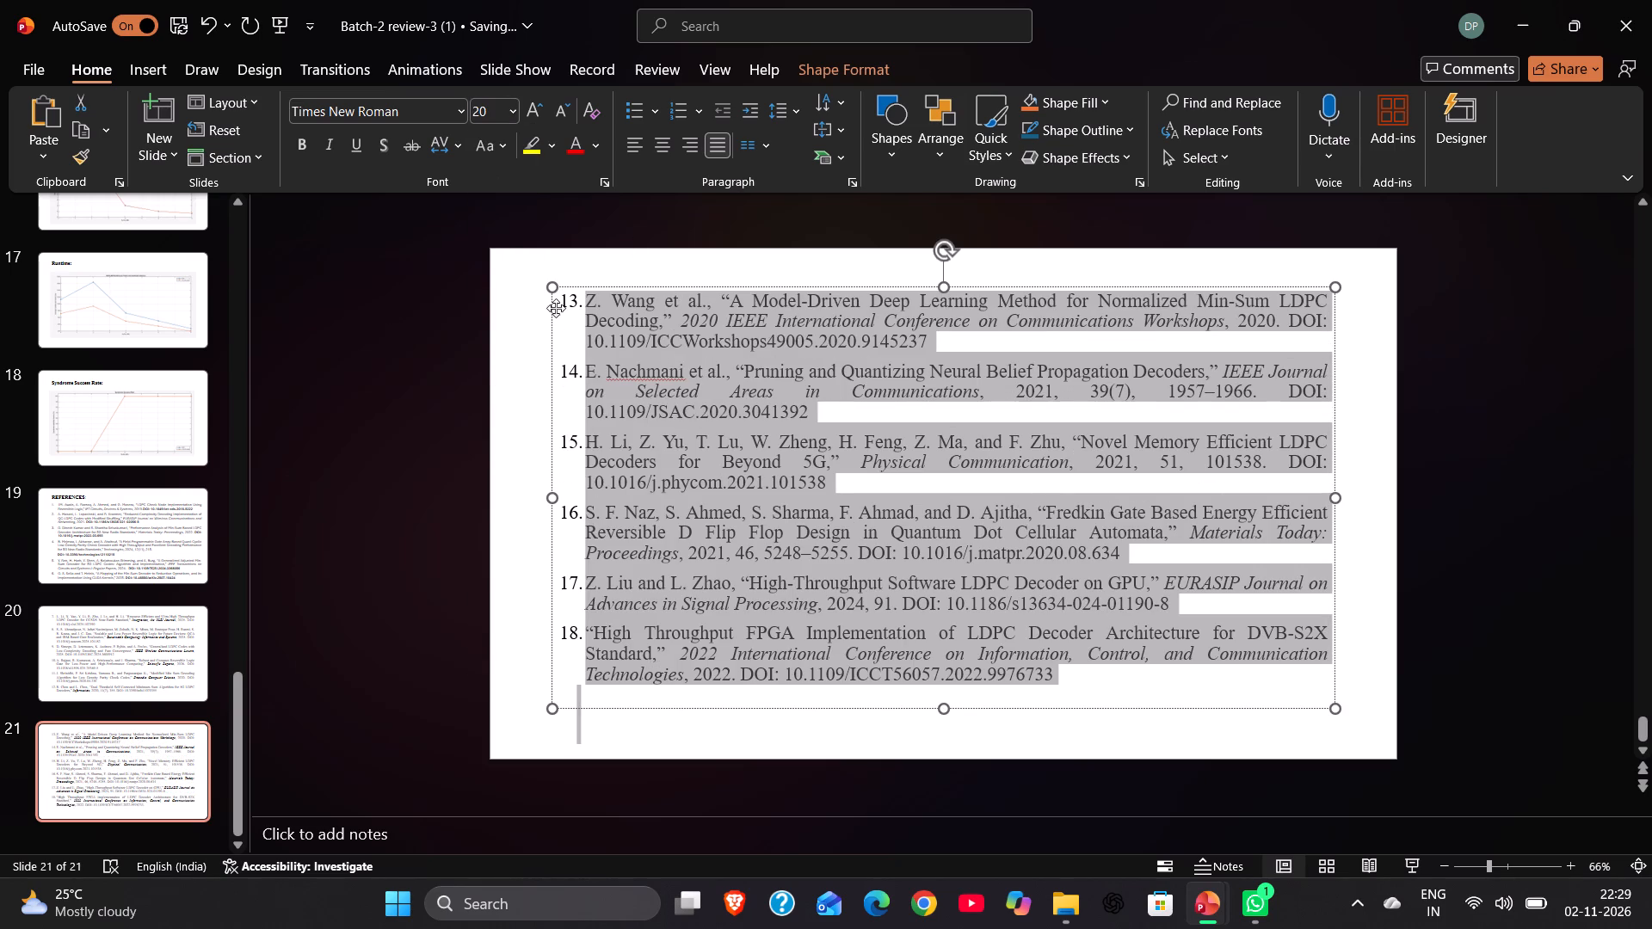
pyautogui.click(392, 417)
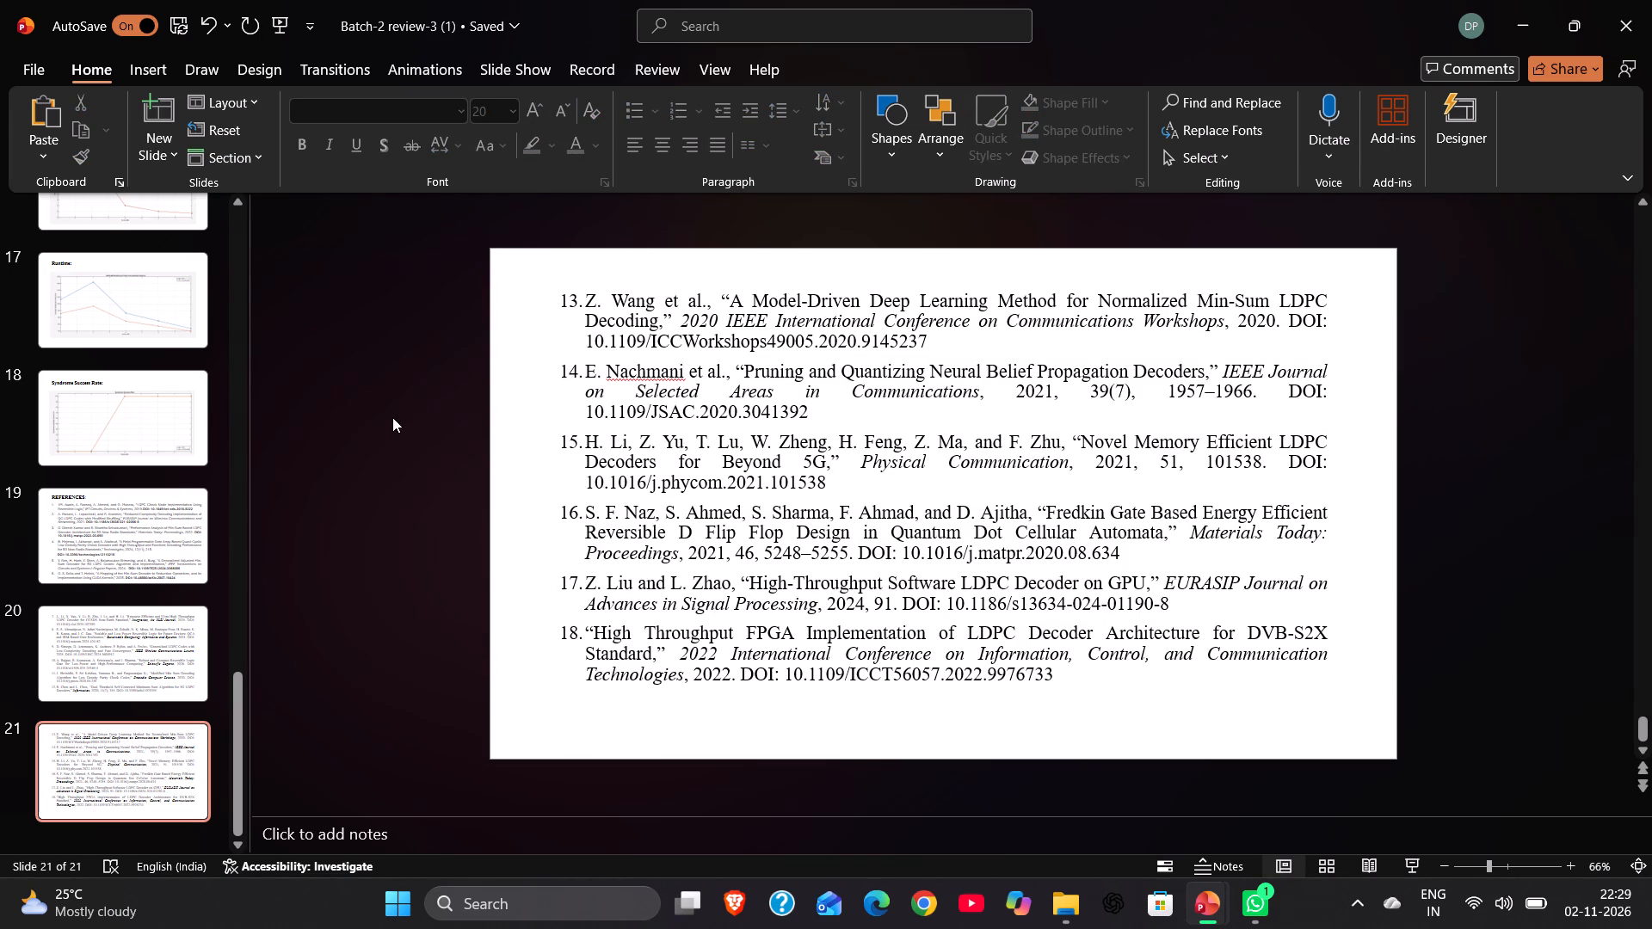
# Add a new slide after slide 21, delete its title placeholder and extend its content placeholder upward to near the slide's top edge.
pyautogui.scroll(-1, 157, 636)
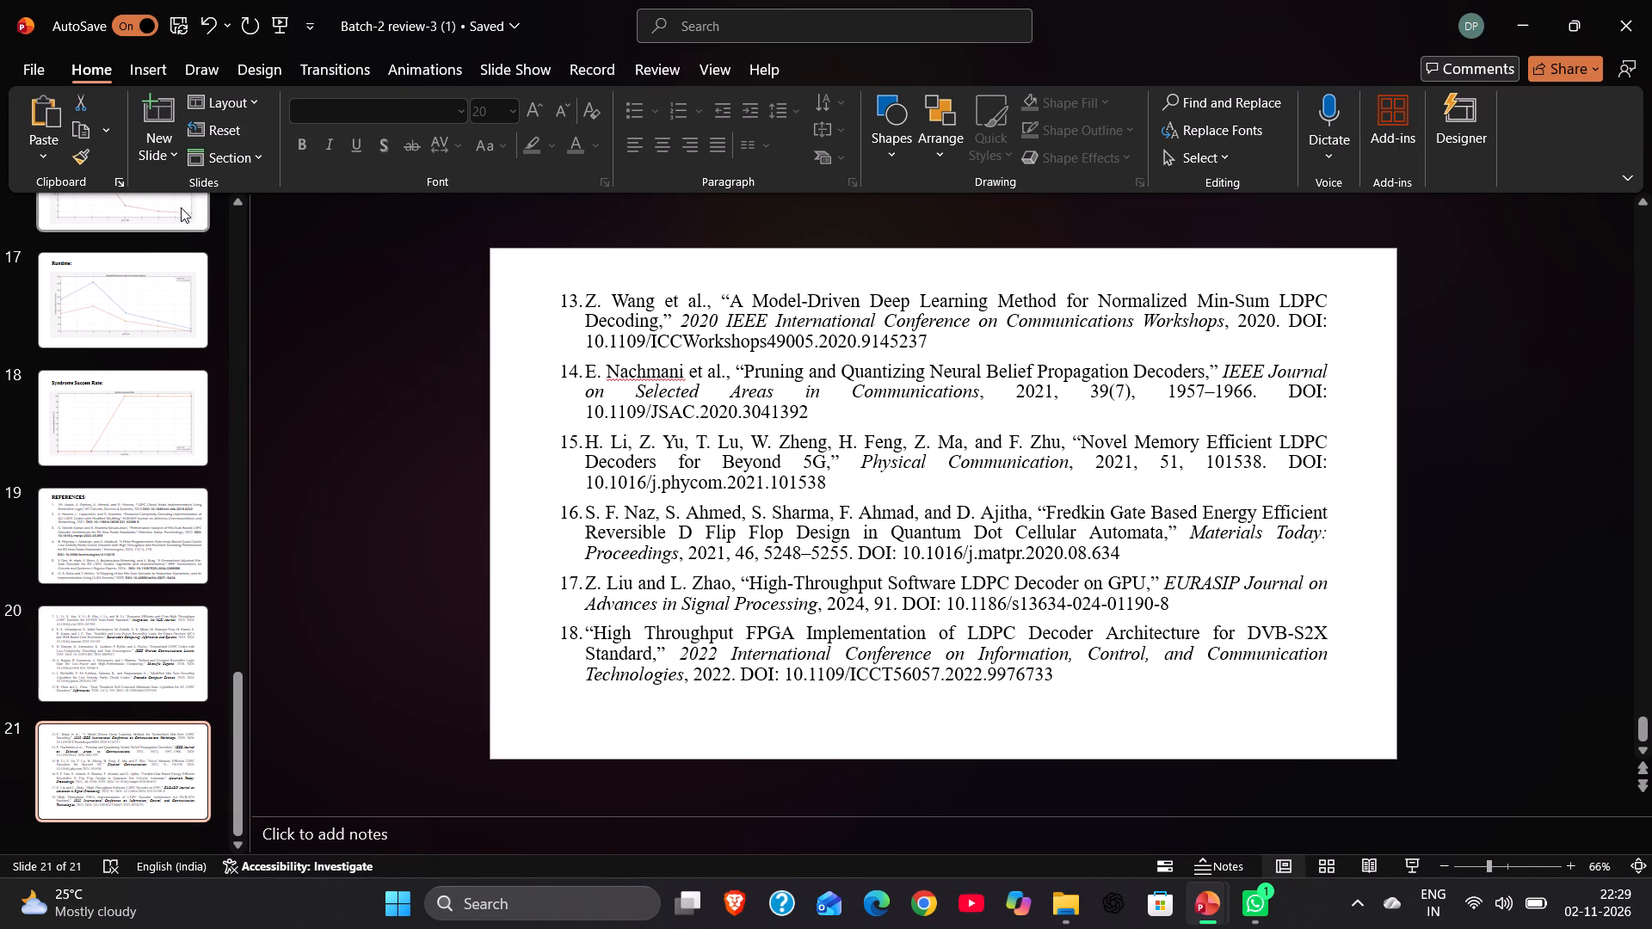
pyautogui.click(153, 108)
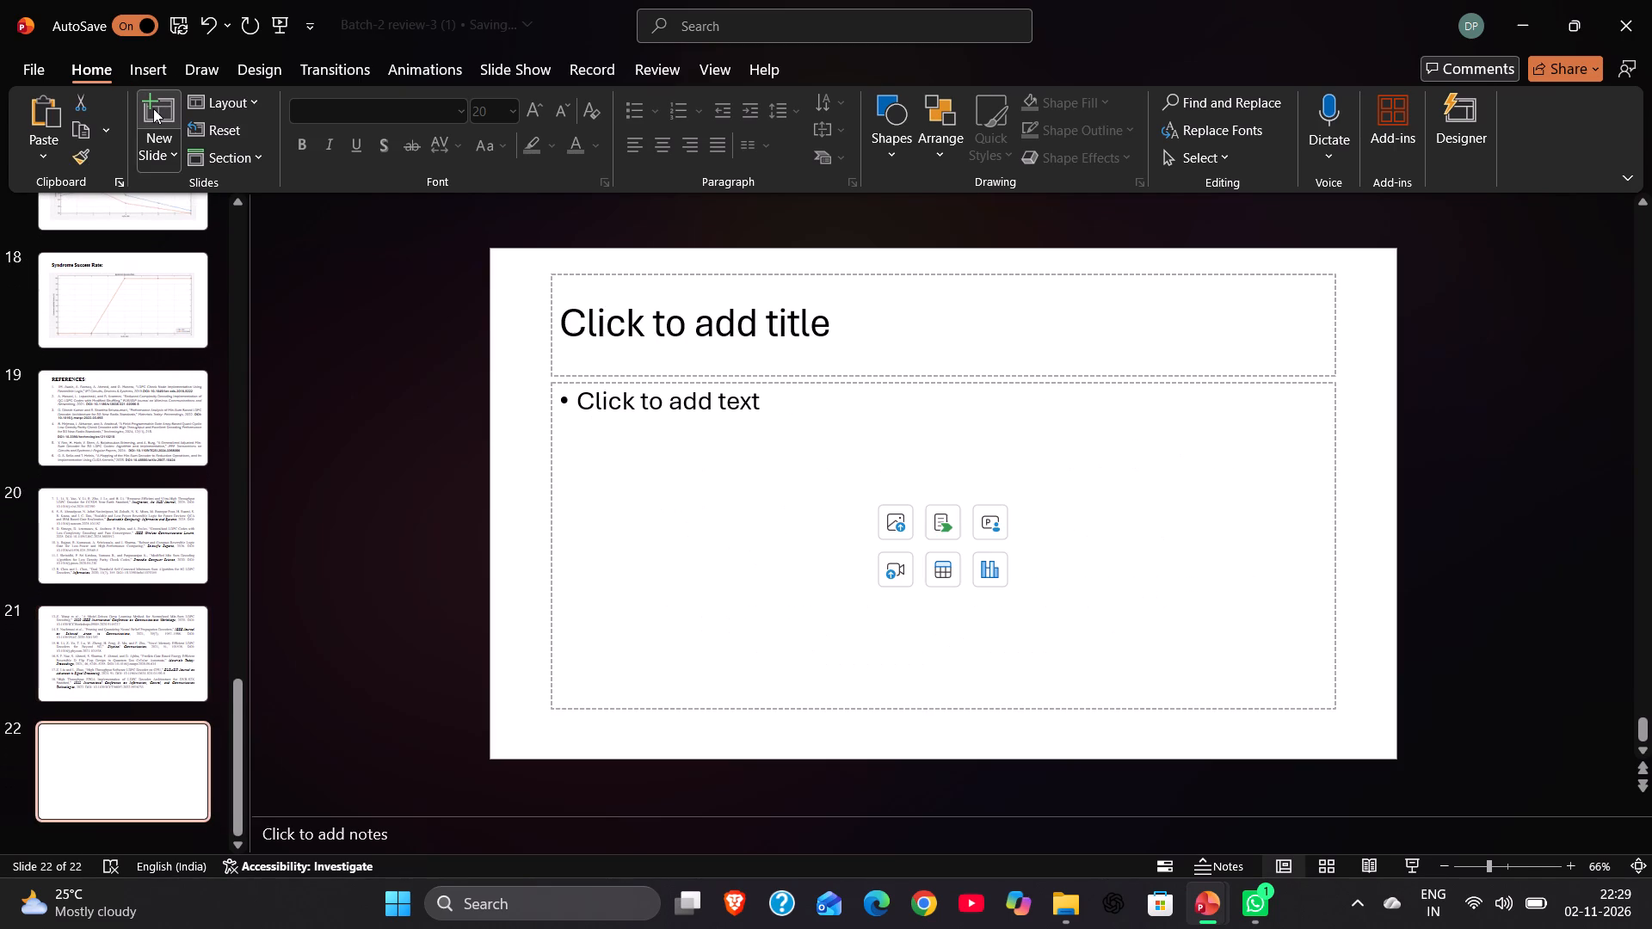
pyautogui.click(713, 357)
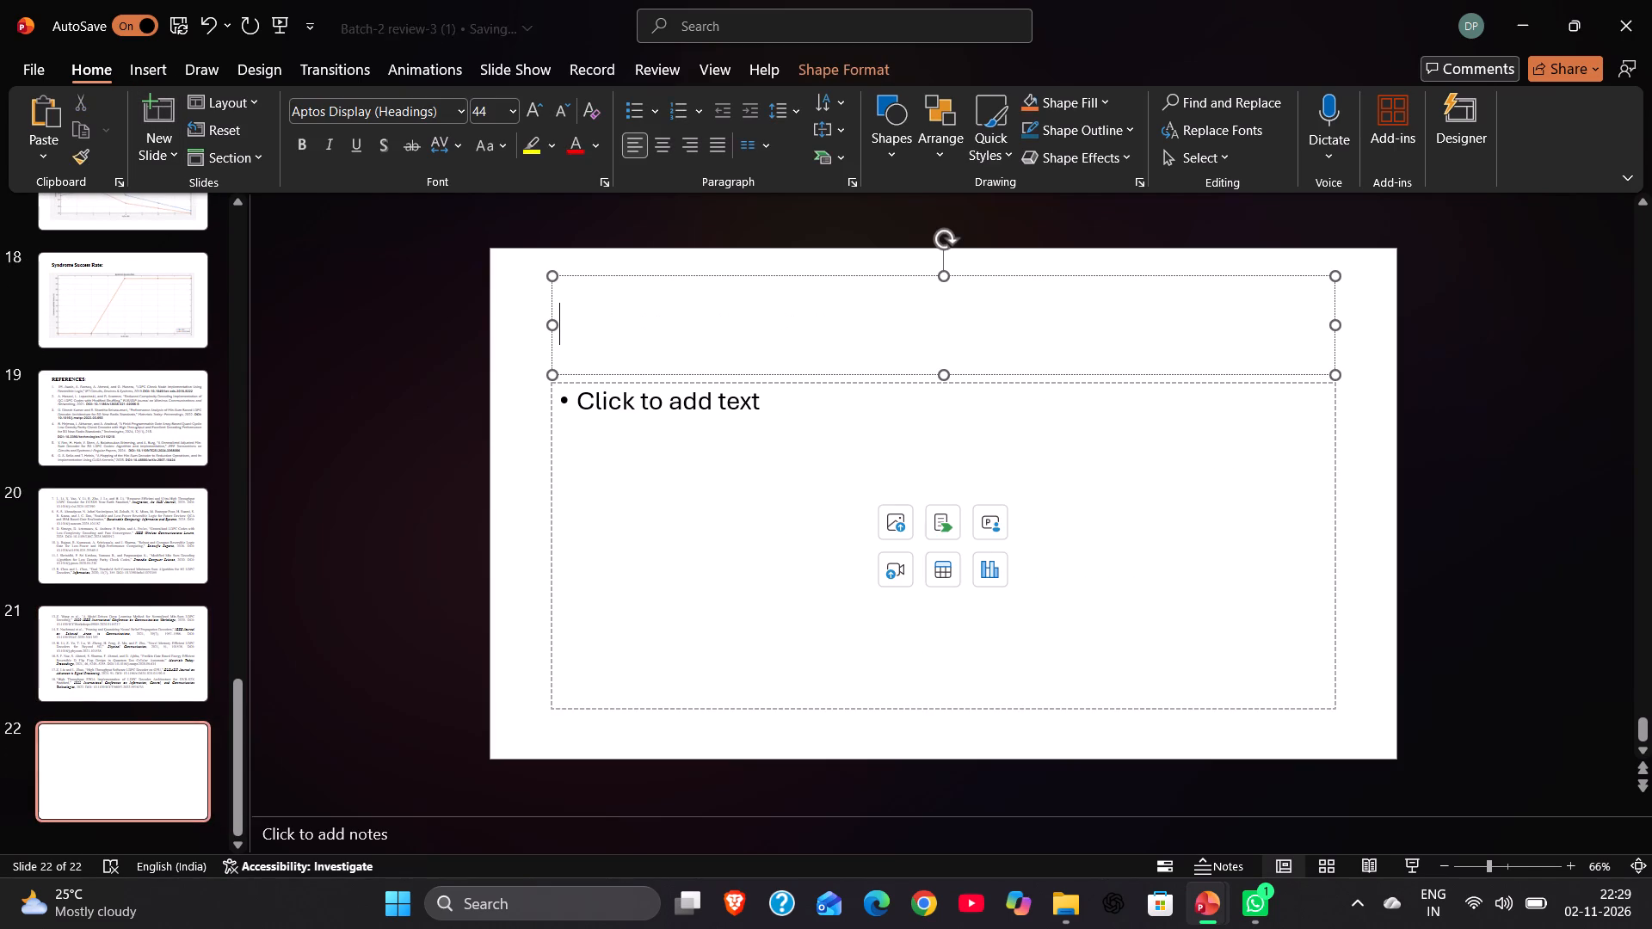
pyautogui.moveTo(942, 375); pyautogui.dragTo(940, 314)
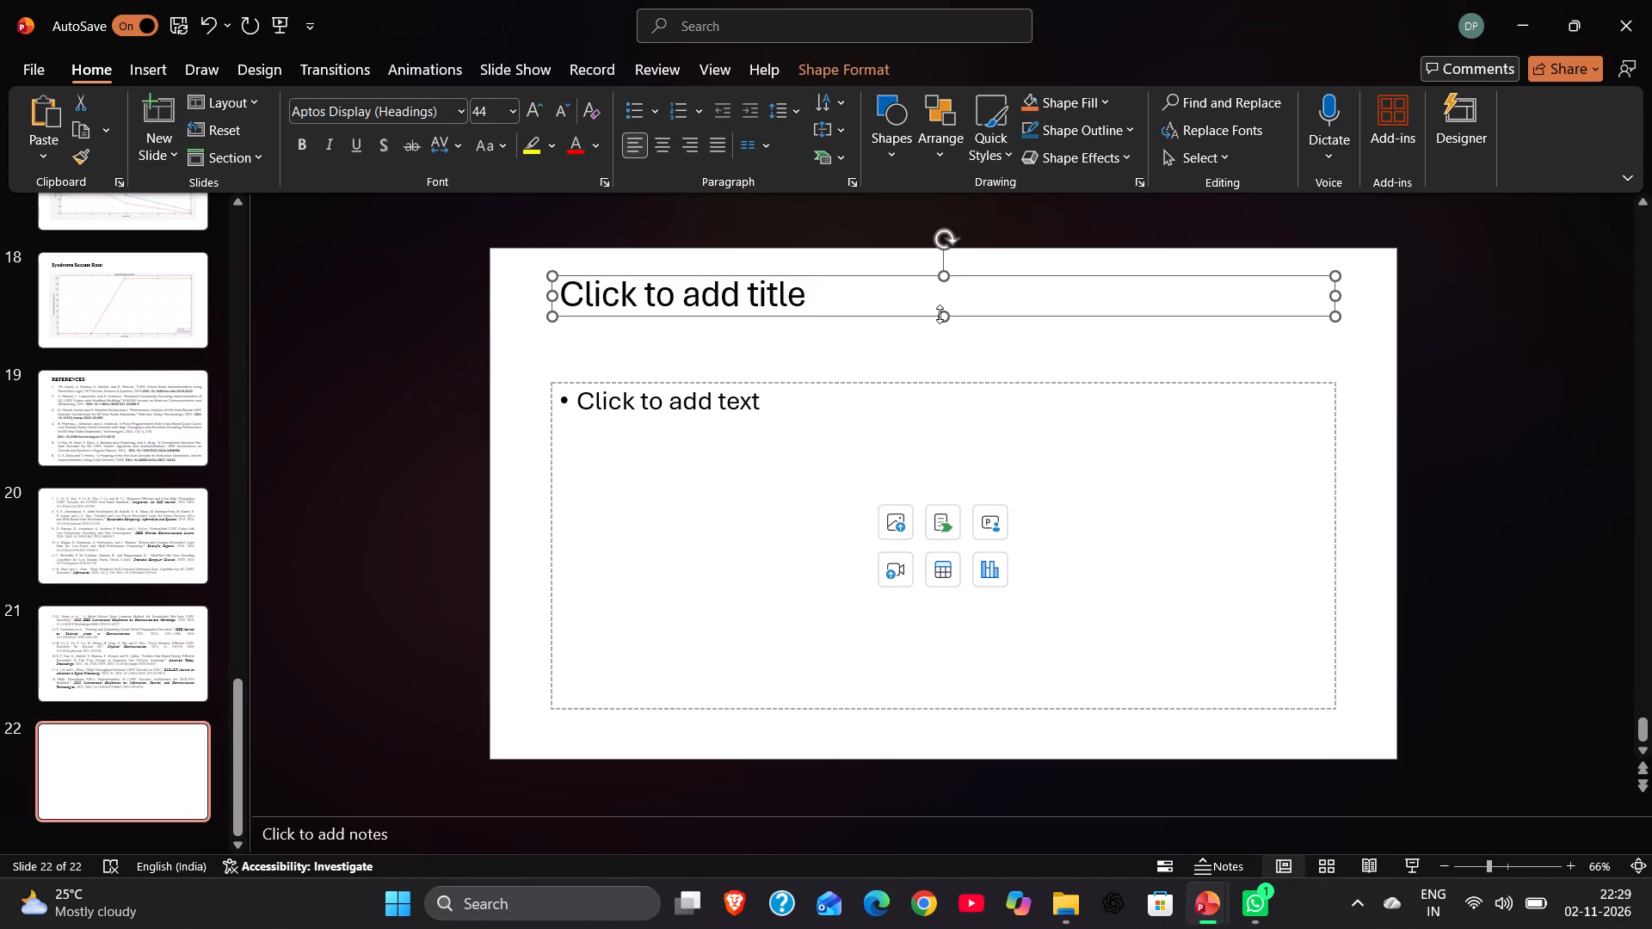
pyautogui.press('BackSpace')
pyautogui.click(940, 496)
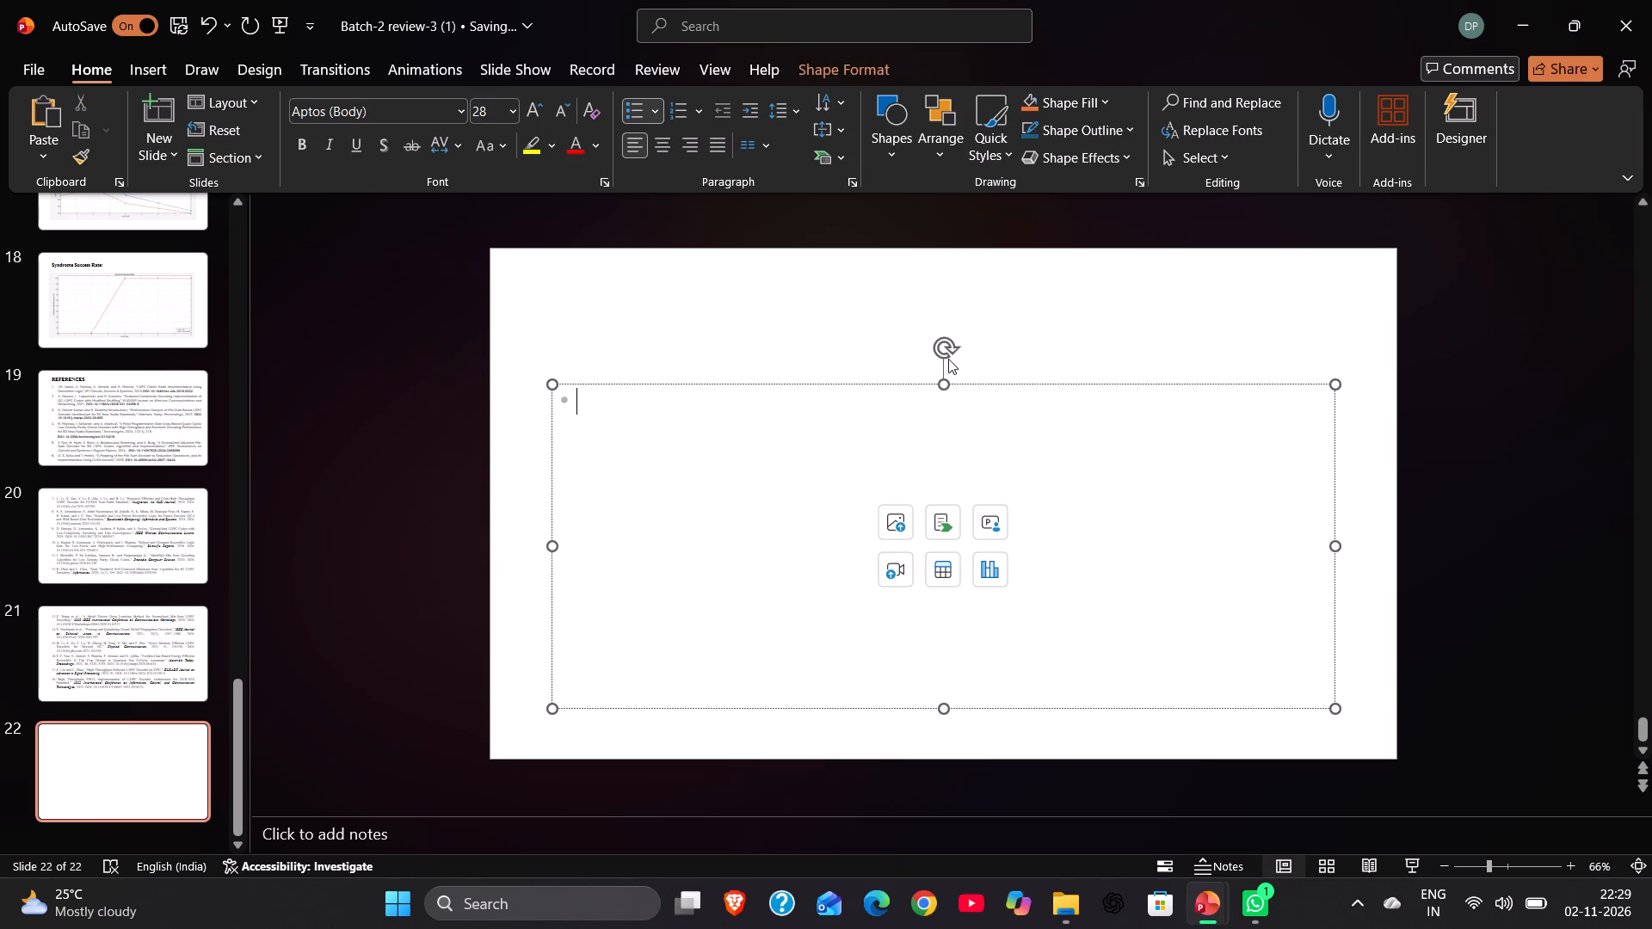
pyautogui.moveTo(942, 382); pyautogui.dragTo(929, 226)
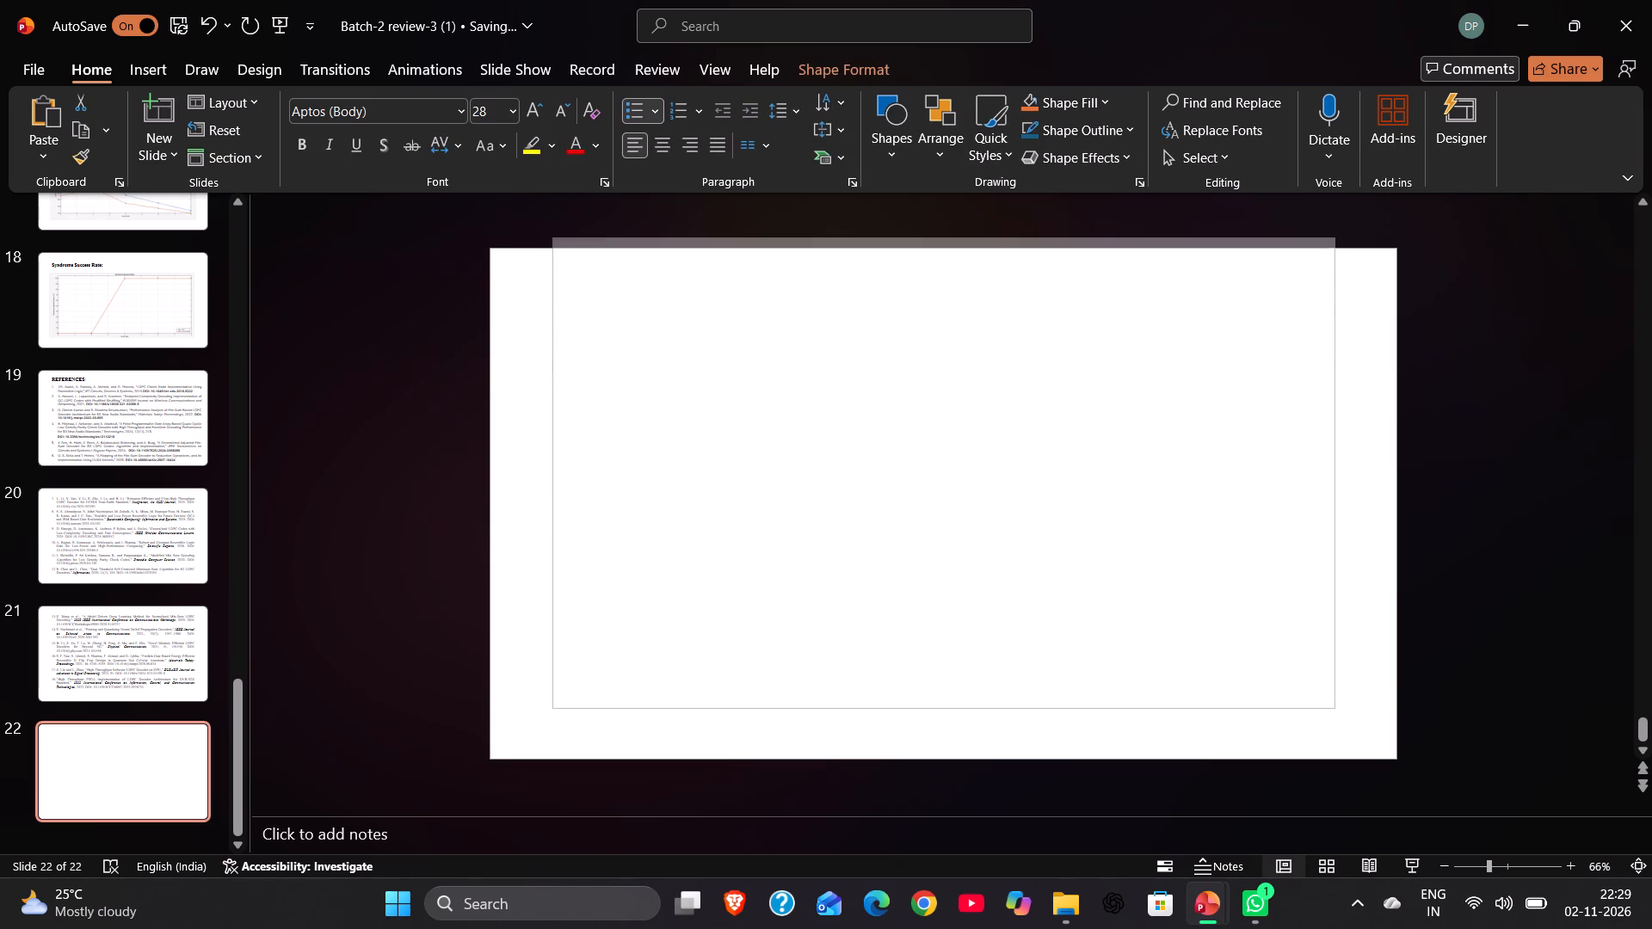
pyautogui.moveTo(929, 226); pyautogui.dragTo(929, 225)
pyautogui.hotkey('ctrl', 'z')
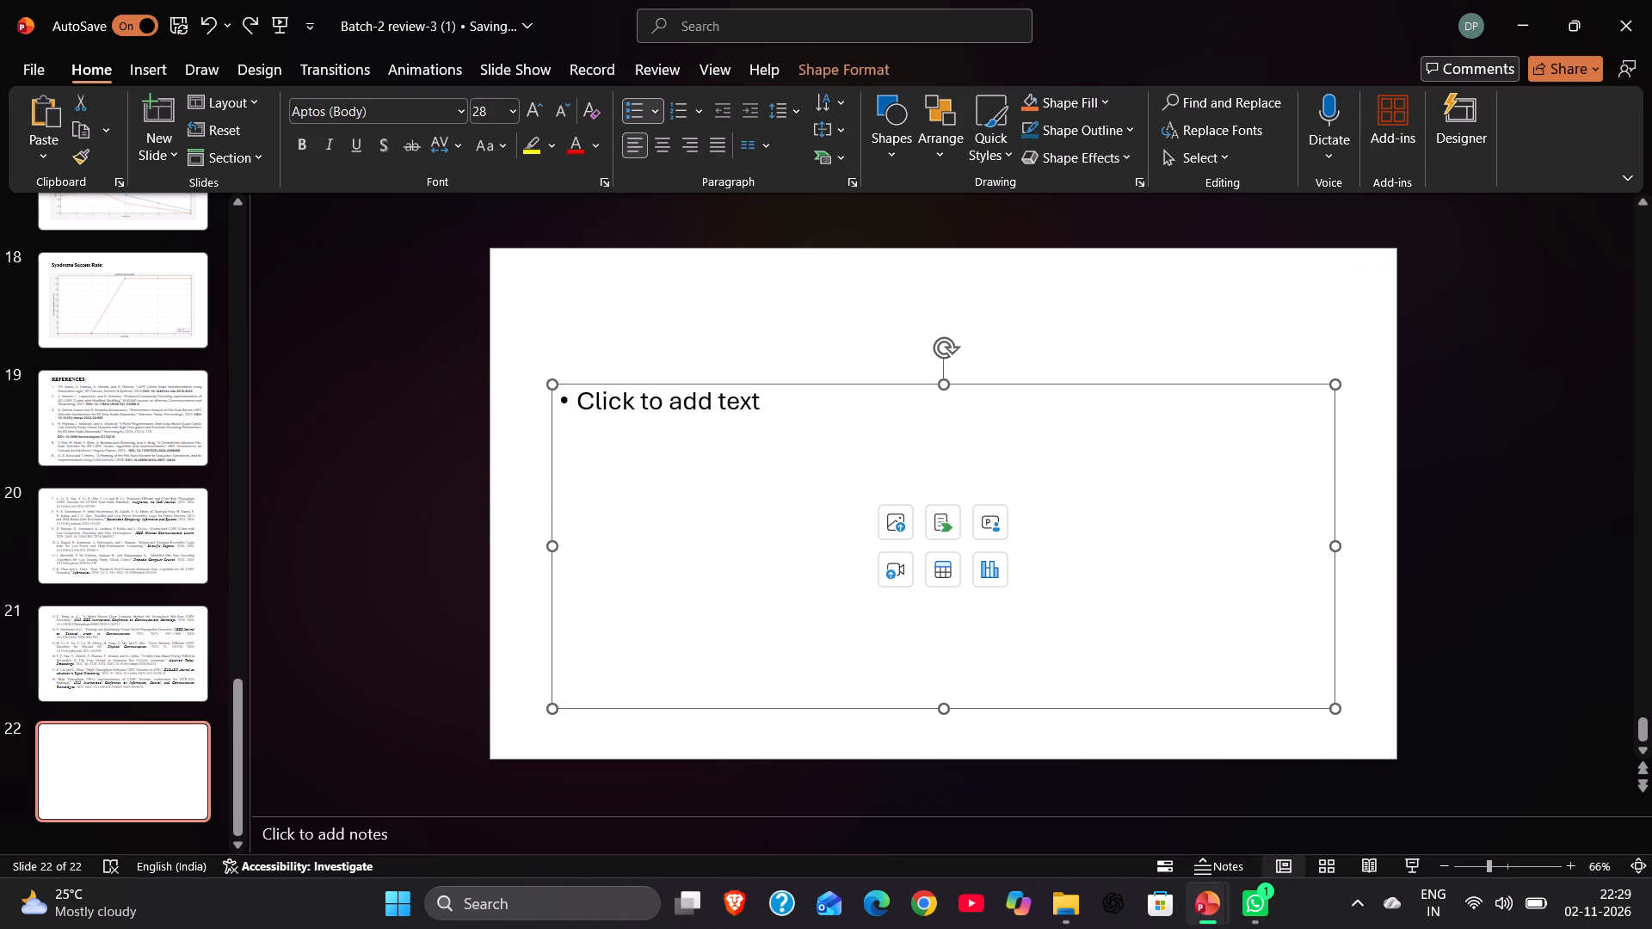
pyautogui.moveTo(945, 381); pyautogui.dragTo(934, 289)
# Copy references 19 to 26 from slide 22 of the earlier LDPC presentation into the content placeholder of Batch-2 review-3 (1) slide 22.
pyautogui.click(681, 354)
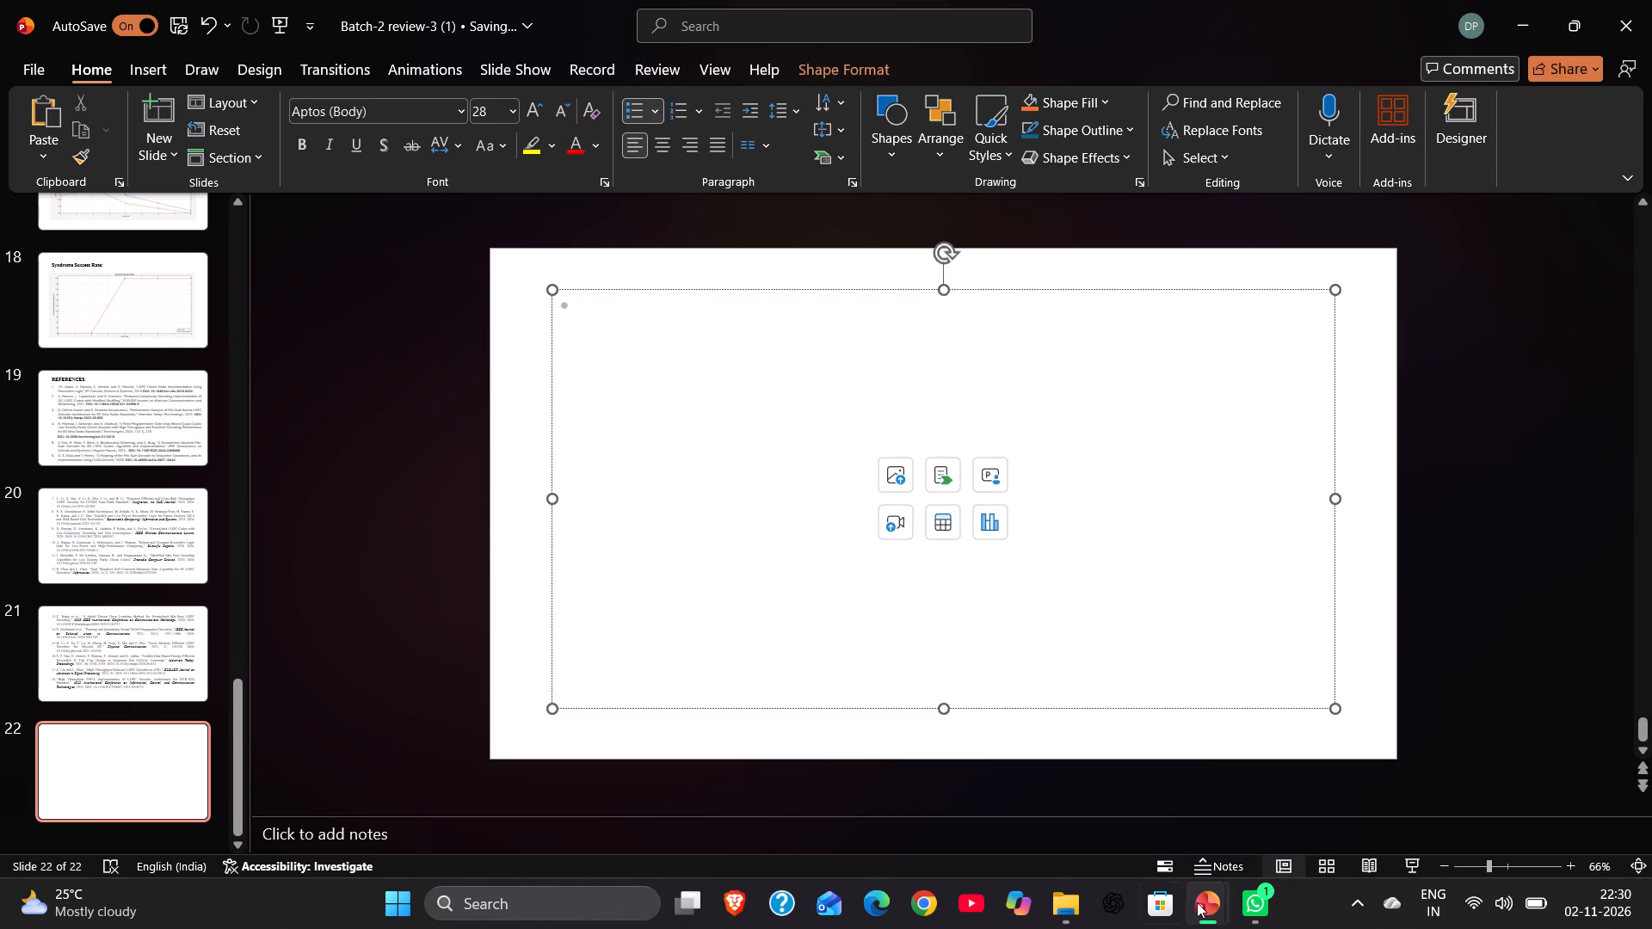
pyautogui.click(1139, 826)
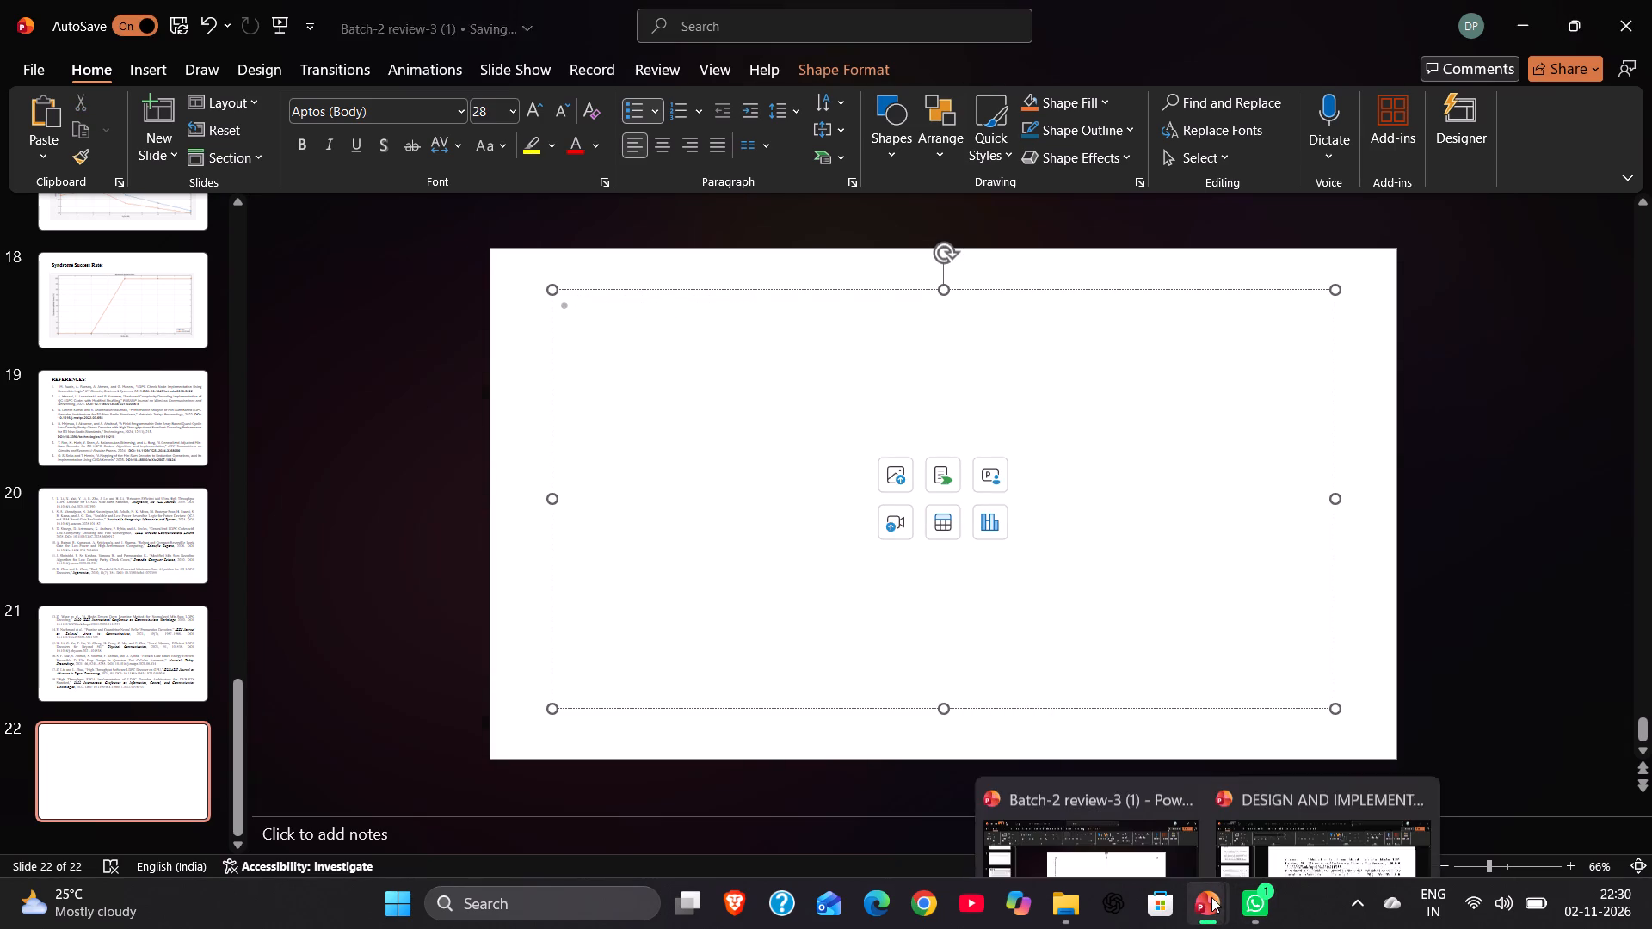
pyautogui.click(1279, 830)
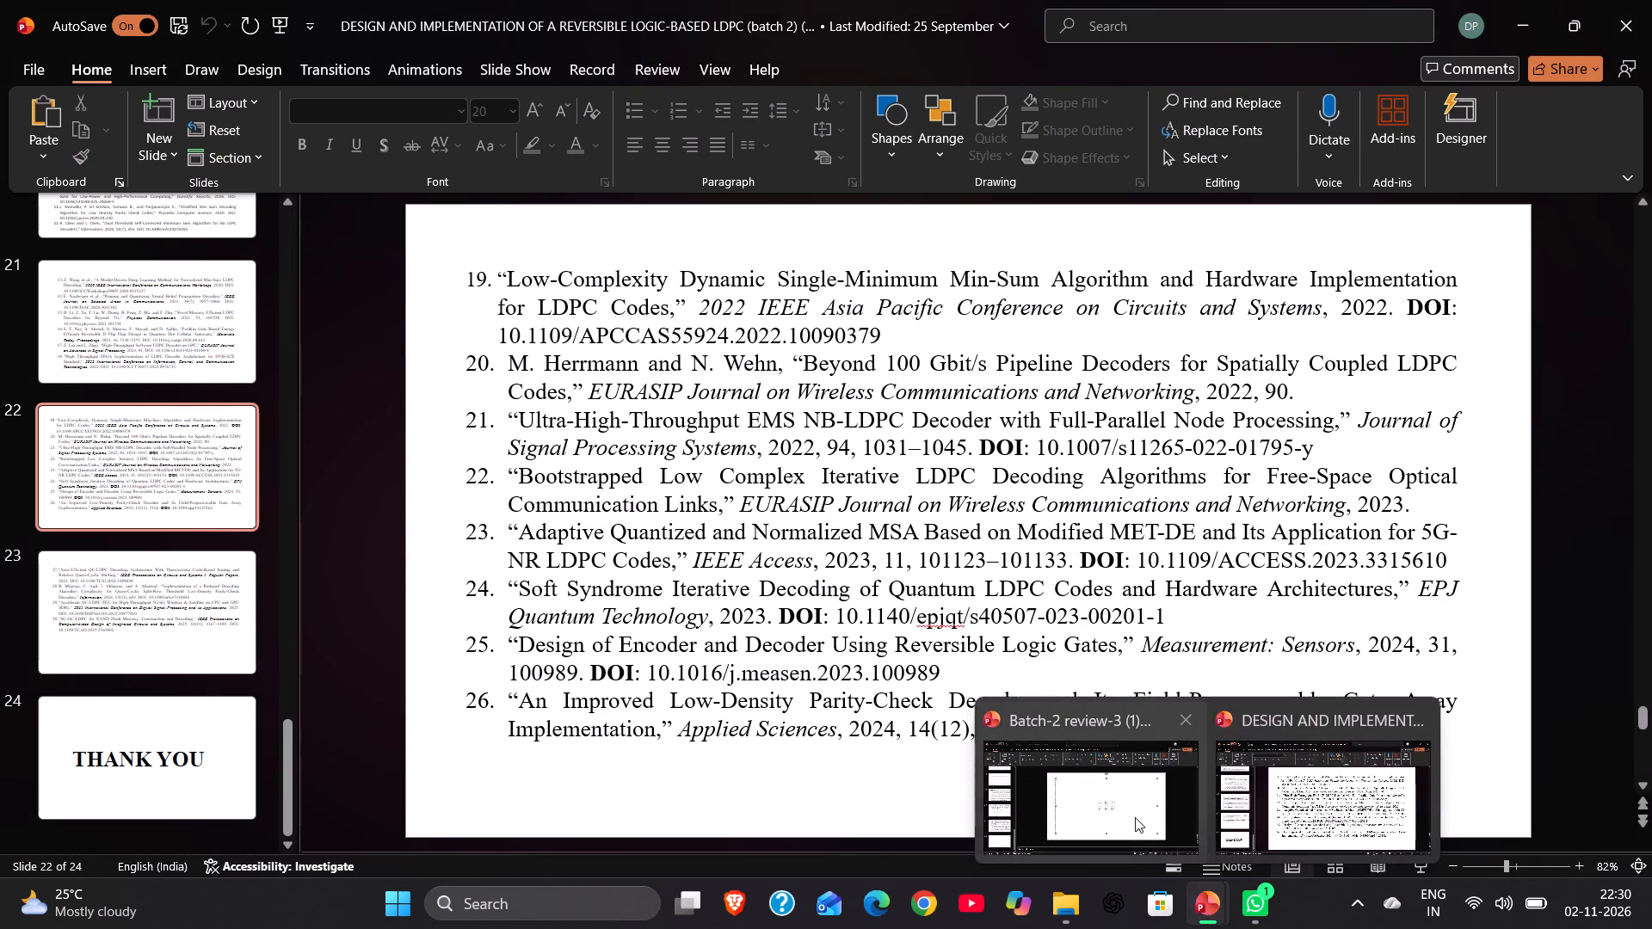
pyautogui.click(1129, 814)
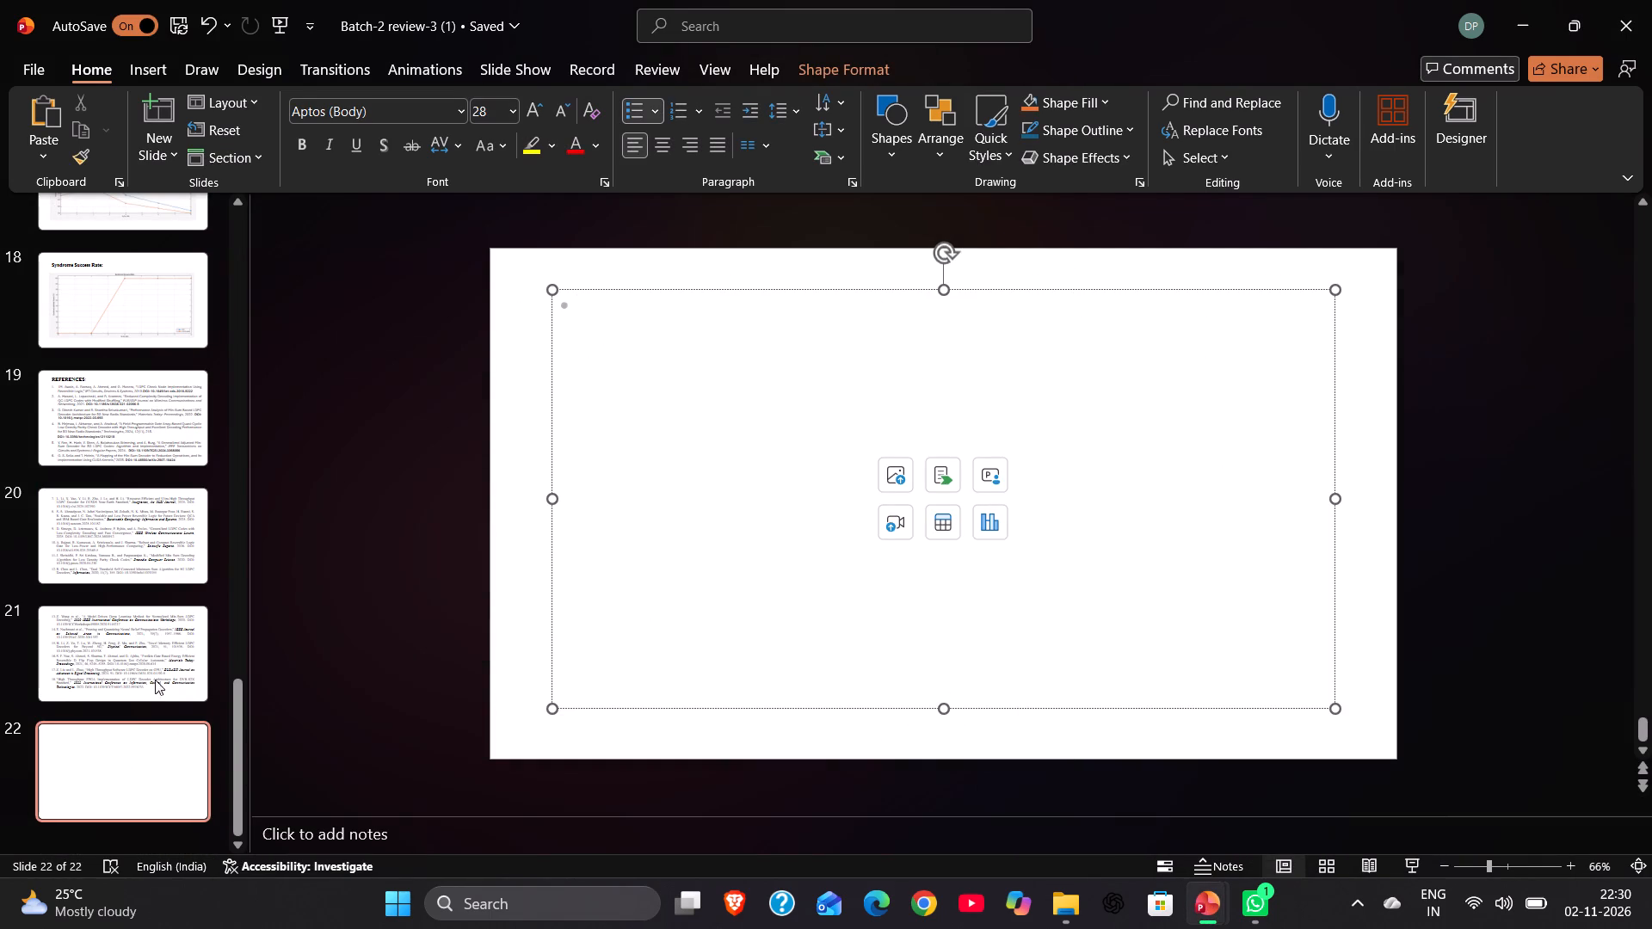
pyautogui.click(152, 677)
pyautogui.click(156, 759)
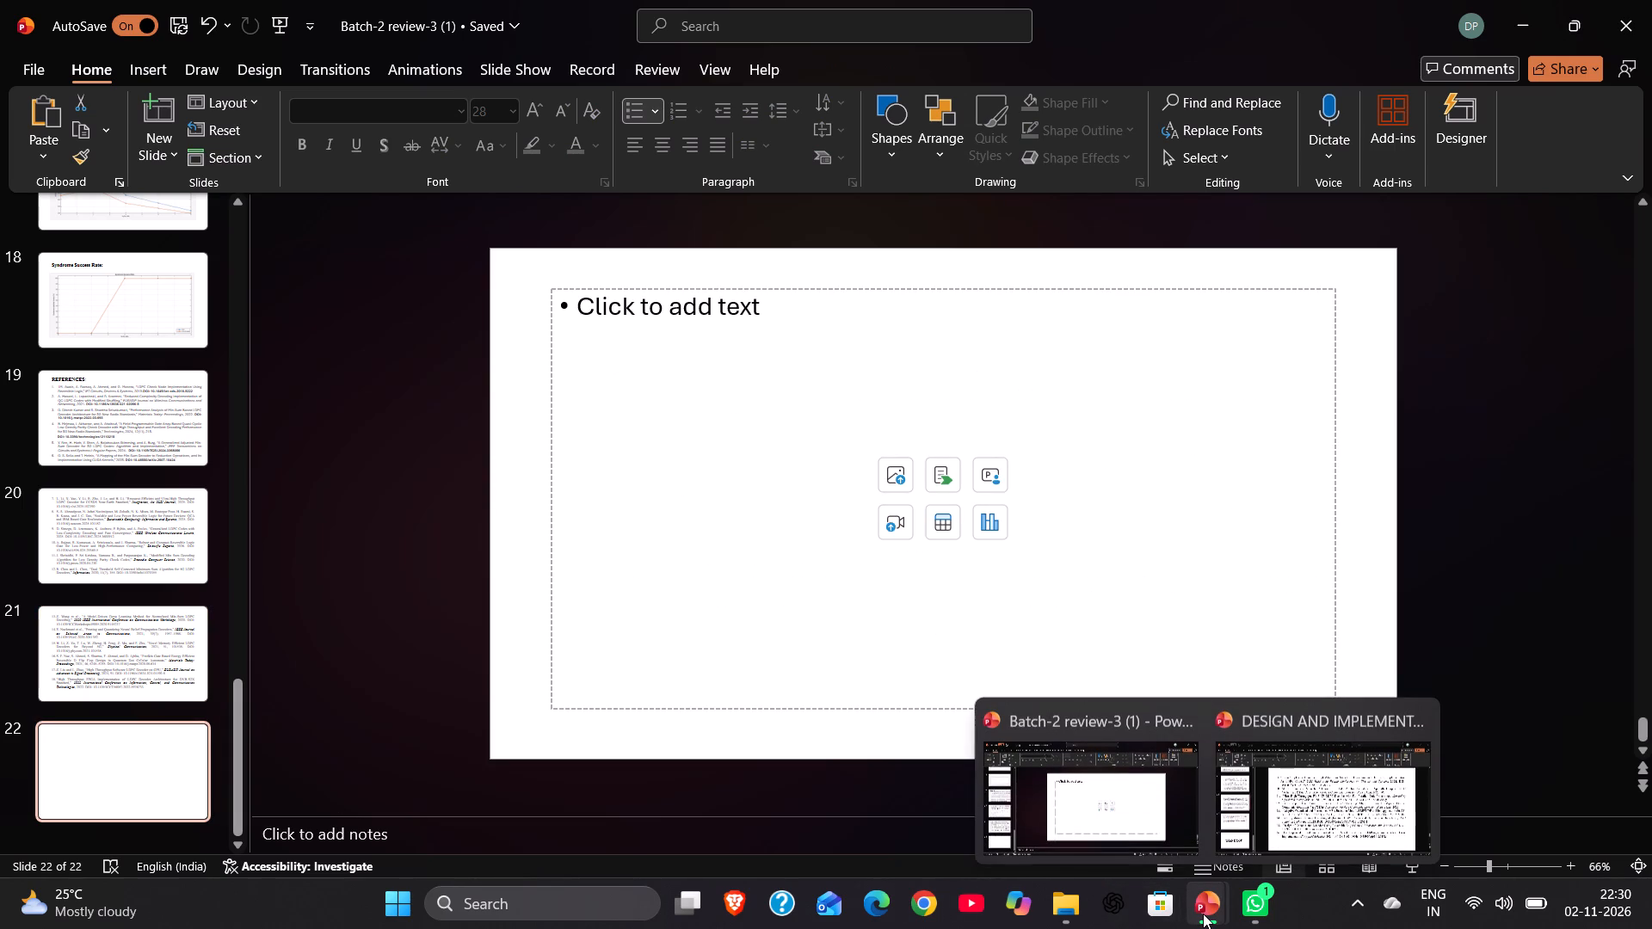
pyautogui.click(1294, 813)
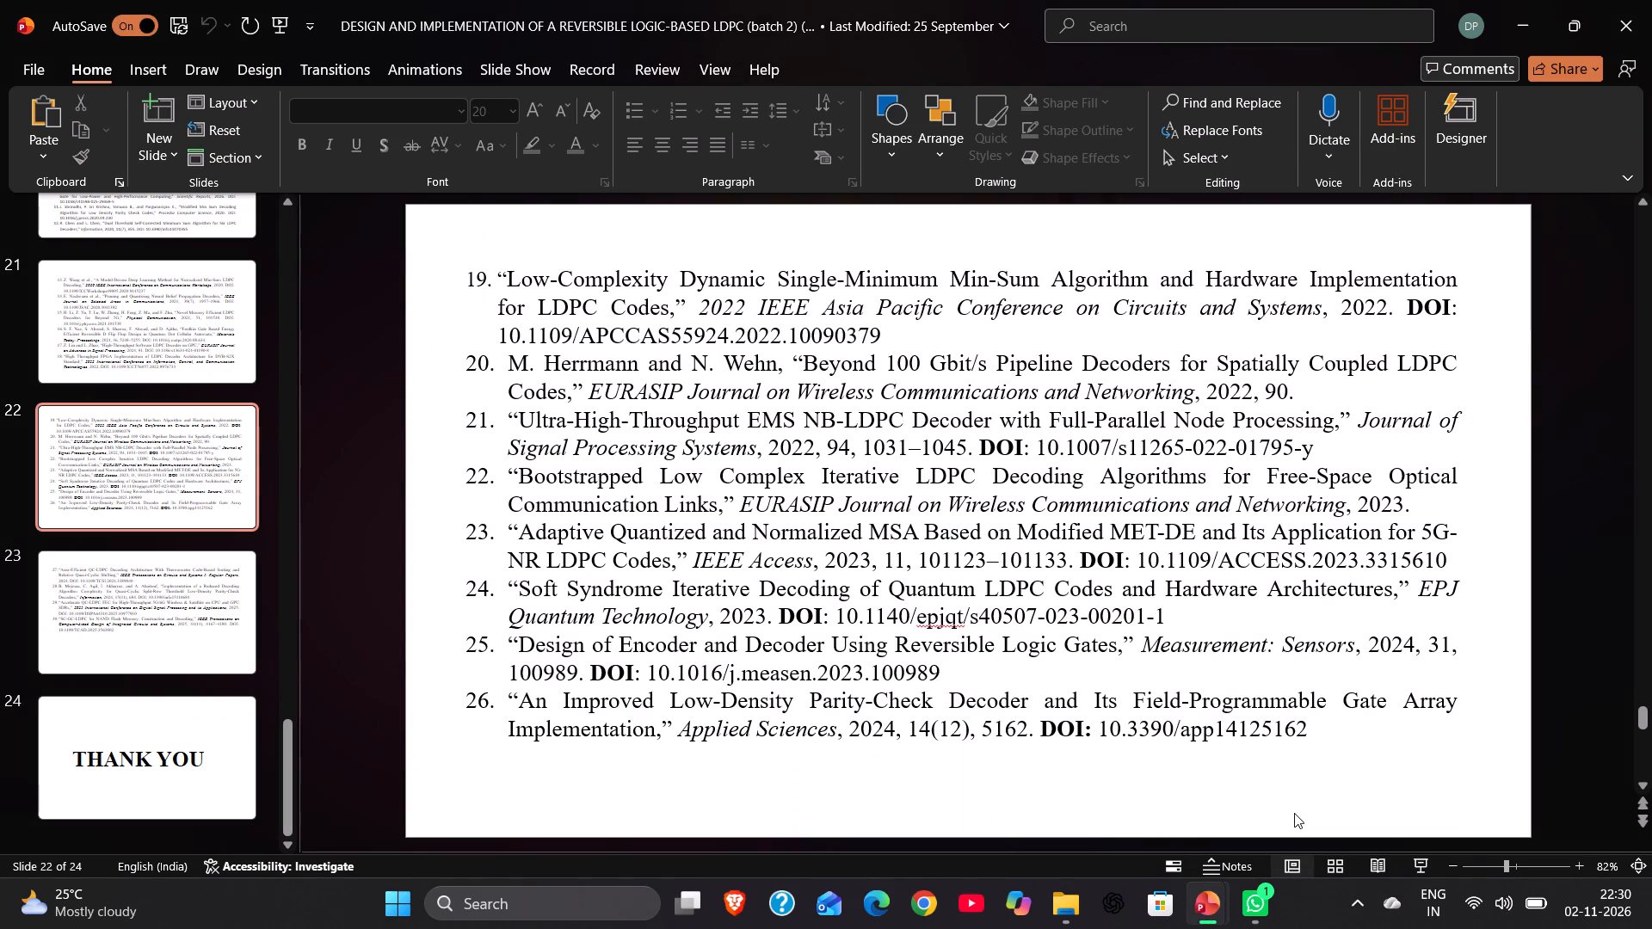
pyautogui.click(521, 284)
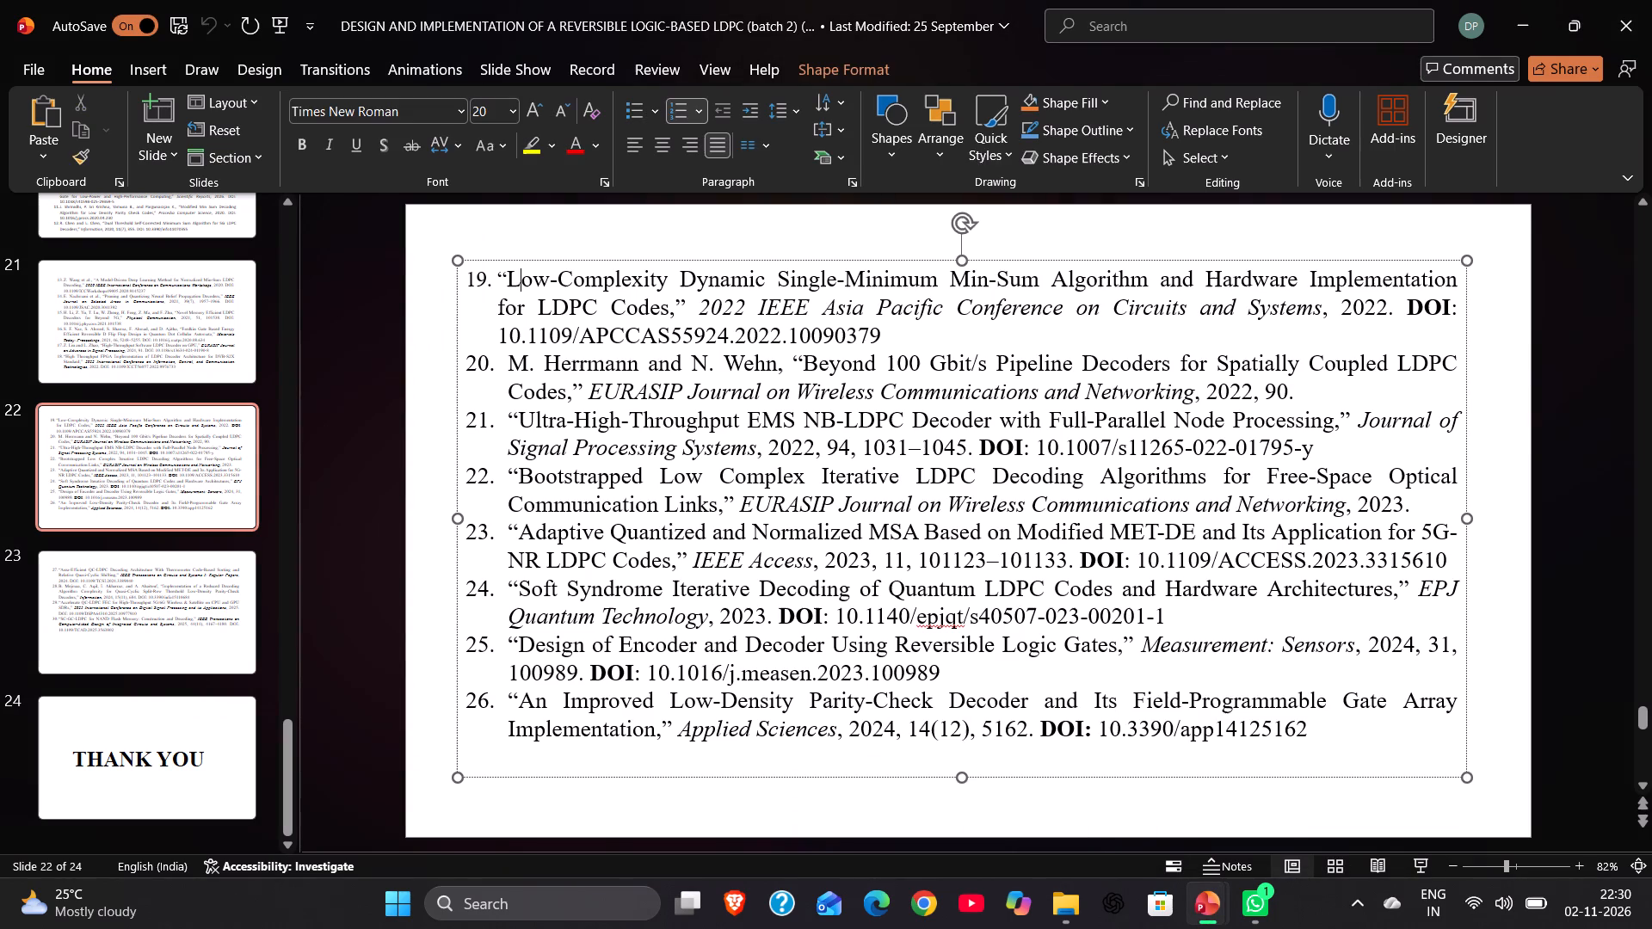
pyautogui.tripleClick(521, 284)
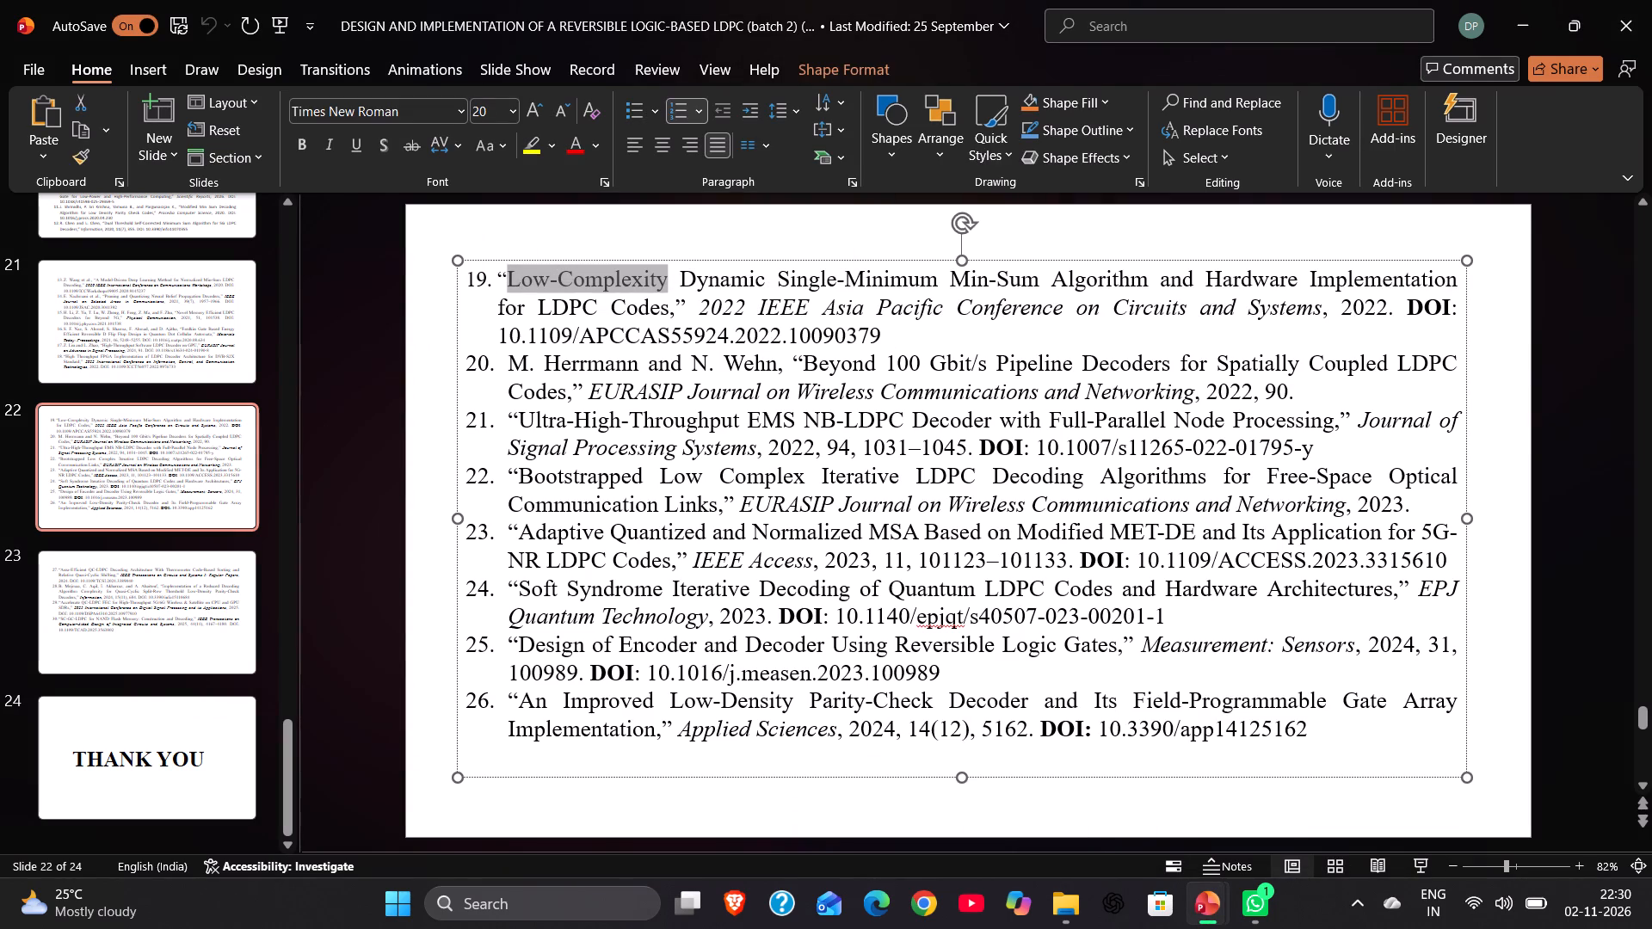
pyautogui.click(954, 700)
pyautogui.hotkey('ctrl', 'a')
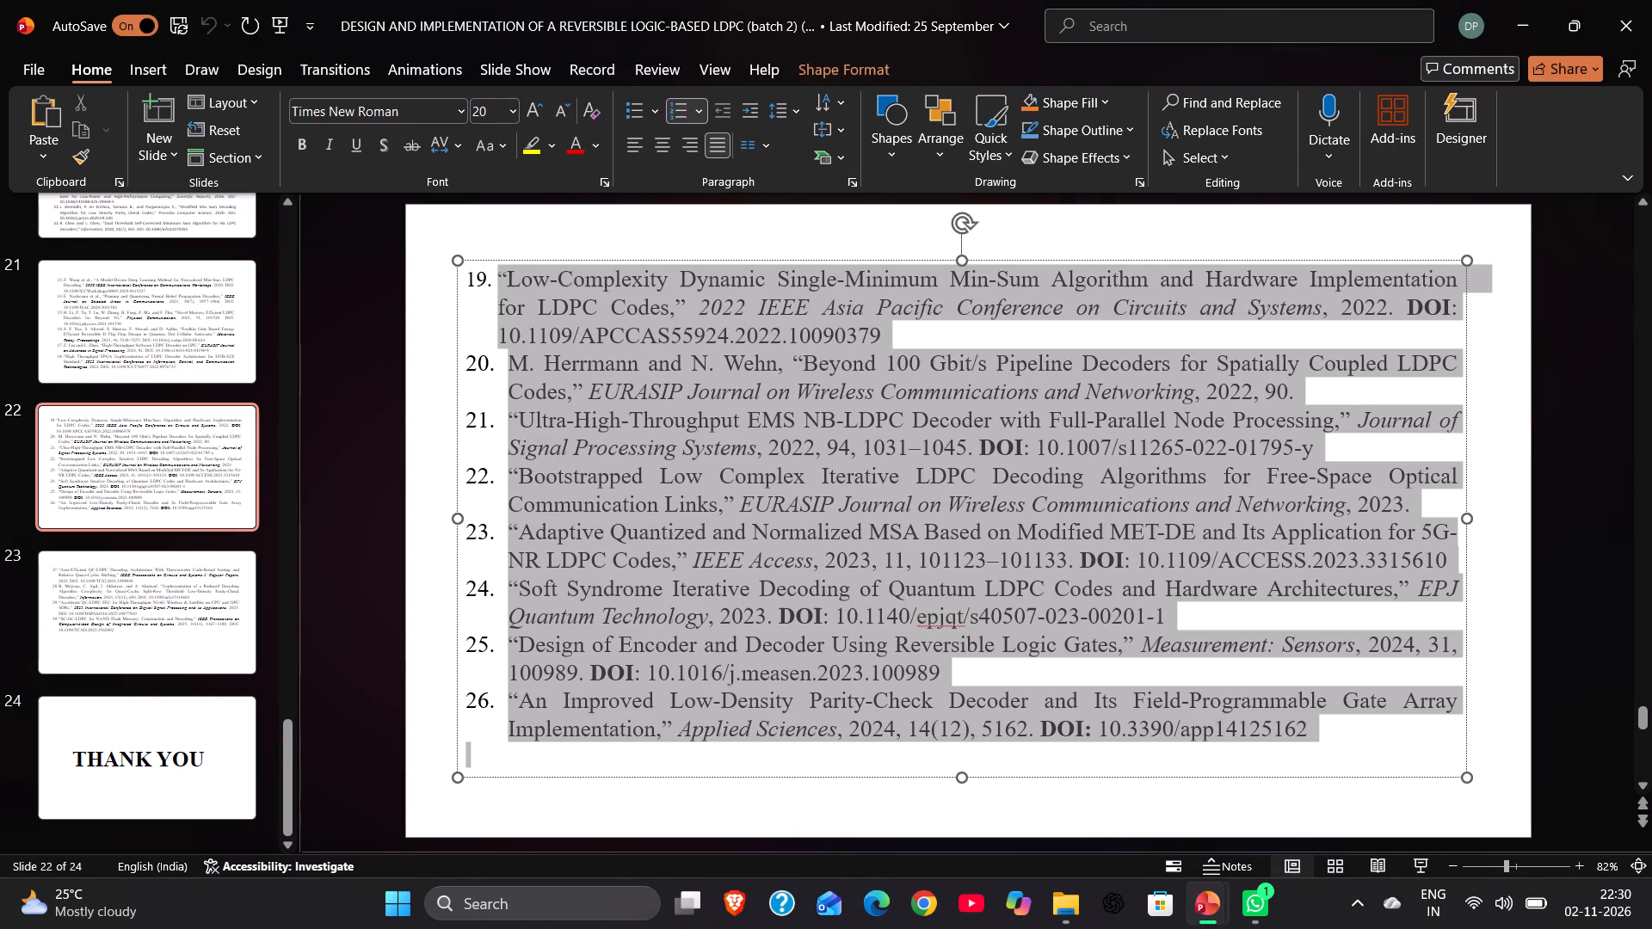
pyautogui.hotkey('ctrl', 'c')
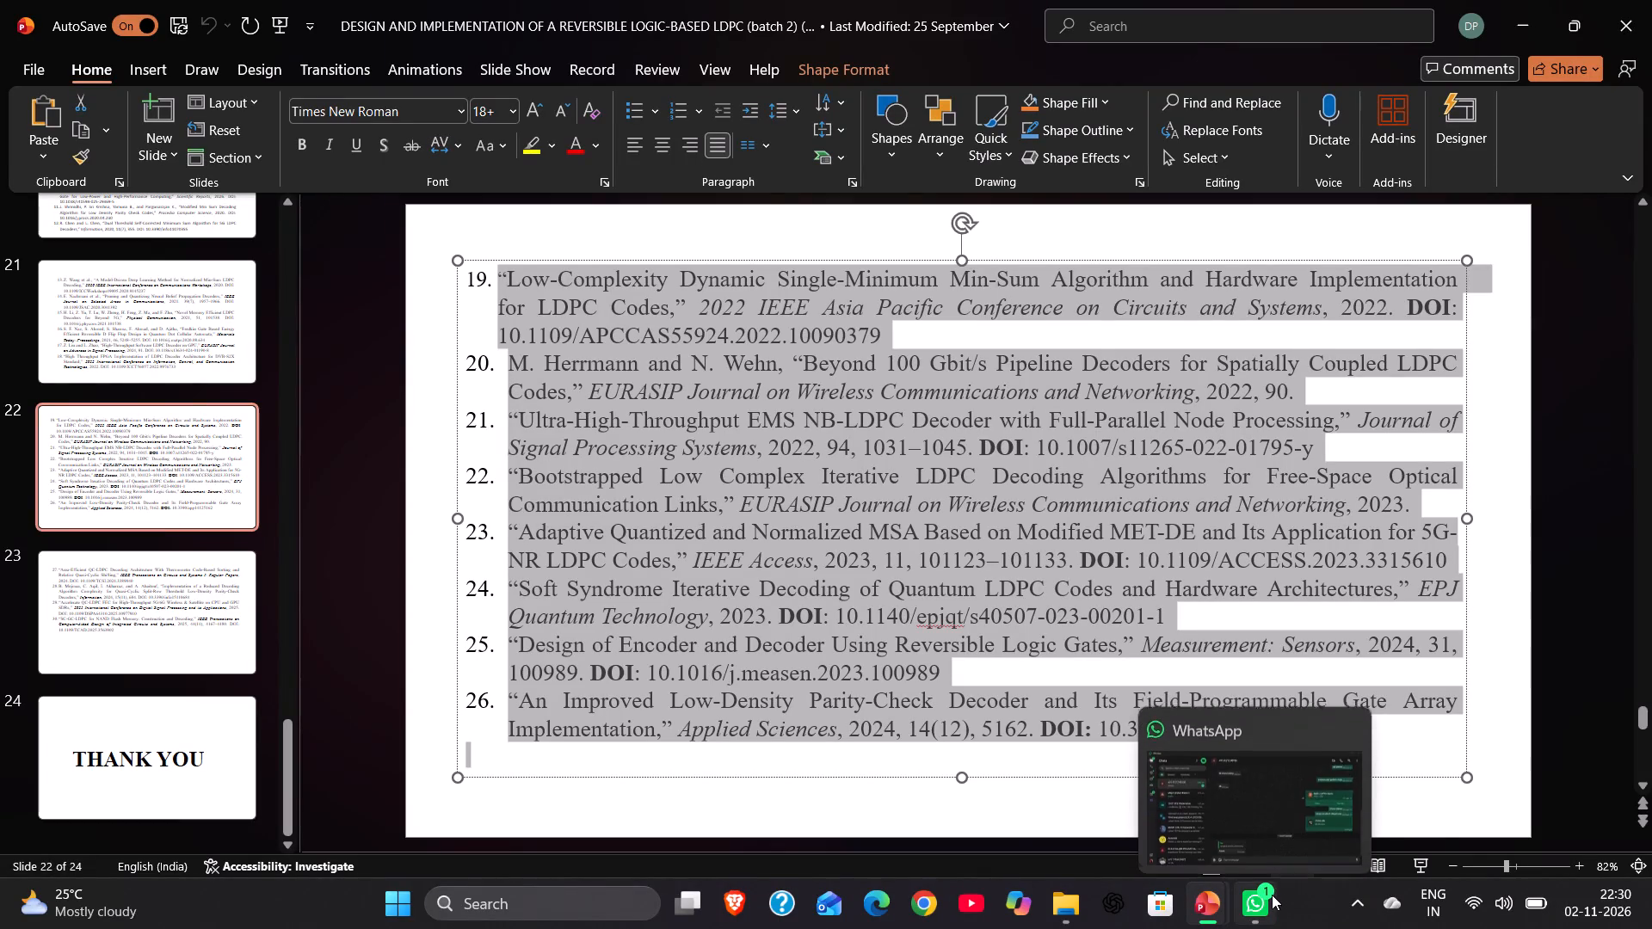
pyautogui.click(1138, 829)
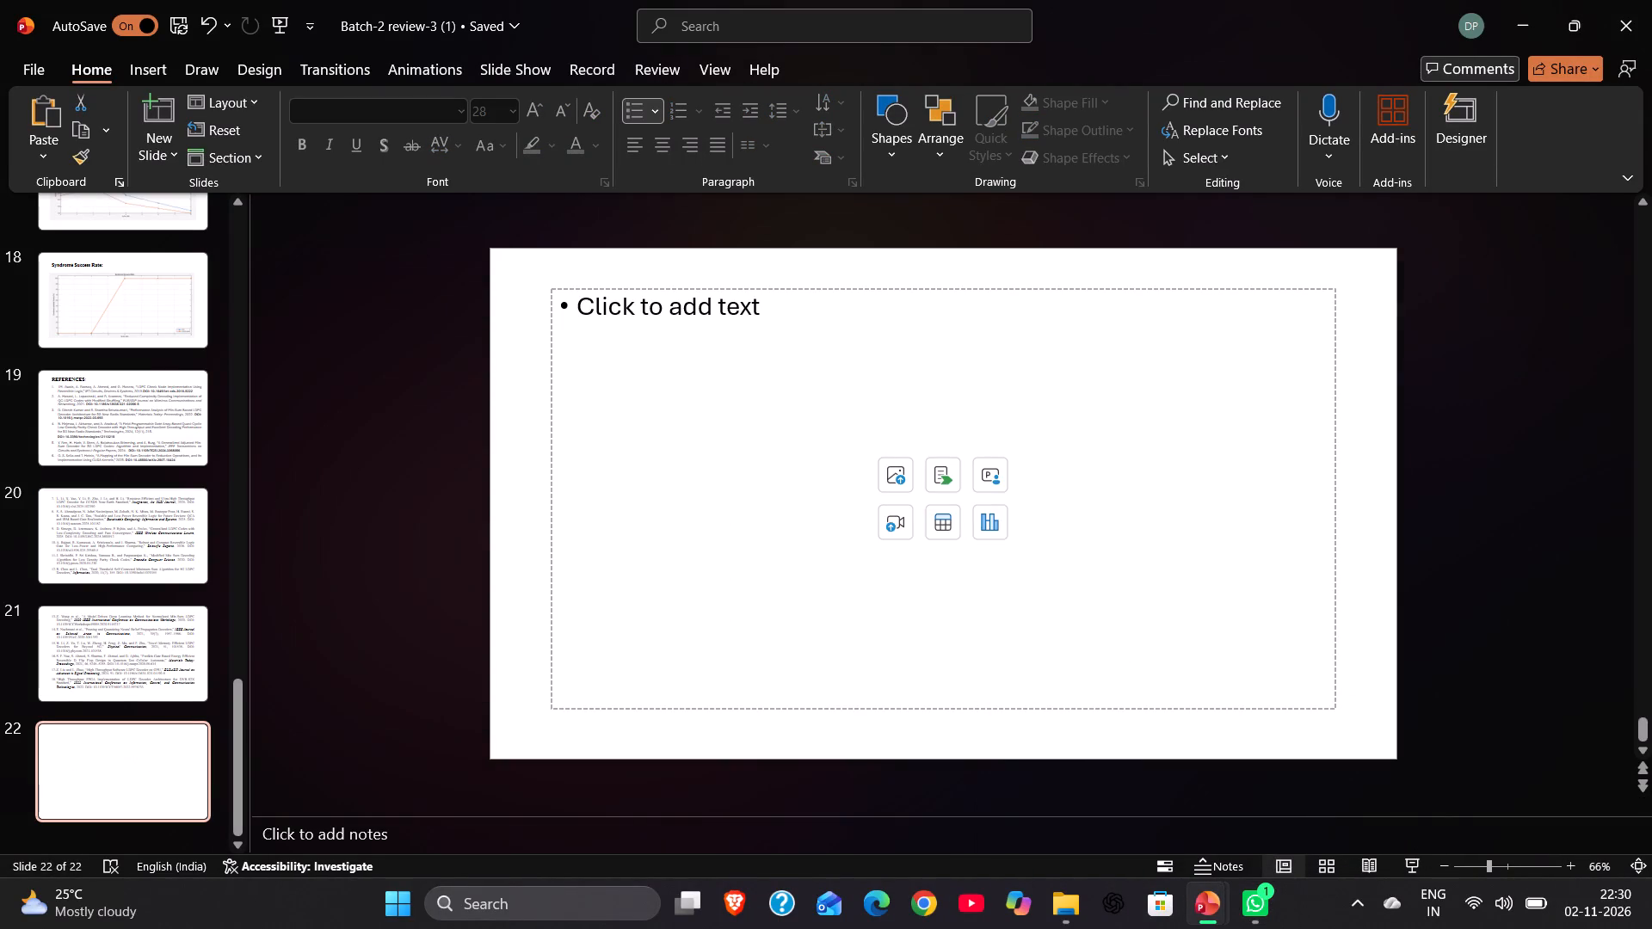
pyautogui.hotkey('ctrl', 'v')
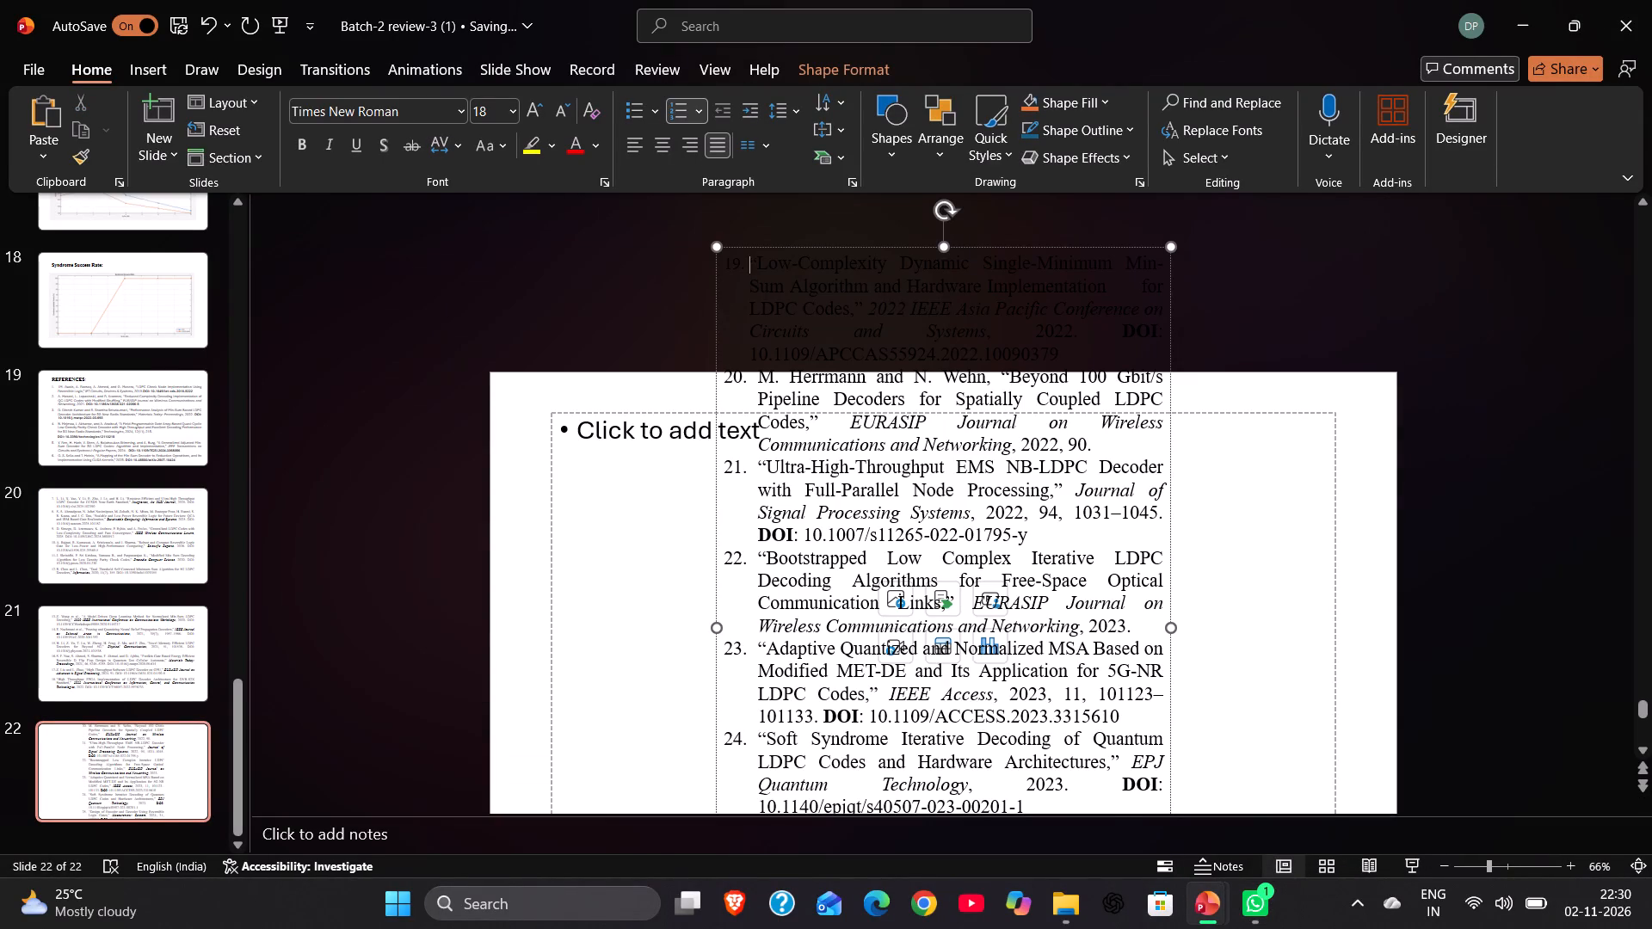
pyautogui.hotkey('ctrl', 'z')
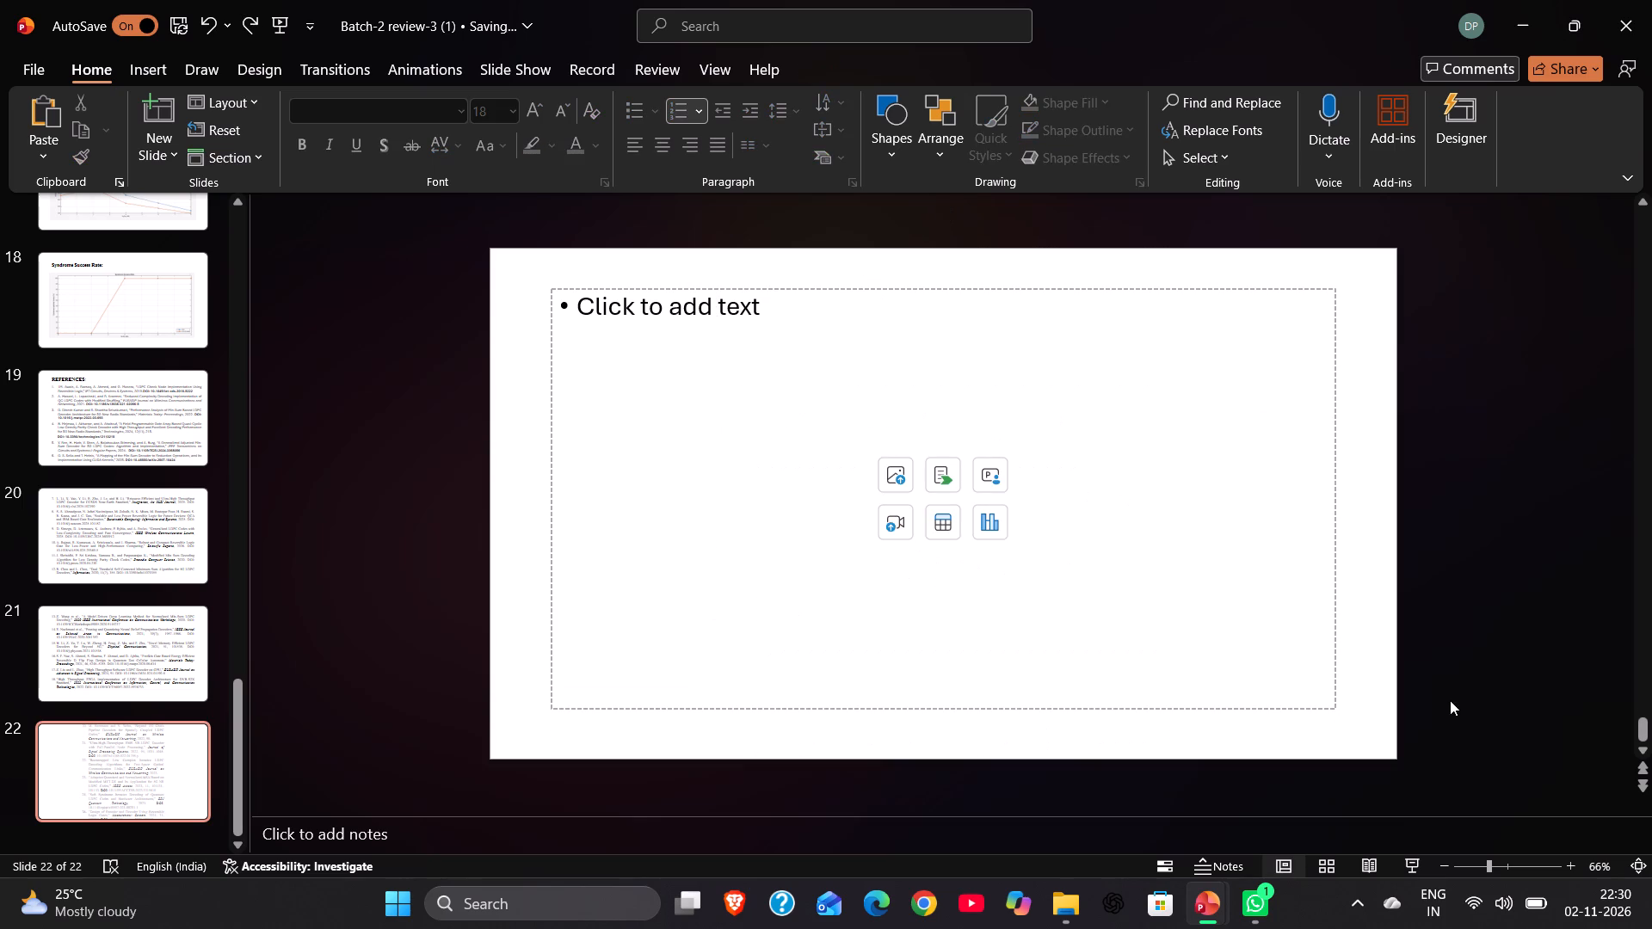
pyautogui.click(611, 317)
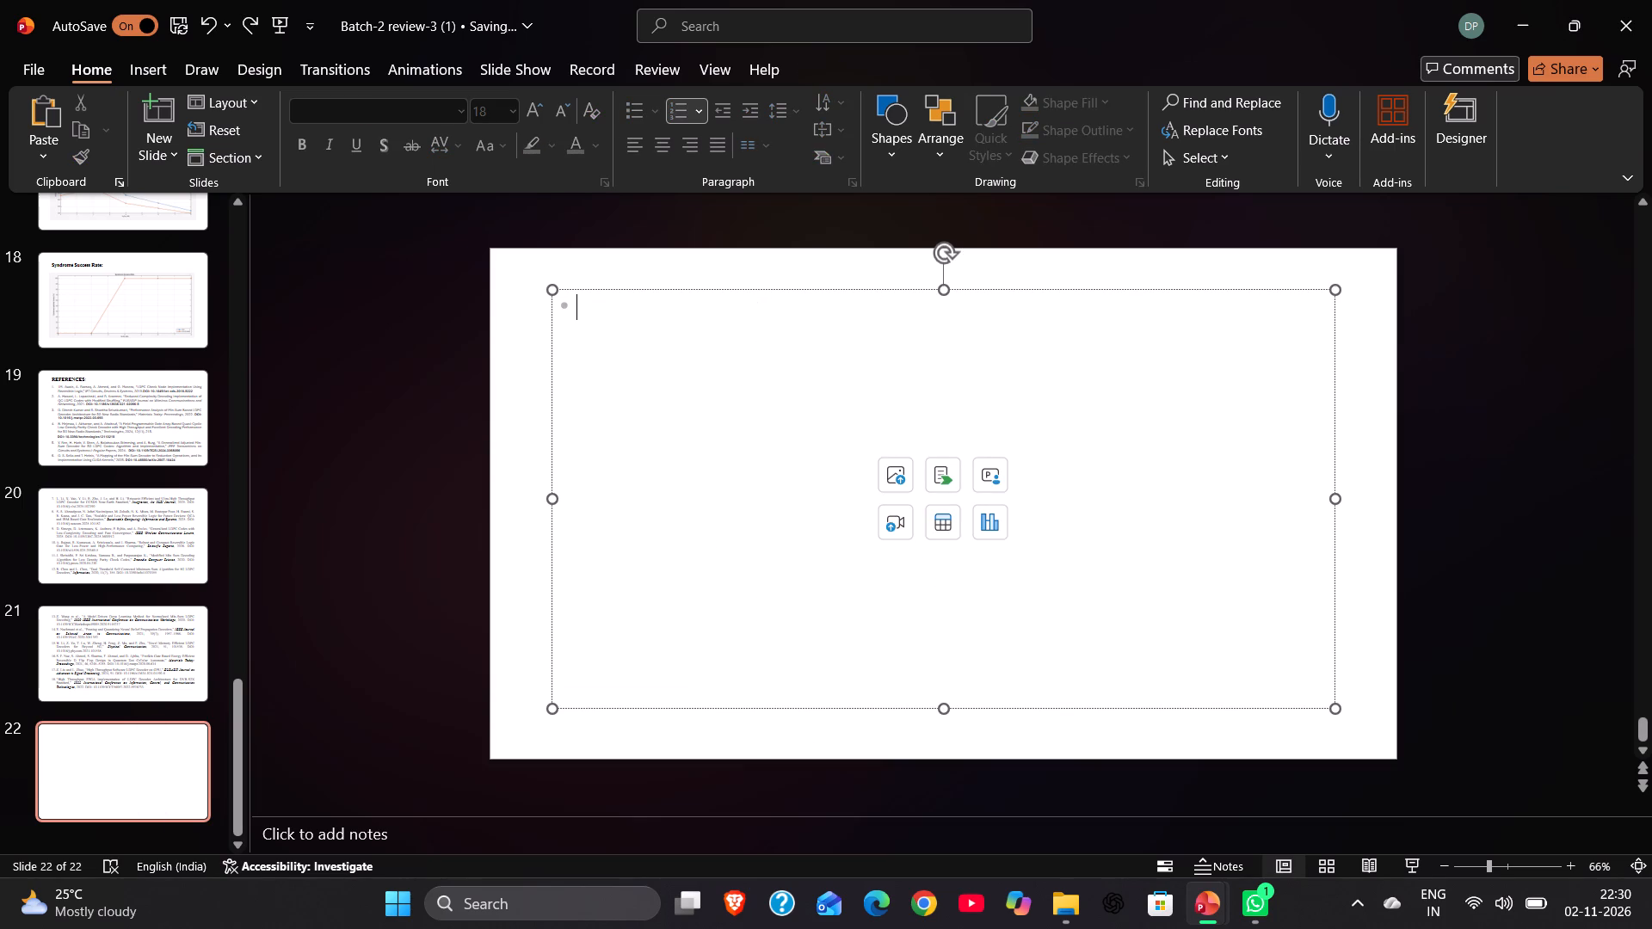
pyautogui.hotkey('ctrl', 'v')
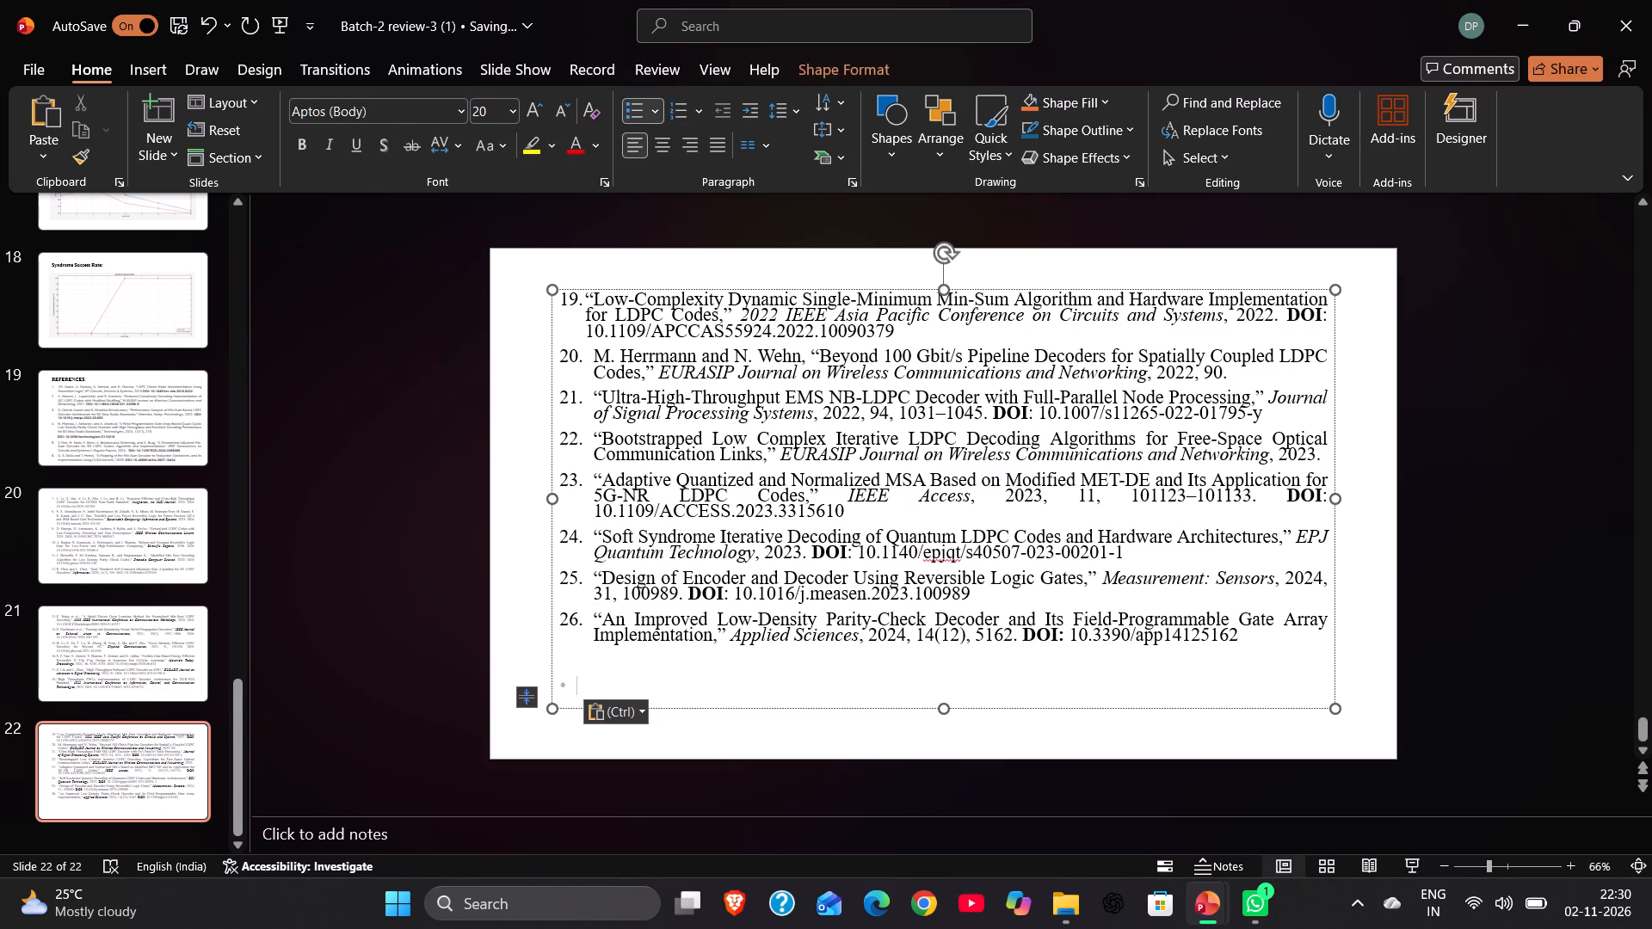
# Set all the text of references 19 to 26 on slide 22 to Times New Roman, font size 20.
pyautogui.click(638, 362)
pyautogui.click(638, 362)
pyautogui.hotkey('ctrl', 'a')
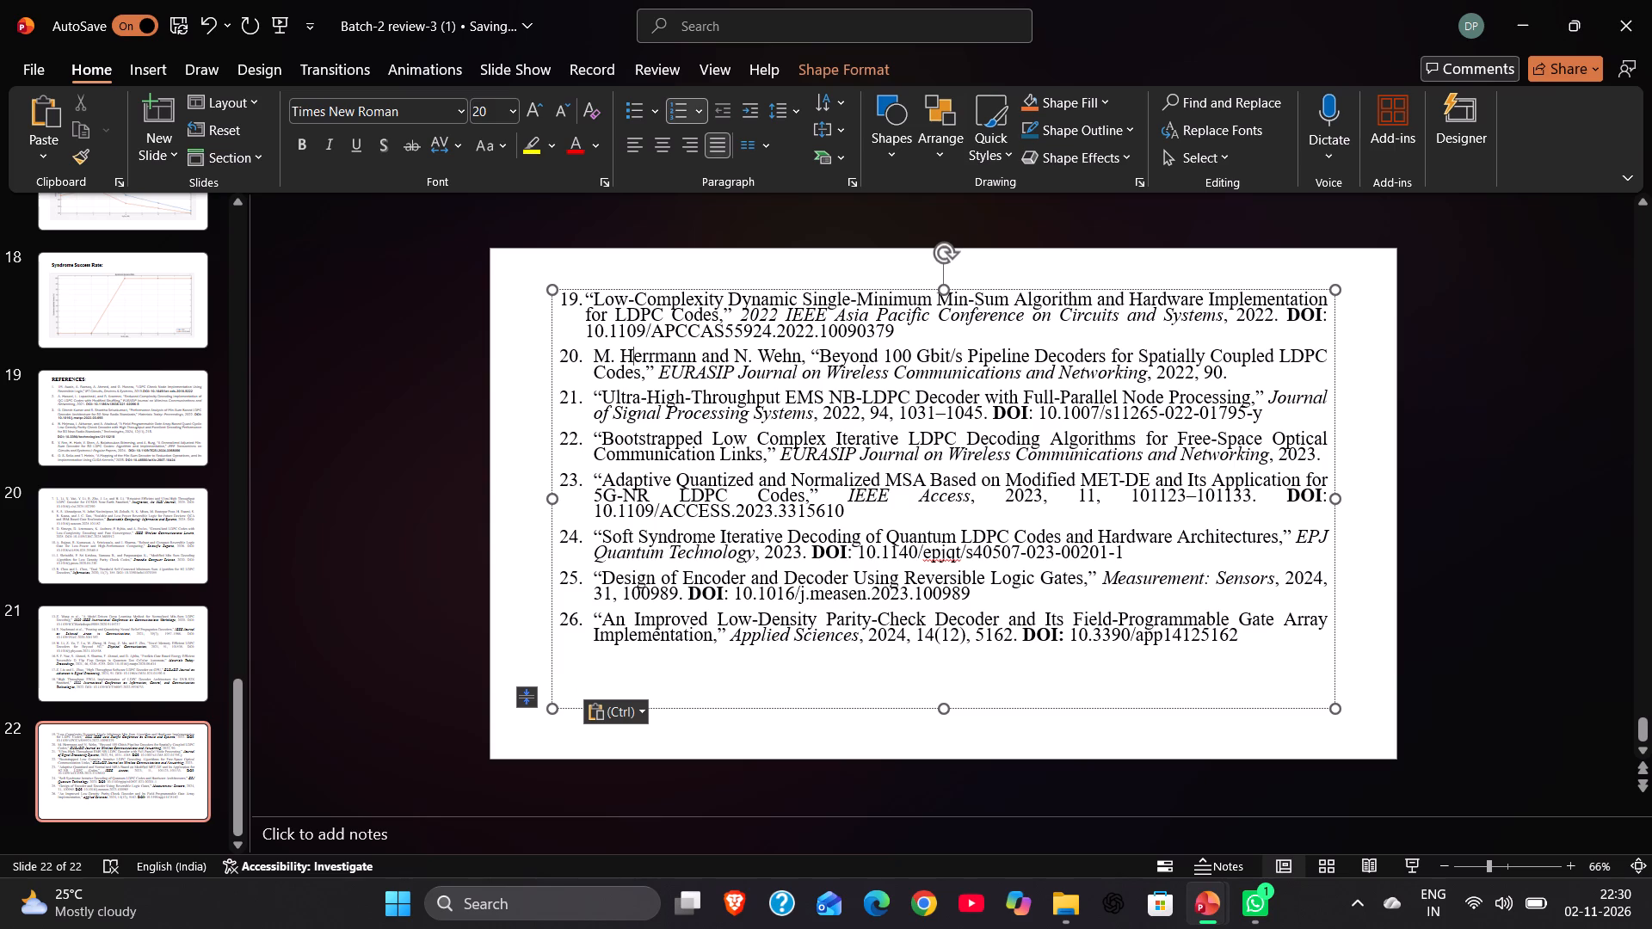
pyautogui.click(762, 394)
pyautogui.hotkey('ctrl', 'a')
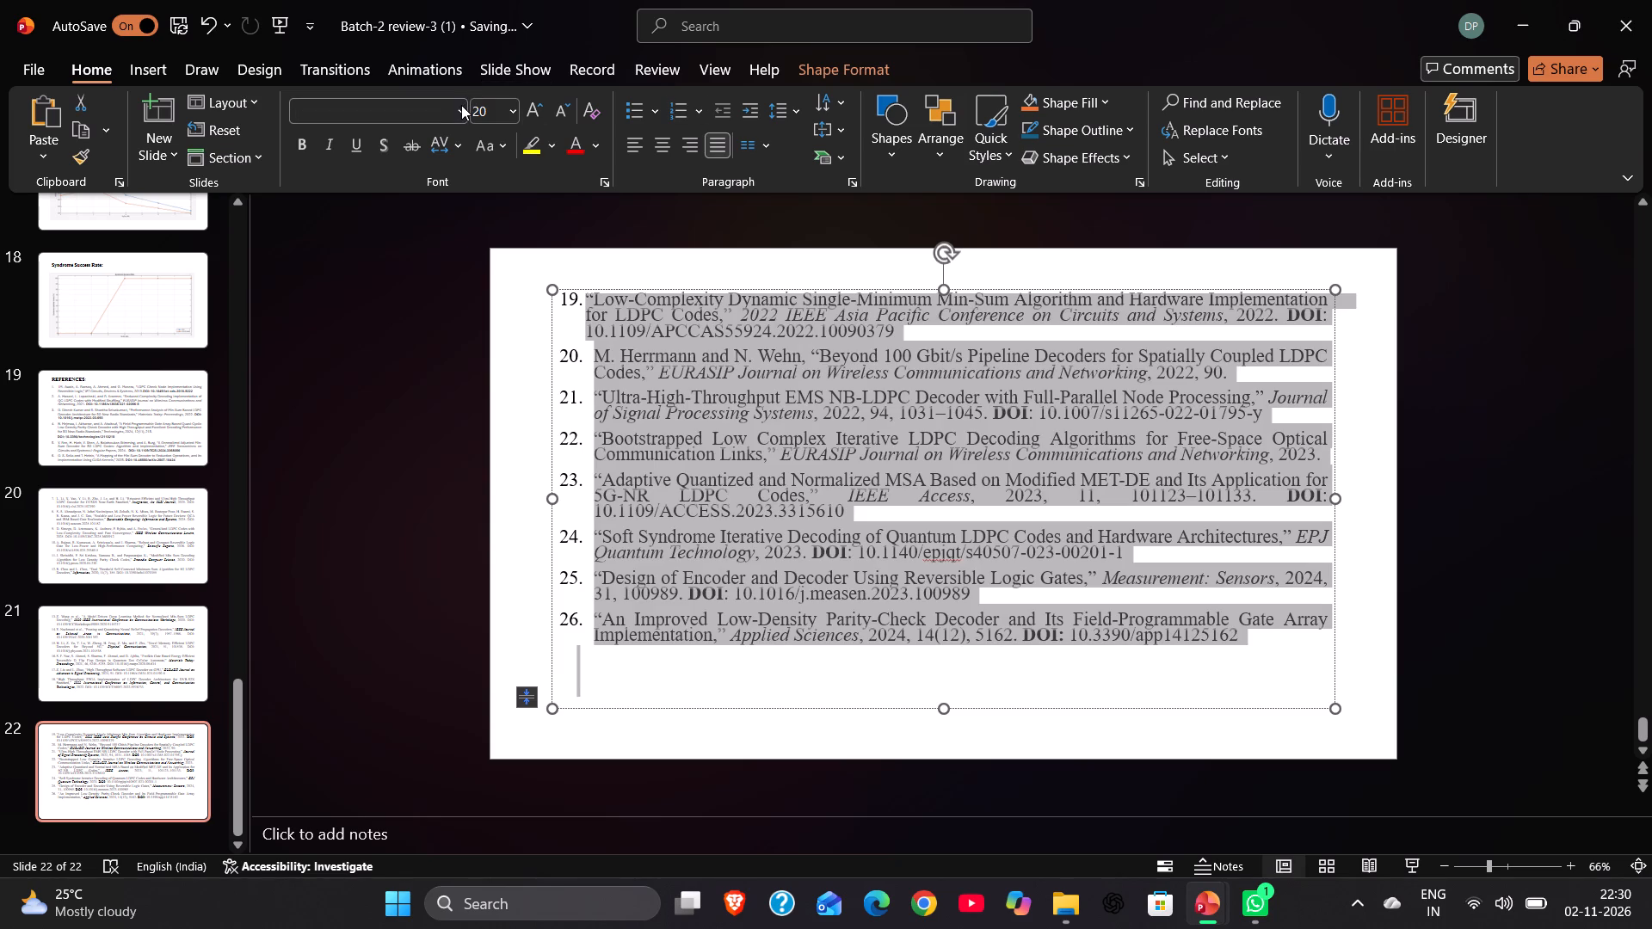
pyautogui.click(461, 105)
pyautogui.click(459, 260)
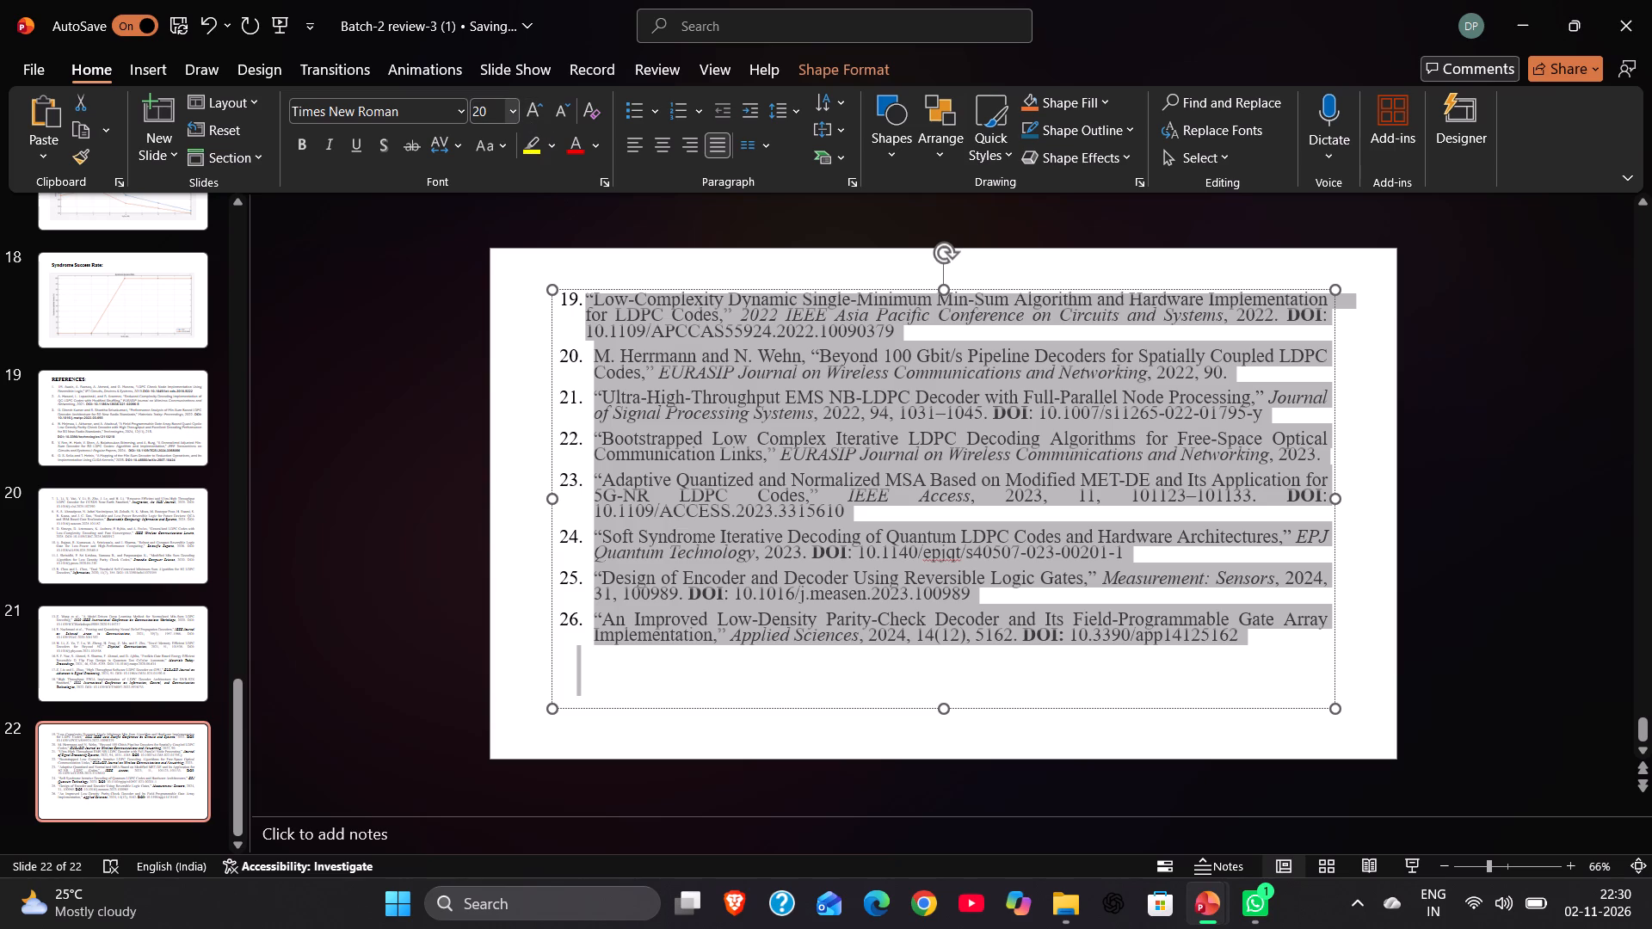
pyautogui.click(508, 108)
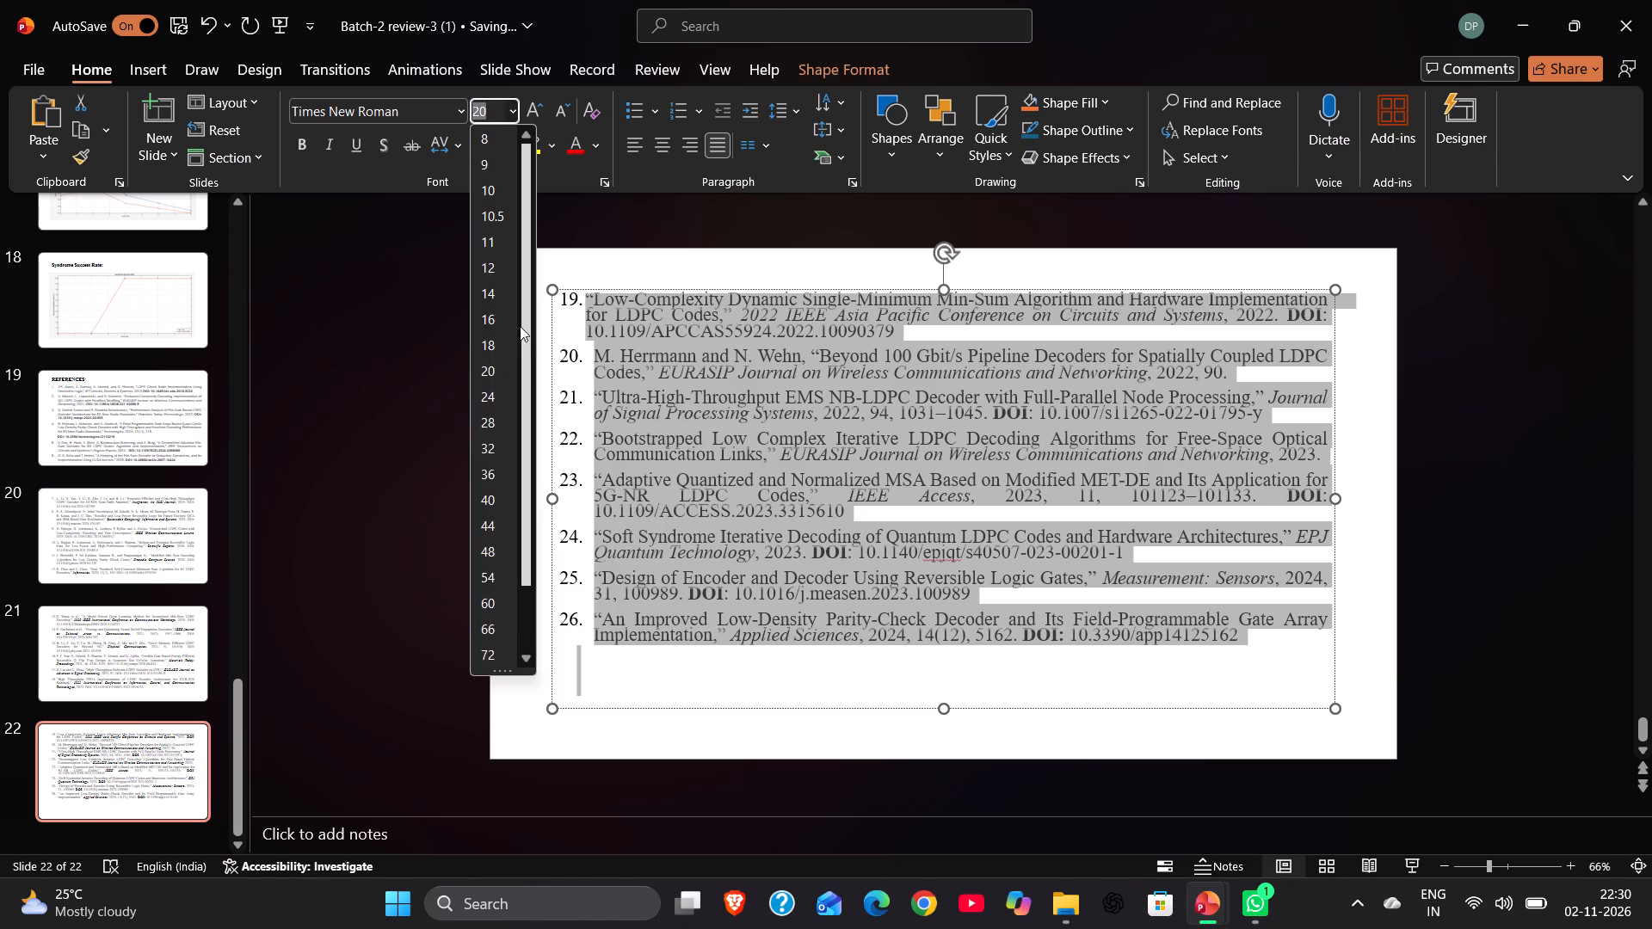
pyautogui.click(501, 368)
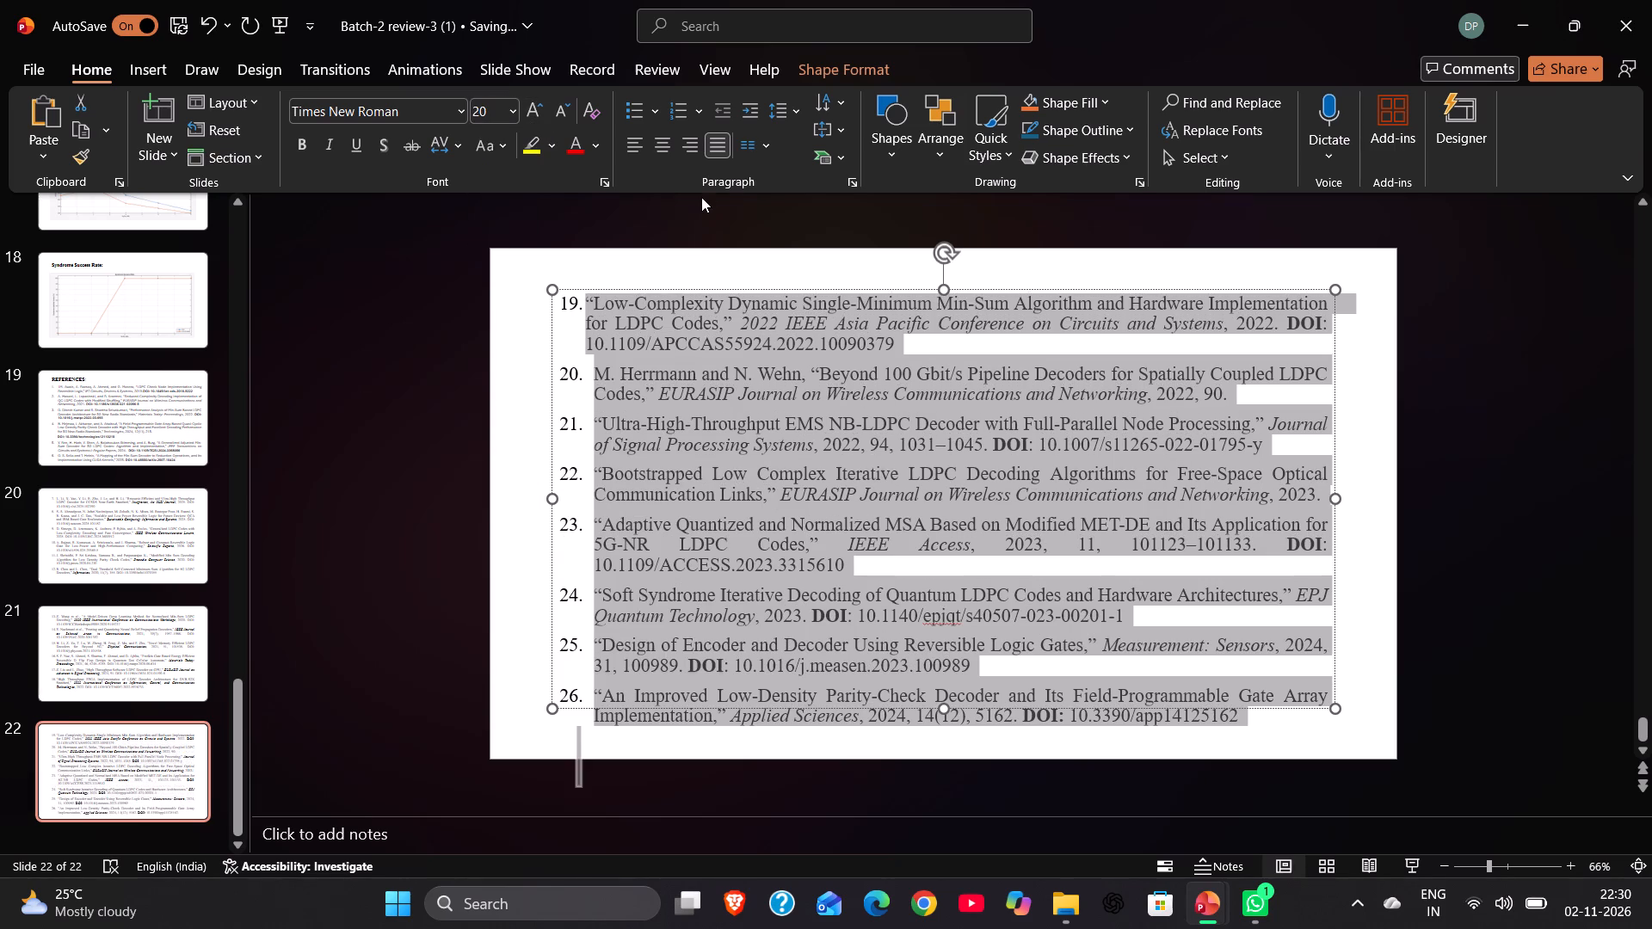
pyautogui.click(396, 441)
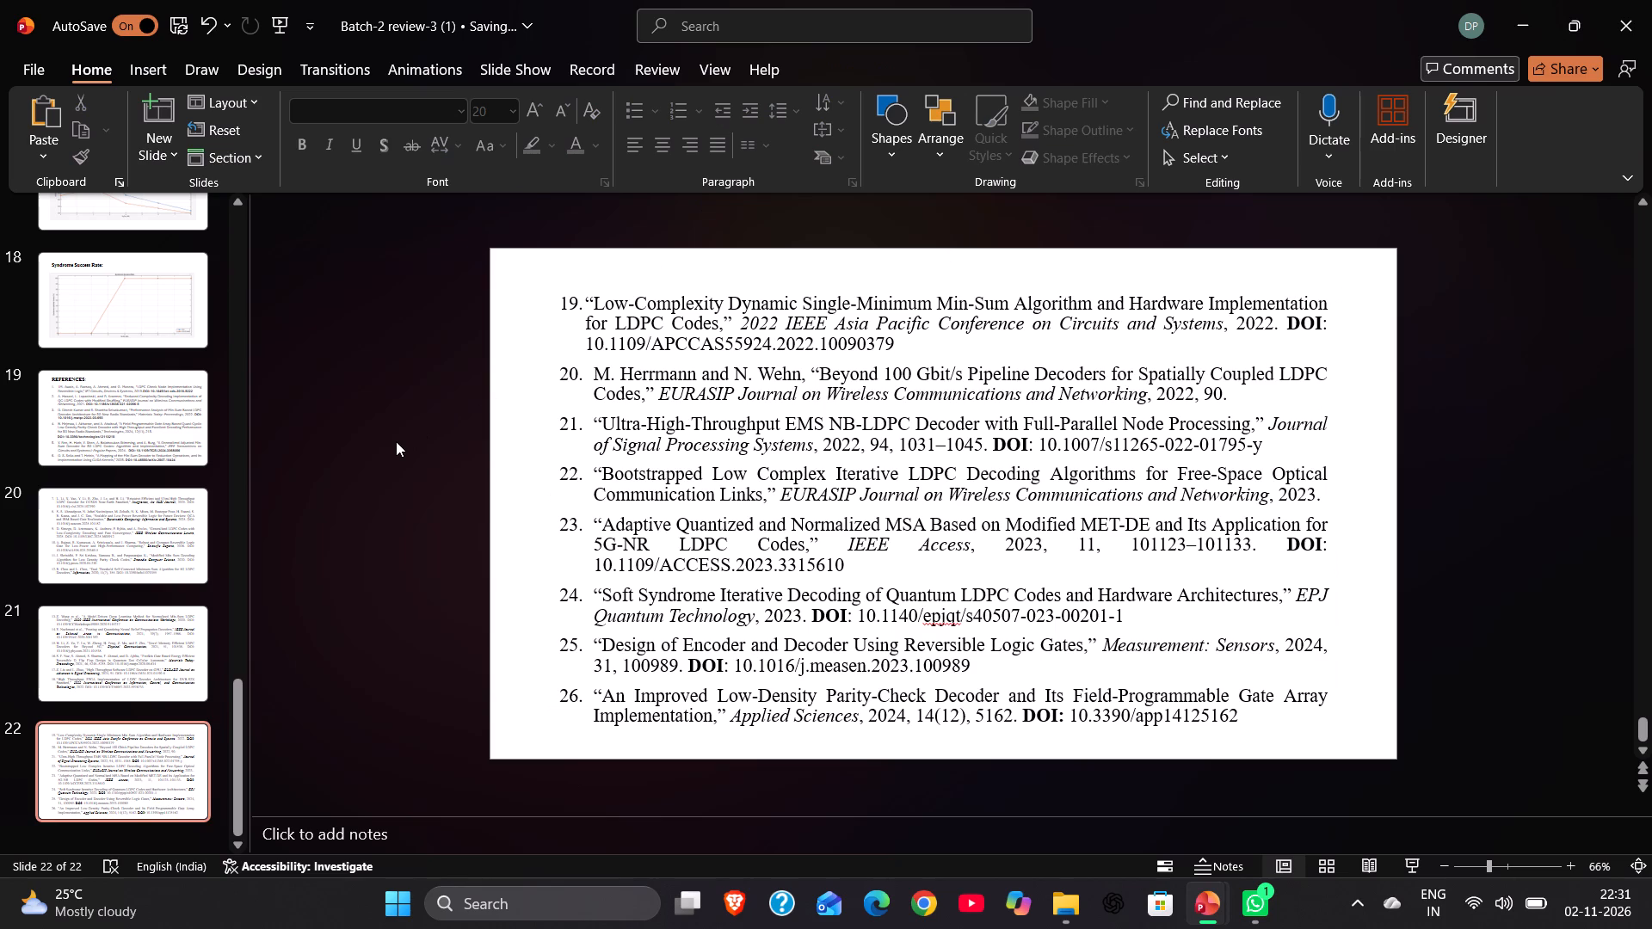
# Add a new slide after slide 22, delete its title placeholder and extend its content placeholder upward to near the slide's top edge.
pyautogui.scroll(-1, 127, 680)
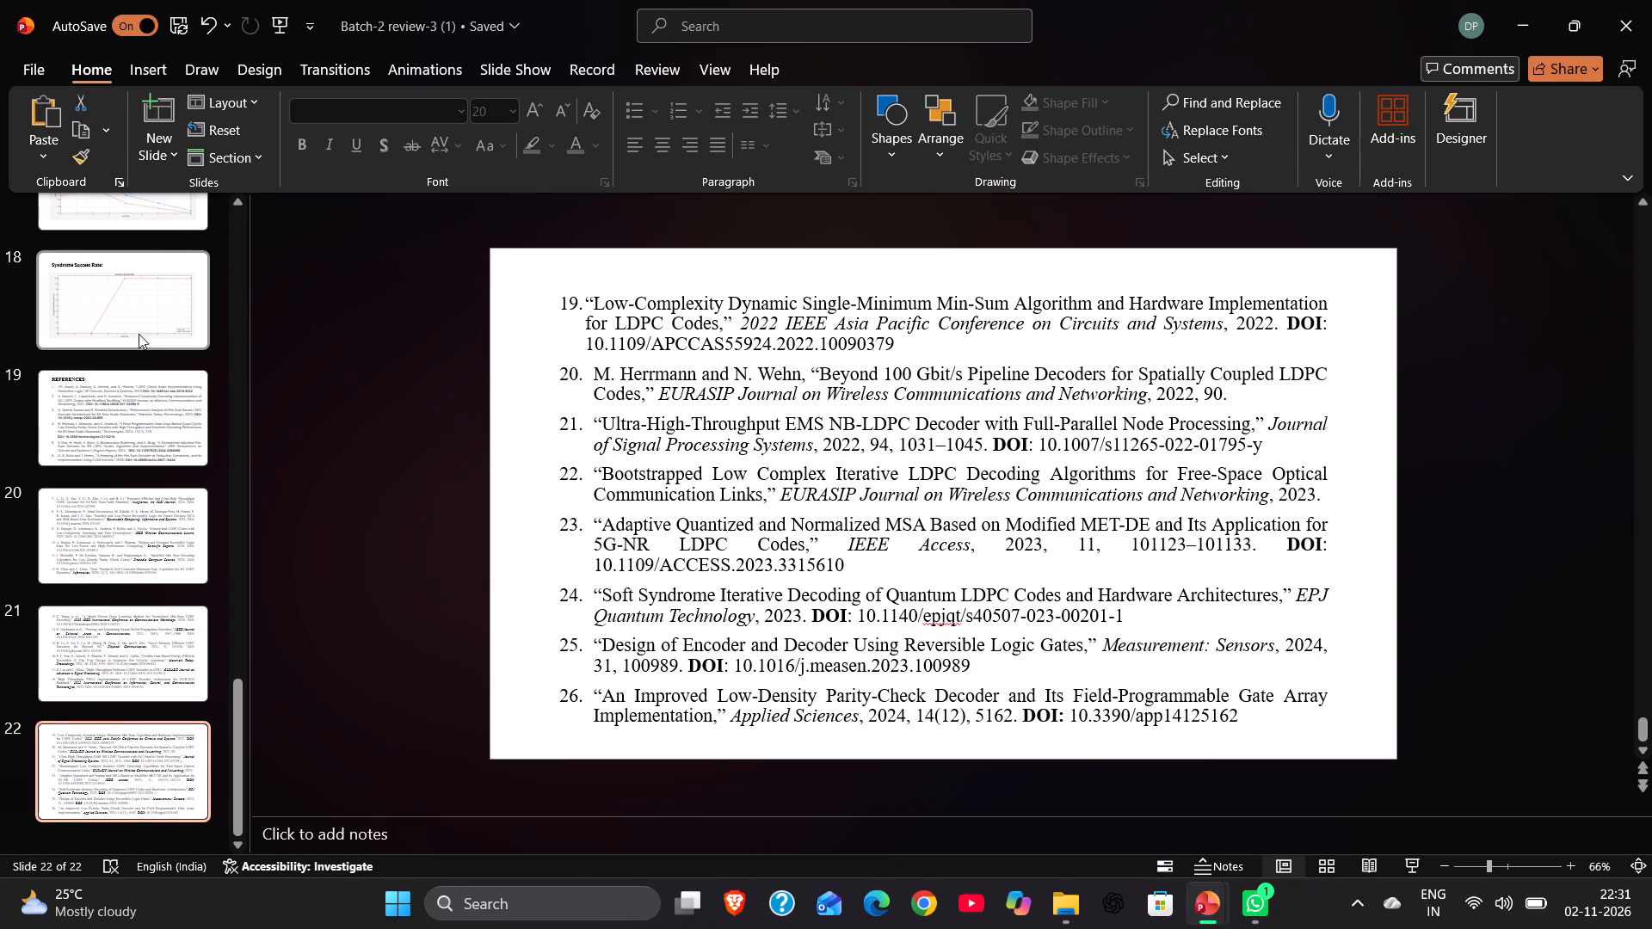
pyautogui.click(156, 118)
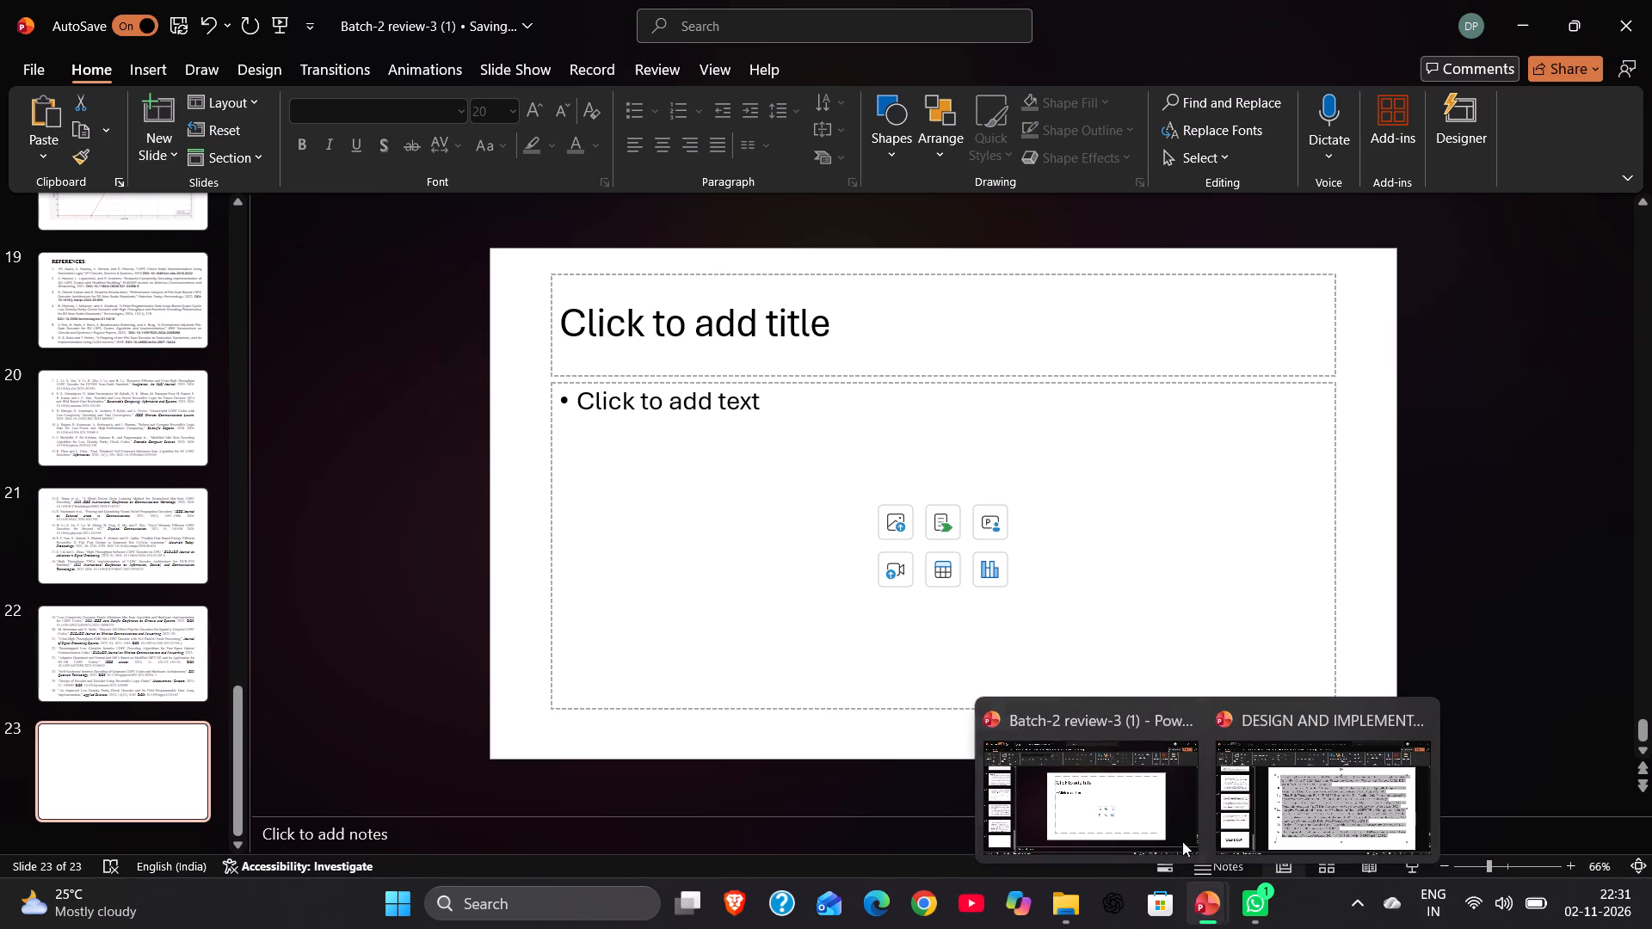
pyautogui.click(1154, 815)
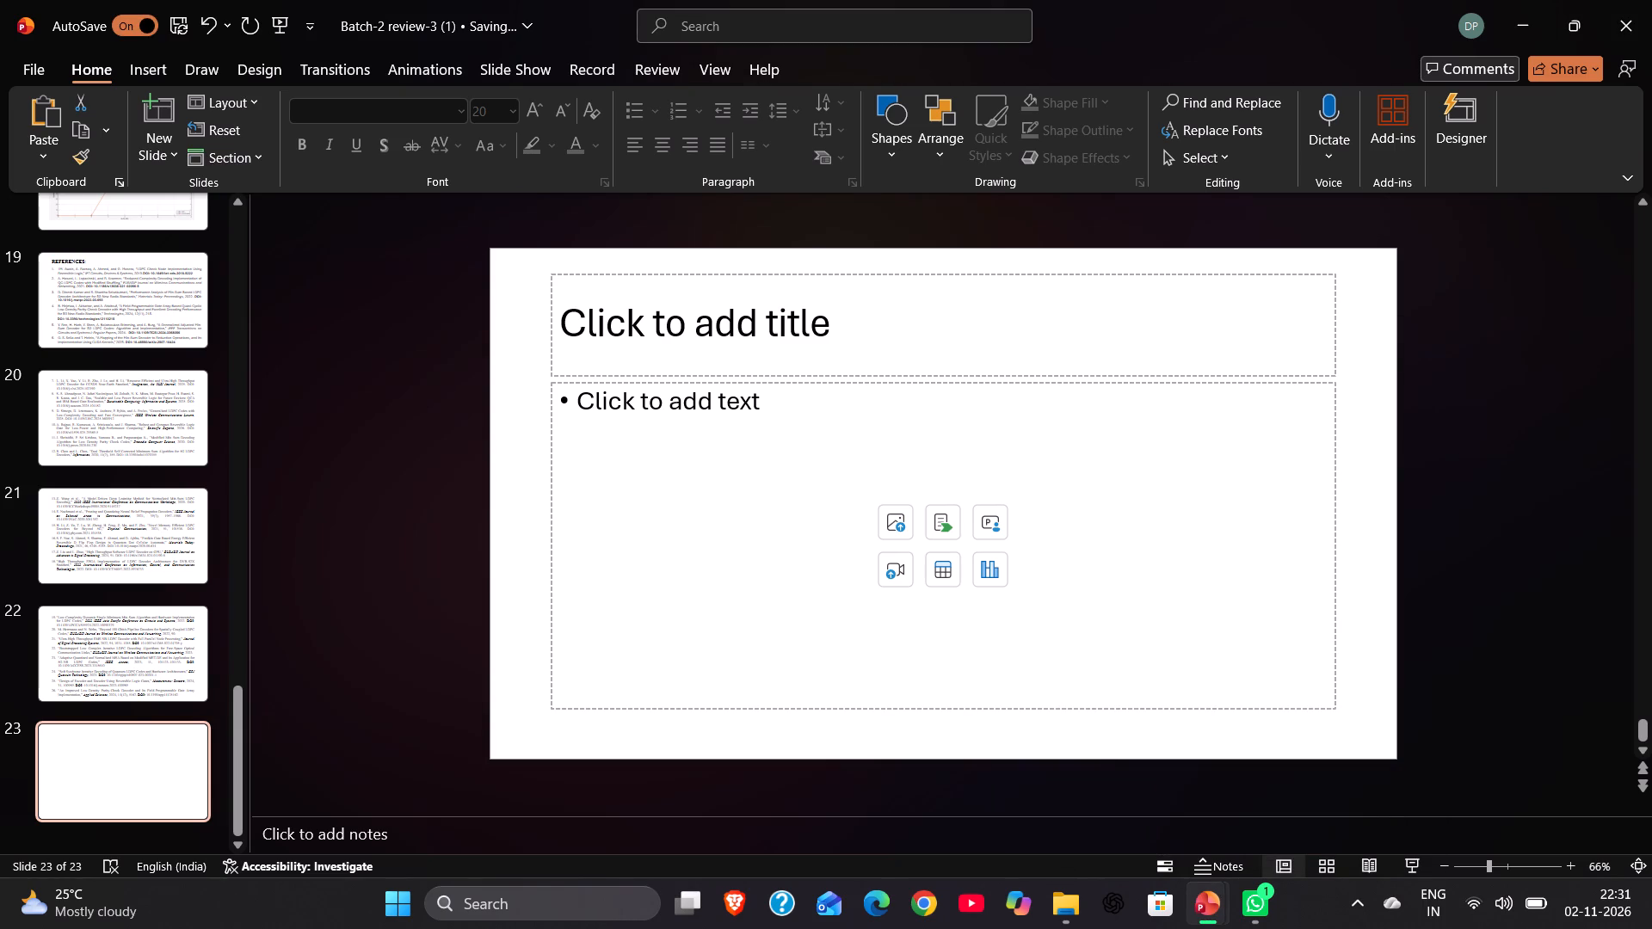
pyautogui.moveTo(829, 361); pyautogui.dragTo(944, 375)
pyautogui.moveTo(944, 375); pyautogui.dragTo(941, 353)
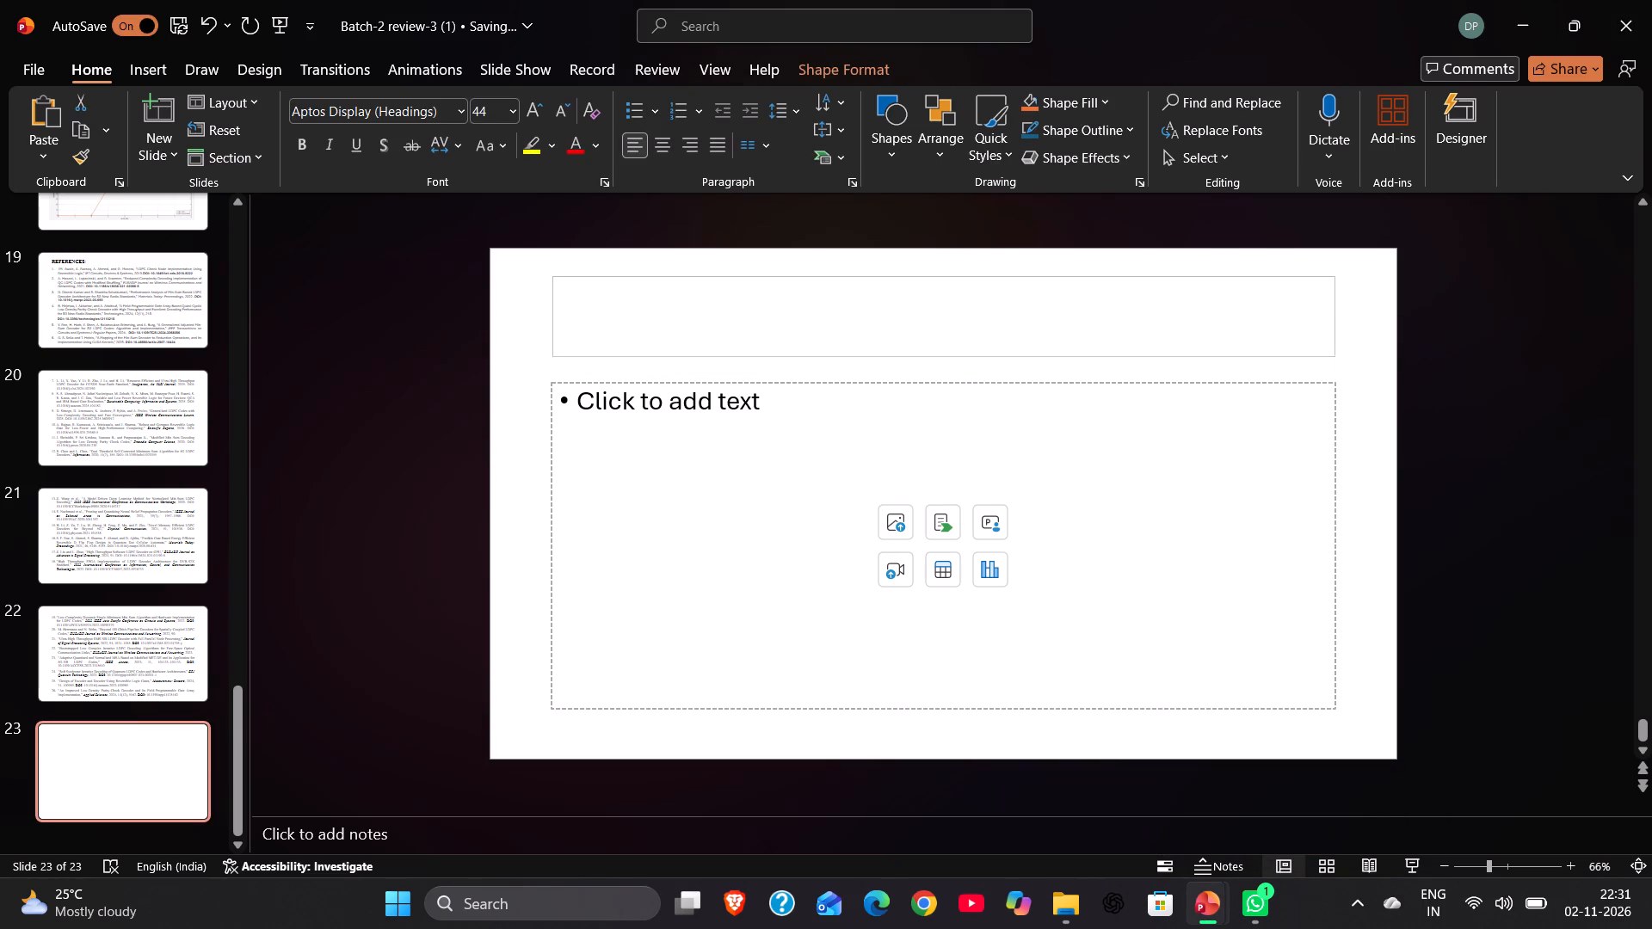
pyautogui.moveTo(941, 353); pyautogui.dragTo(940, 325)
pyautogui.press('BackSpace')
pyautogui.click(938, 498)
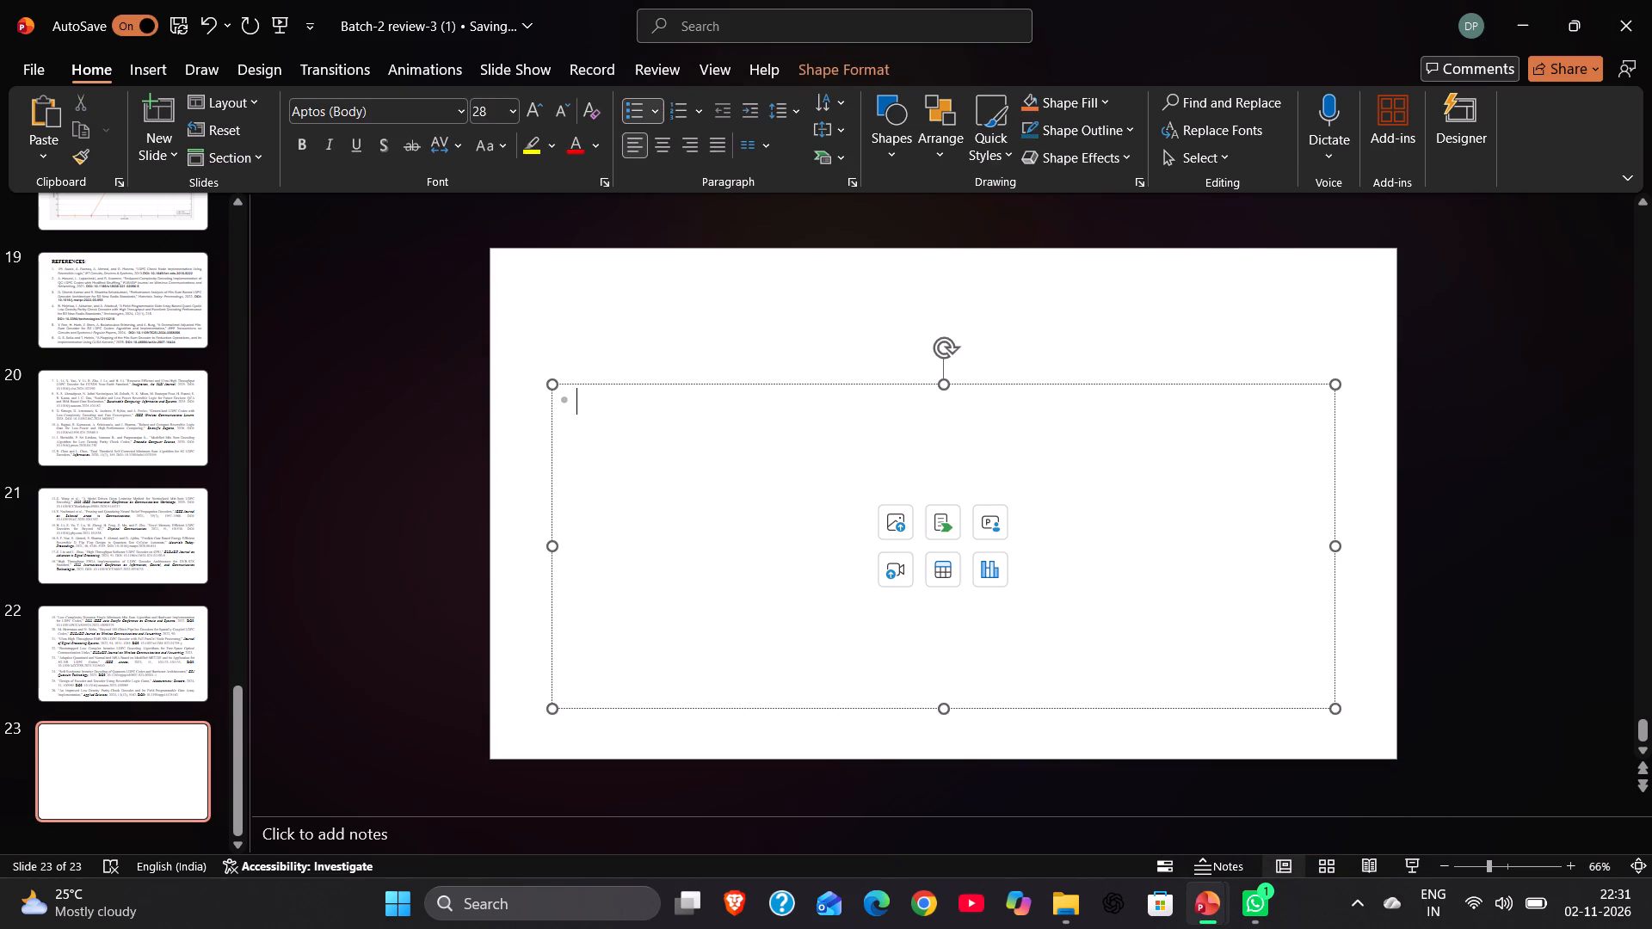
pyautogui.moveTo(942, 382); pyautogui.dragTo(940, 295)
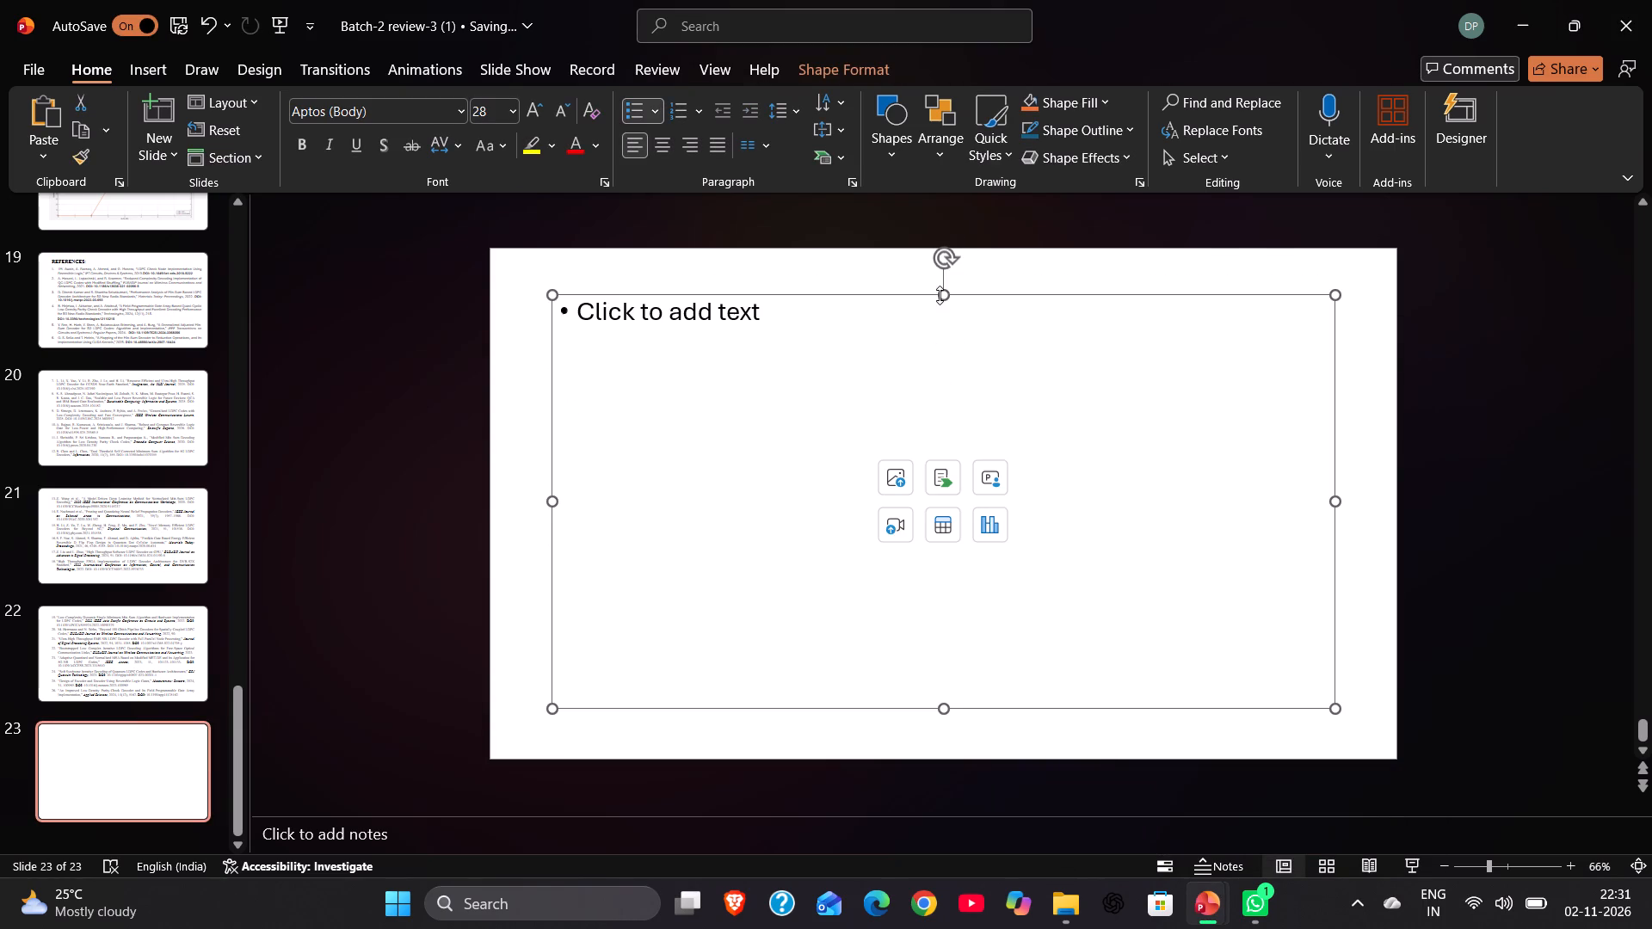
# Copy references 27 to 30 from slide 23 of the earlier LDPC presentation into the content placeholder of Batch-2 review-3 (1) slide 23.
pyautogui.click(706, 345)
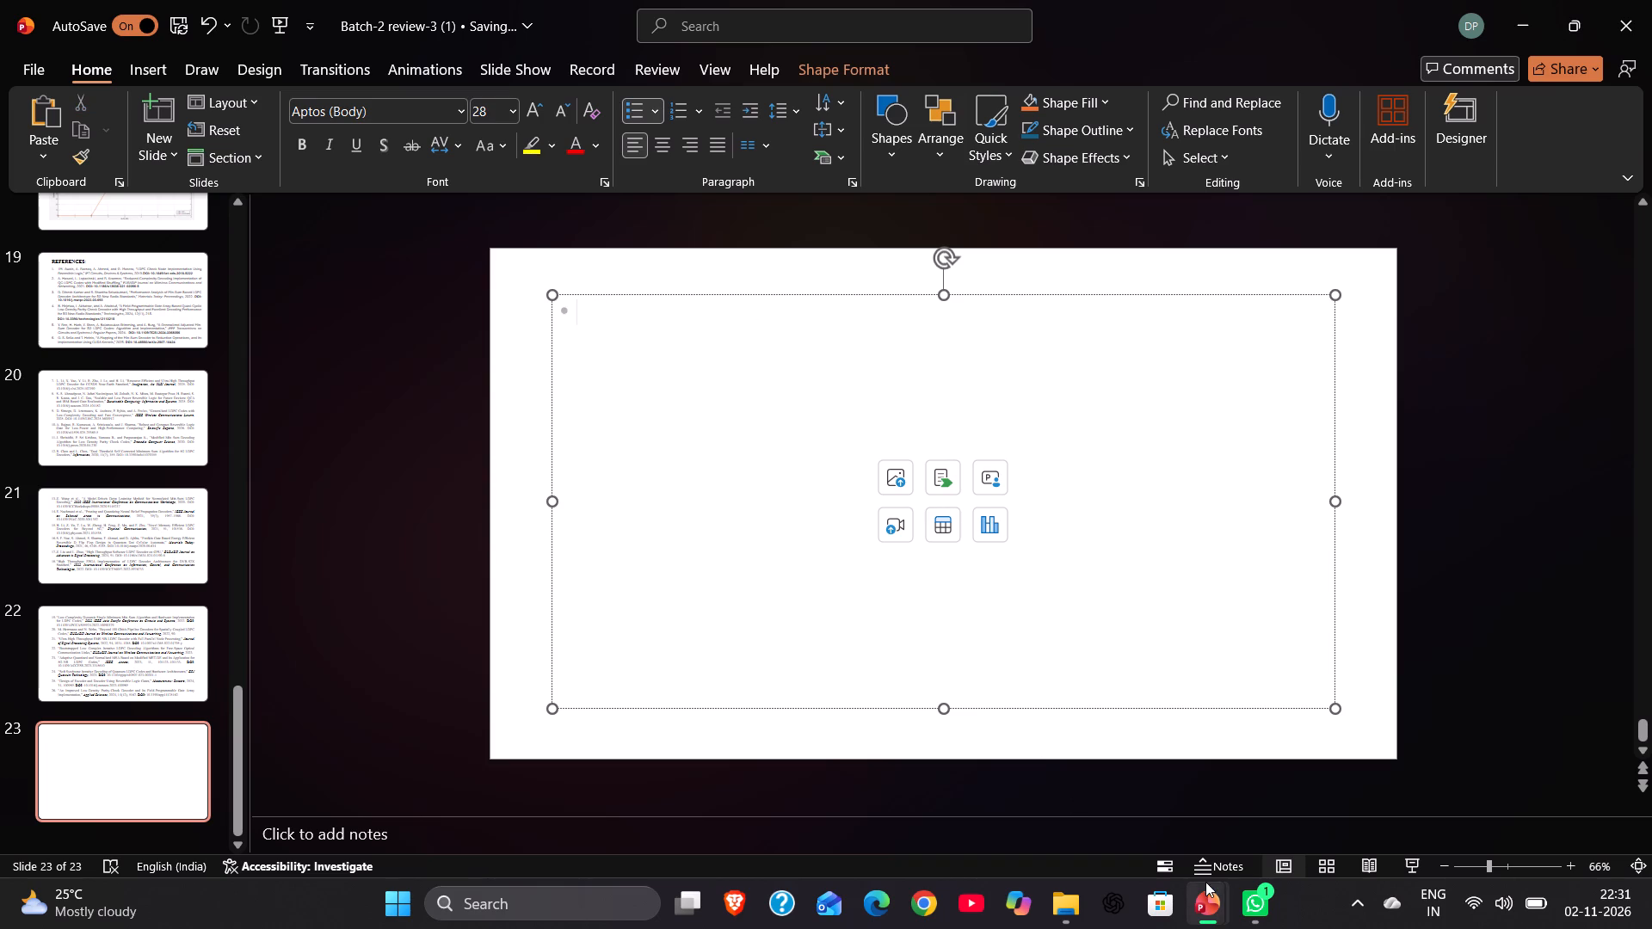
pyautogui.click(1308, 808)
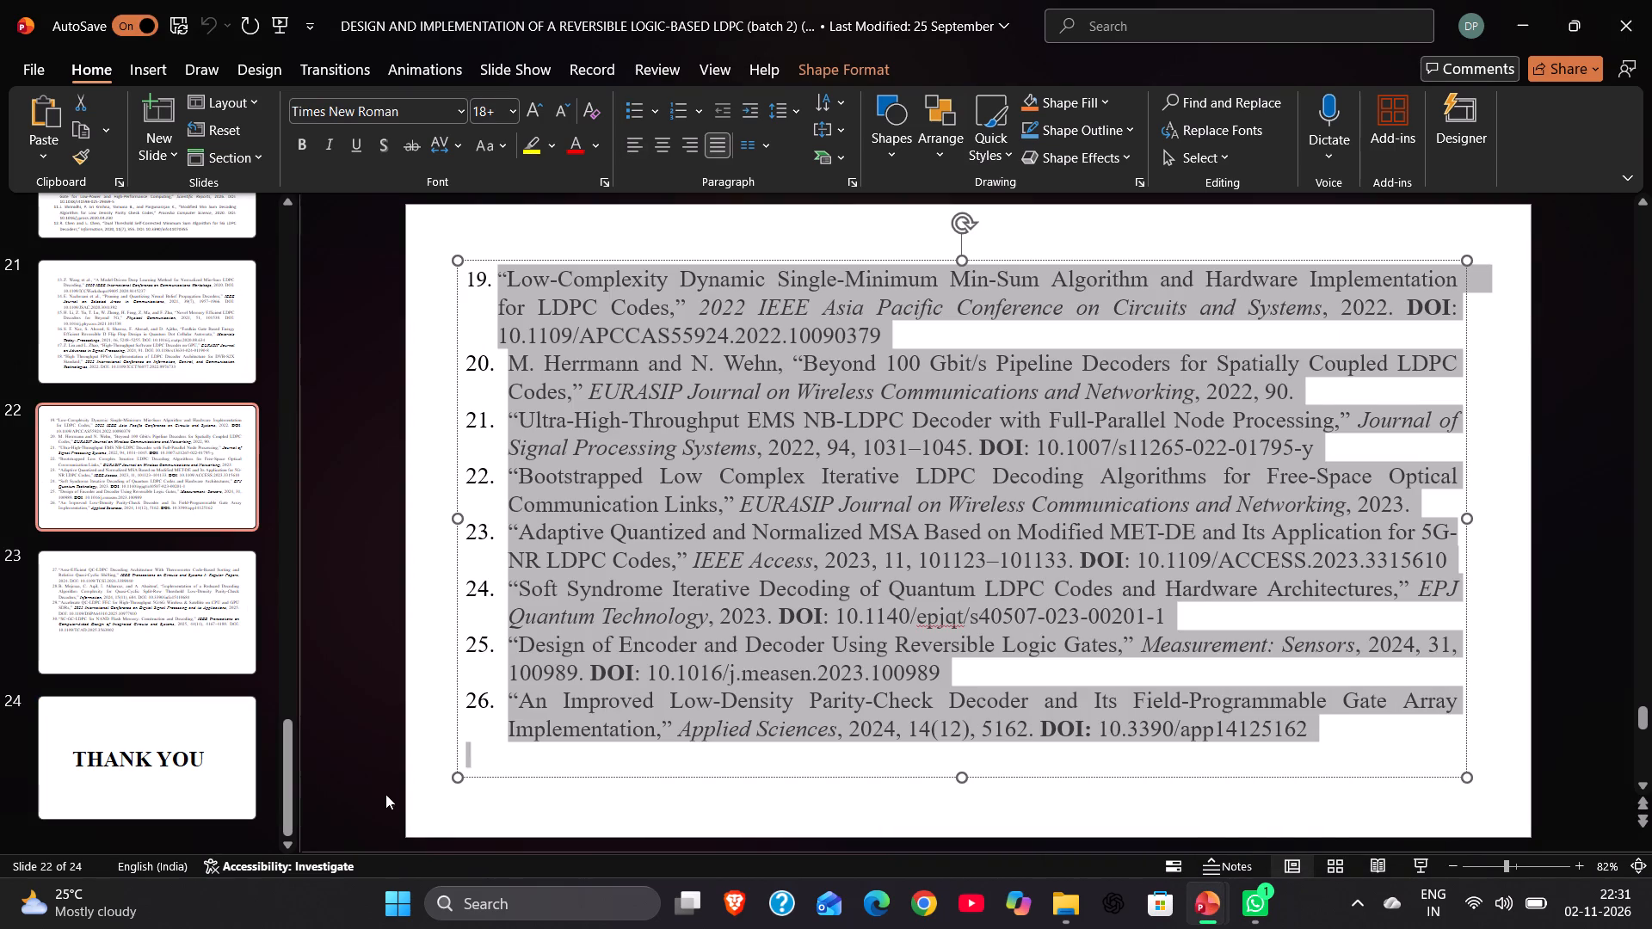
pyautogui.click(205, 639)
pyautogui.doubleClick(557, 500)
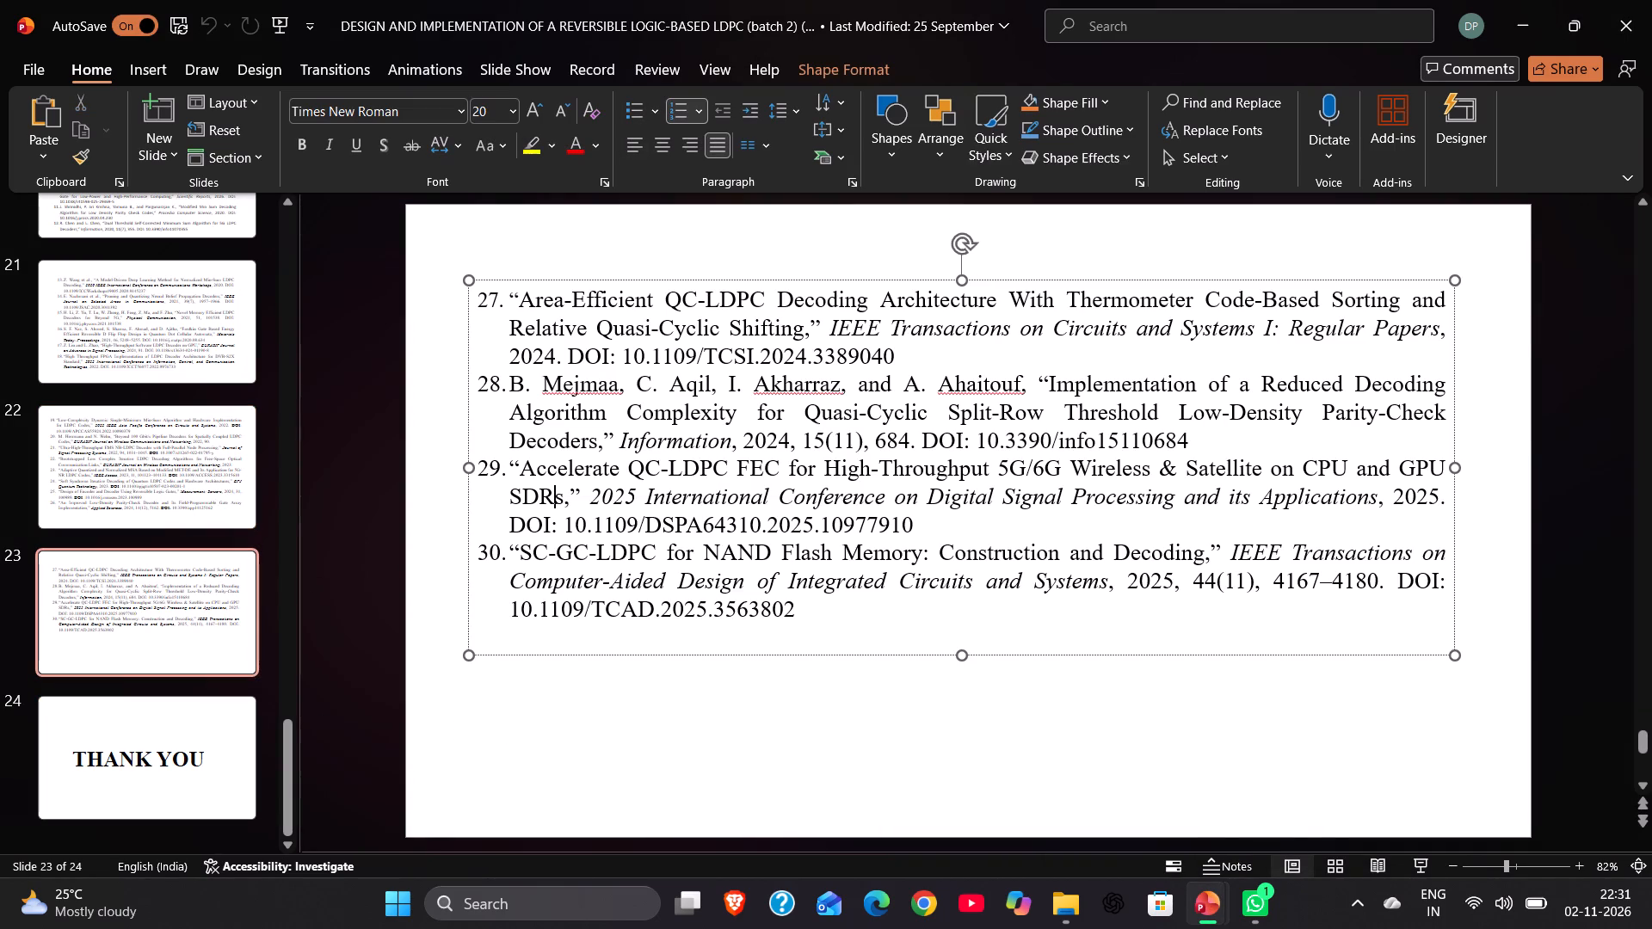
pyautogui.hotkey('ctrl', 'a')
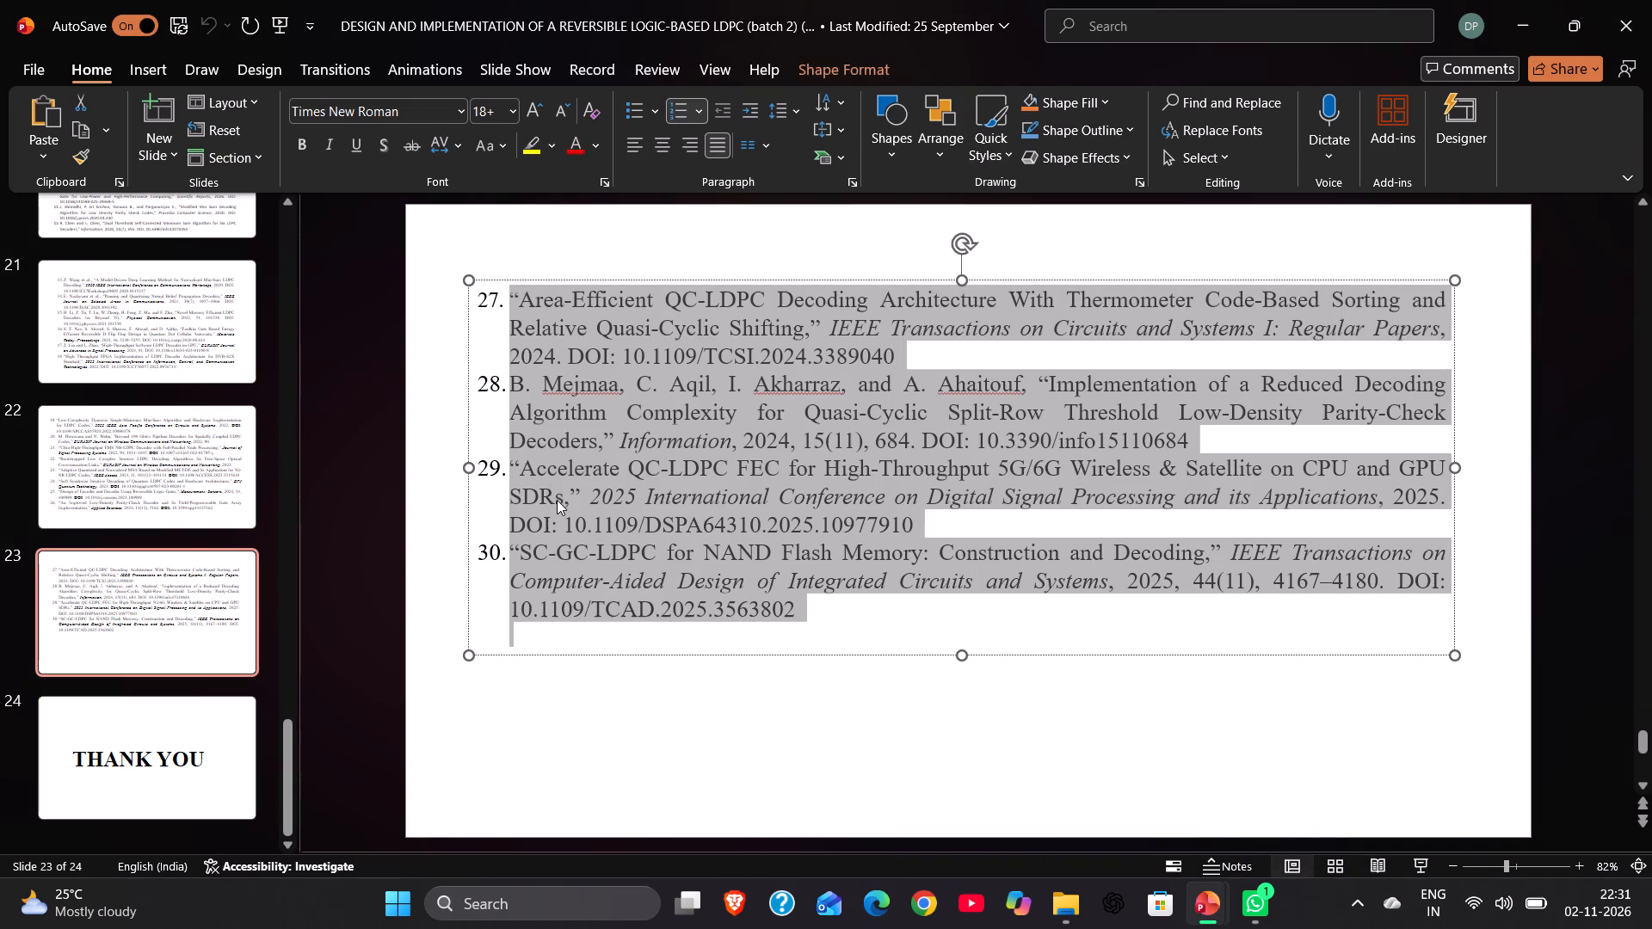
pyautogui.hotkey('ctrl', 'c')
pyautogui.hotkey('alt', 'Tab')
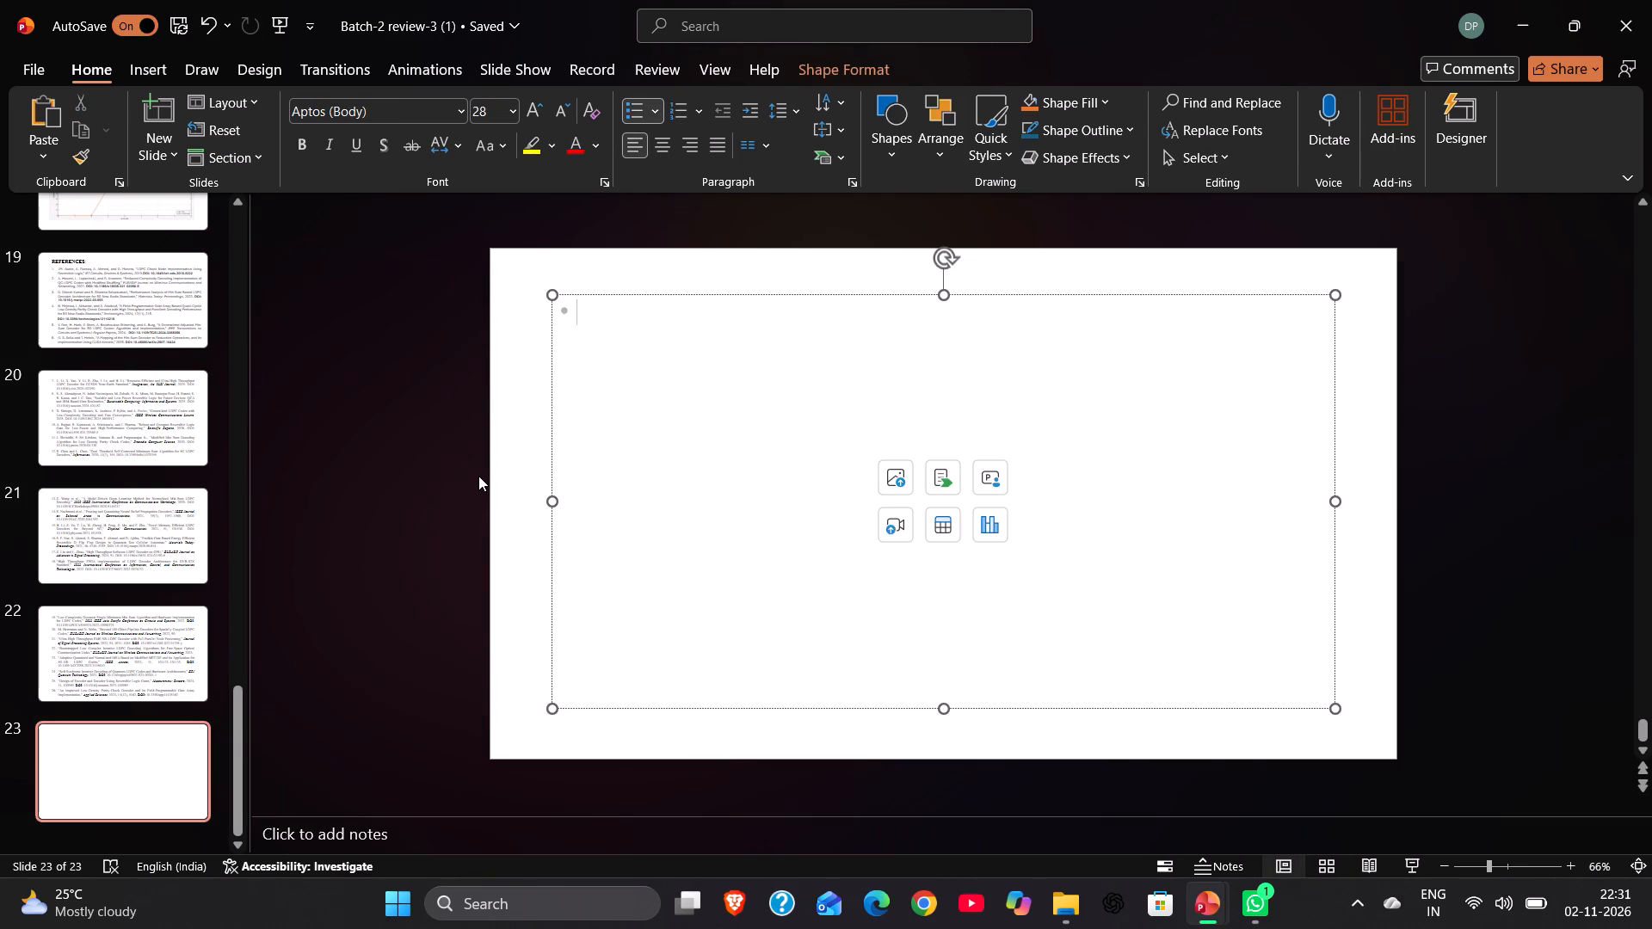
pyautogui.hotkey('ctrl', 'v')
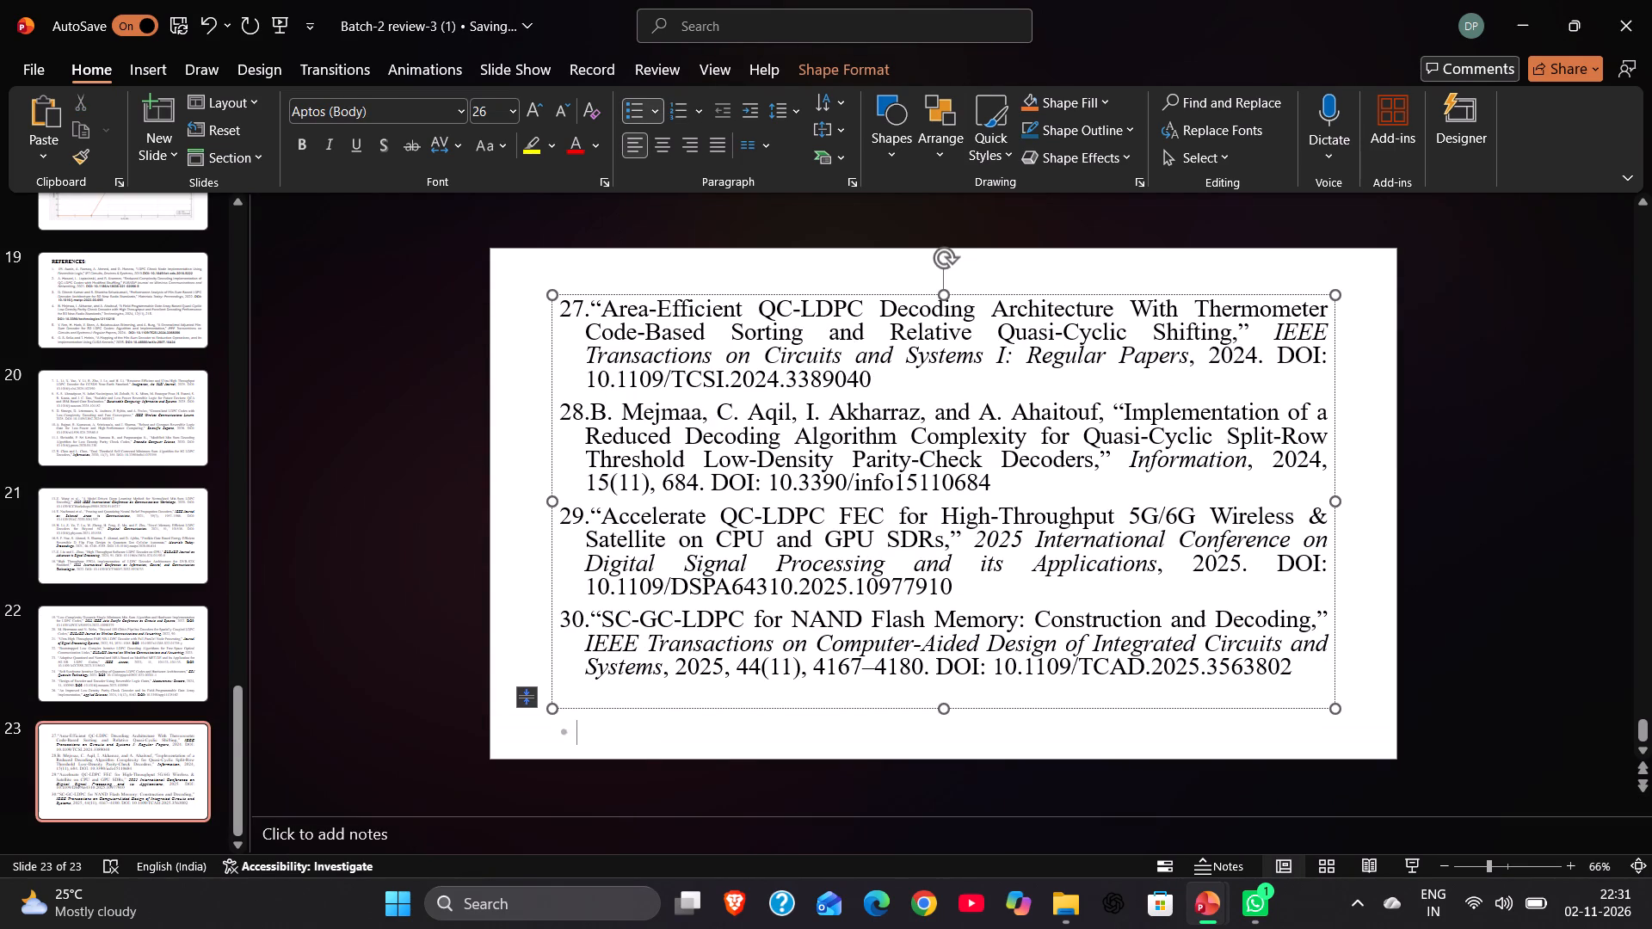
# Set all the text of references 27 to 30 on slide 23 to Times New Roman, font size 20, with justified alignment.
pyautogui.click(607, 329)
pyautogui.keyDown('ctrl'); pyautogui.click(607, 329); pyautogui.keyUp('ctrl')
pyautogui.hotkey('ctrl', 'a')
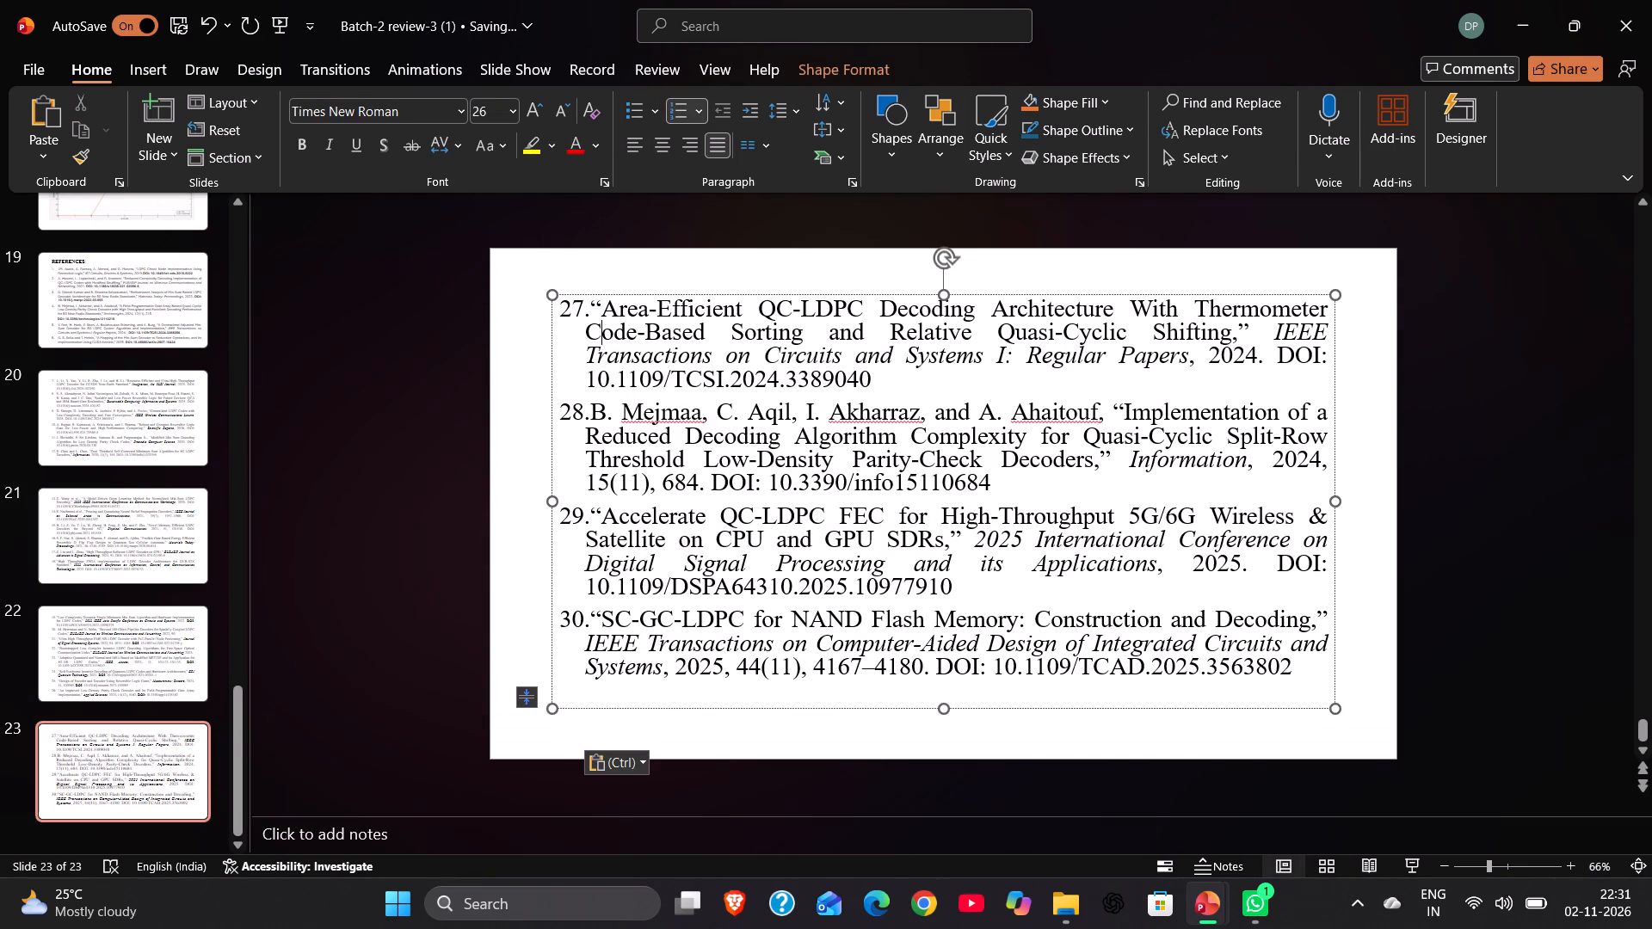
pyautogui.click(629, 350)
pyautogui.keyDown('ctrl'); pyautogui.click(629, 350); pyautogui.keyUp('ctrl')
pyautogui.hotkey('ctrl', 'a')
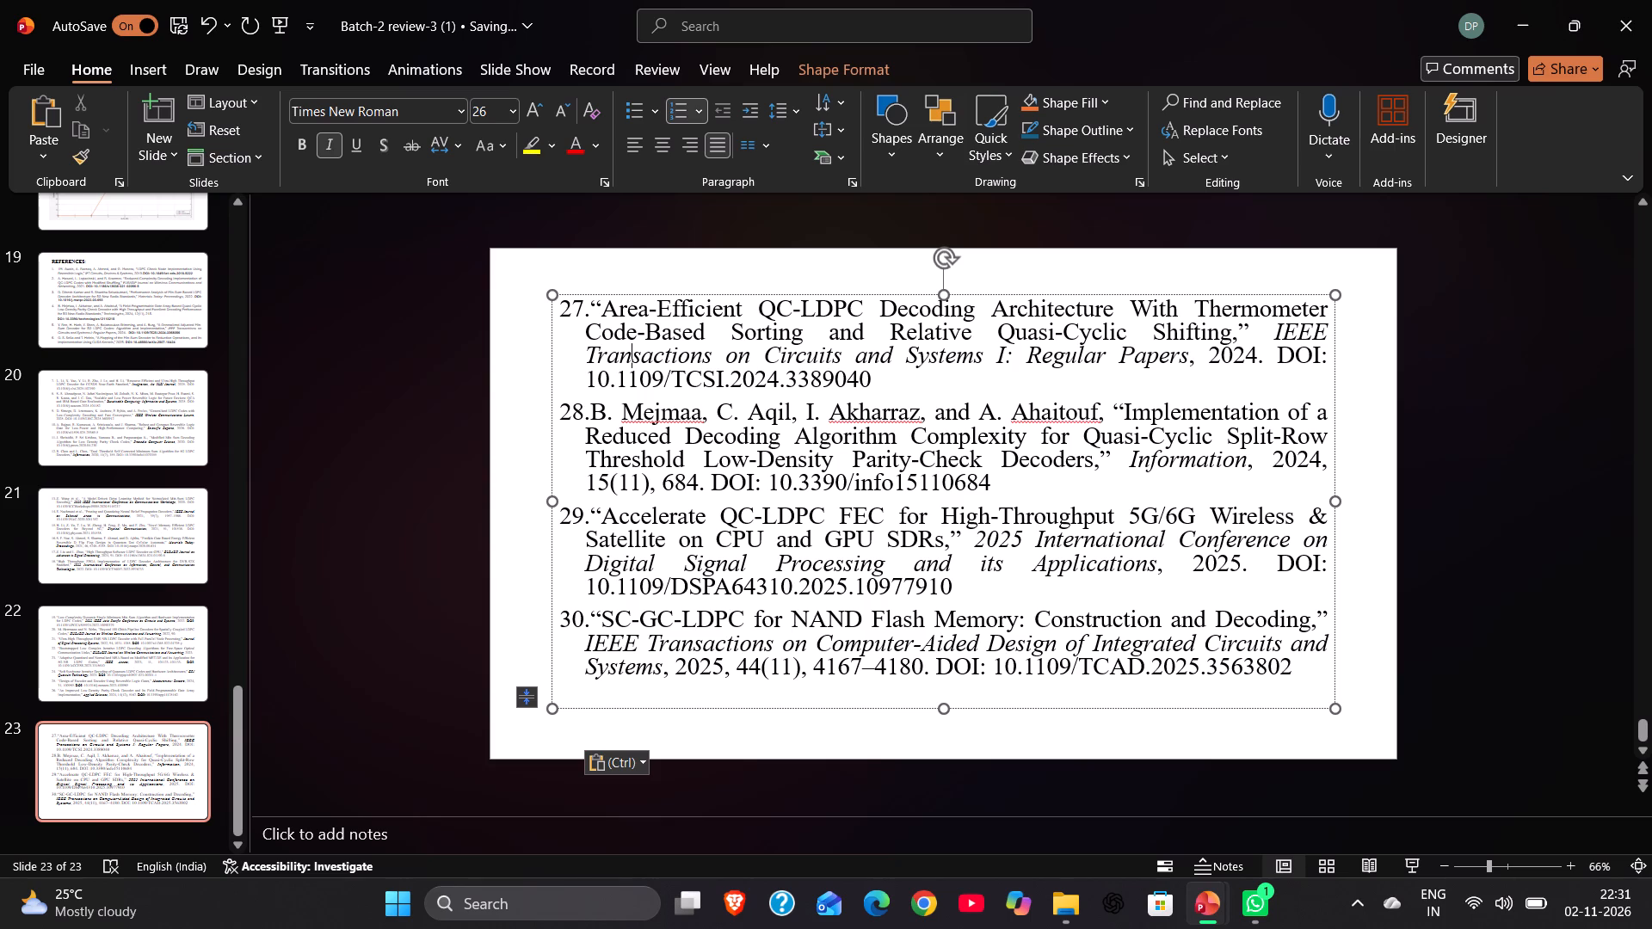
pyautogui.click(629, 350)
pyautogui.hotkey('ctrl', 'a')
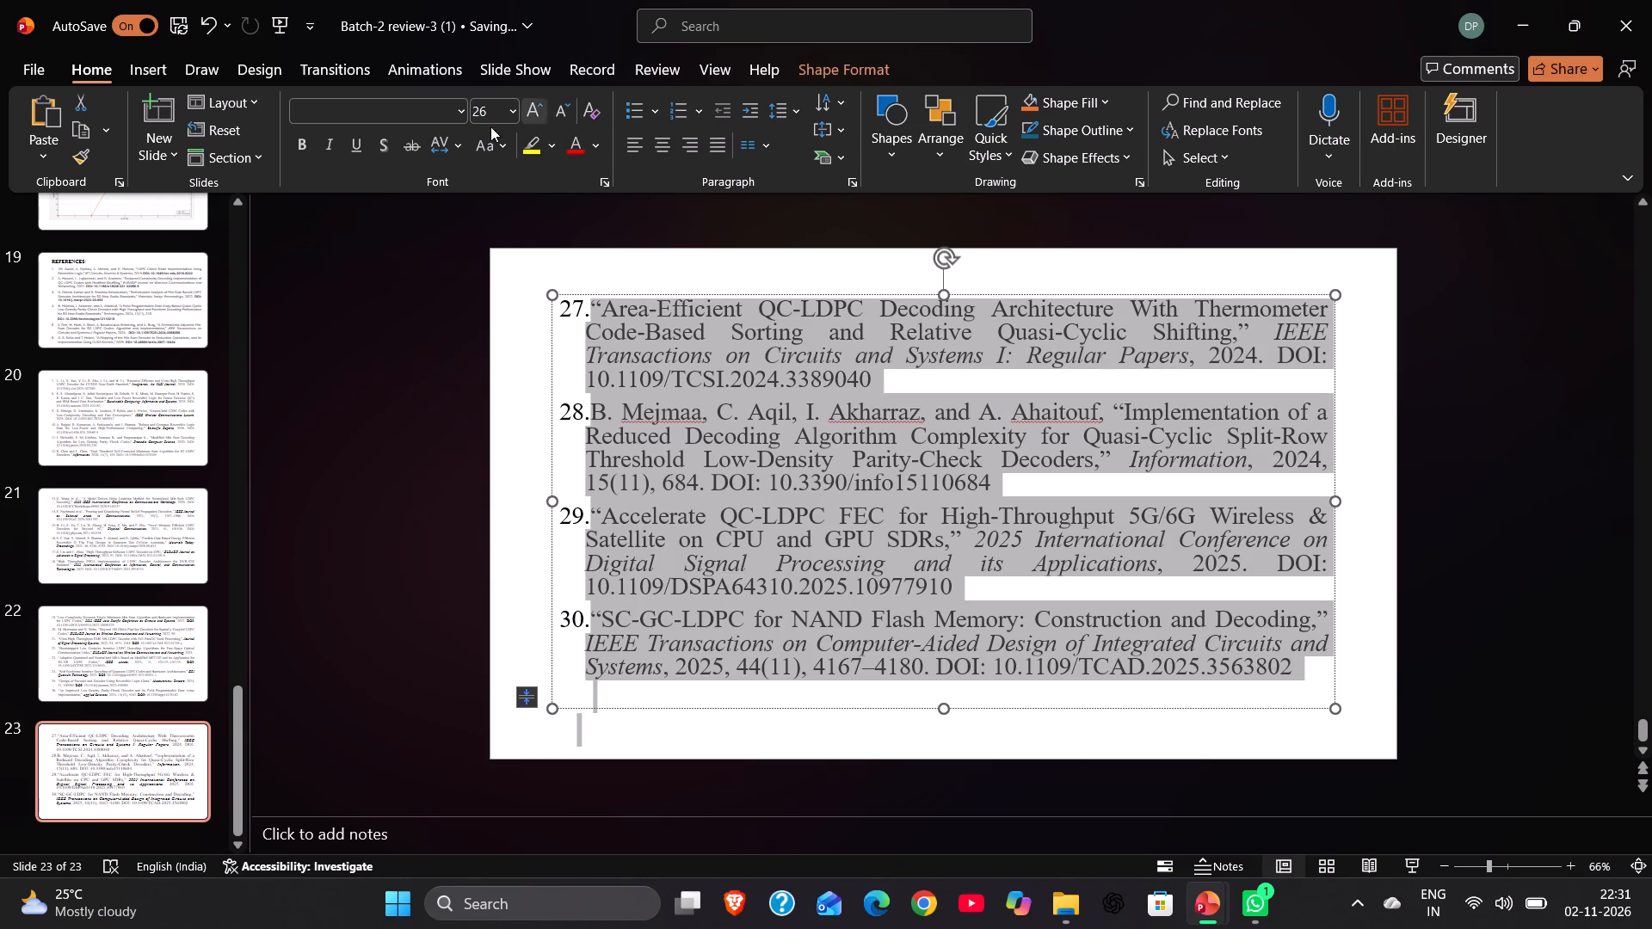
pyautogui.click(458, 114)
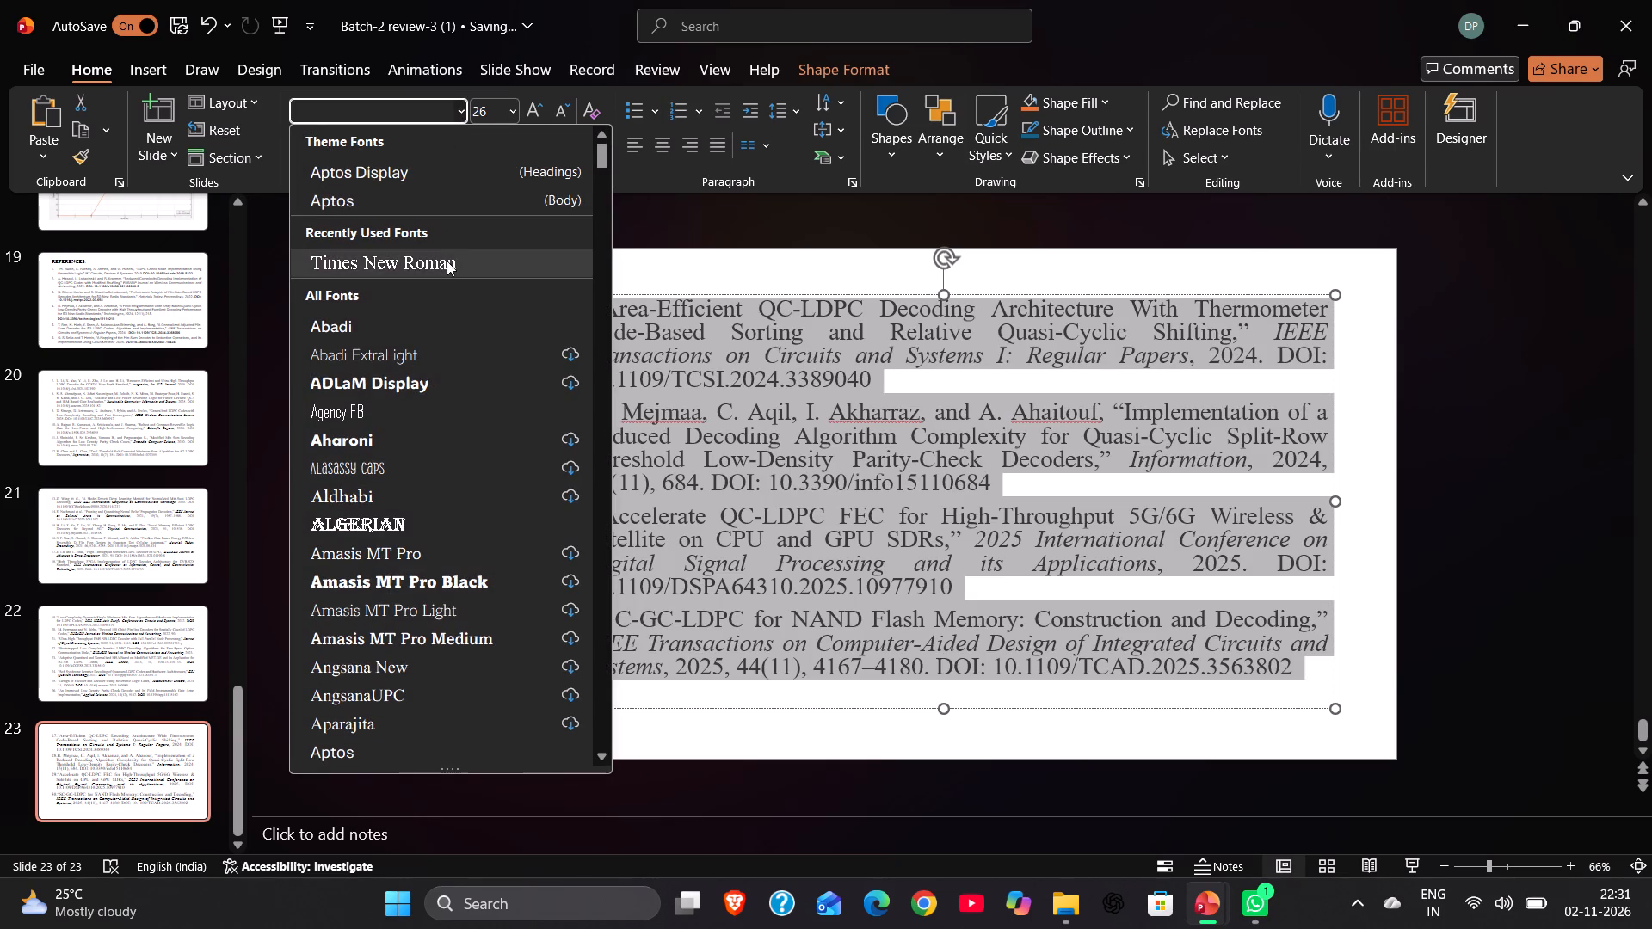
pyautogui.click(447, 261)
pyautogui.click(515, 113)
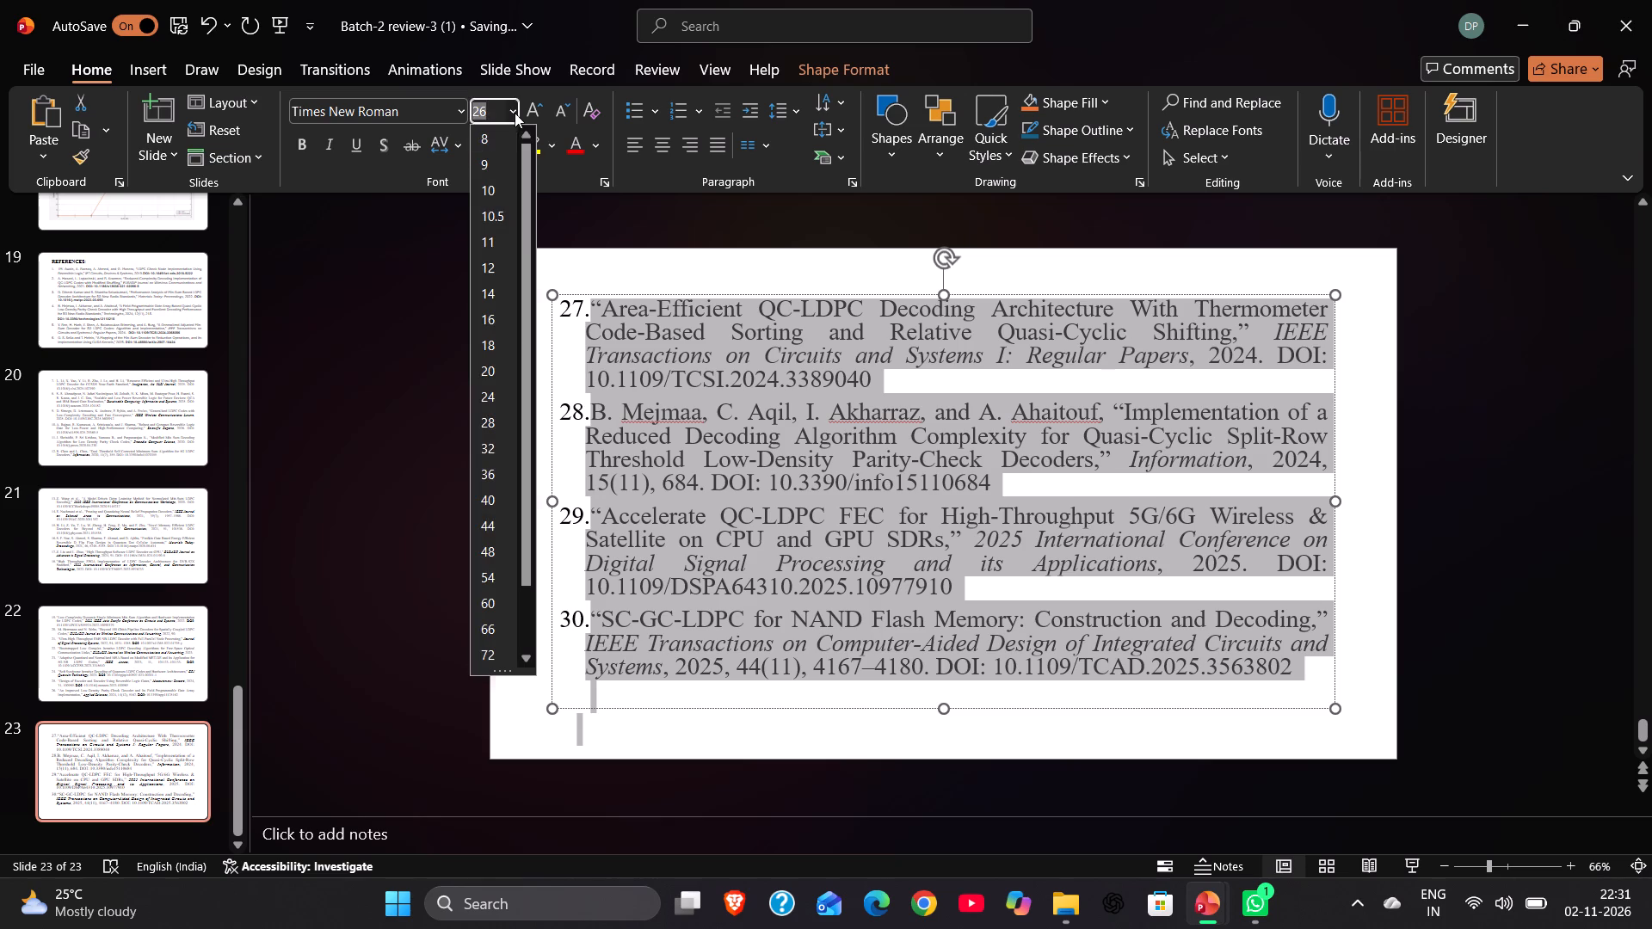
pyautogui.click(502, 369)
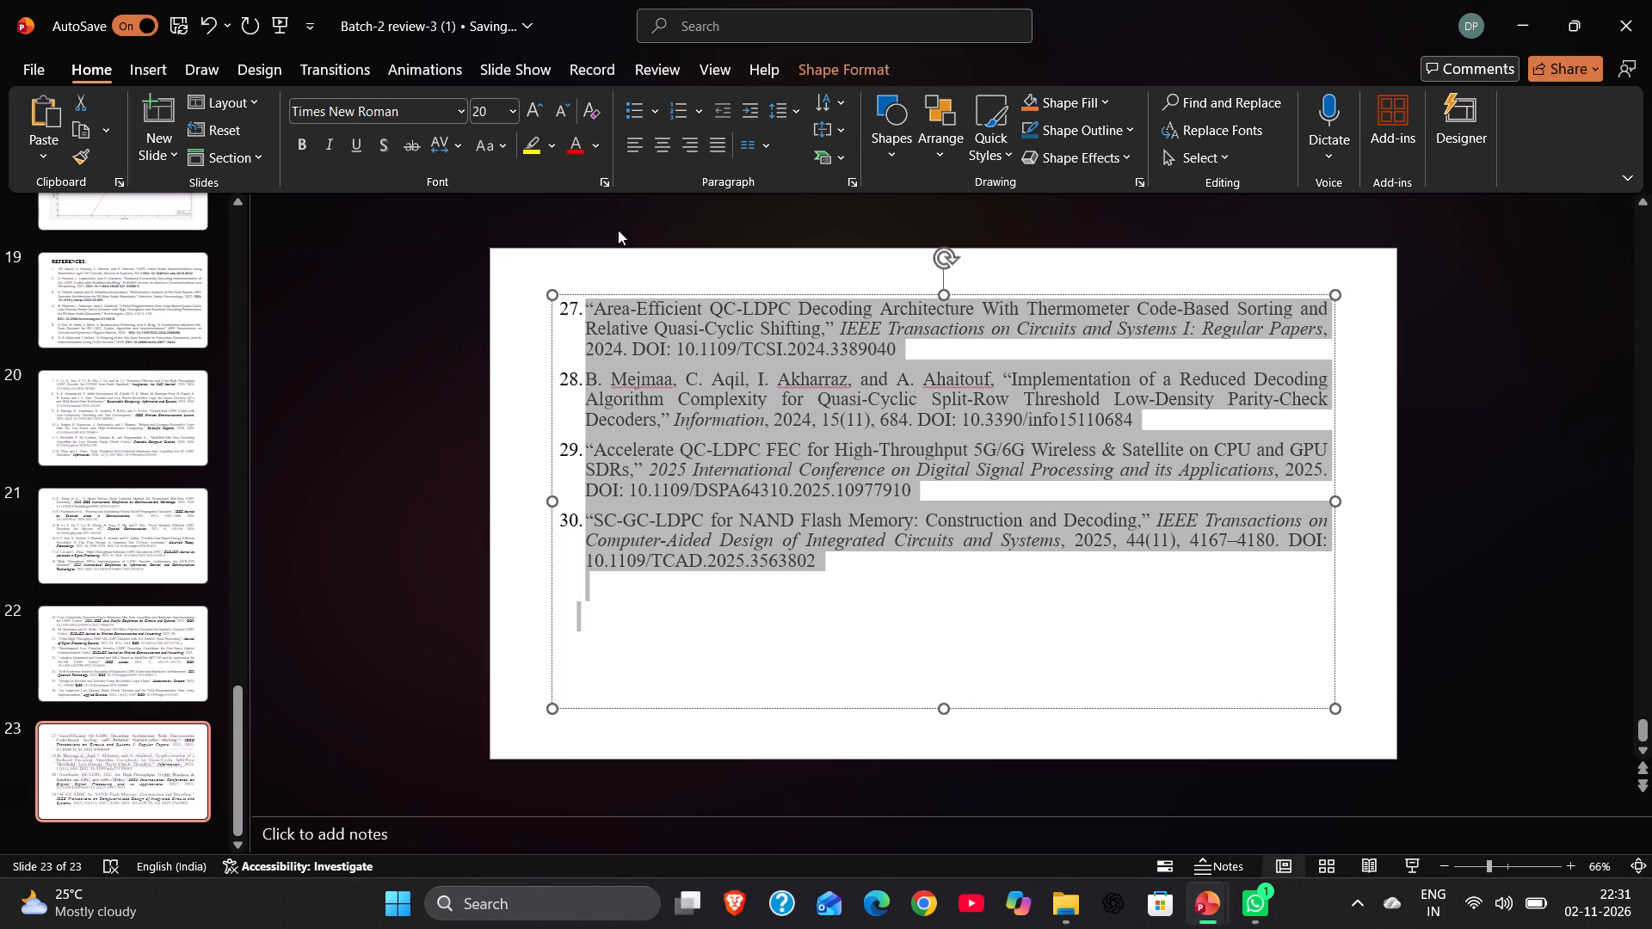
pyautogui.click(716, 150)
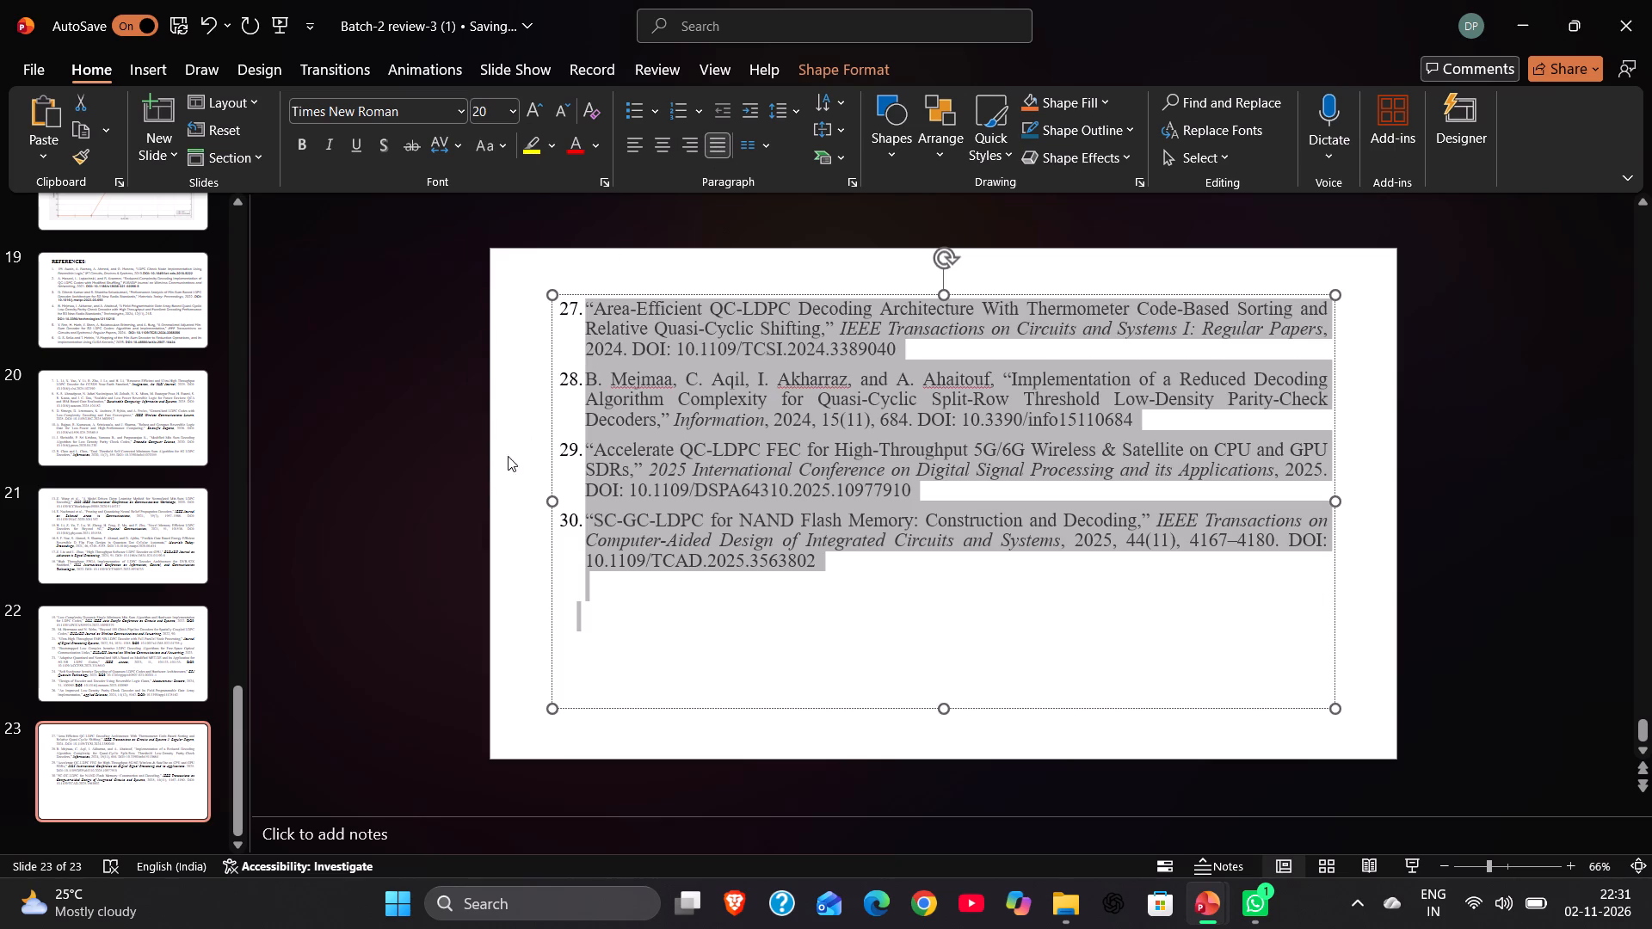
pyautogui.click(472, 475)
# Add a new slide after slide 23, delete its title placeholder and extend its content placeholder partway up into the freed title area.
pyautogui.scroll(-2, 161, 691)
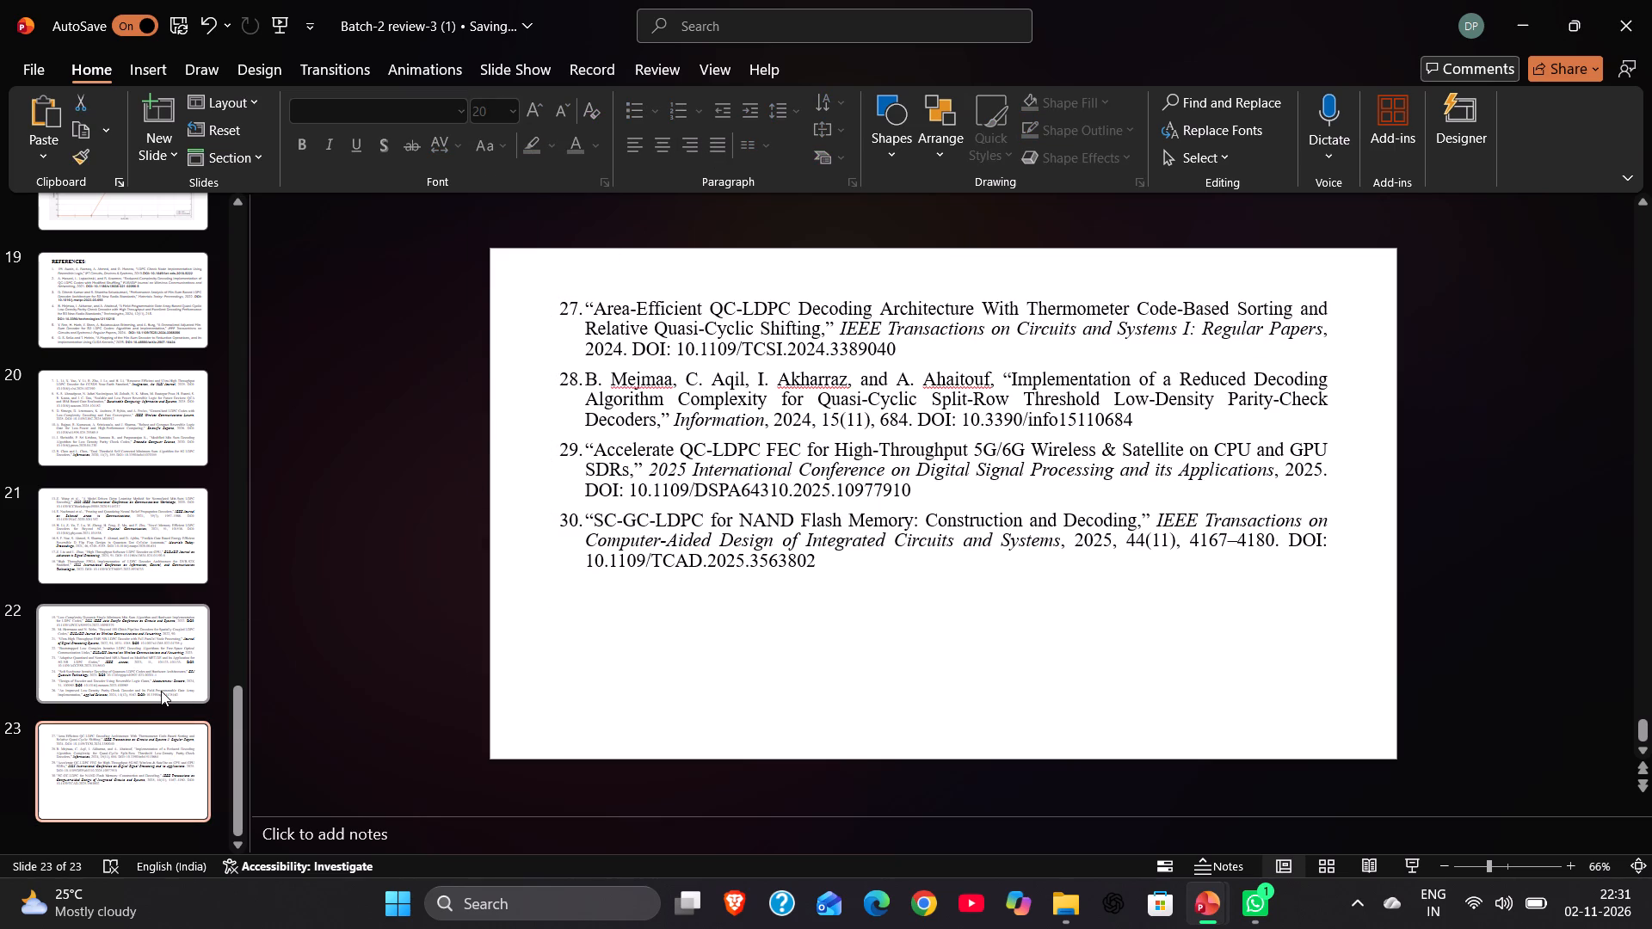
pyautogui.click(154, 120)
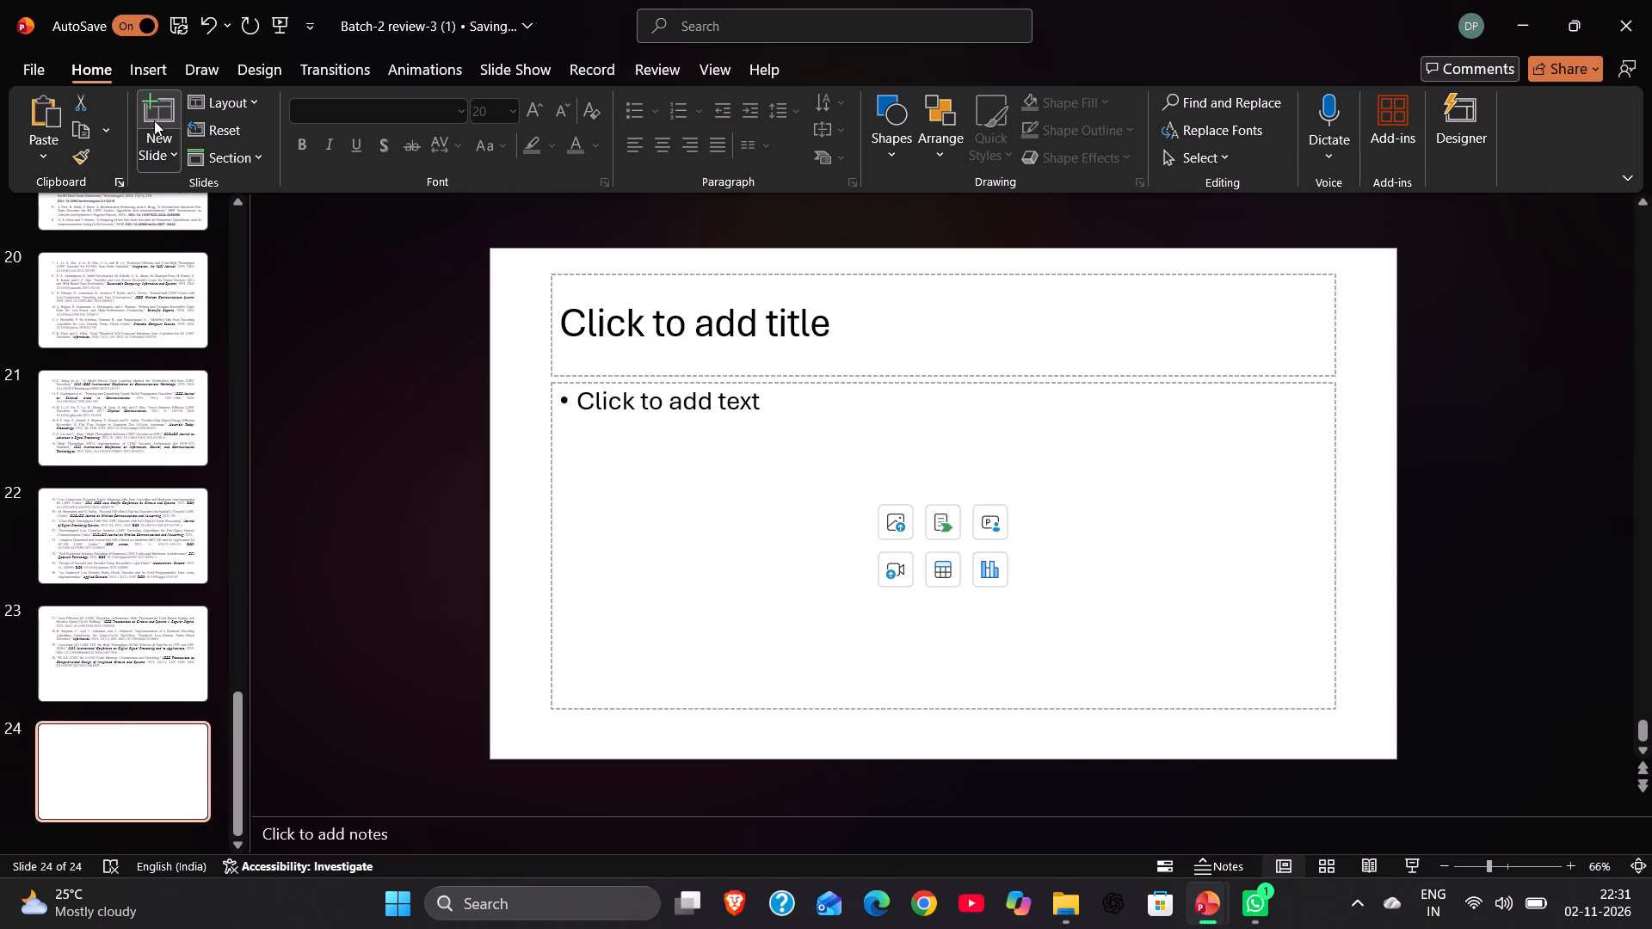
pyautogui.click(653, 393)
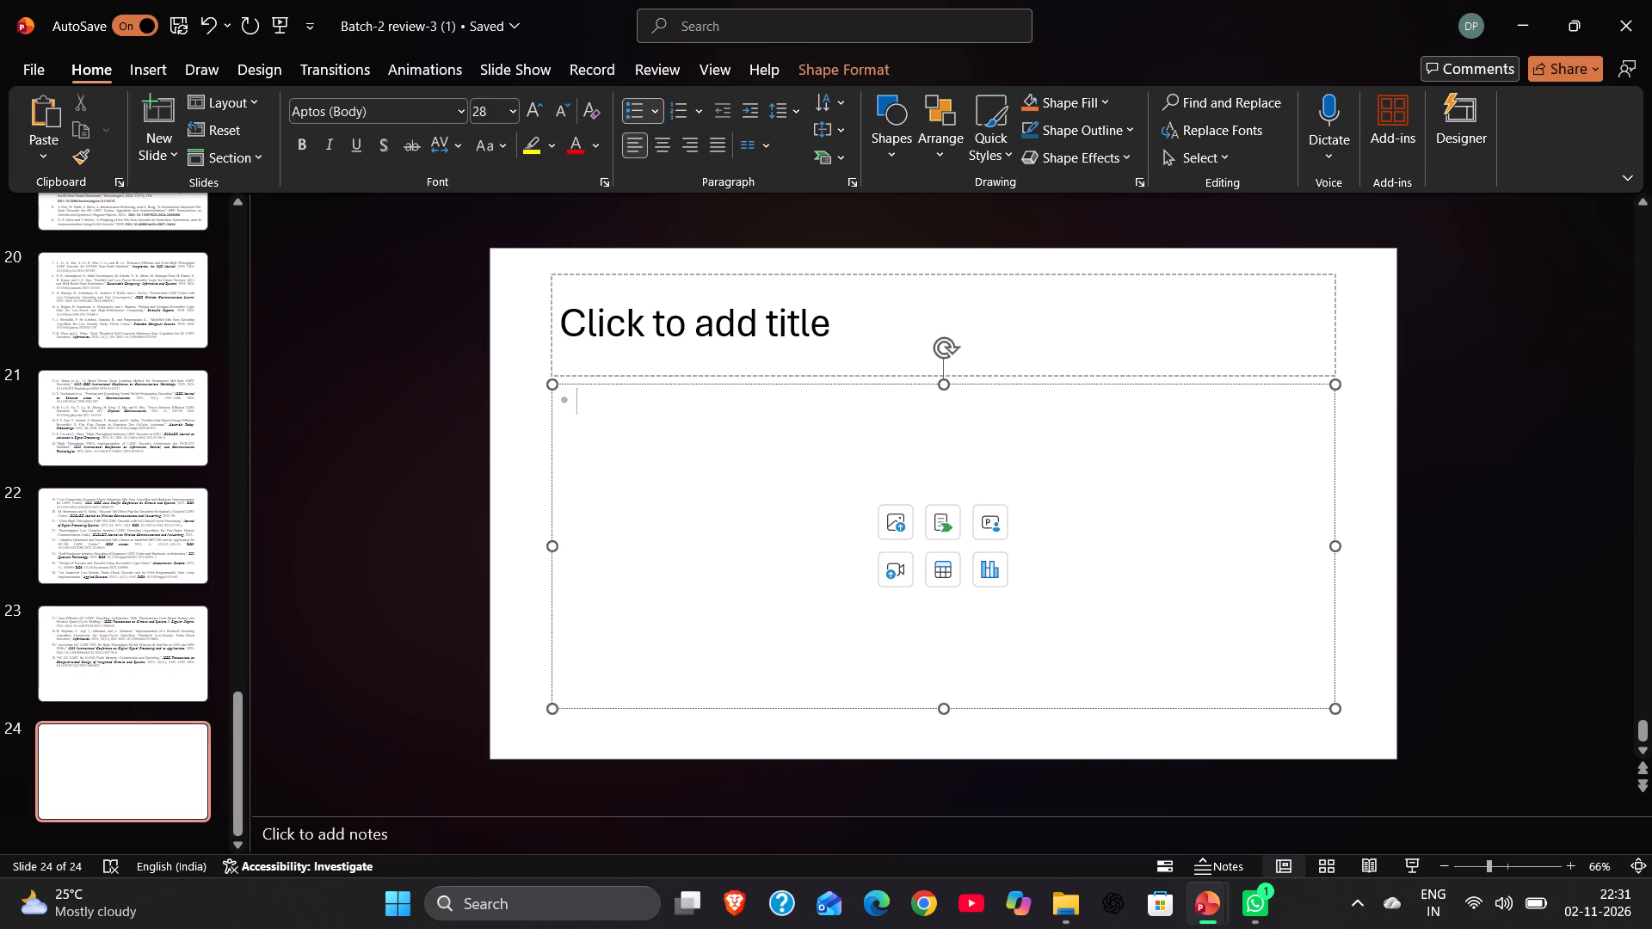
pyautogui.click(681, 340)
pyautogui.press('BackSpace')
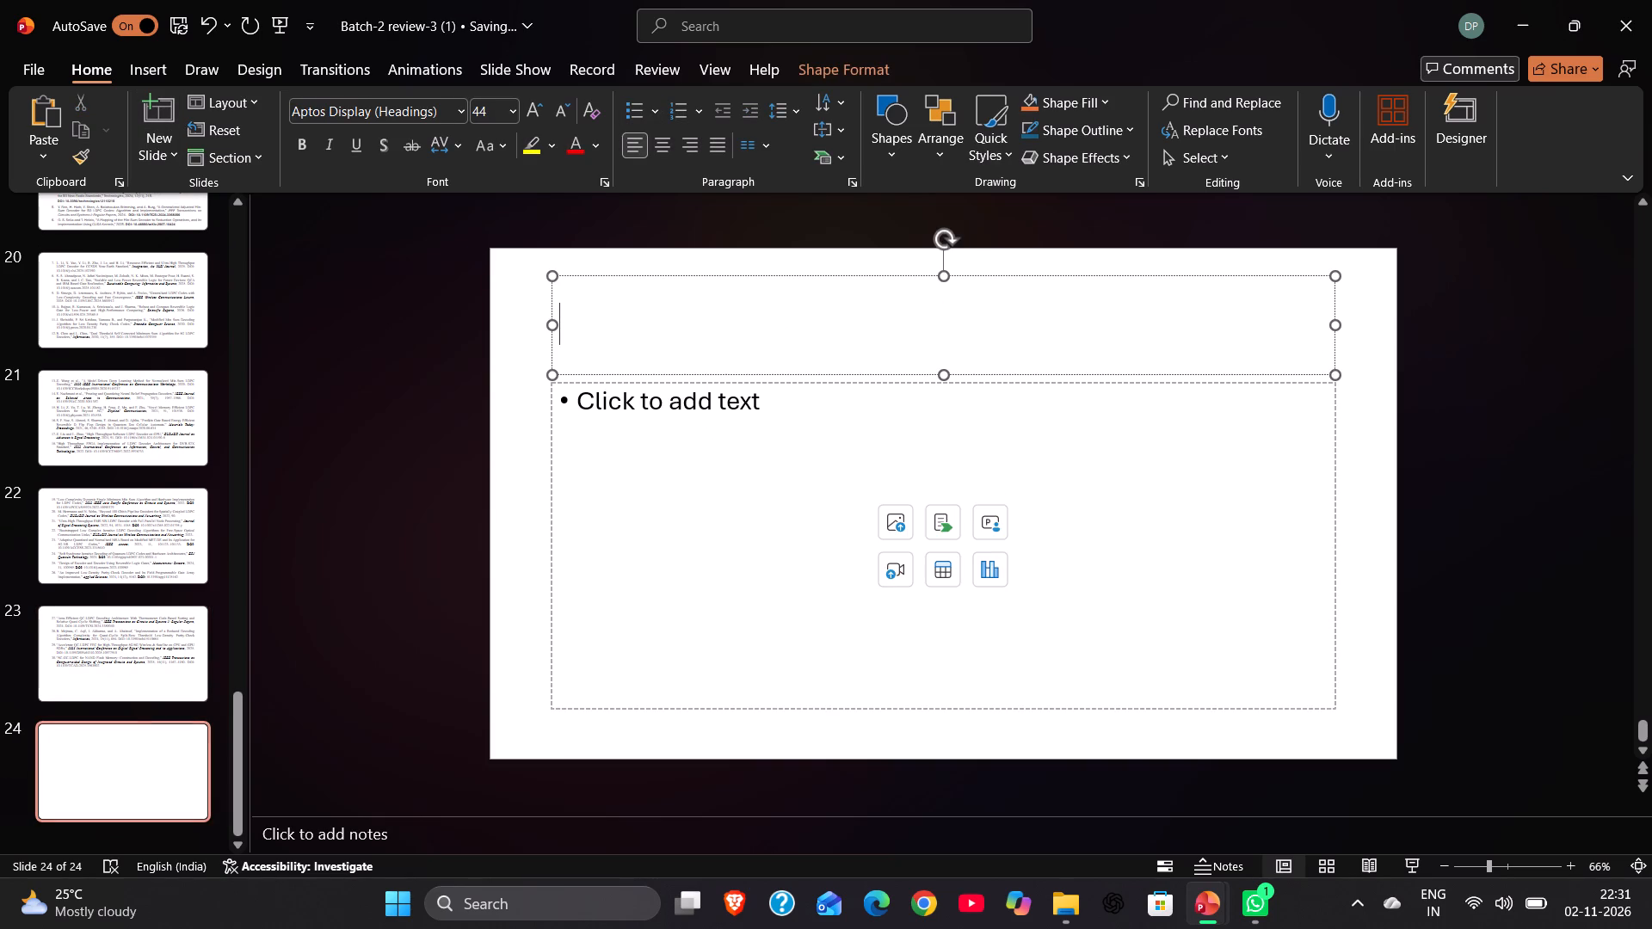
pyautogui.click(1229, 306)
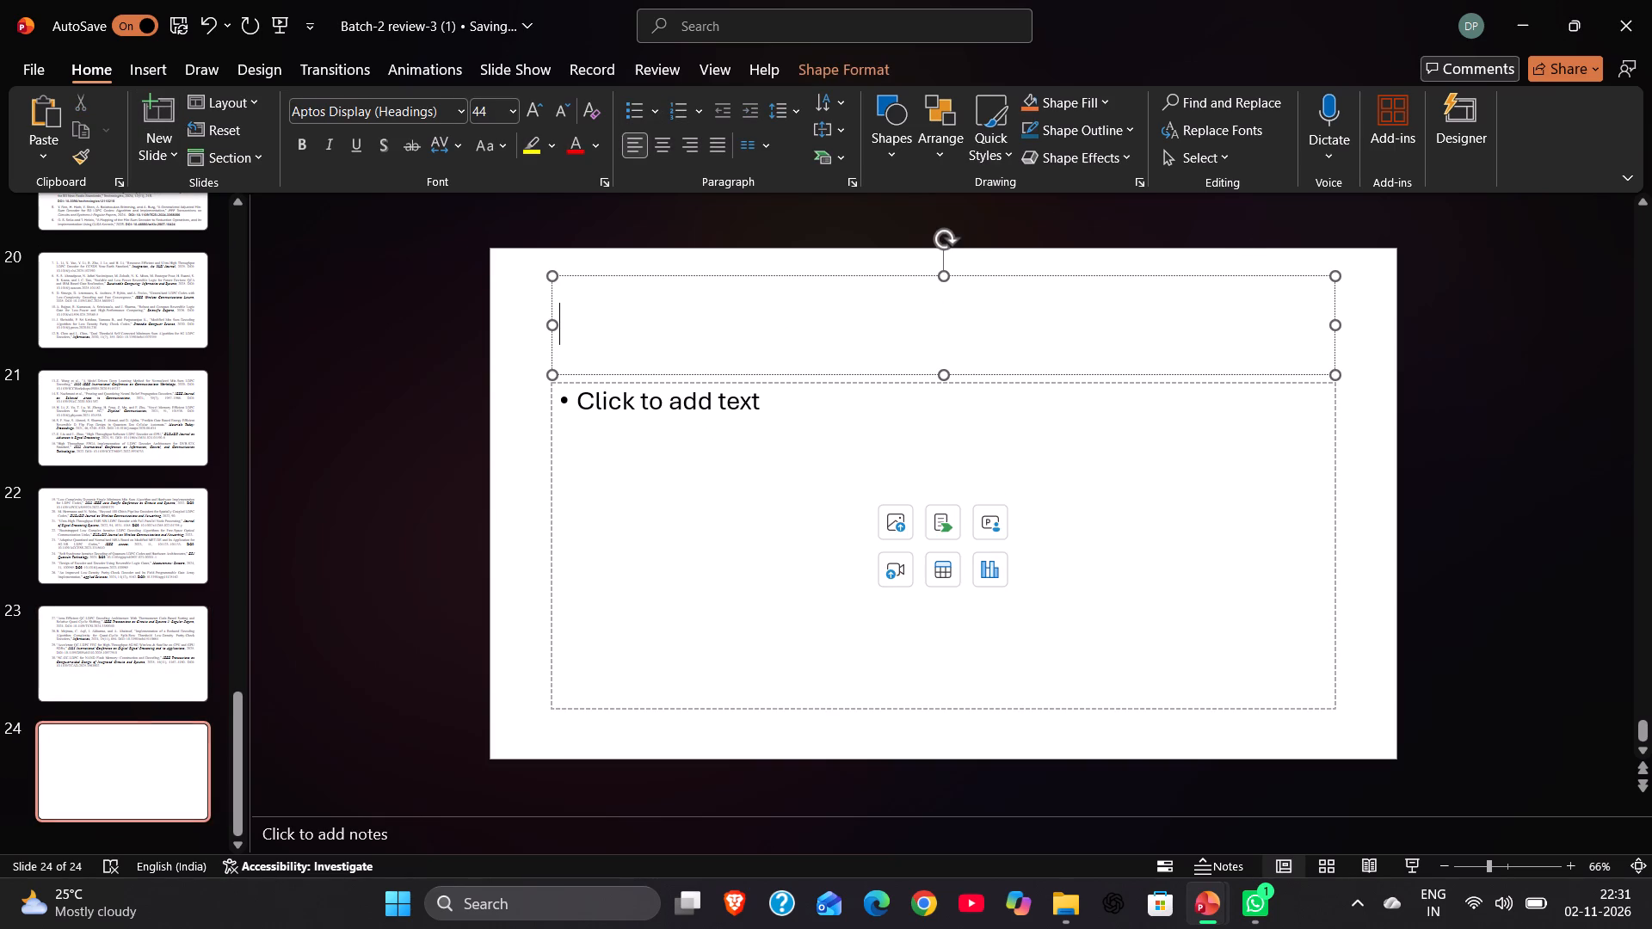
pyautogui.click(1327, 330)
pyautogui.press('BackSpace')
pyautogui.click(1406, 330)
pyautogui.click(1324, 339)
pyautogui.press('BackSpace')
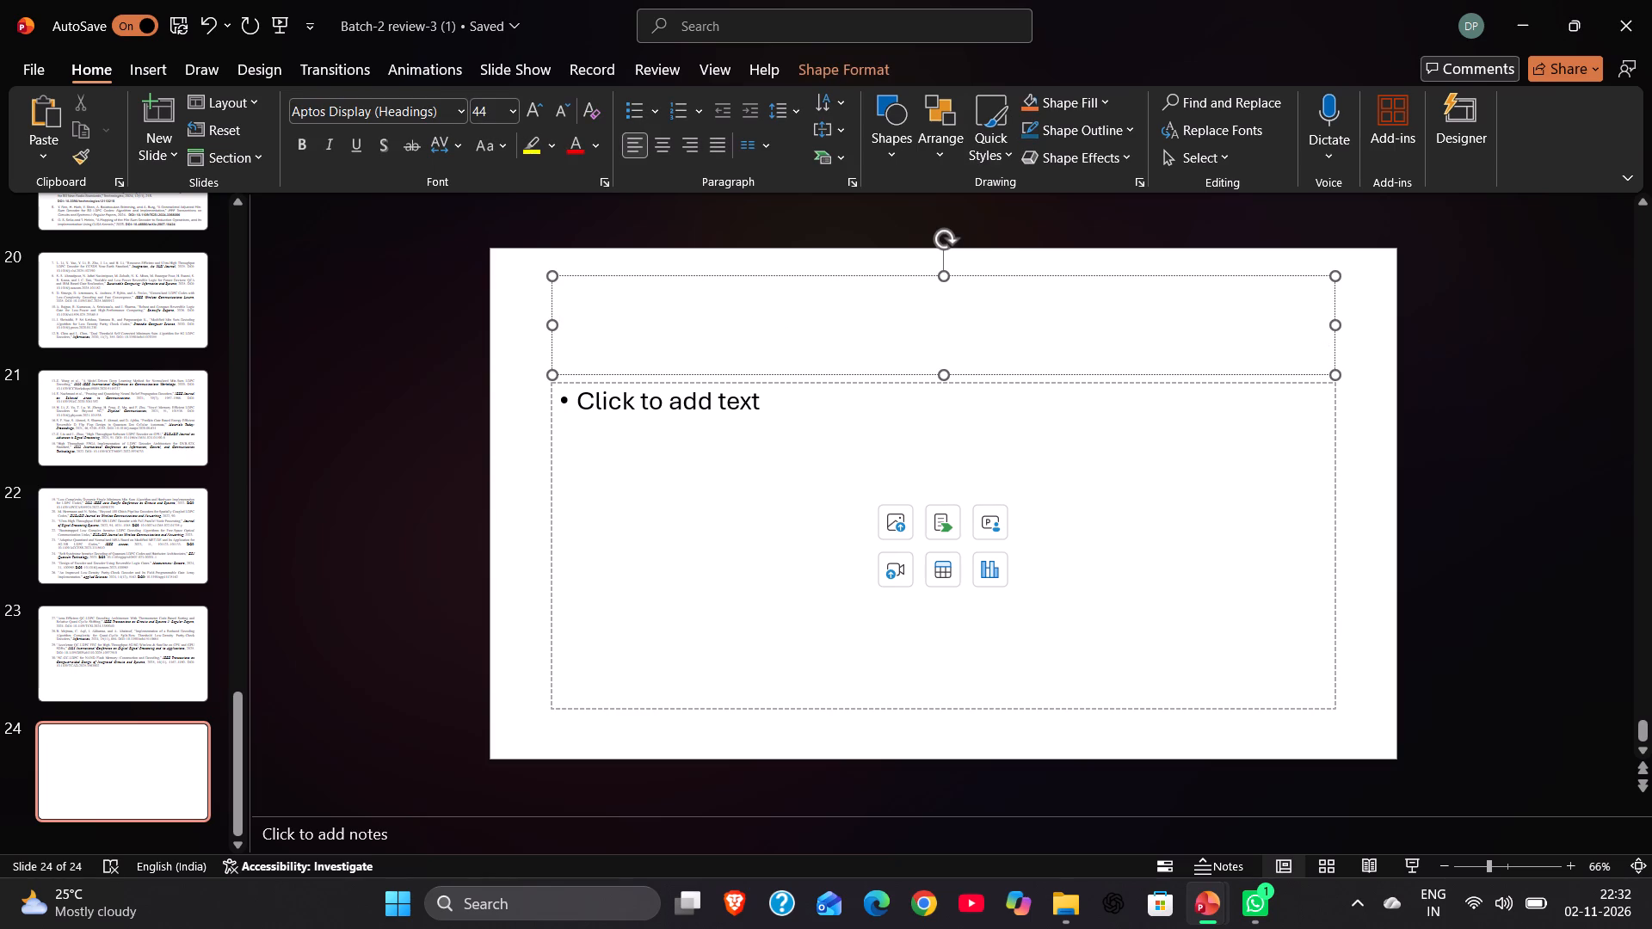
pyautogui.moveTo(943, 373); pyautogui.dragTo(946, 333)
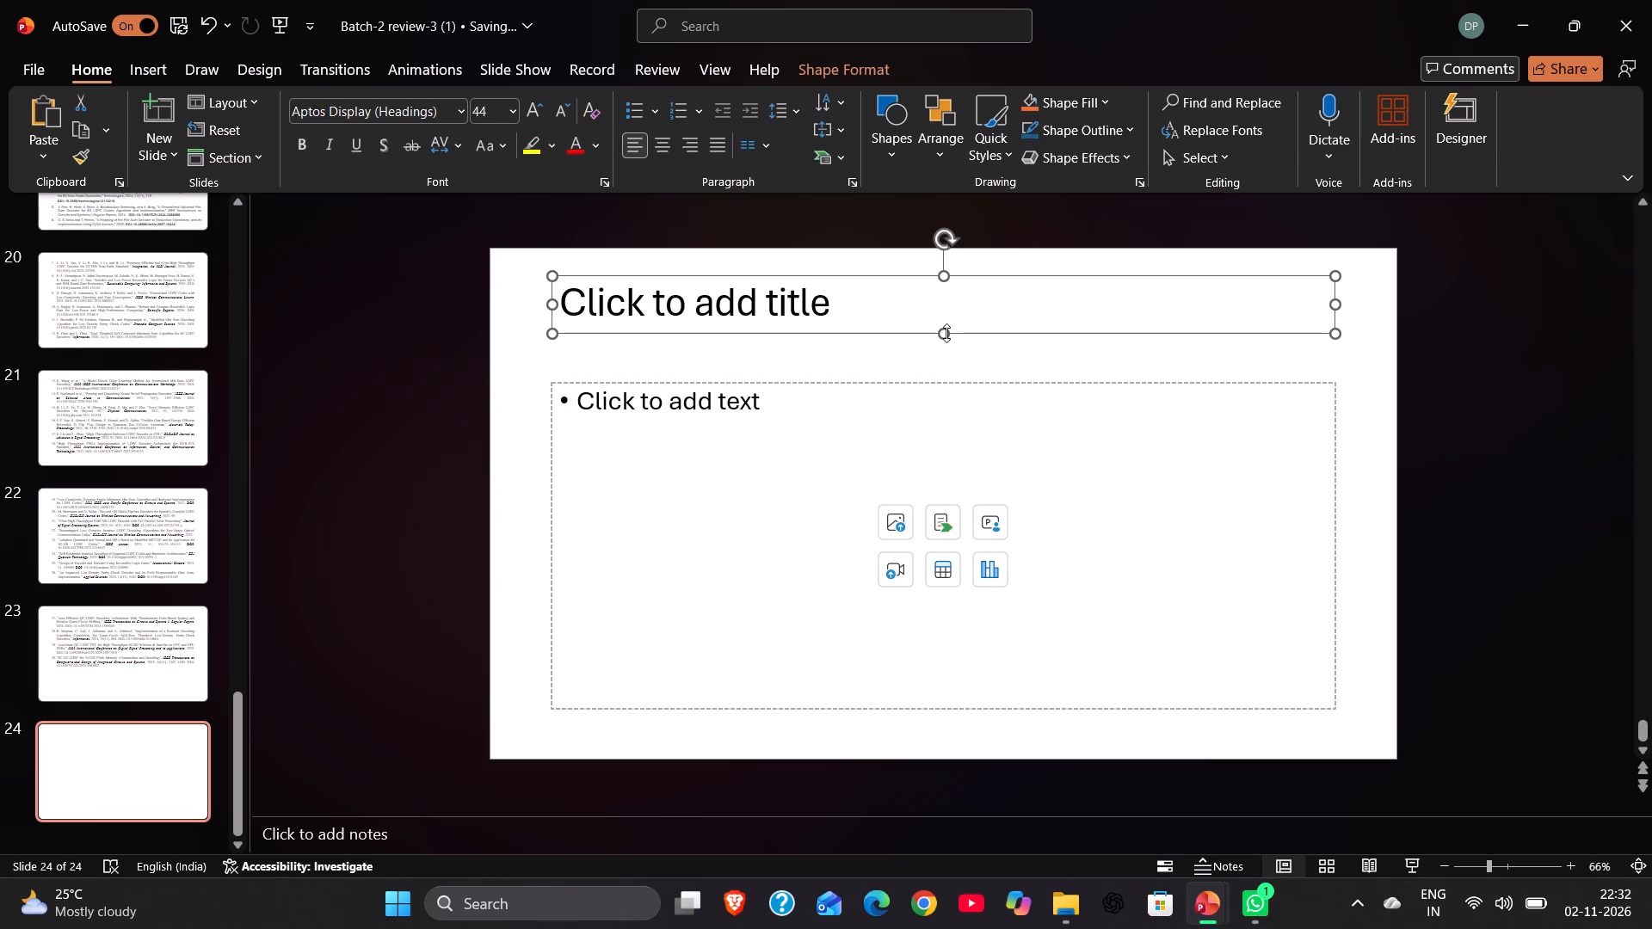
pyautogui.press('BackSpace')
pyautogui.click(903, 493)
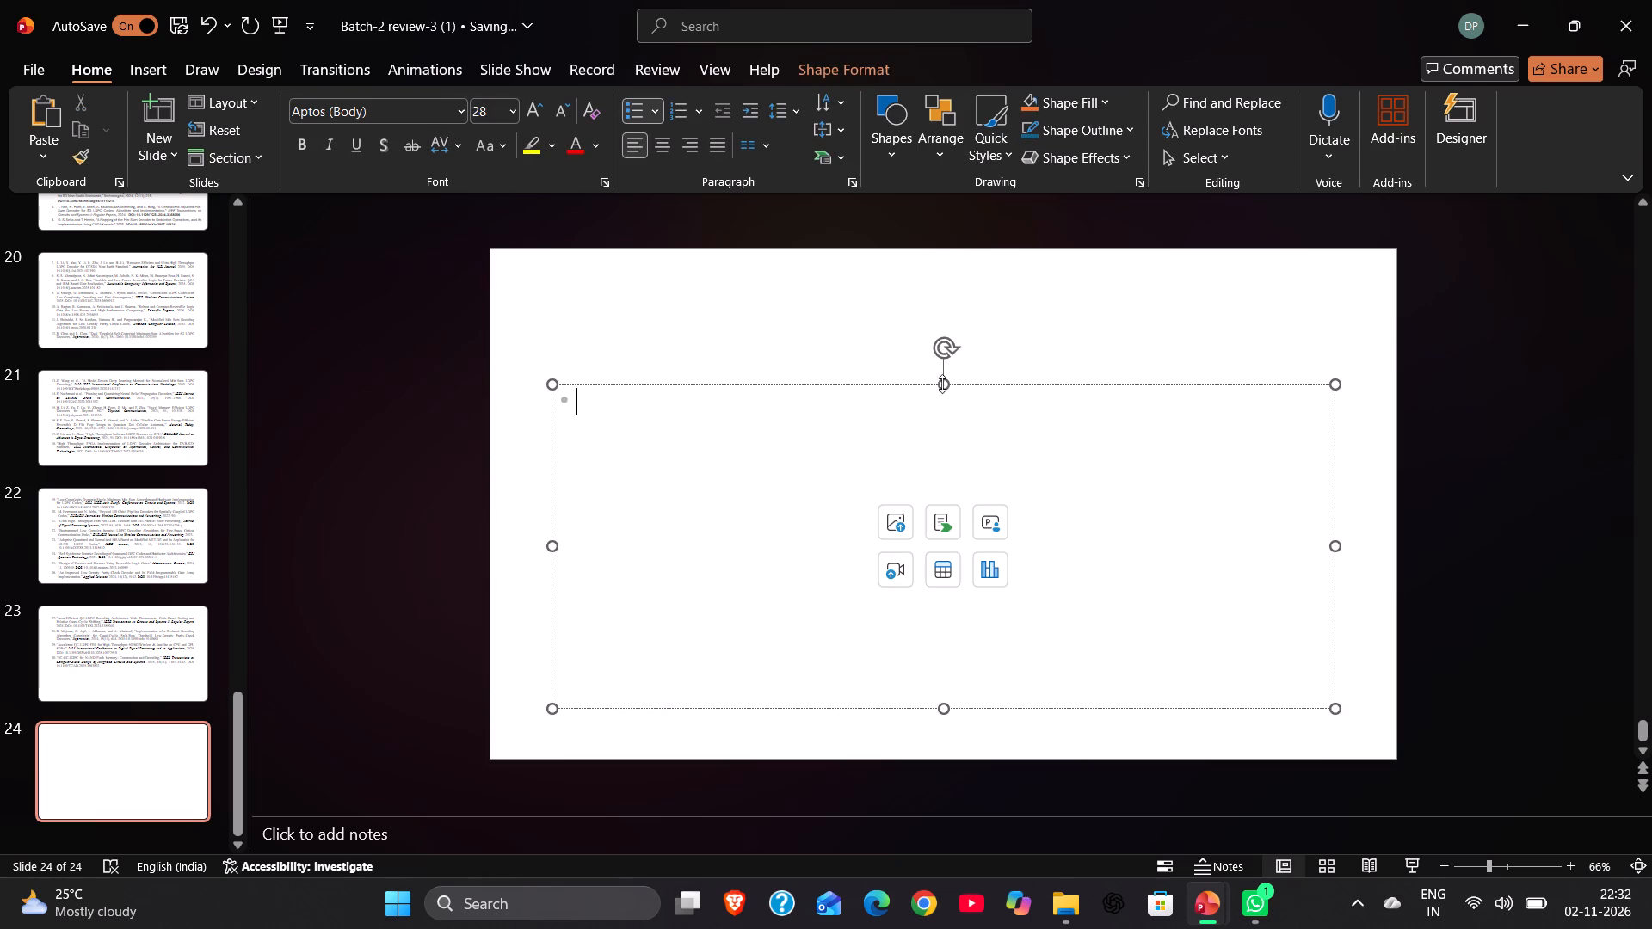
pyautogui.moveTo(940, 385); pyautogui.dragTo(936, 329)
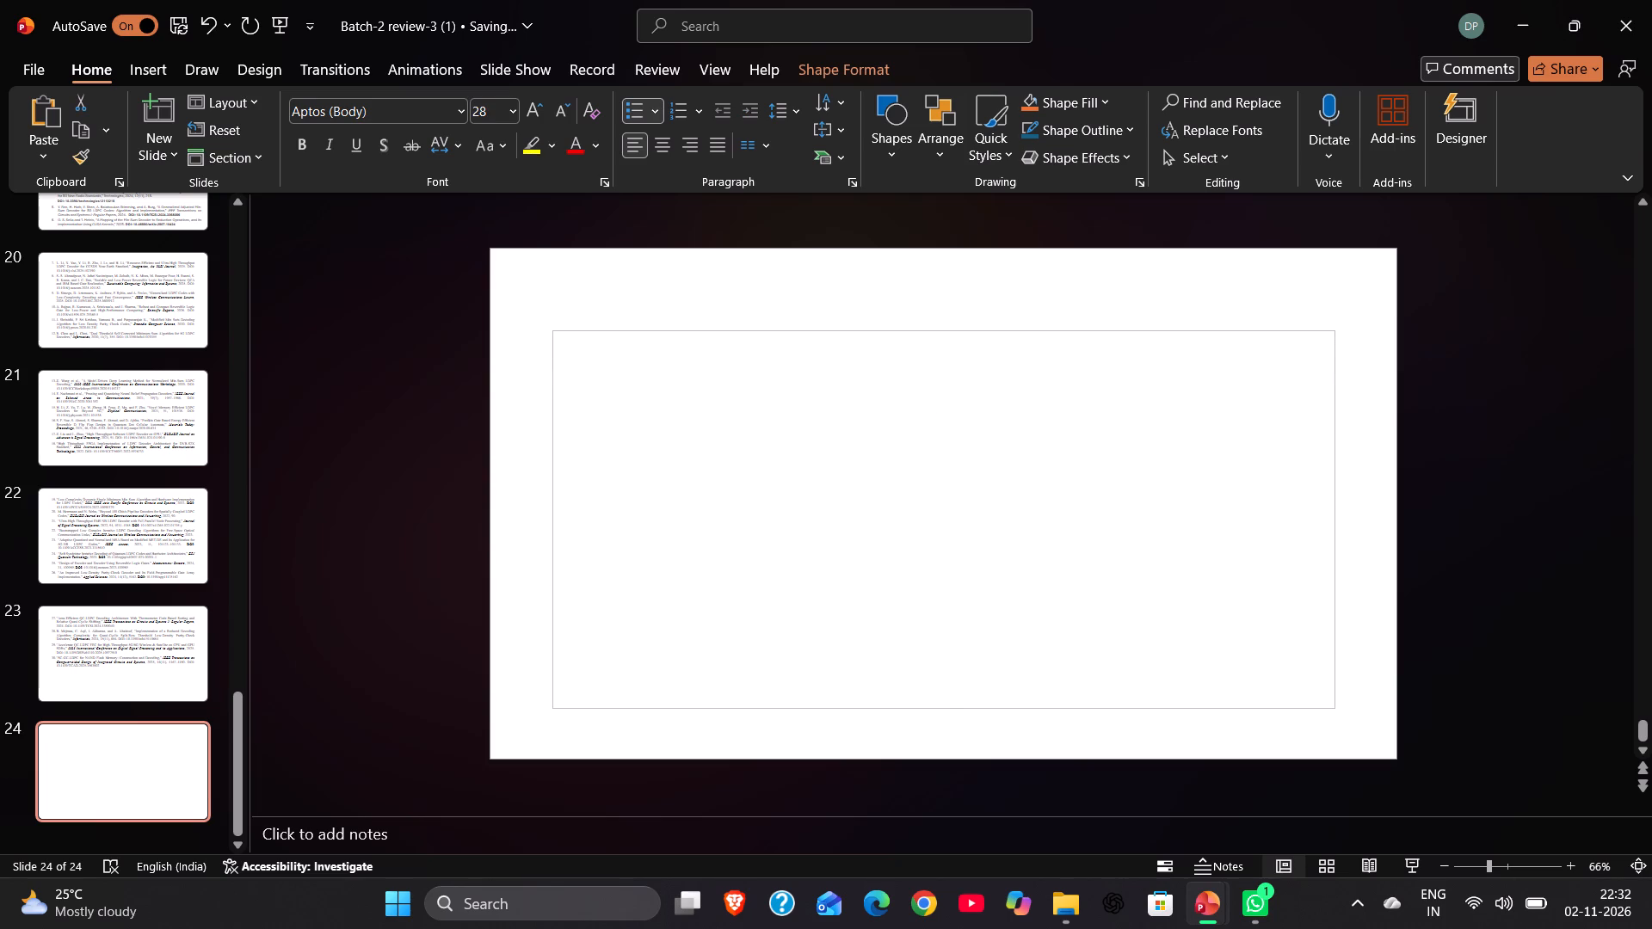
pyautogui.moveTo(936, 329); pyautogui.dragTo(936, 327)
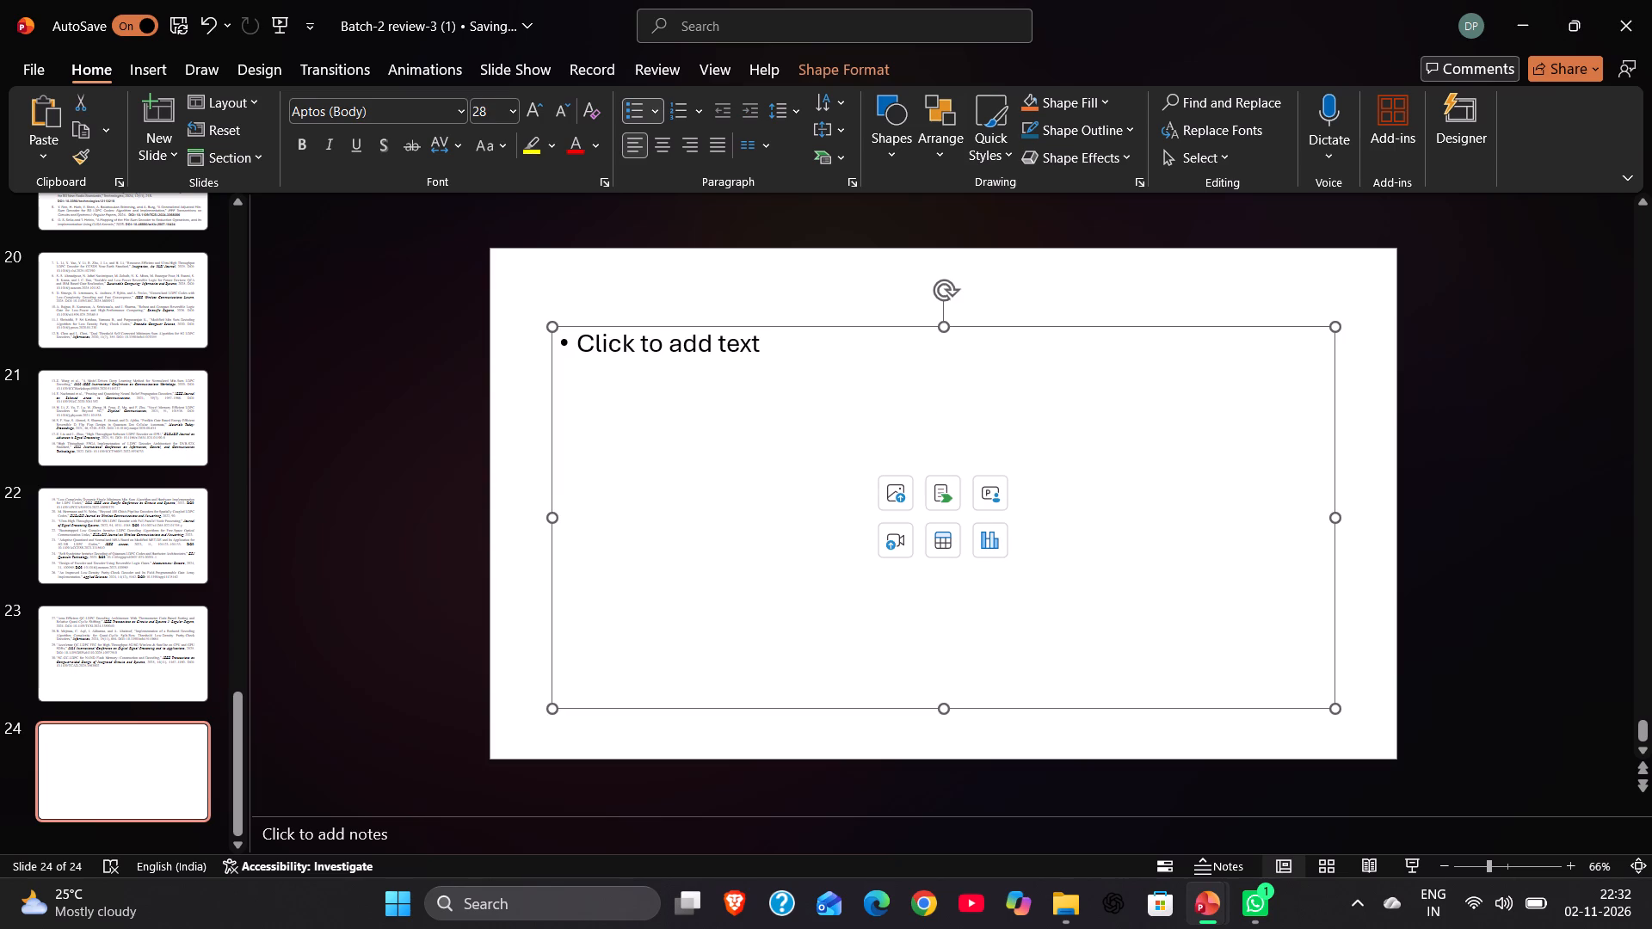
# Enter THANK YOU in the content placeholder of slide 24.
pyautogui.click(932, 394)
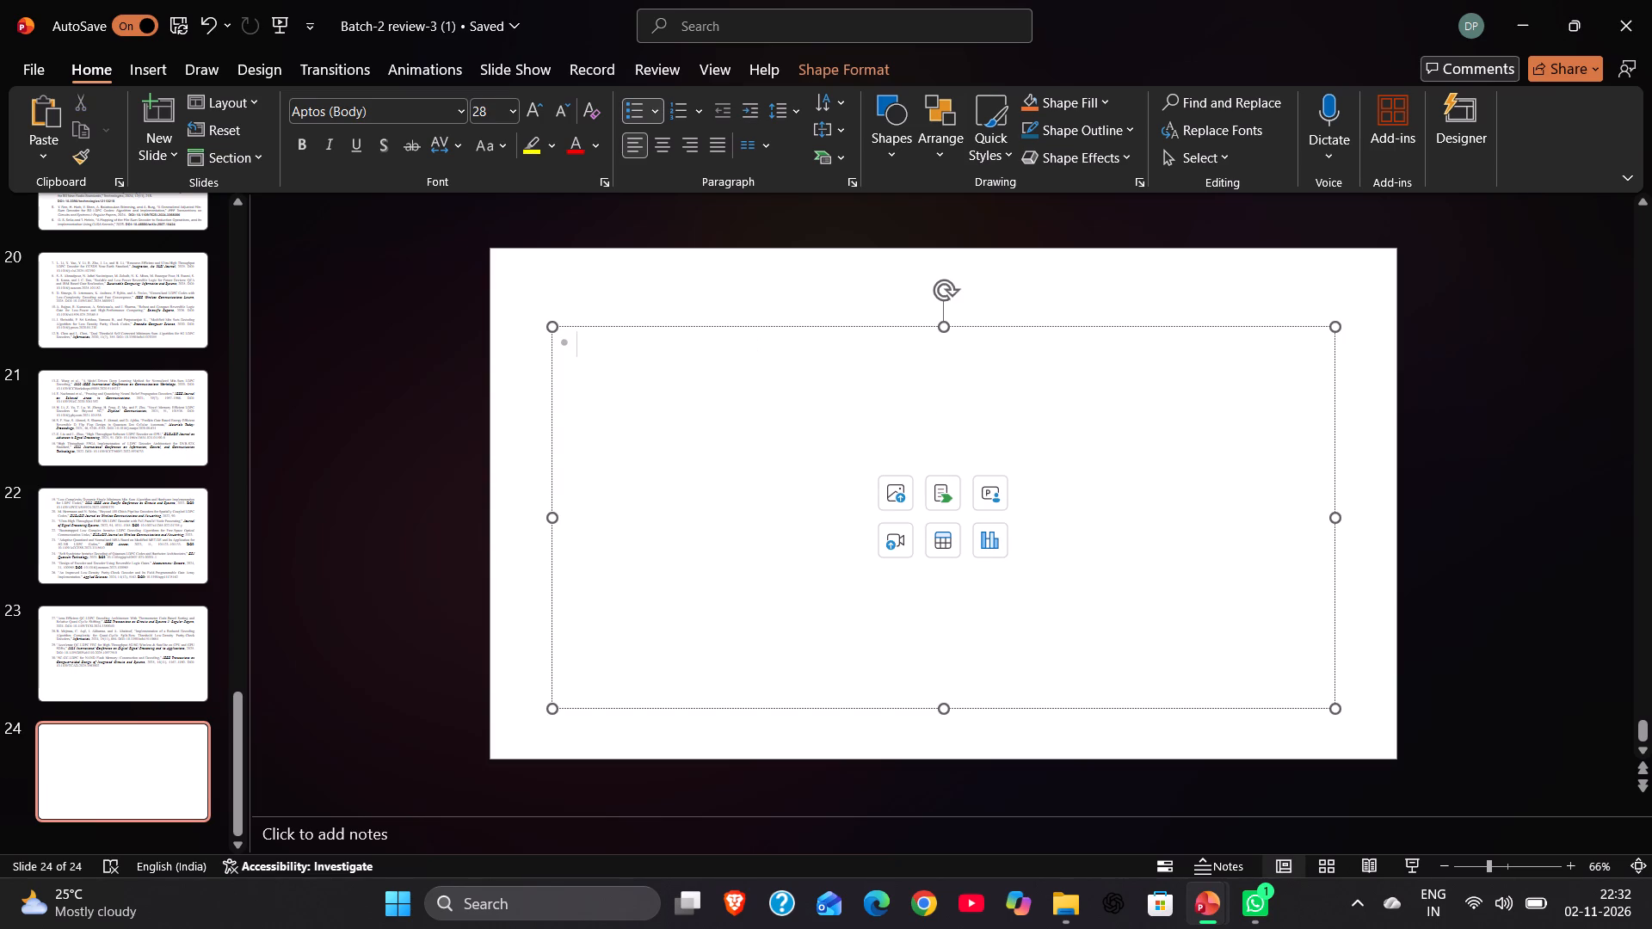
pyautogui.press('t')
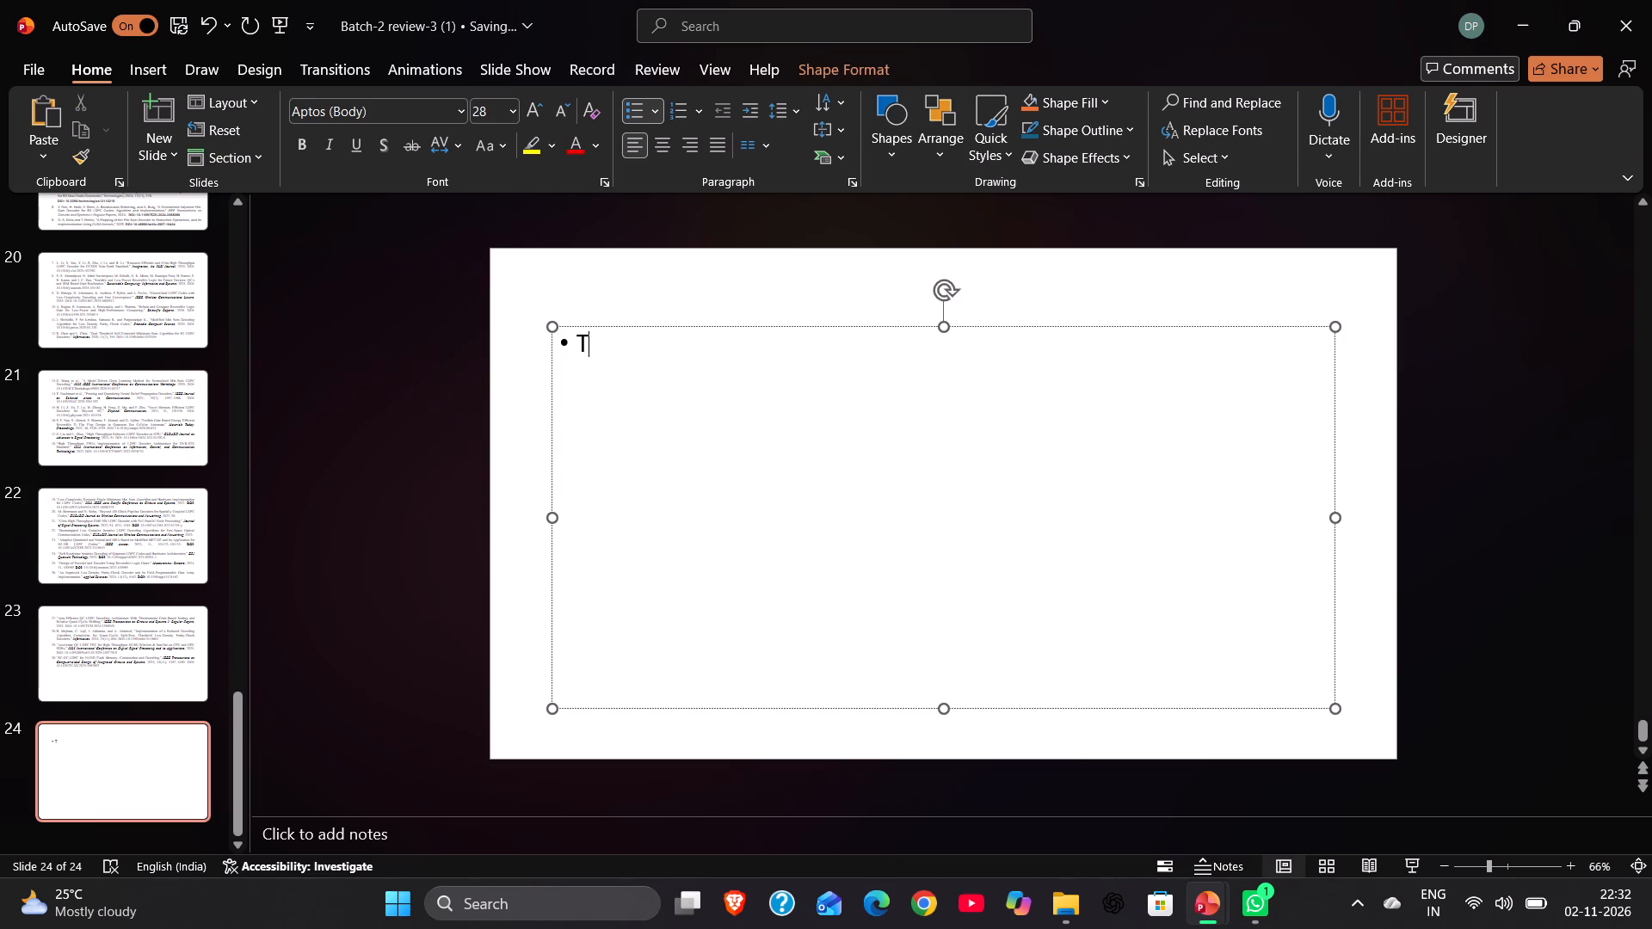
pyautogui.write('HANK YP')
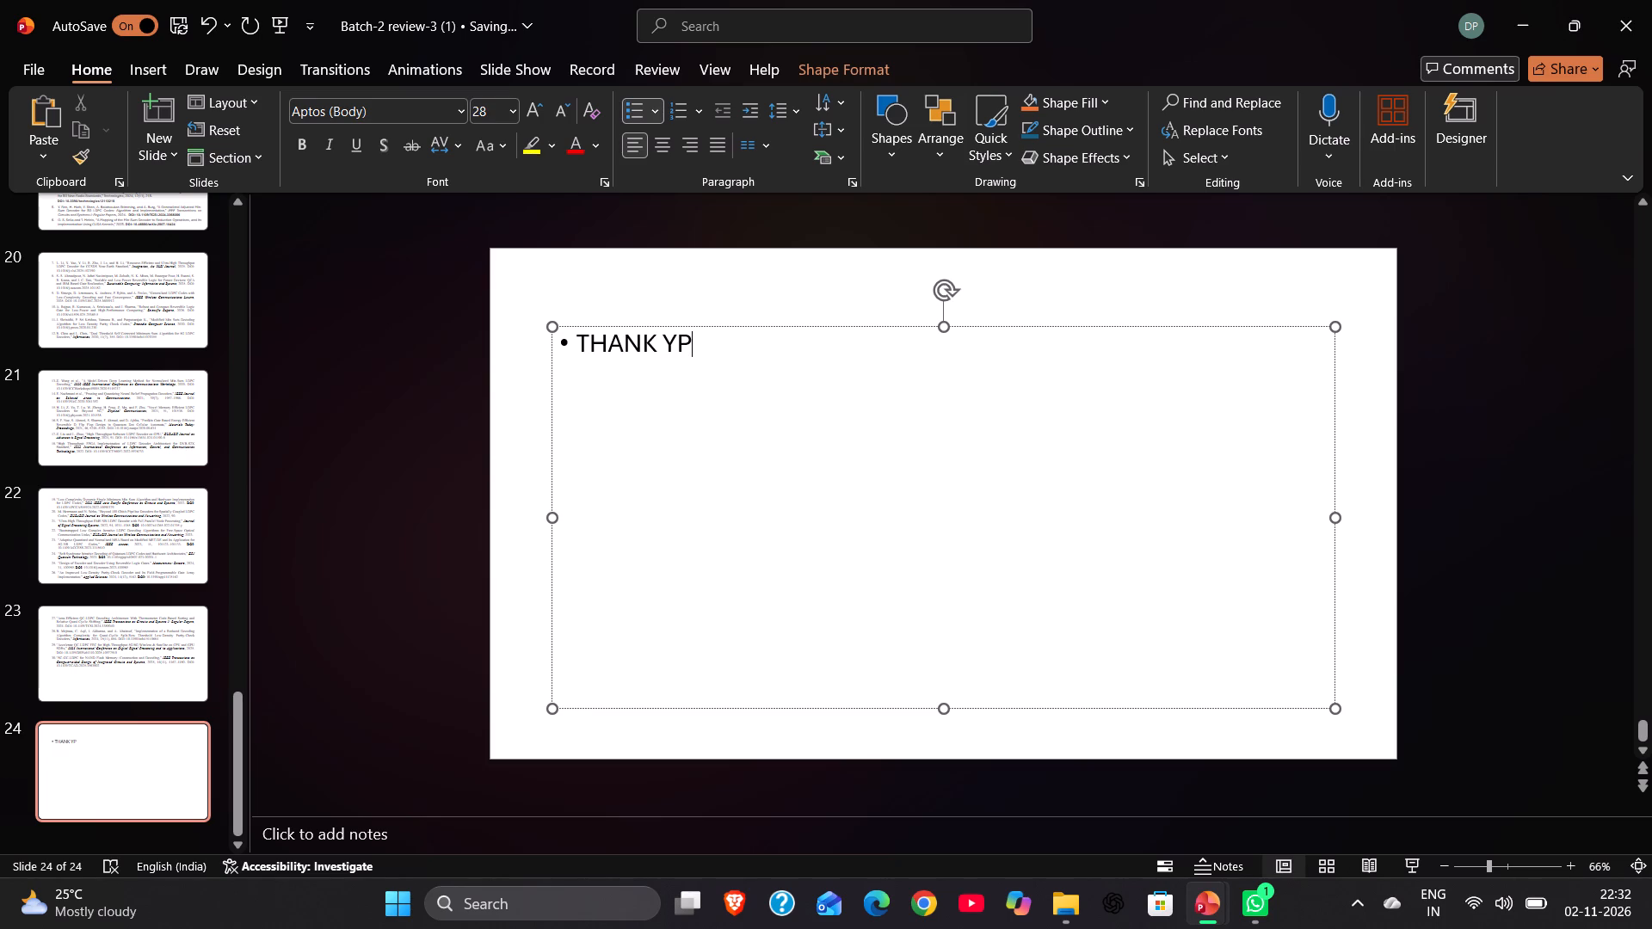
pyautogui.press('BackSpace')
pyautogui.write('OU')
# Set the THANK YOU text on slide 24 to Times New Roman, font size 72.
pyautogui.hotkey('ctrl', 'a')
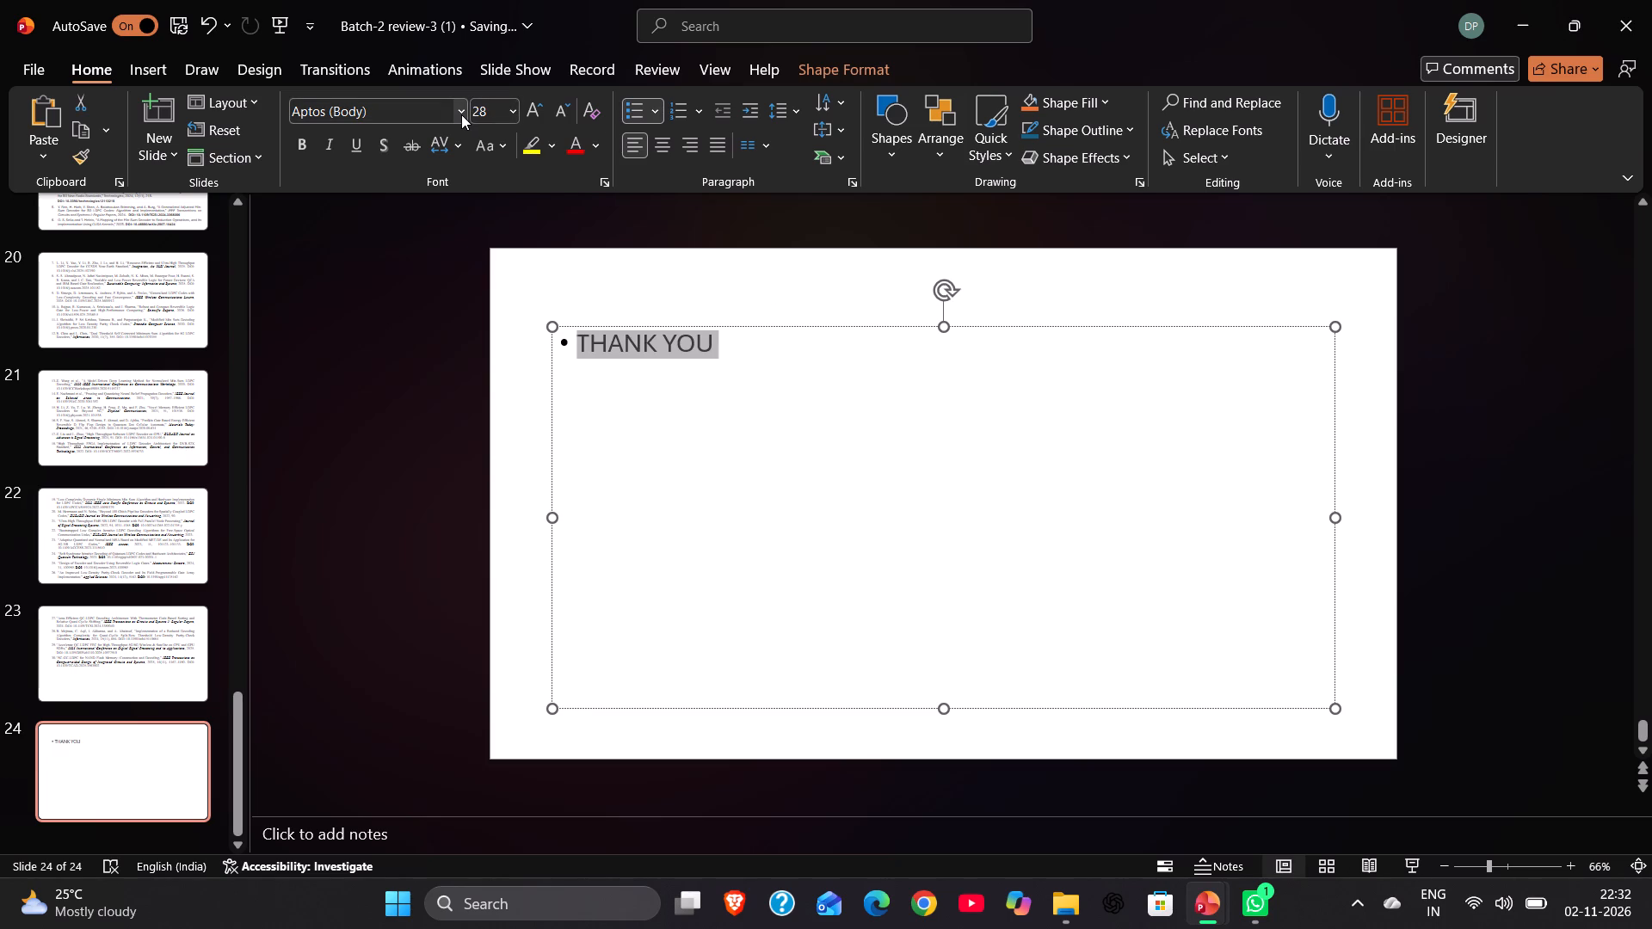
pyautogui.click(461, 114)
pyautogui.click(415, 264)
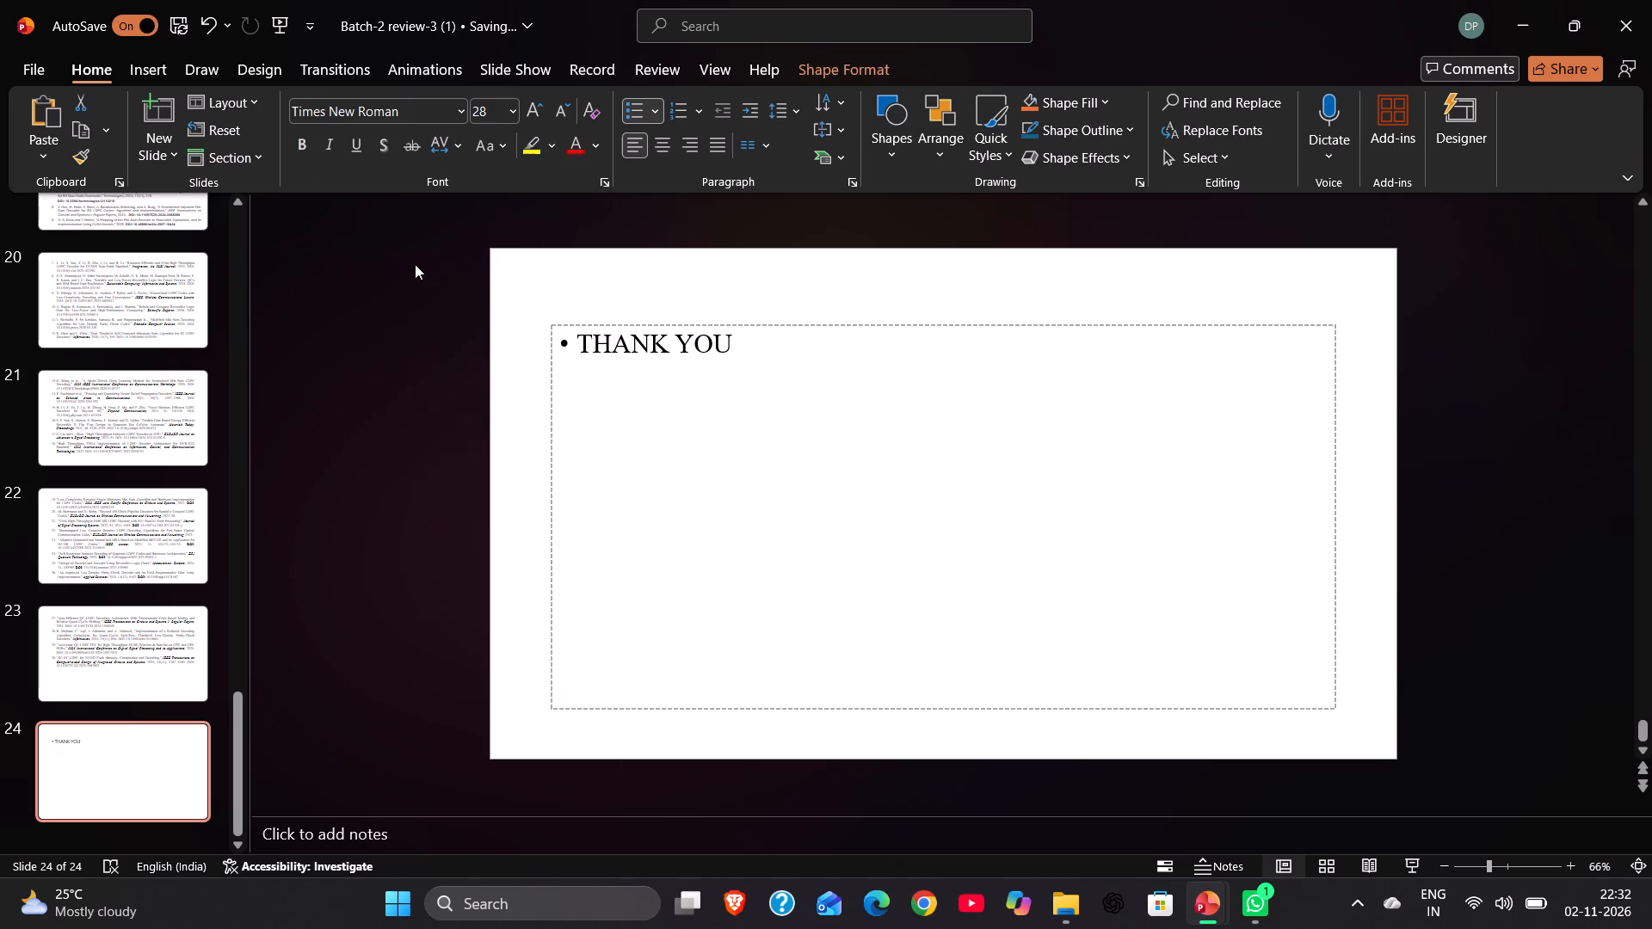
pyautogui.moveTo(509, 106); pyautogui.dragTo(496, 660)
pyautogui.click(496, 660)
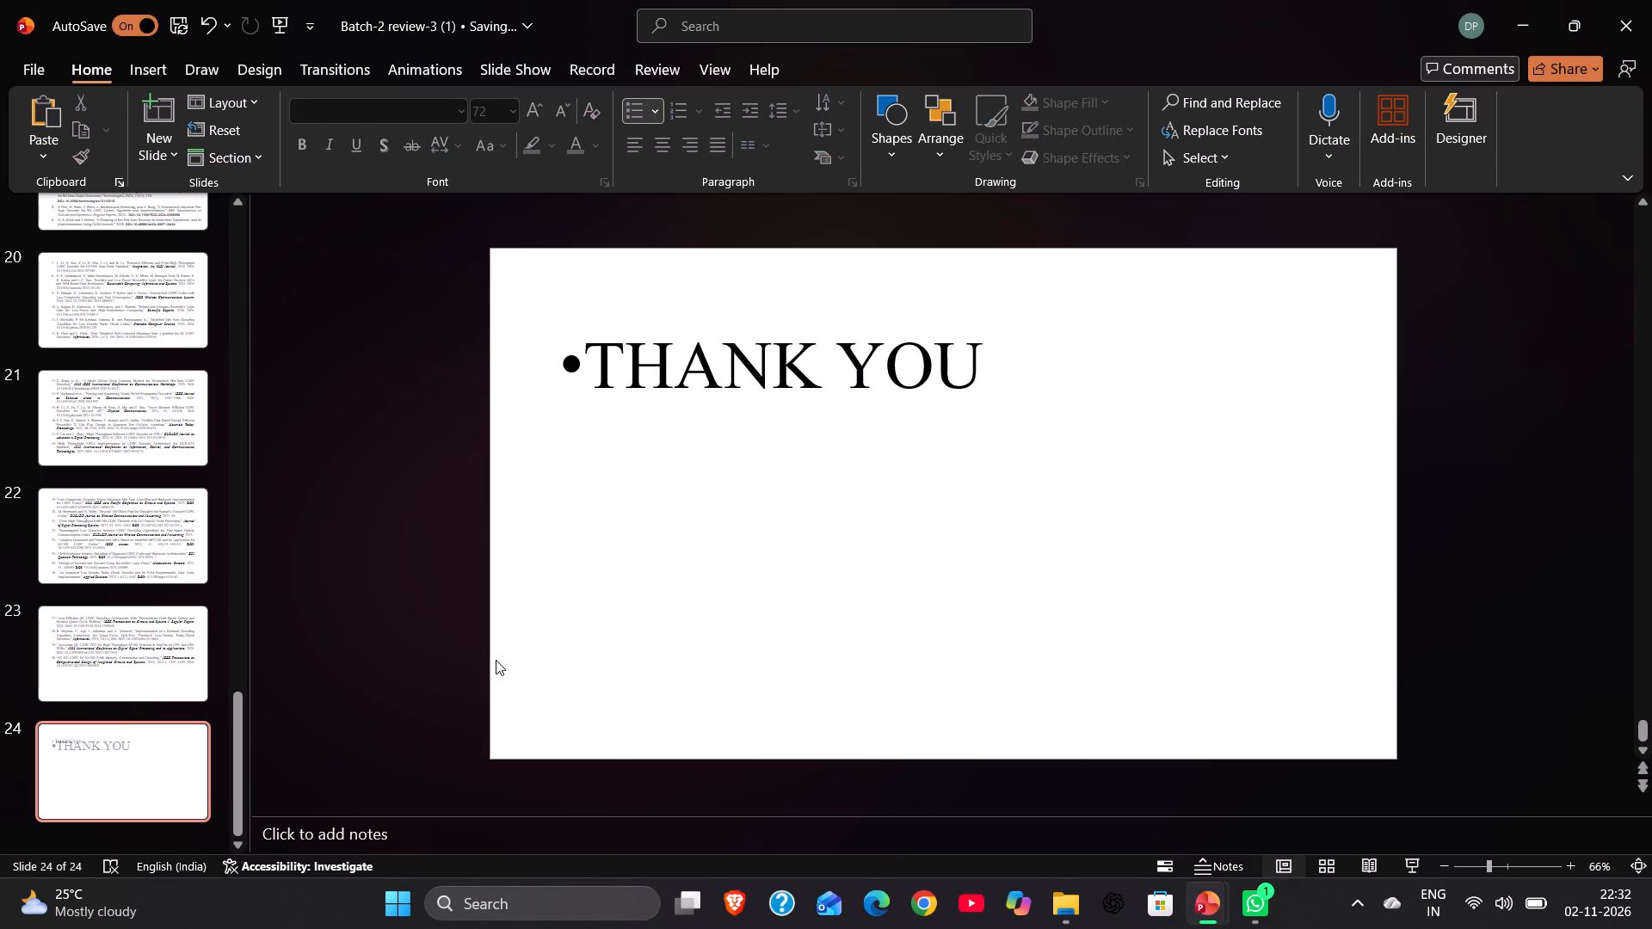
# Remove the bullet in front of THANK YOU and centre the line horizontally.
pyautogui.click(588, 377)
pyautogui.press('BackSpace')
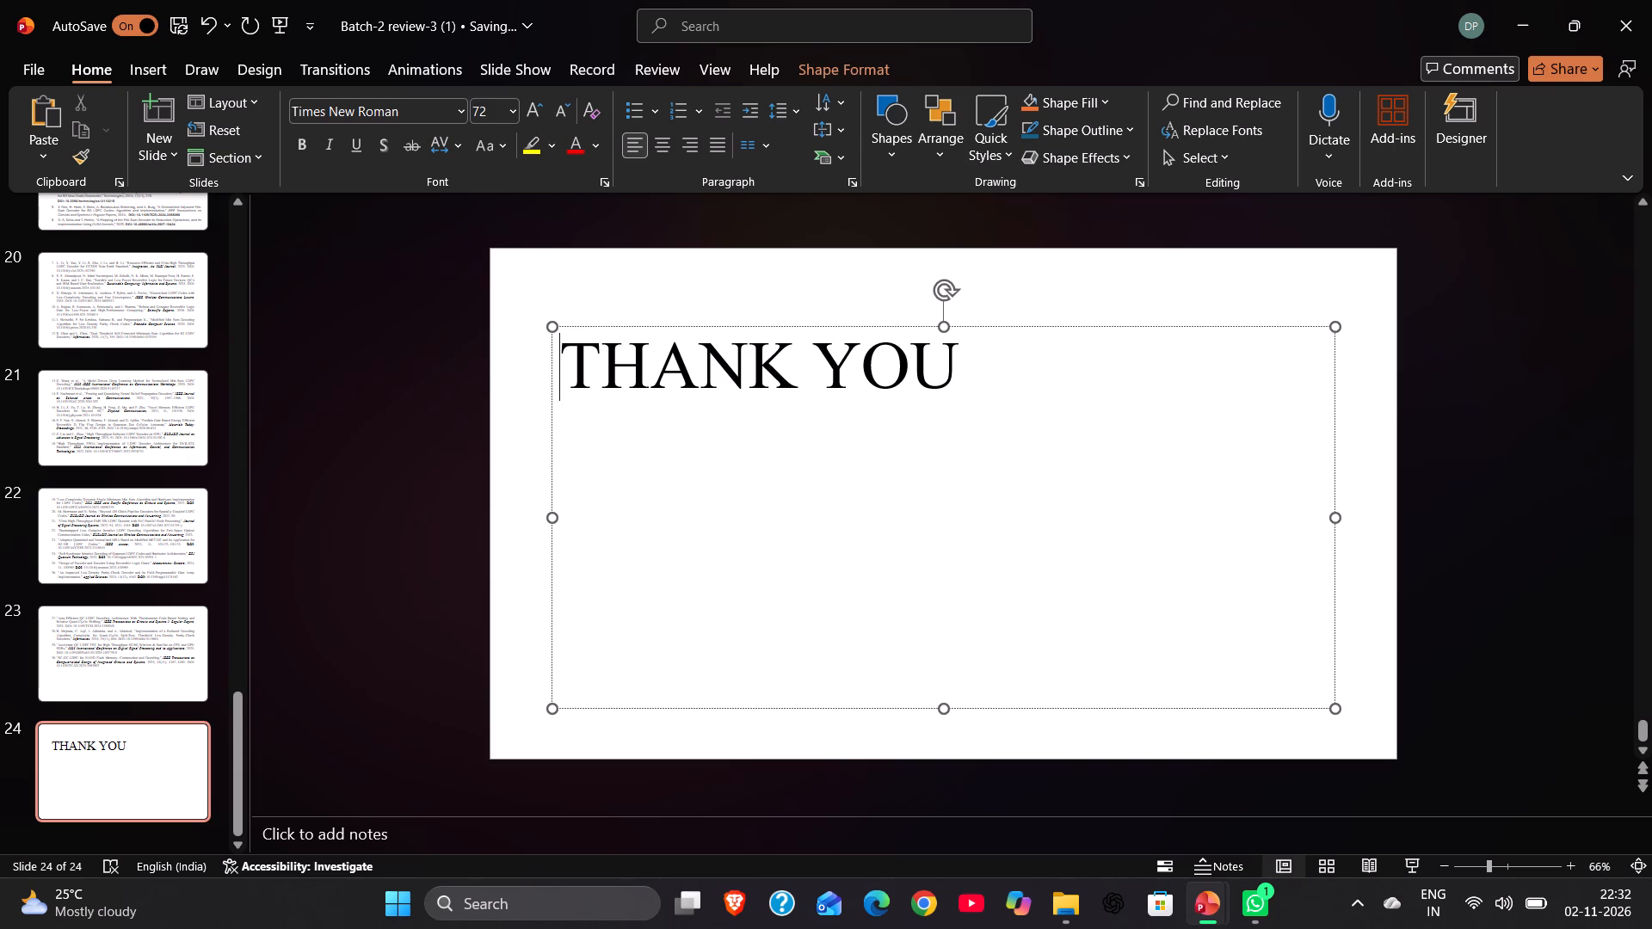
pyautogui.moveTo(983, 368); pyautogui.dragTo(602, 359)
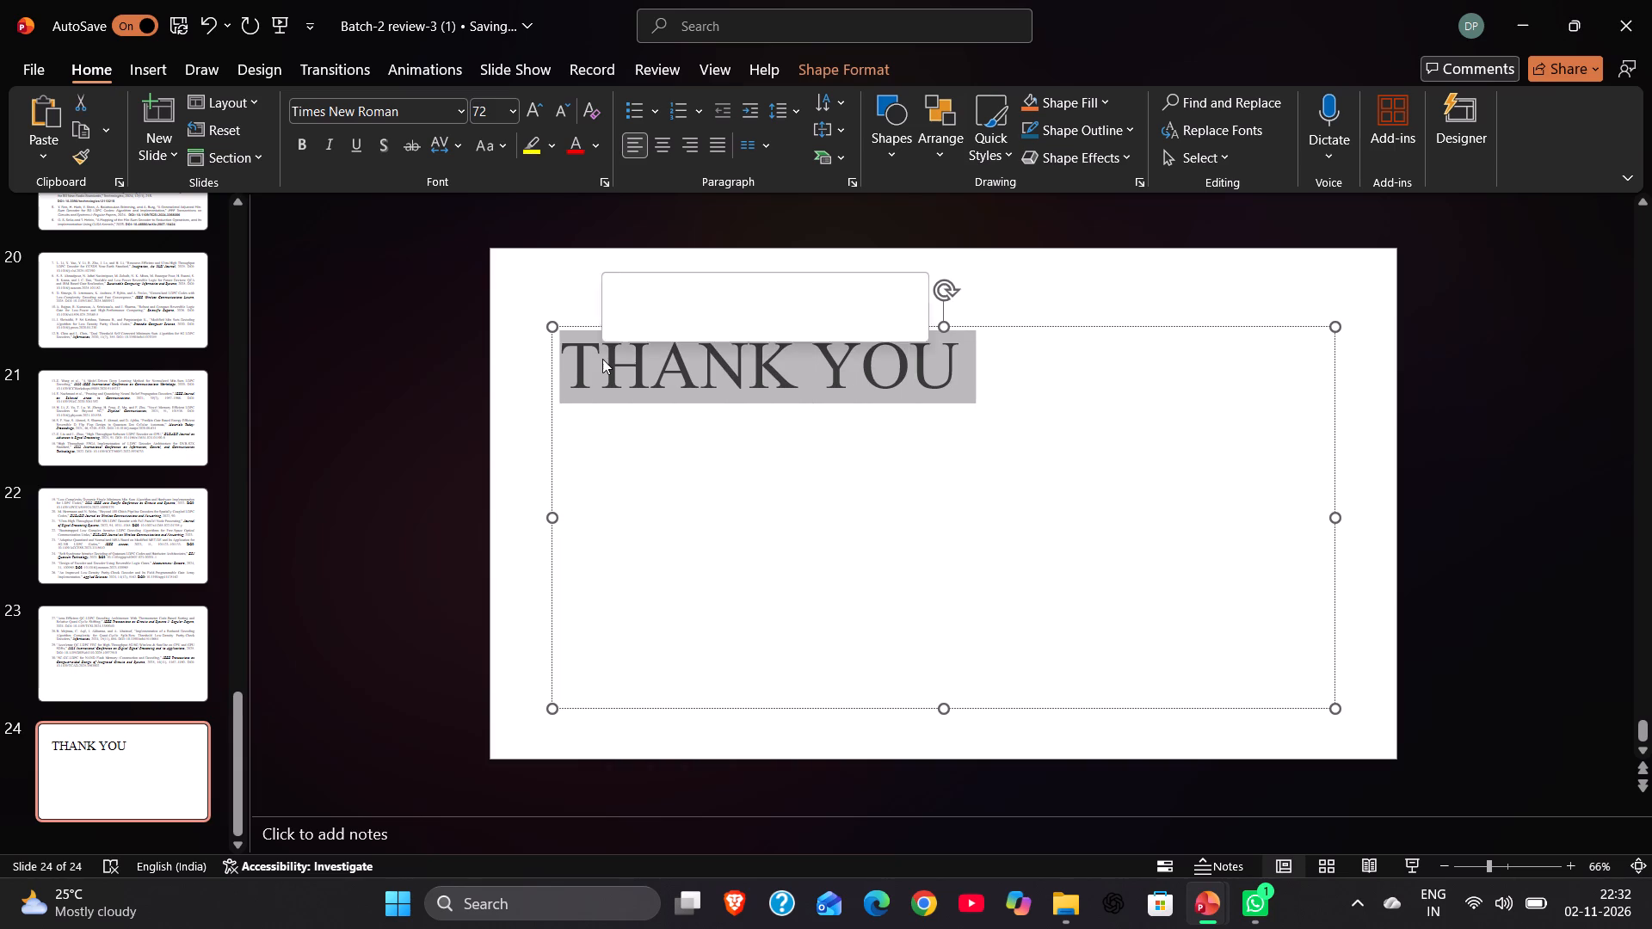
pyautogui.click(657, 162)
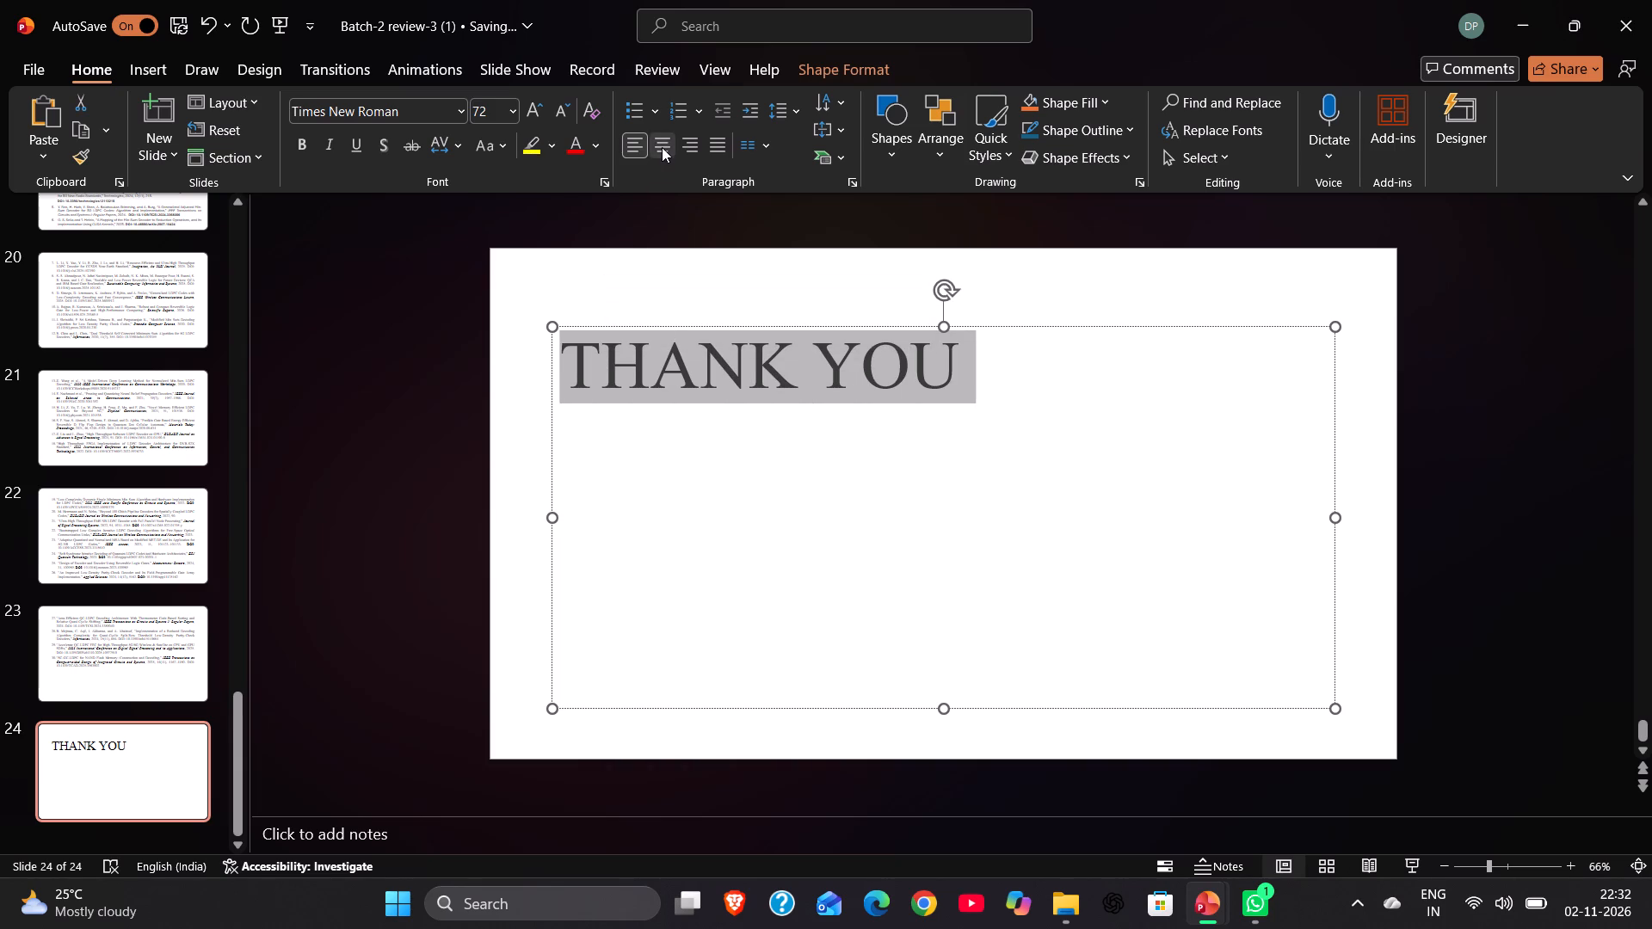
pyautogui.click(662, 147)
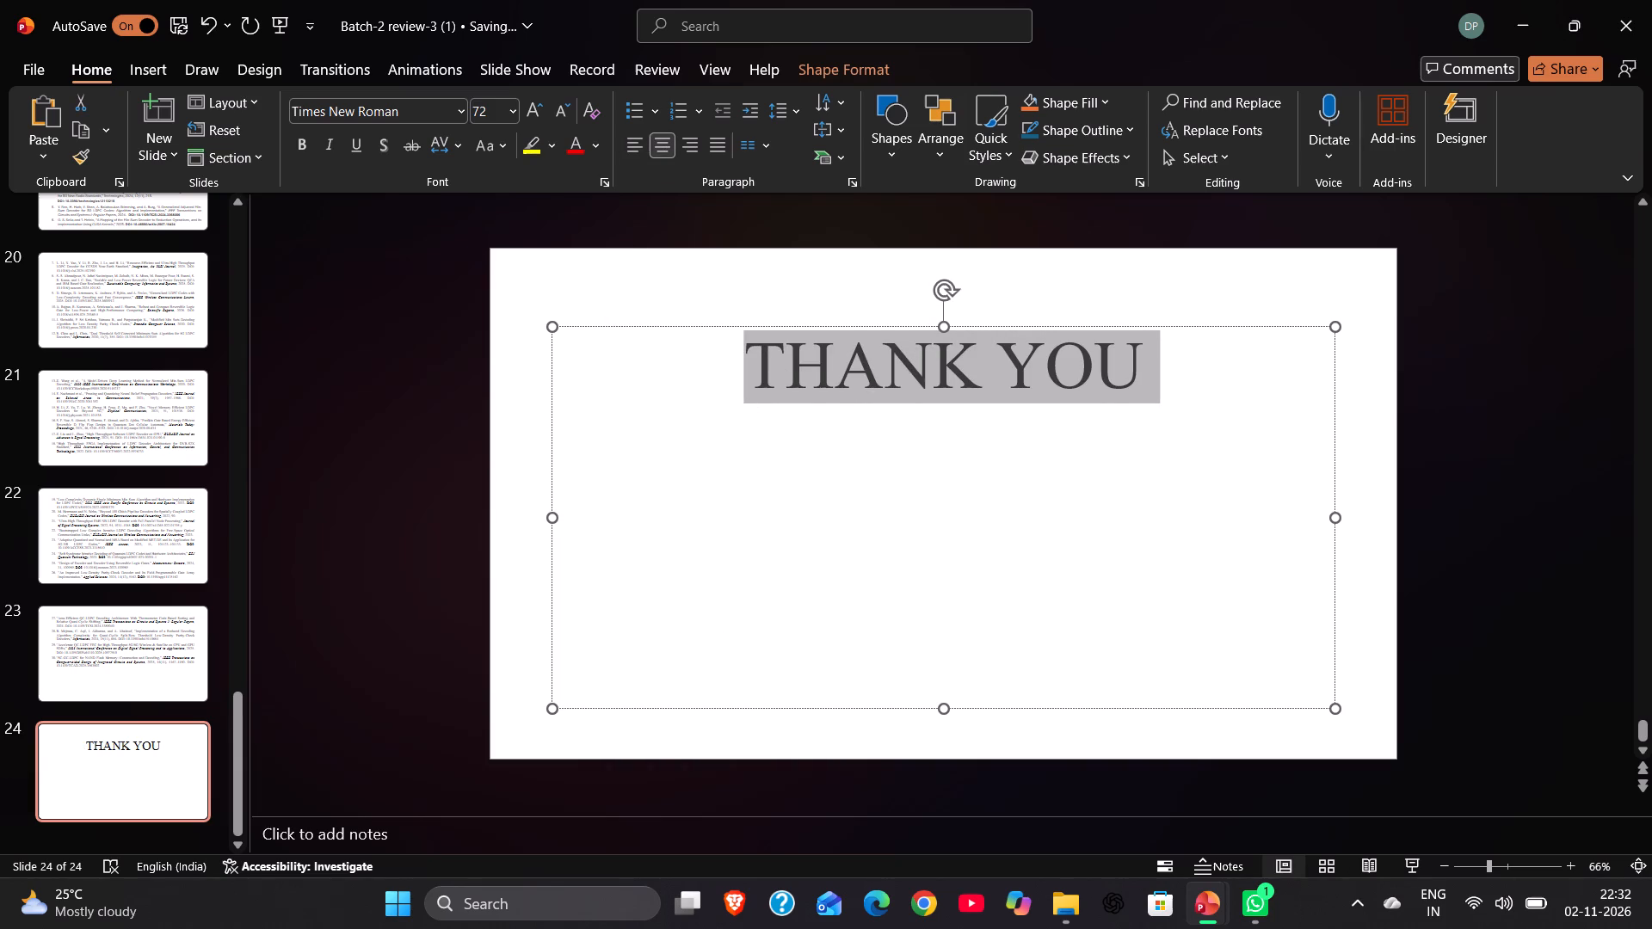
# Insert two blank lines above THANK YOU to move it down the slide.
pyautogui.click(730, 376)
pyautogui.press('Return')
pyautogui.press('Return')
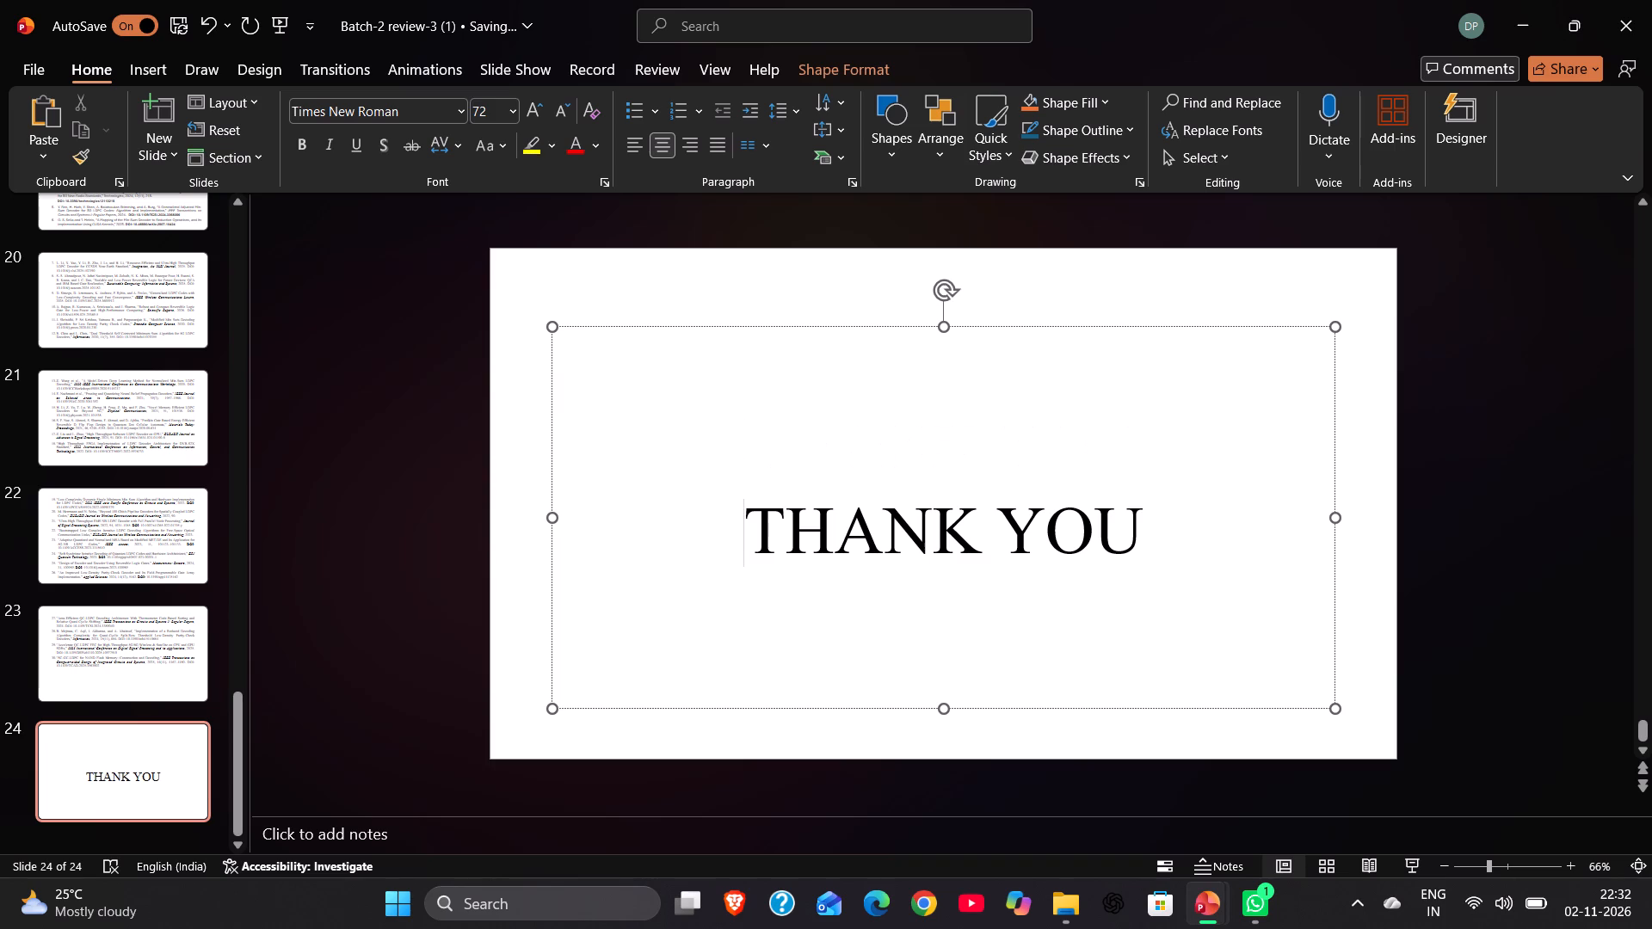
# Set the font size of the THANK YOU text to 96.
pyautogui.moveTo(1160, 538); pyautogui.dragTo(758, 523)
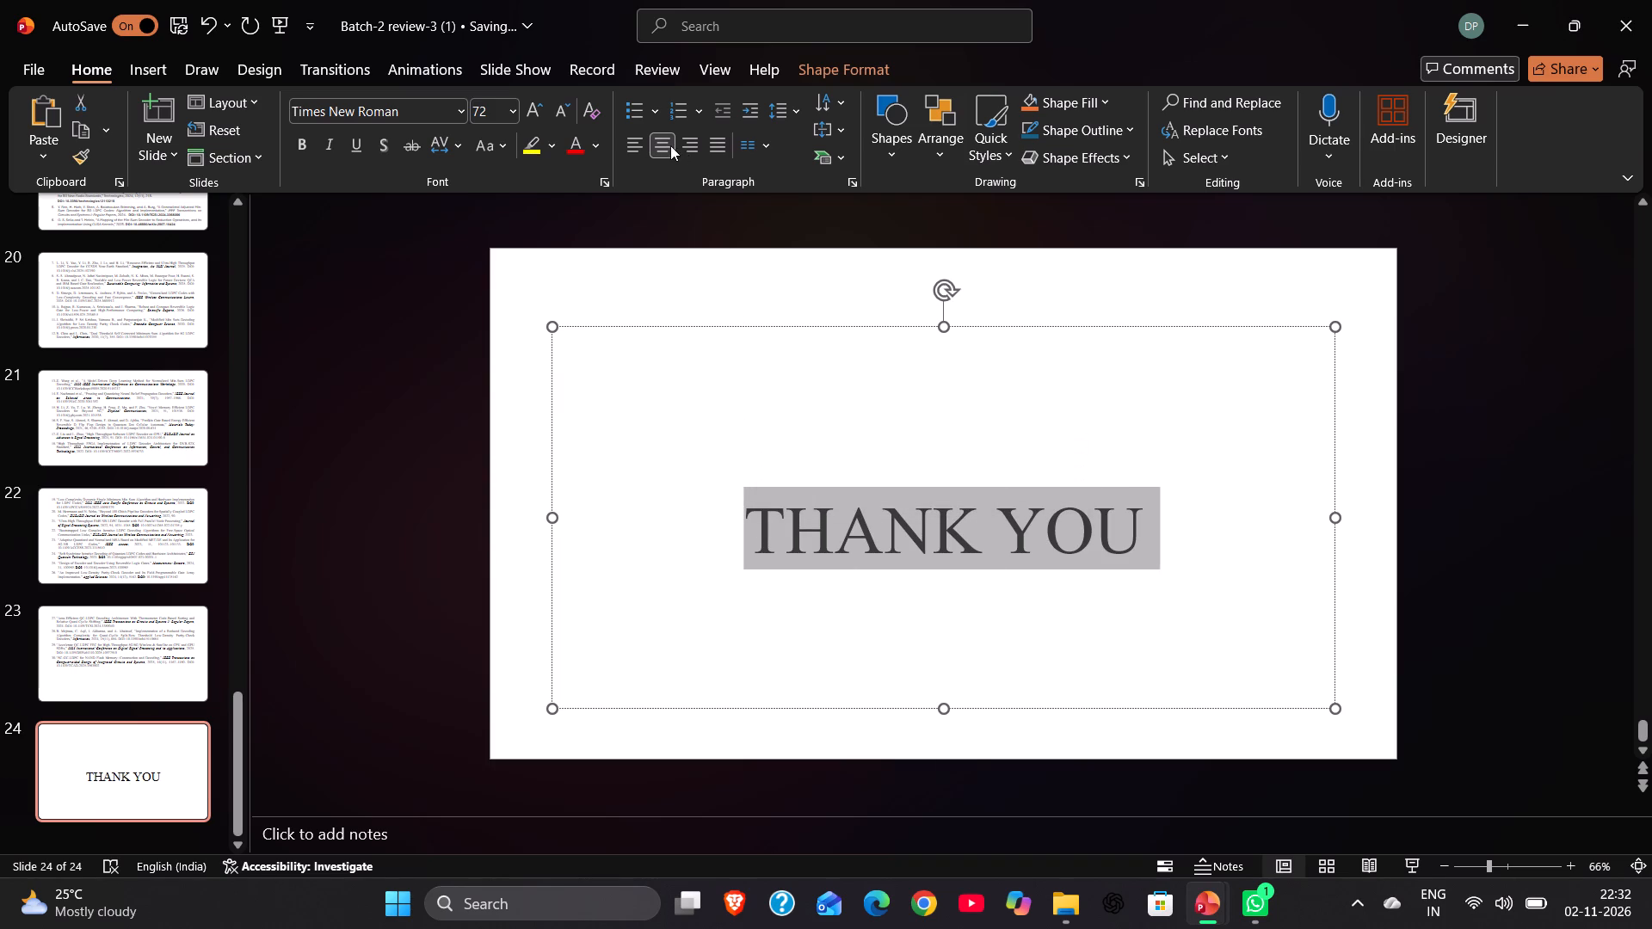
pyautogui.click(507, 114)
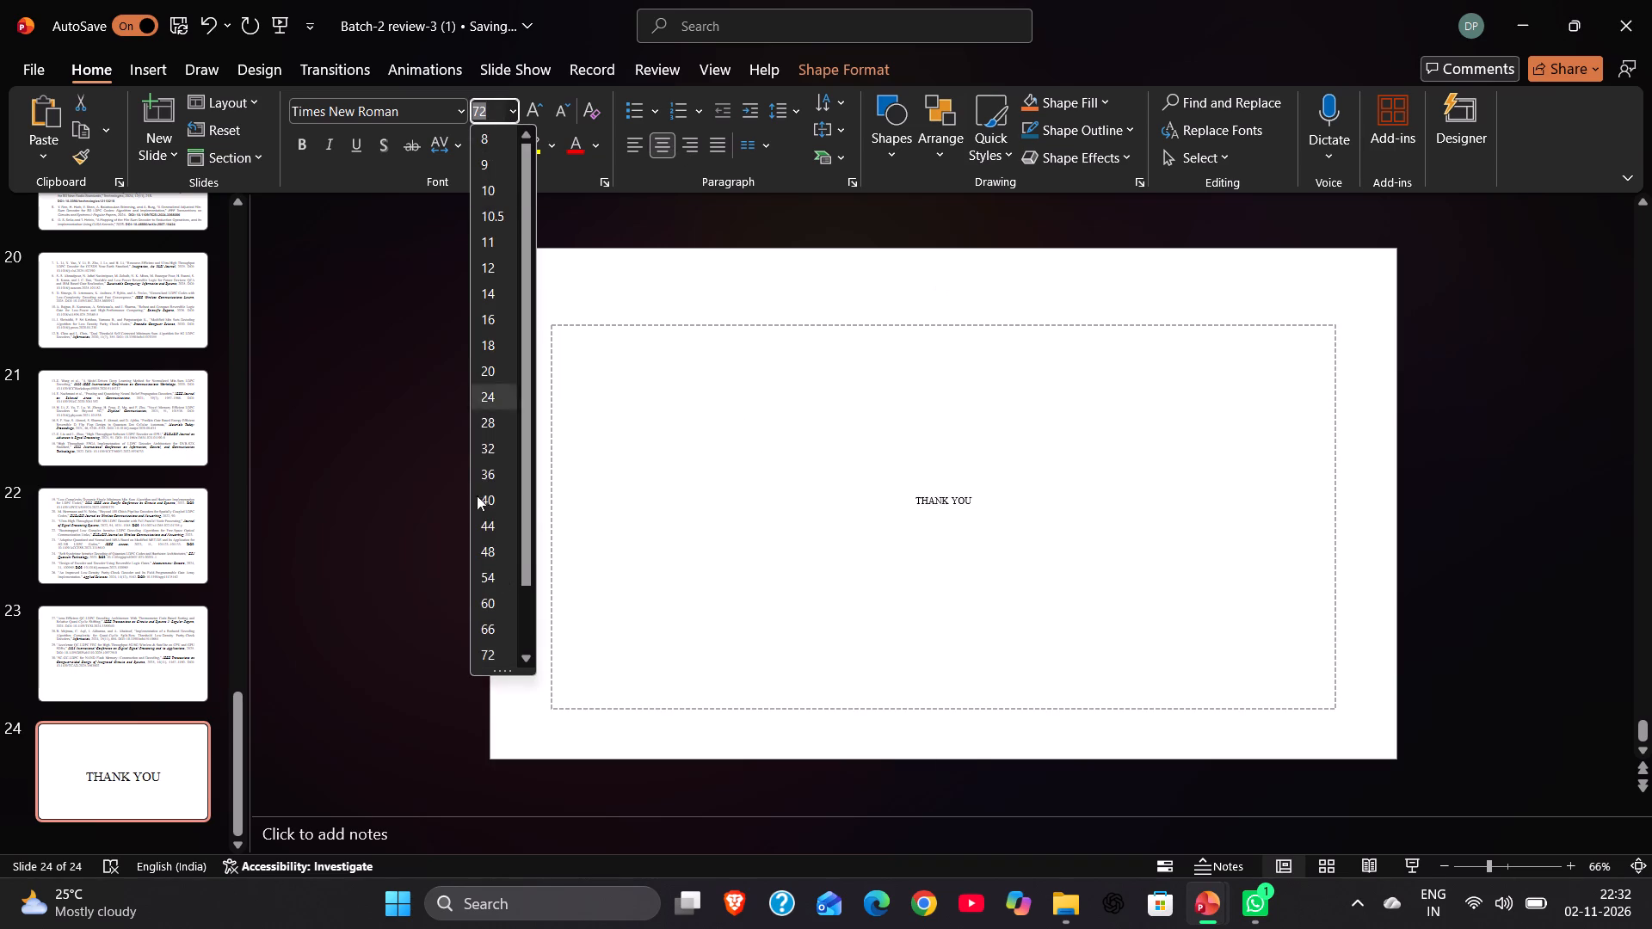
pyautogui.scroll(-1, 500, 574)
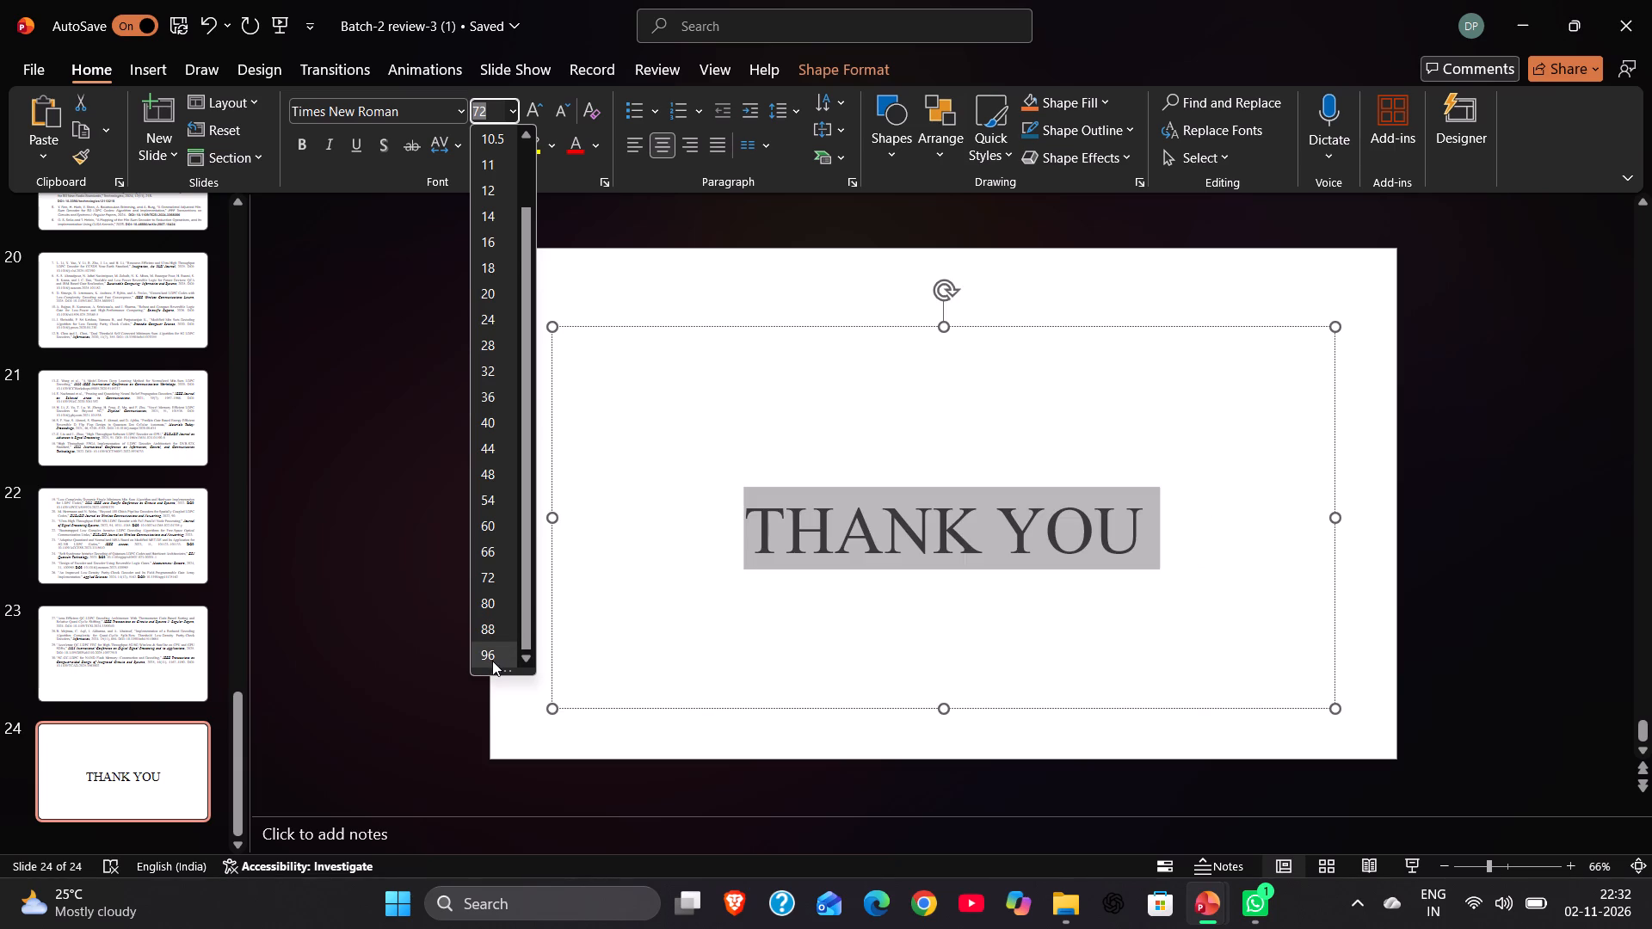
pyautogui.click(492, 661)
# Delete one blank line above THANK YOU on slide 24 and leave the text box.
pyautogui.click(607, 434)
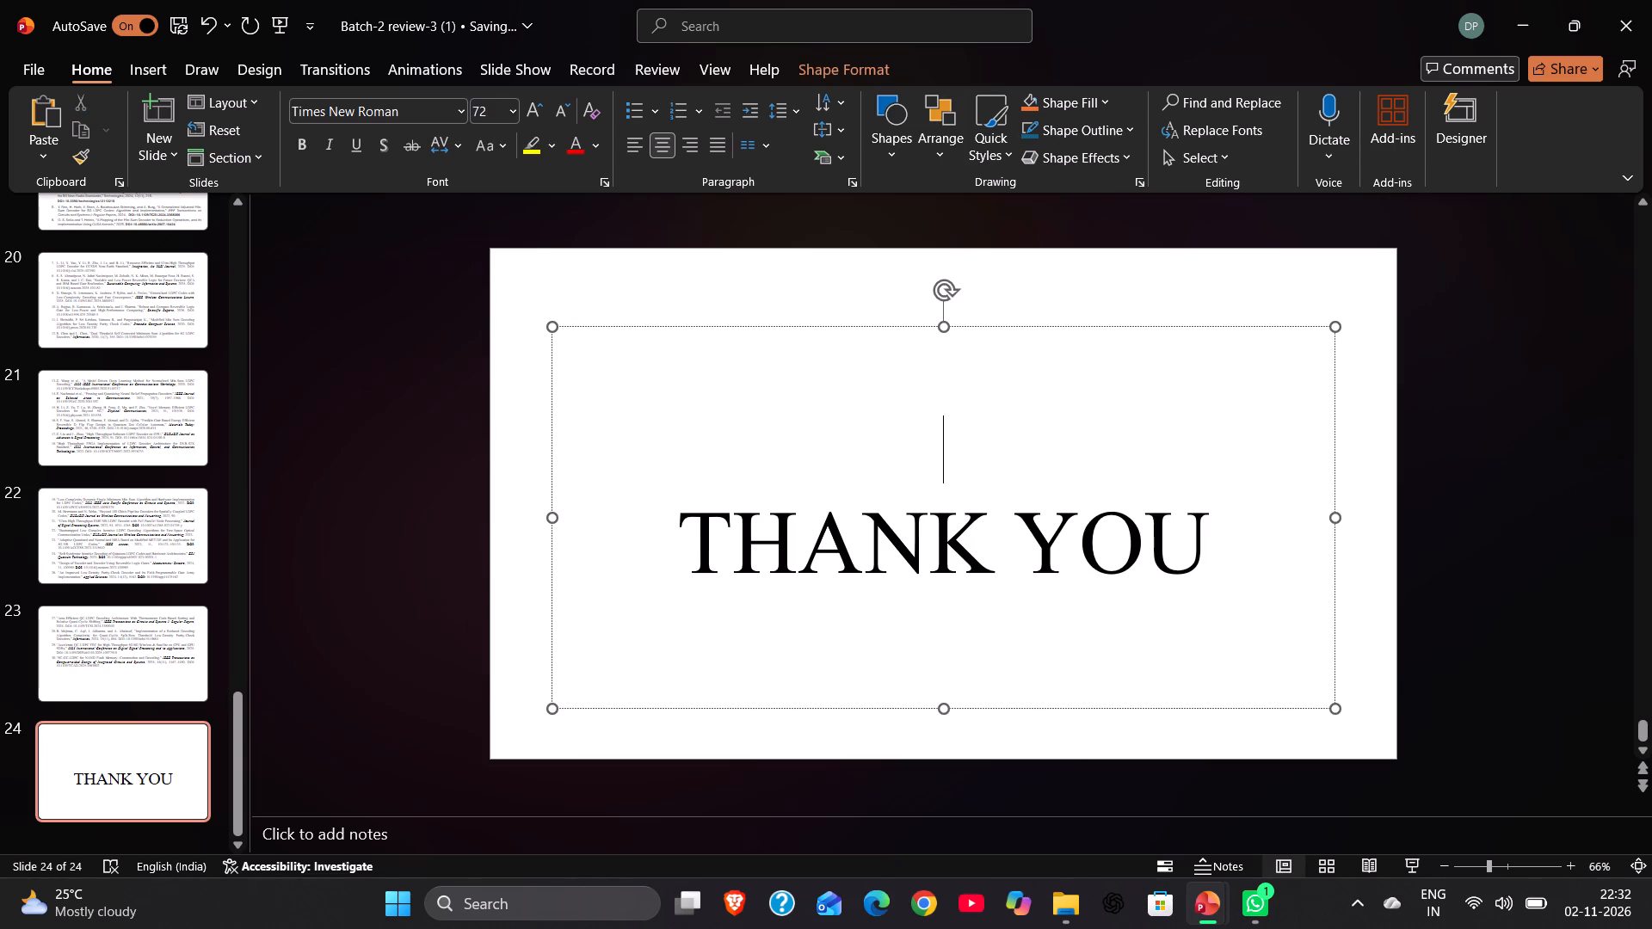
pyautogui.click(889, 390)
pyautogui.click(896, 427)
pyautogui.press('BackSpace')
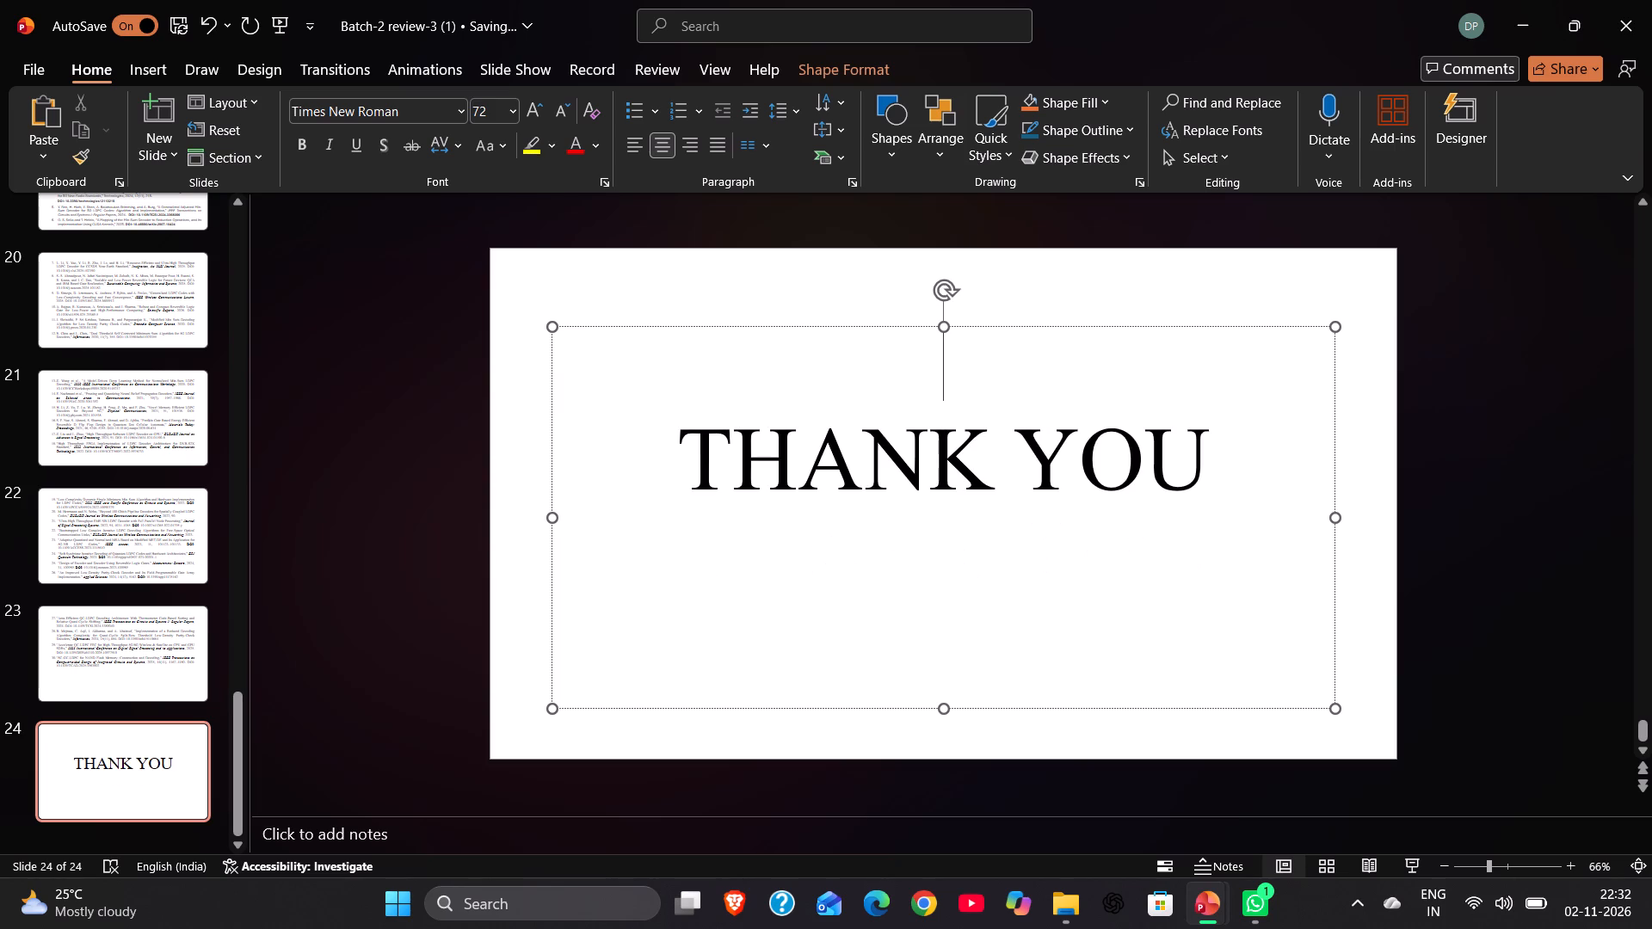
pyautogui.click(1039, 508)
pyautogui.click(1421, 642)
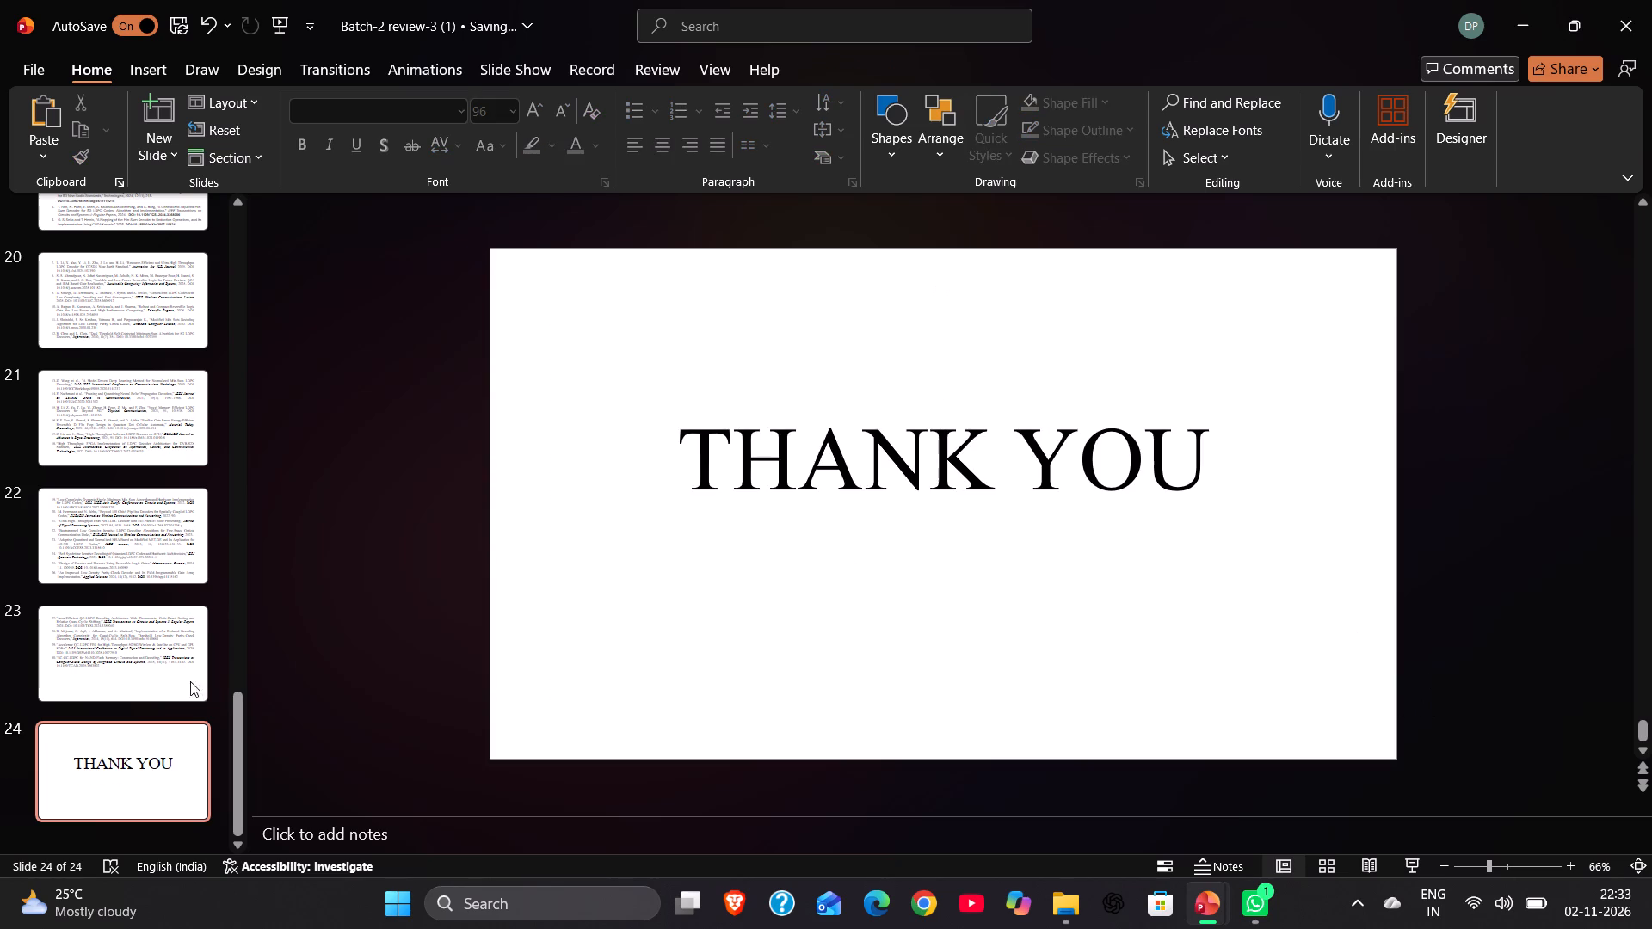
# Return the slide thumbnails to slide 1 and save the Batch-2 review-3 (1) presentation.
pyautogui.scroll(9, 162, 662)
pyautogui.scroll(12, 162, 662)
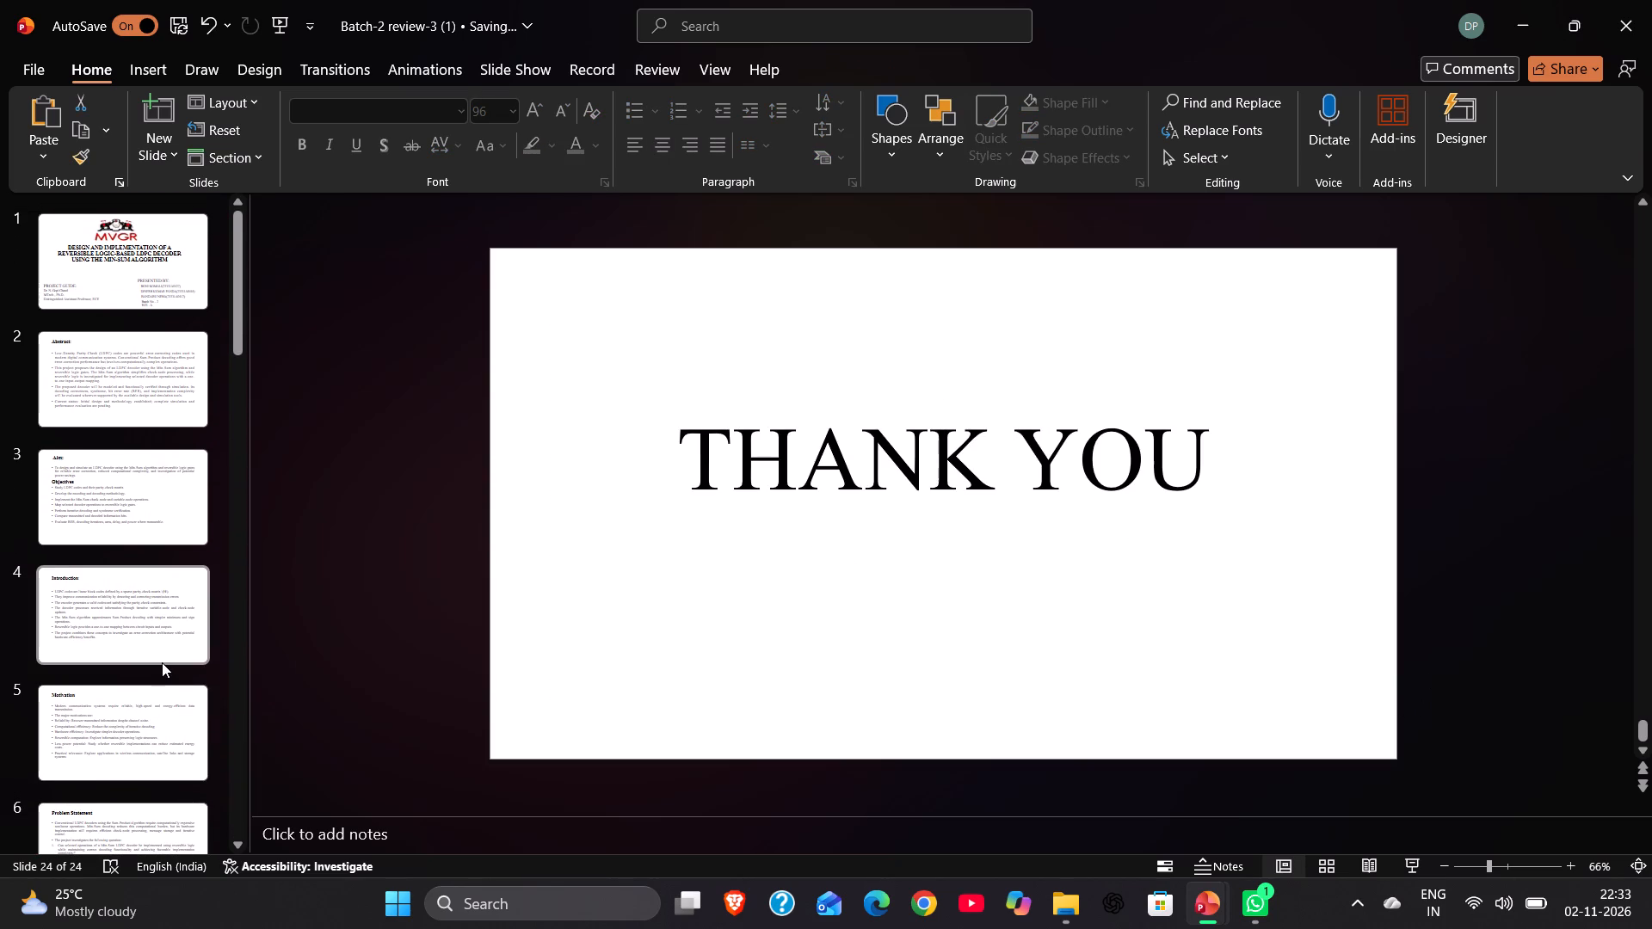
pyautogui.scroll(4, 162, 662)
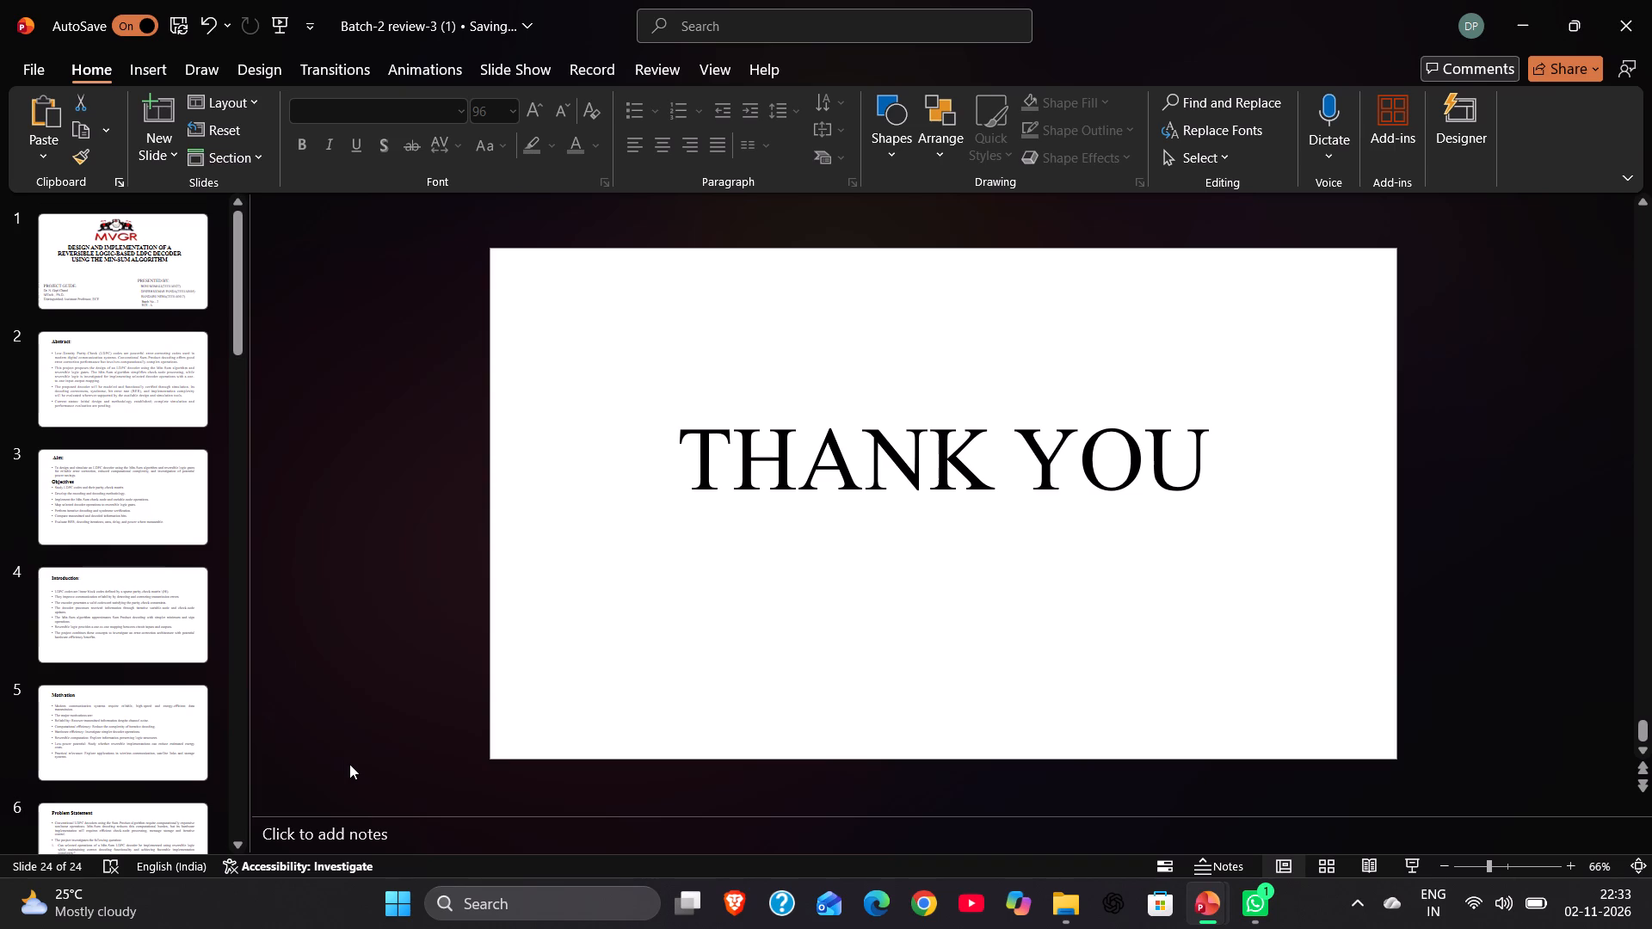
pyautogui.hotkey('ctrl', 's')
# Print the presentation to a PDF file named review3 in the Documents folder.
pyautogui.hotkey('ctrl', 'p')
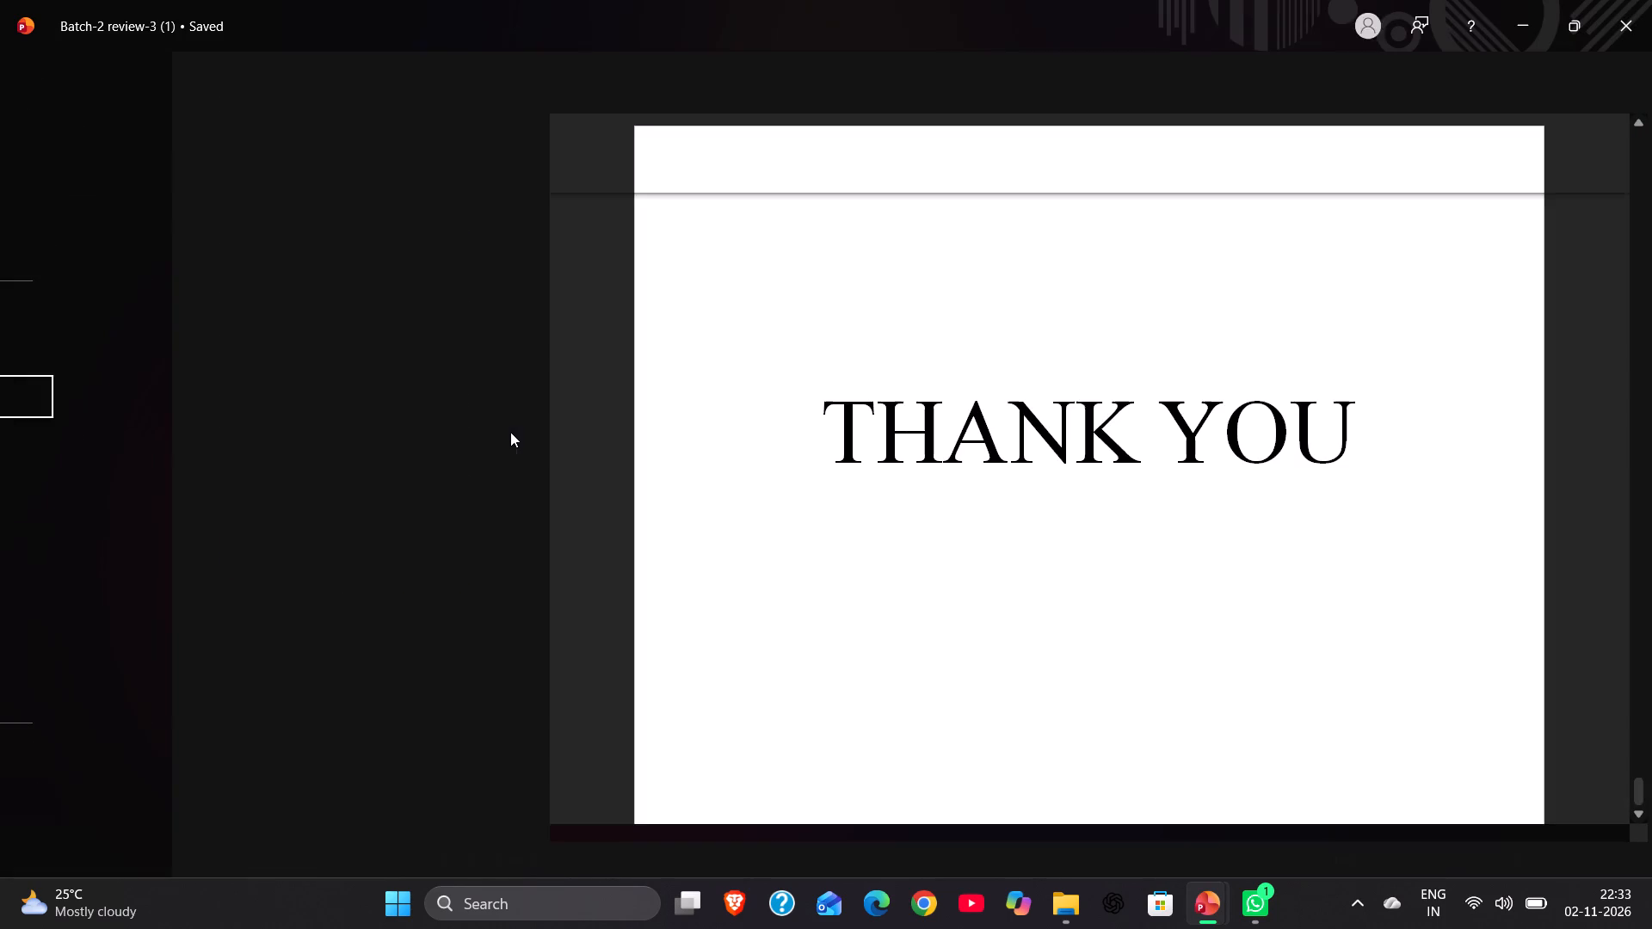
pyautogui.click(280, 156)
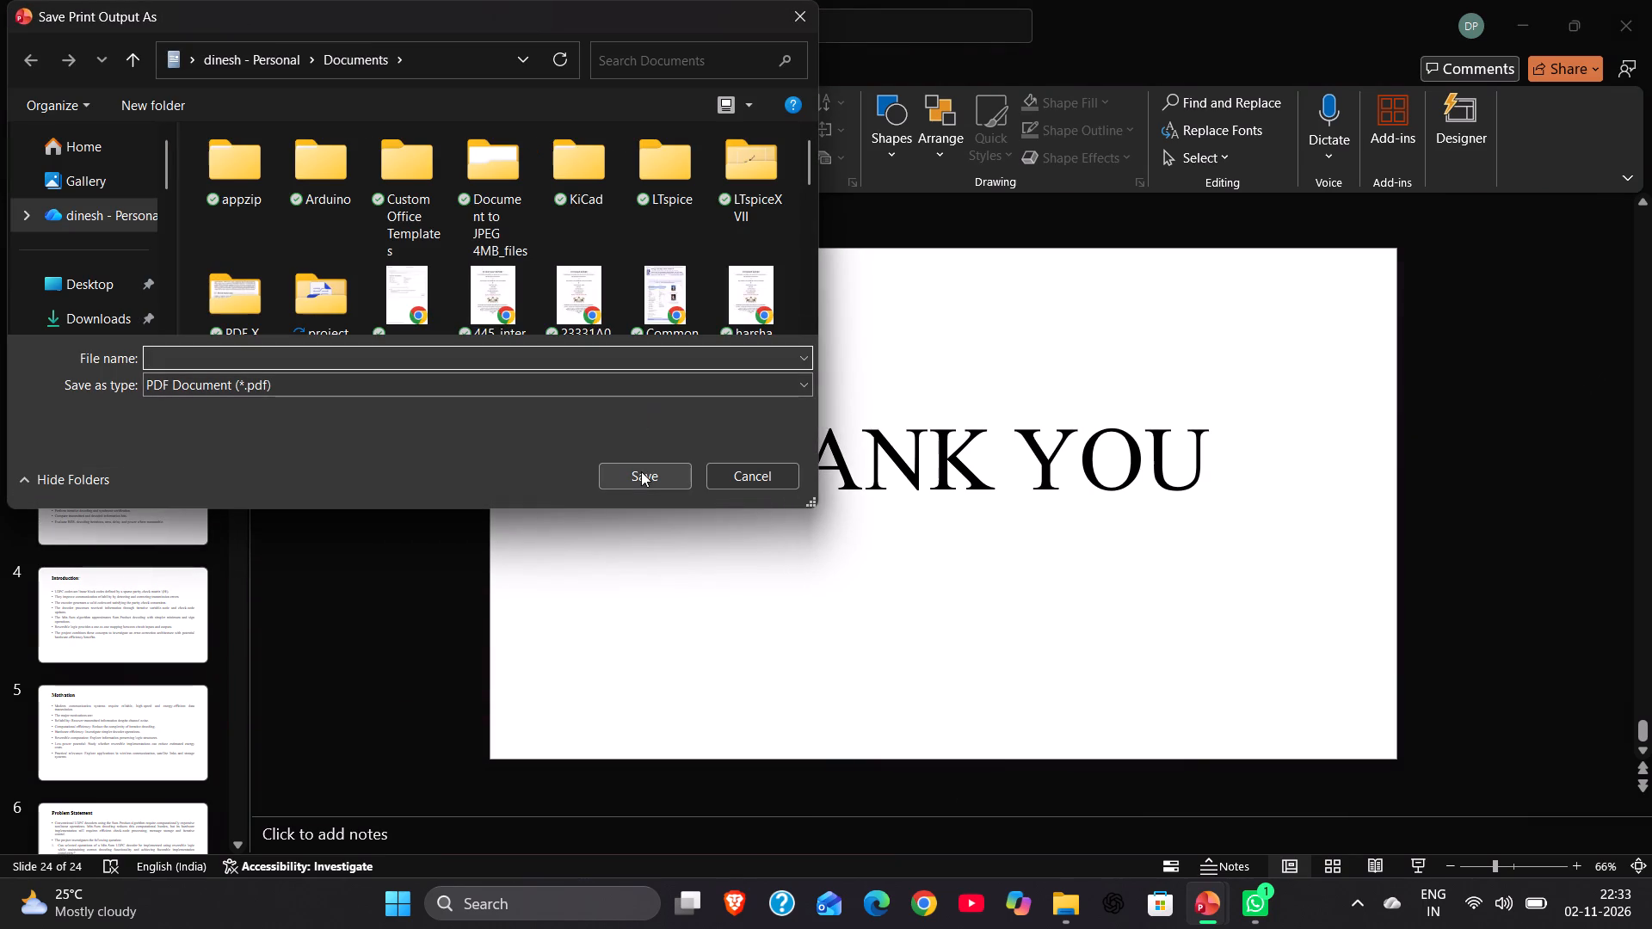
pyautogui.click(480, 354)
pyautogui.write('review3')
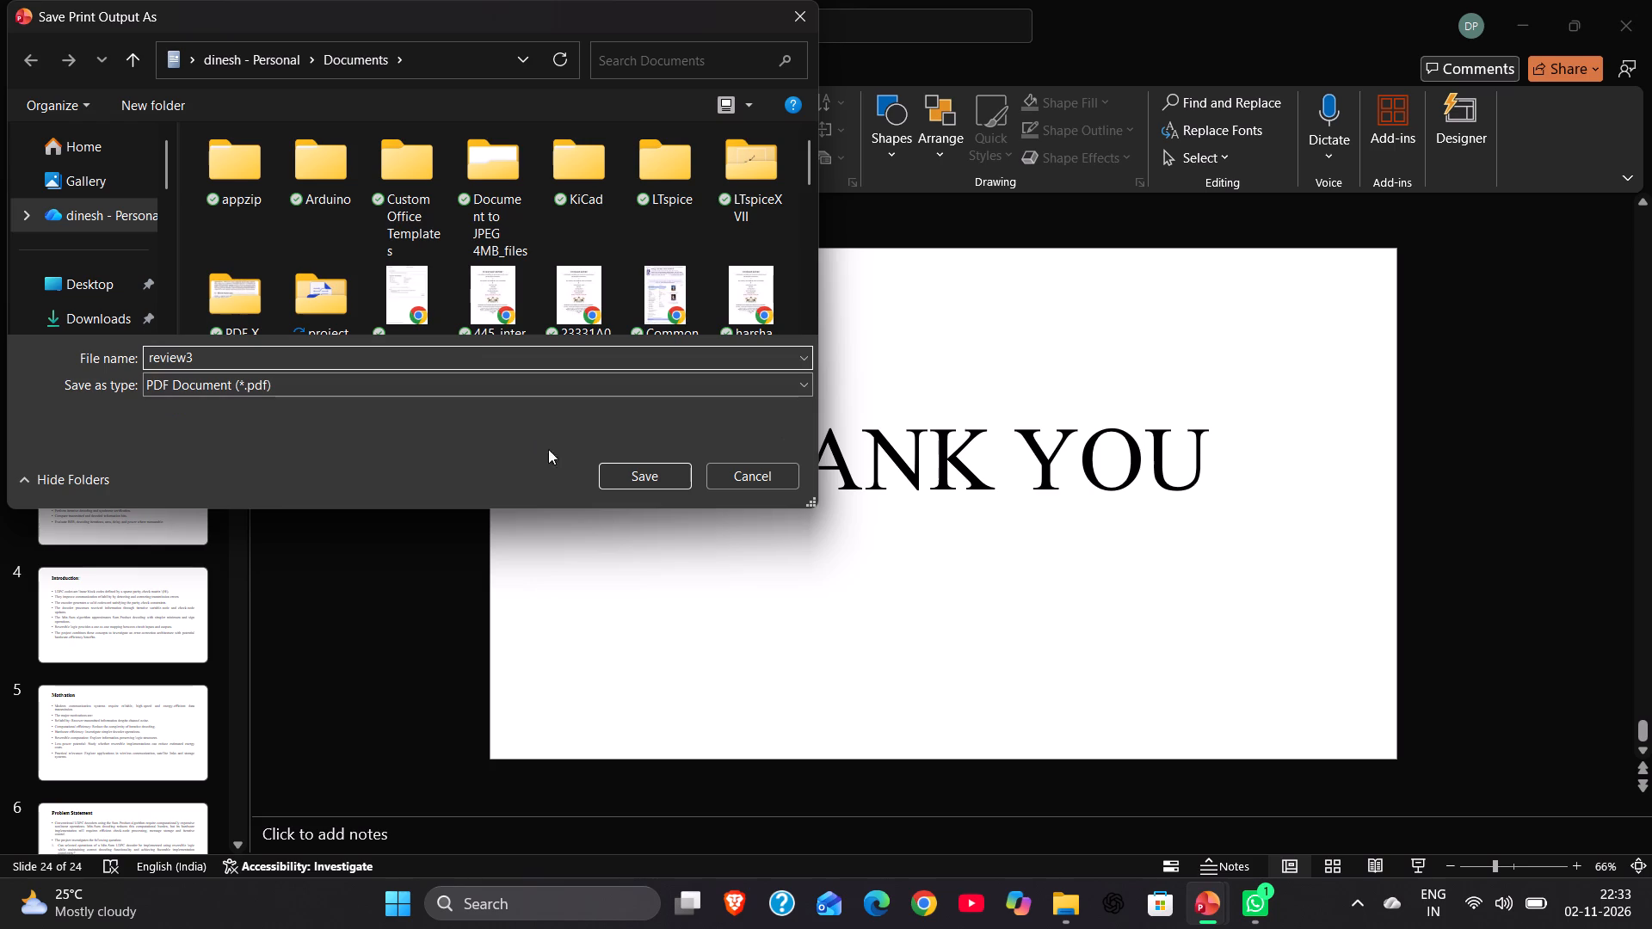
pyautogui.click(641, 470)
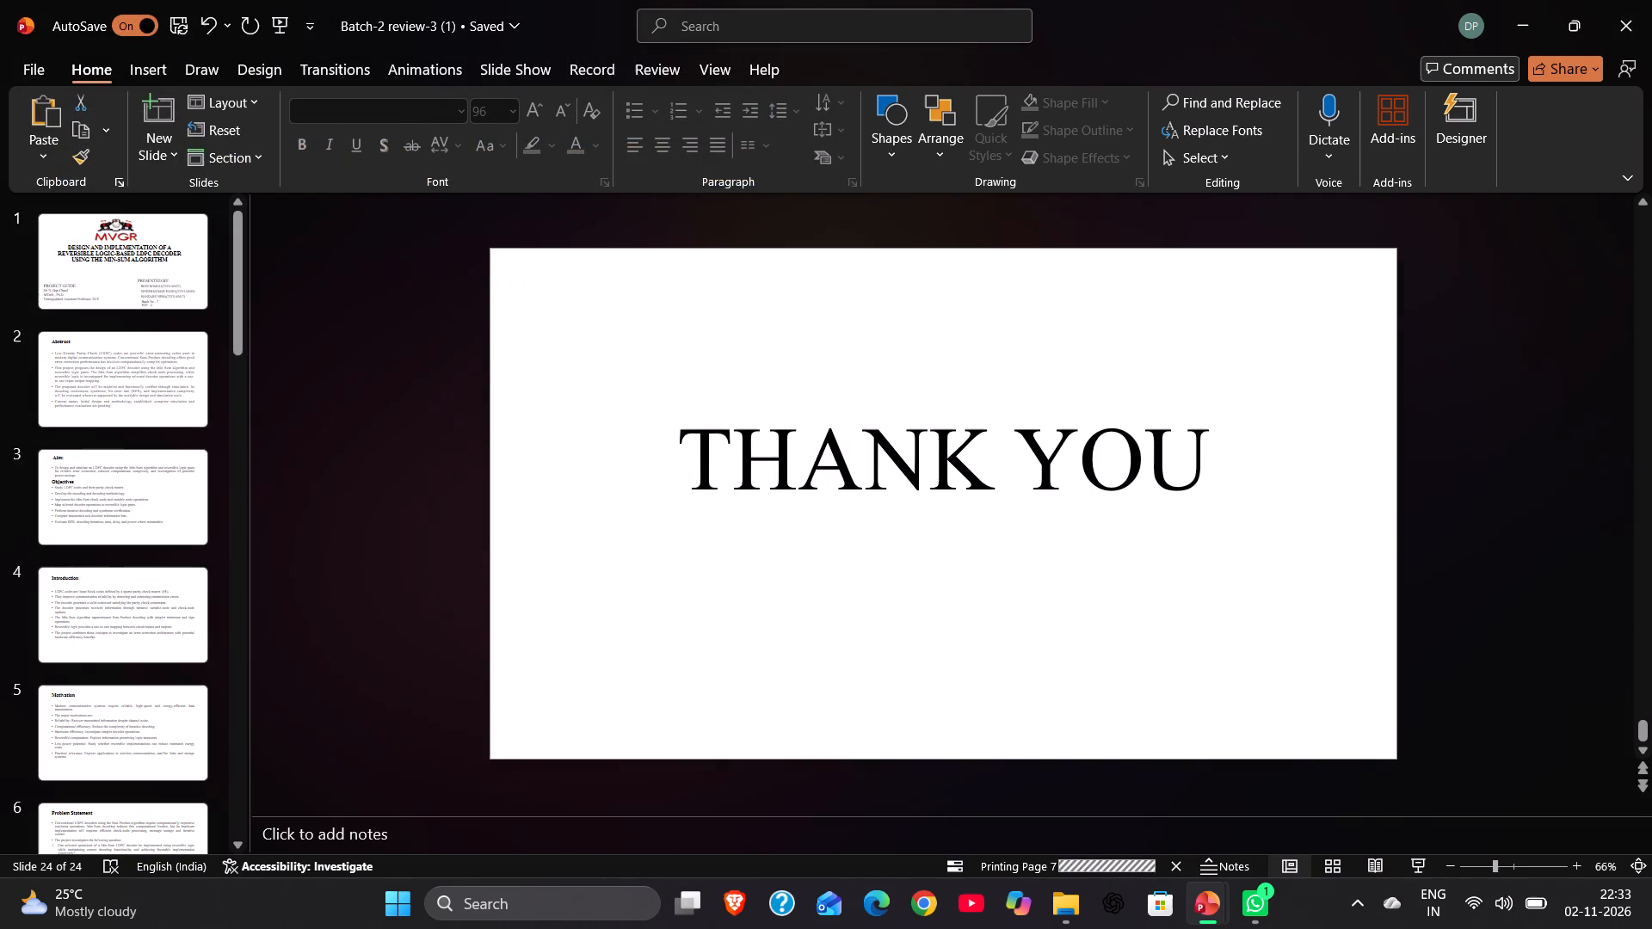
# Close the Batch-2 review-3 (1) presentation and try to close the earlier LDPC presentation.
pyautogui.click(1627, 9)
pyautogui.click(1627, 9)
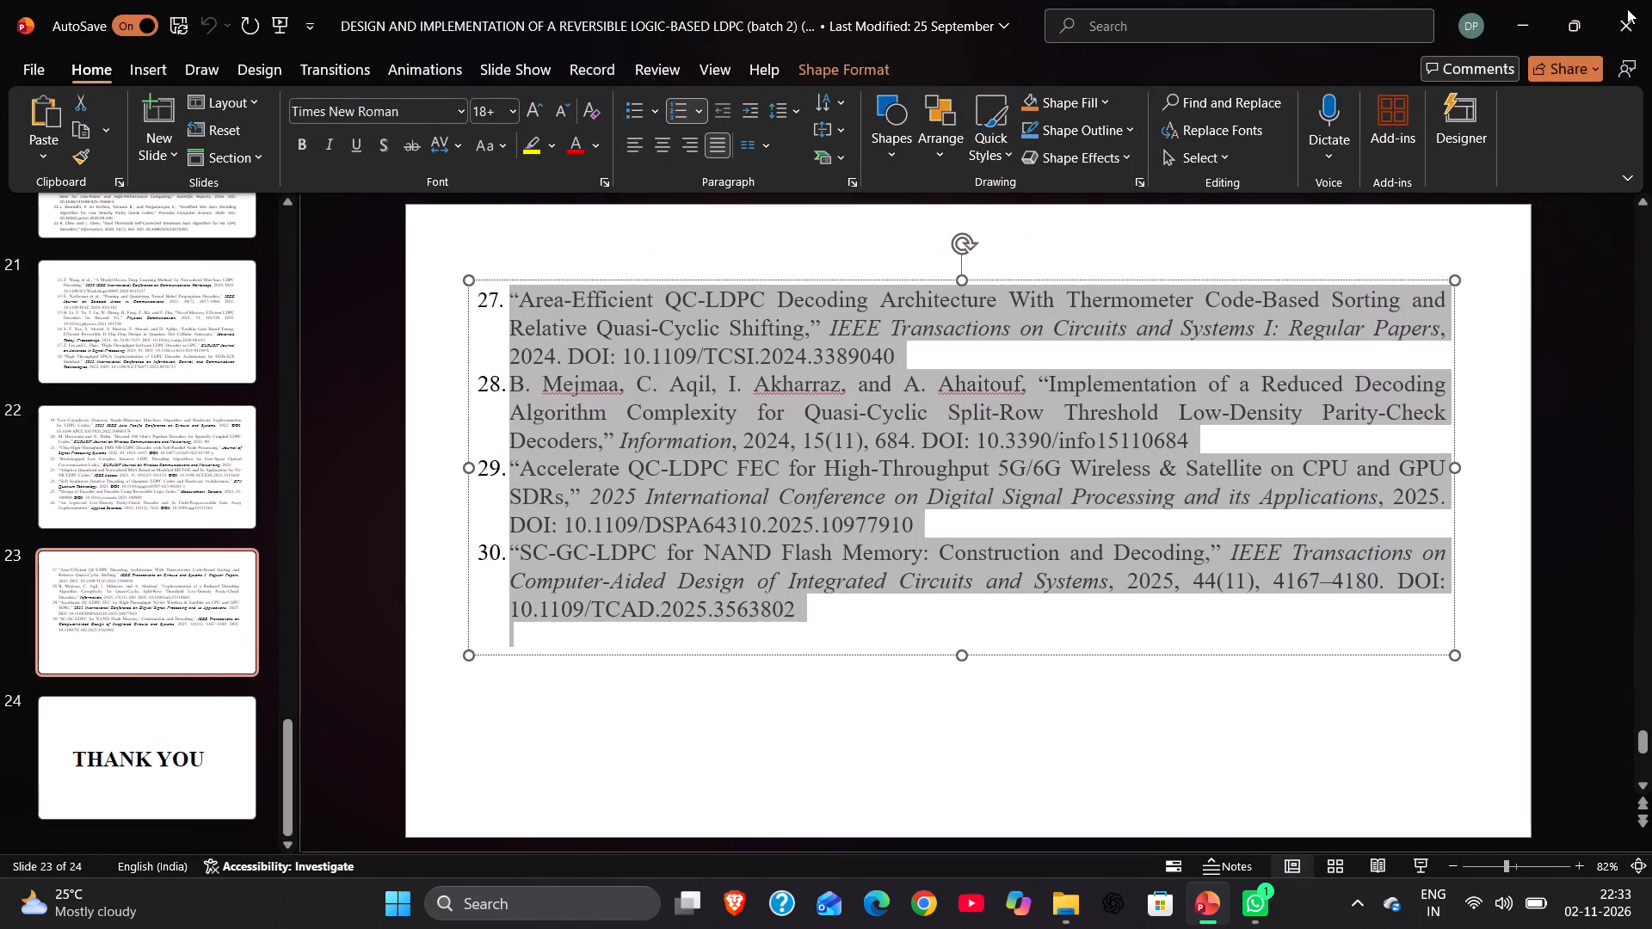
pyautogui.click(1625, 21)
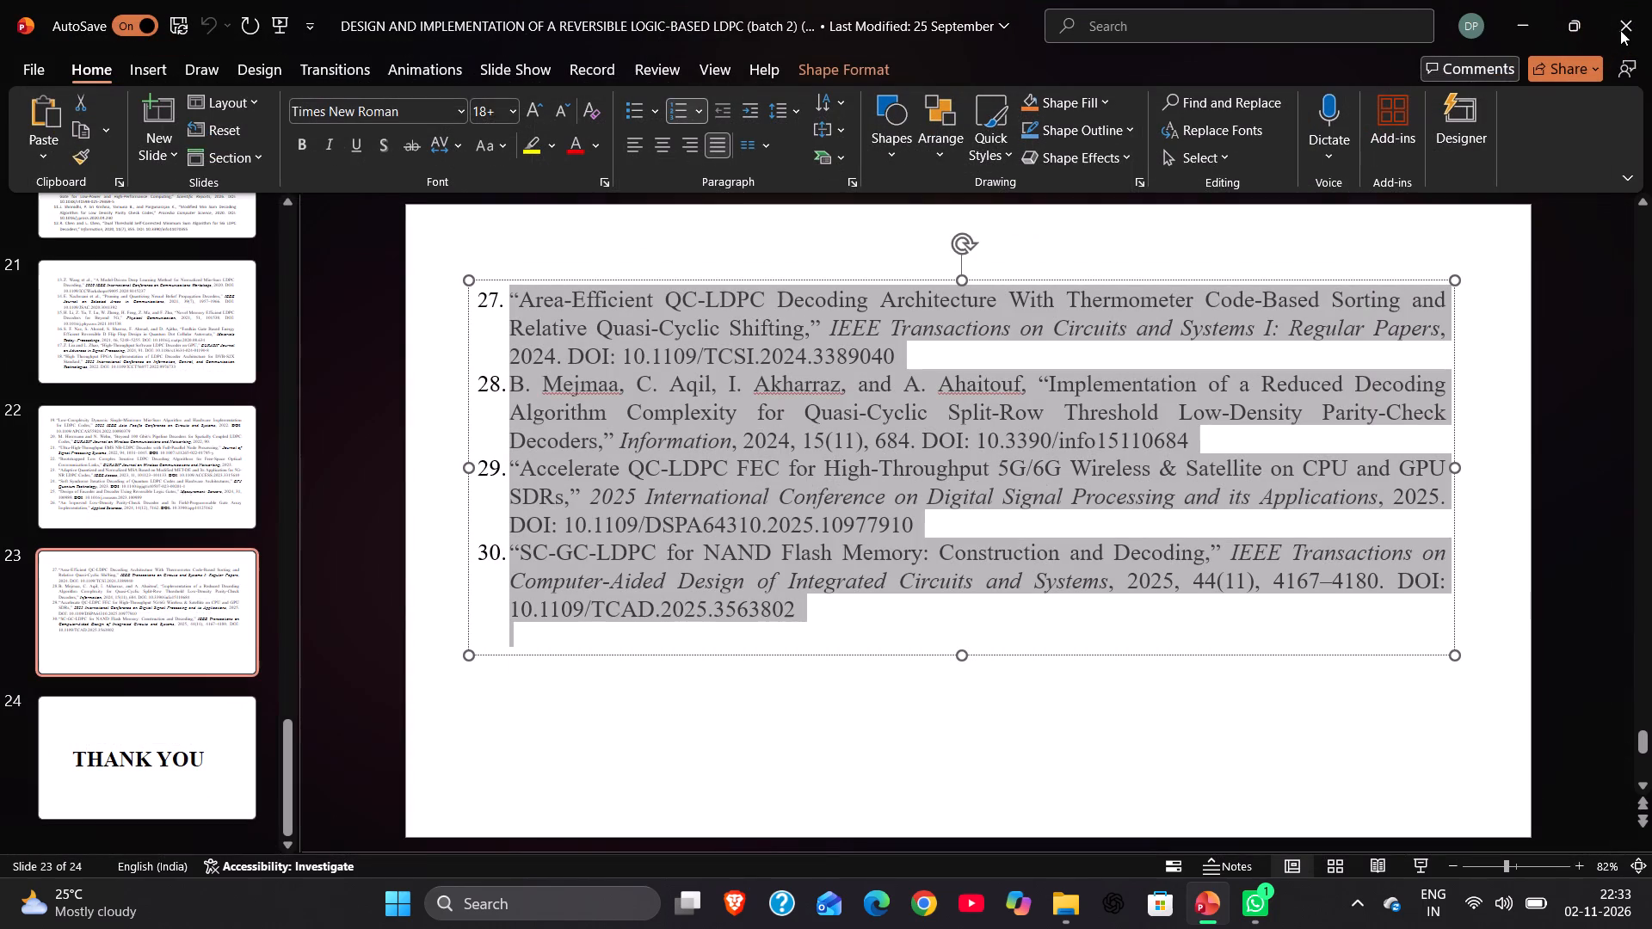
pyautogui.click(1622, 28)
pyautogui.doubleClick(1532, 28)
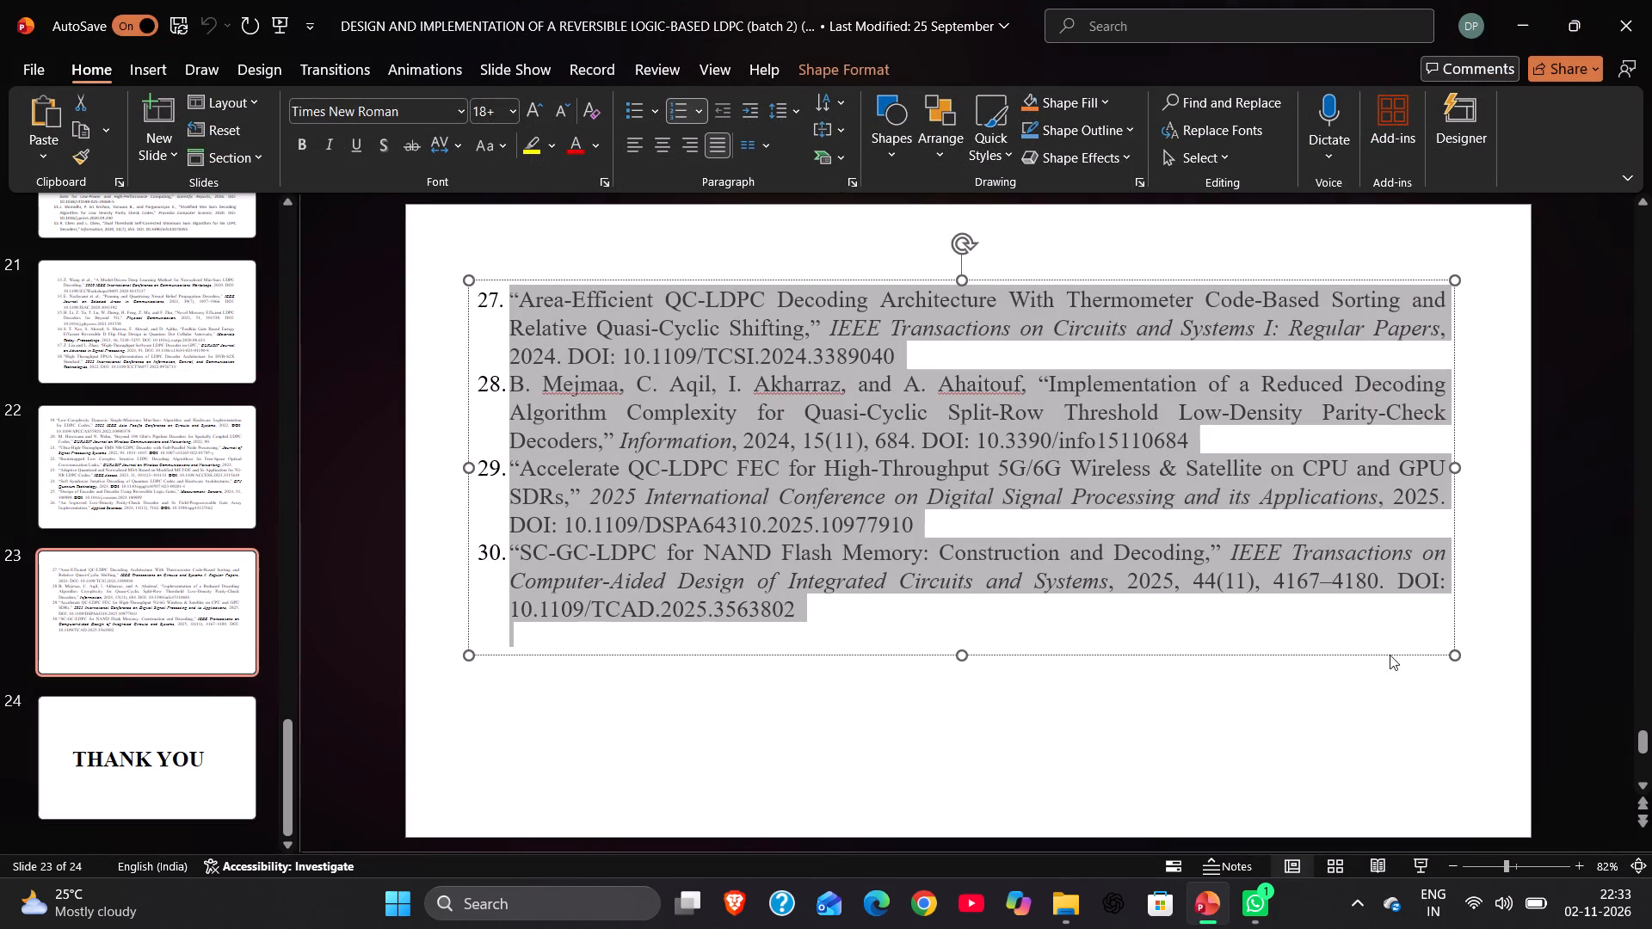
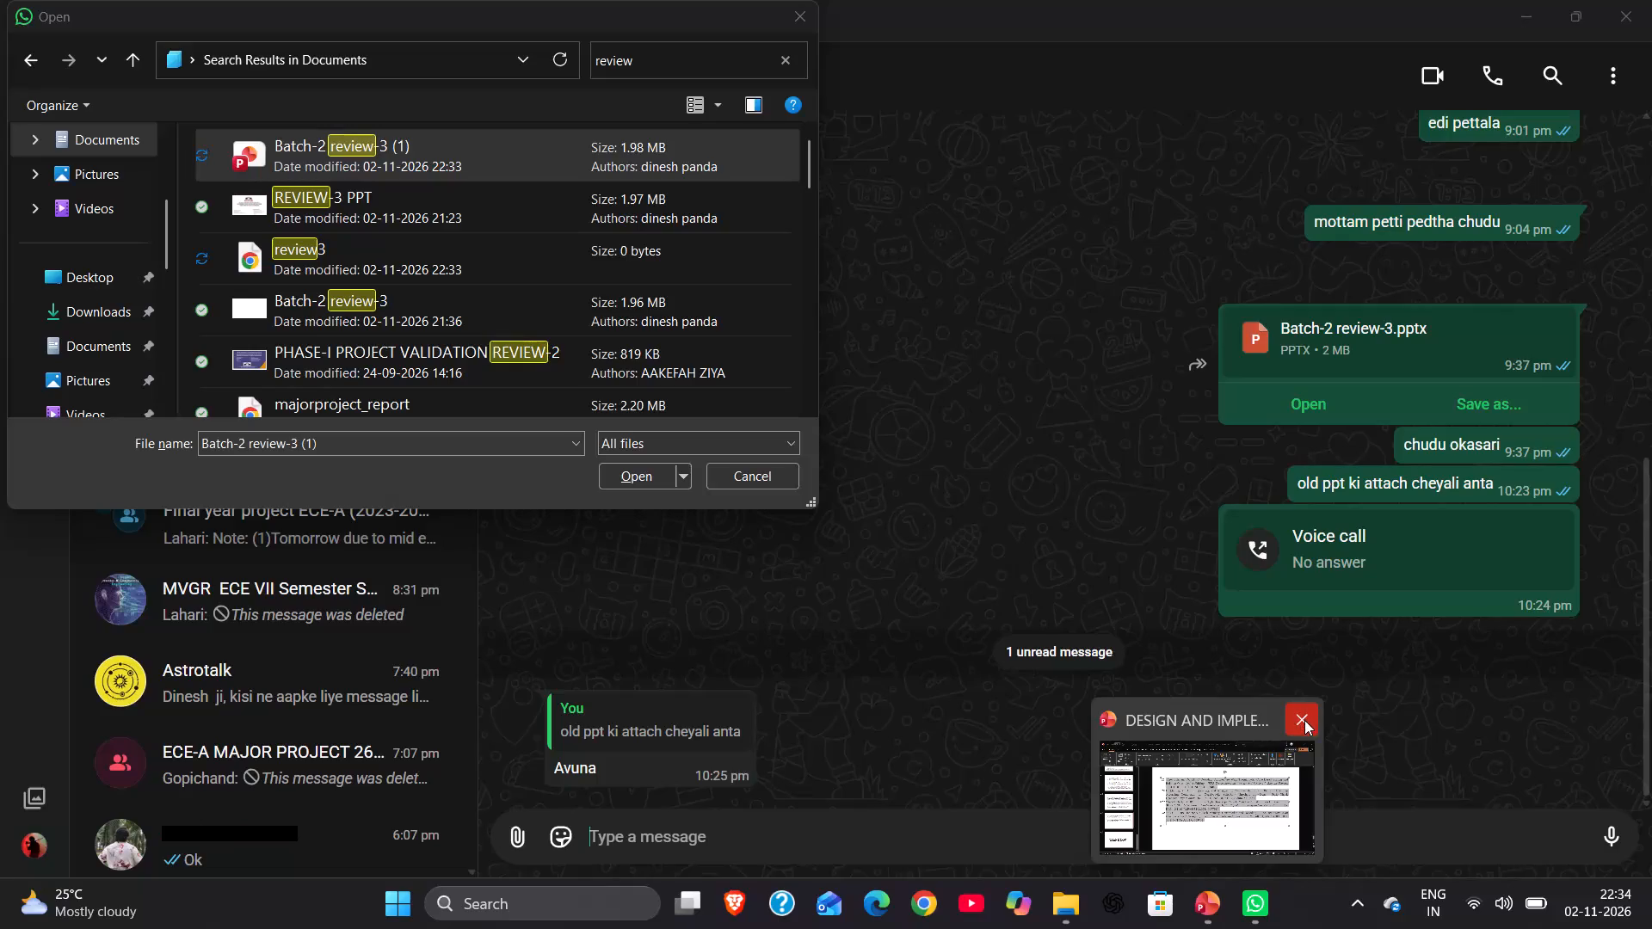
# Close the earlier LDPC presentation whose title begins with DESIGN AND IMPLE.
pyautogui.click(1304, 720)
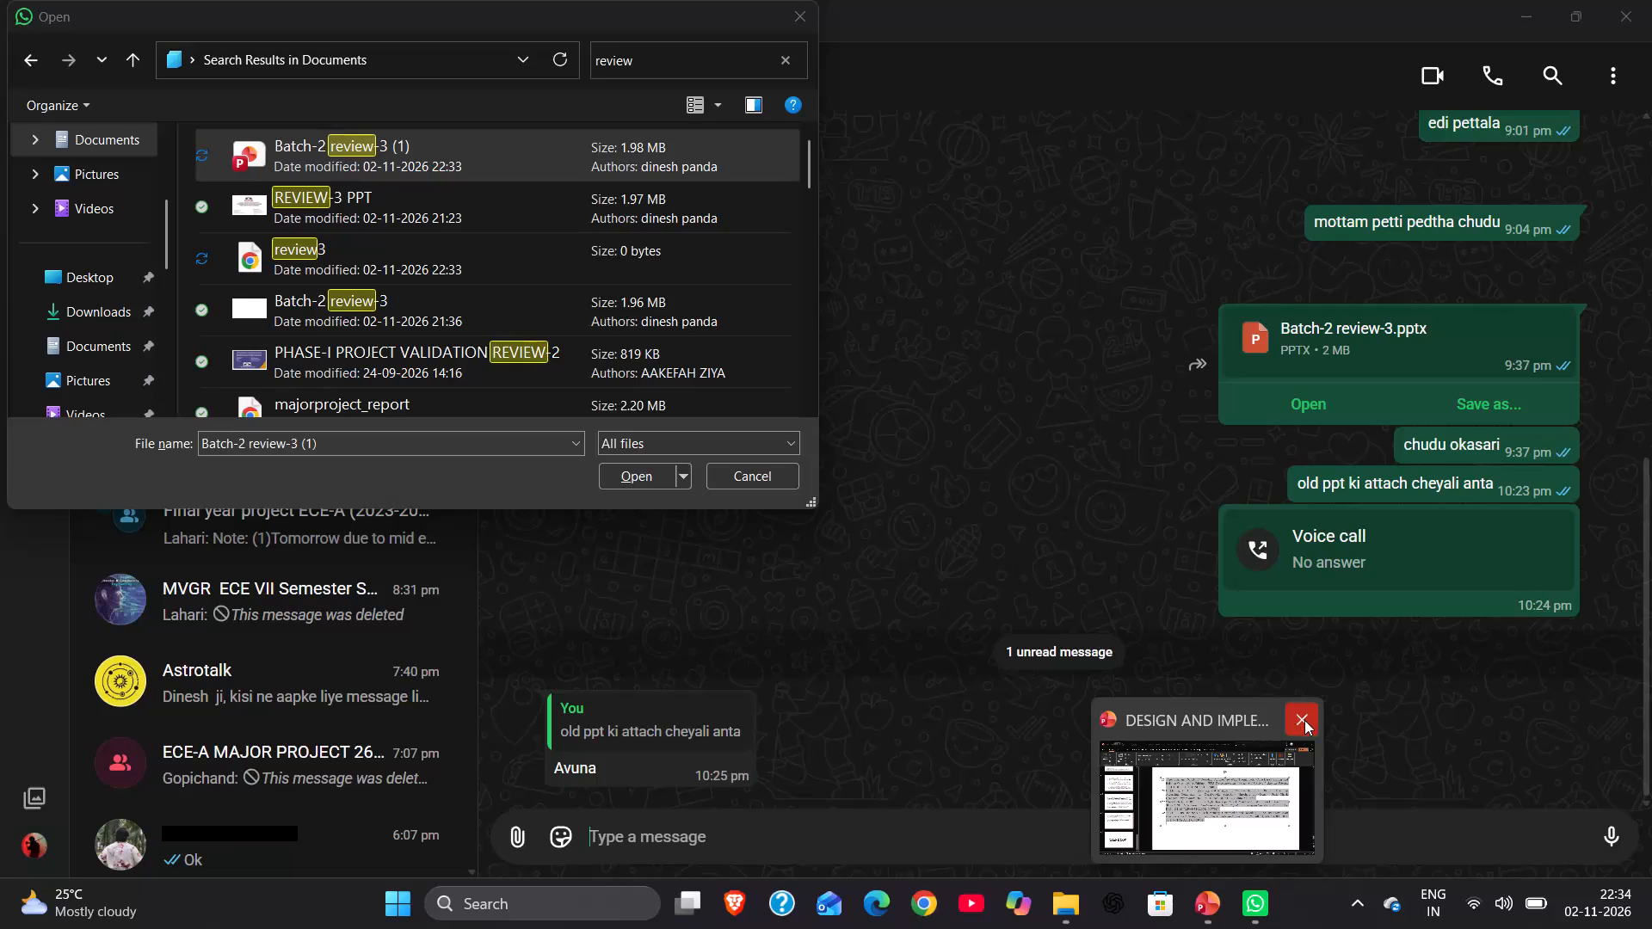
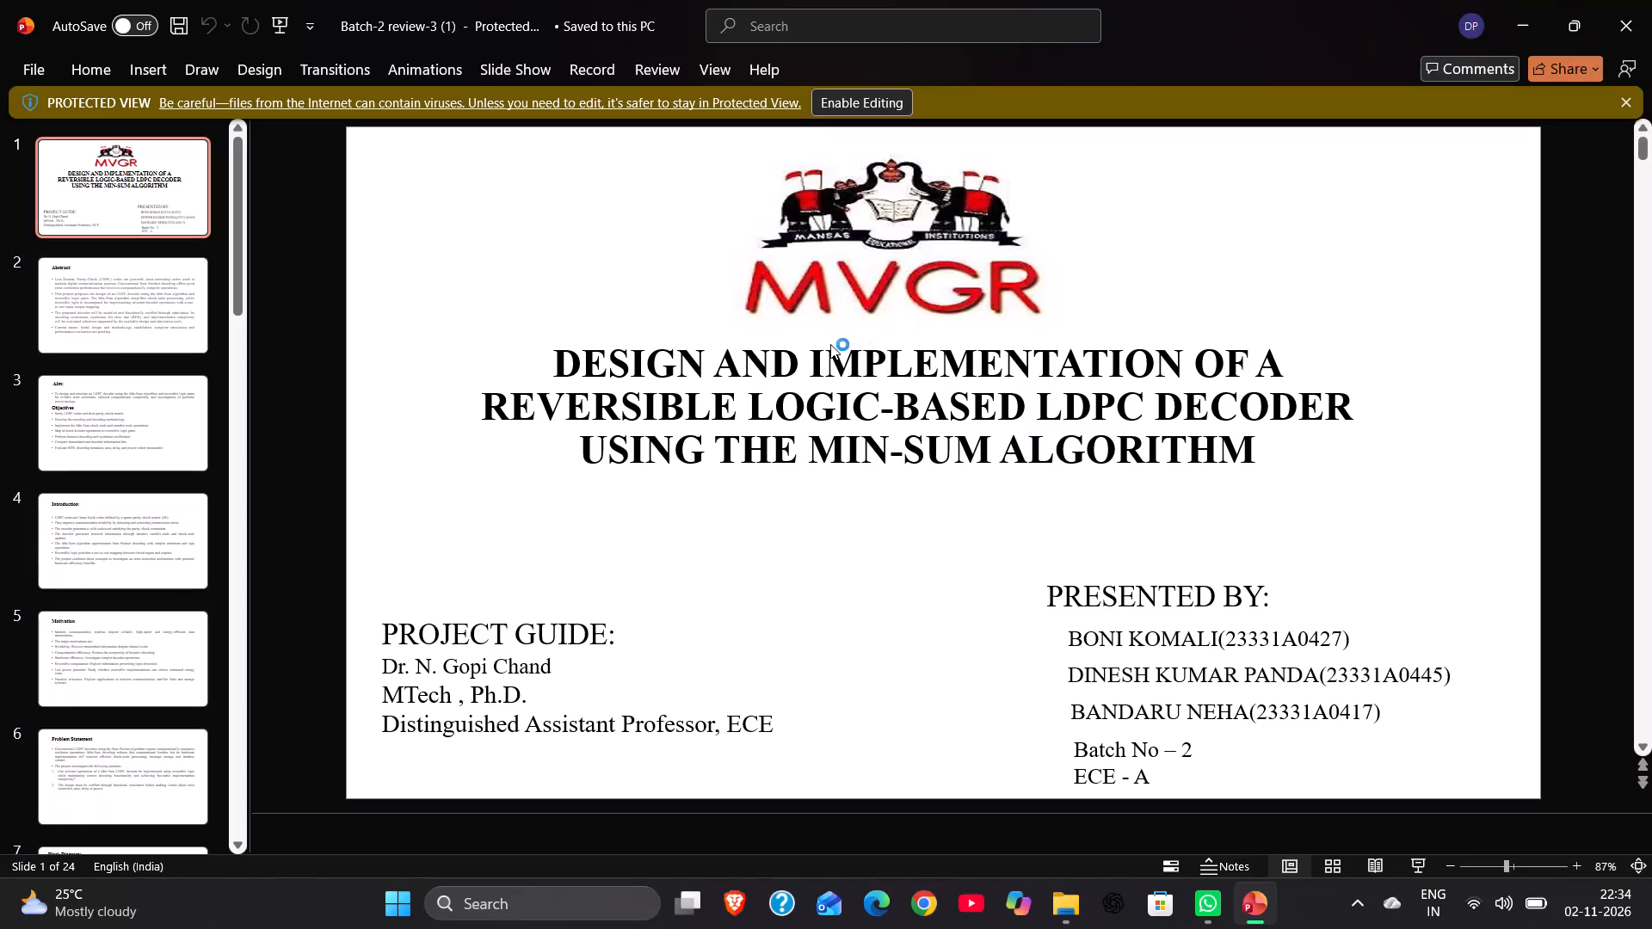
# Look through the Batch-2 review-3 (1) presentation from the title slide to the closing slide, and go back to the Runtime slide.
pyautogui.press('Down')
pyautogui.press('Down')
pyautogui.press('Down')
pyautogui.press('Down')
pyautogui.press('Down')
pyautogui.press('Down')
pyautogui.press('Down')
pyautogui.press('Down')
pyautogui.press('Down')
pyautogui.press('Down')
pyautogui.press('Down')
pyautogui.press('Down')
pyautogui.press('Down')
pyautogui.press('Down')
pyautogui.press('Down')
pyautogui.press('Down')
pyautogui.press('Down')
pyautogui.press('Down')
pyautogui.press('Down')
pyautogui.press('Down')
pyautogui.press('Down')
pyautogui.press('Down')
pyautogui.press('Down')
pyautogui.press('Down')
pyautogui.press('Down')
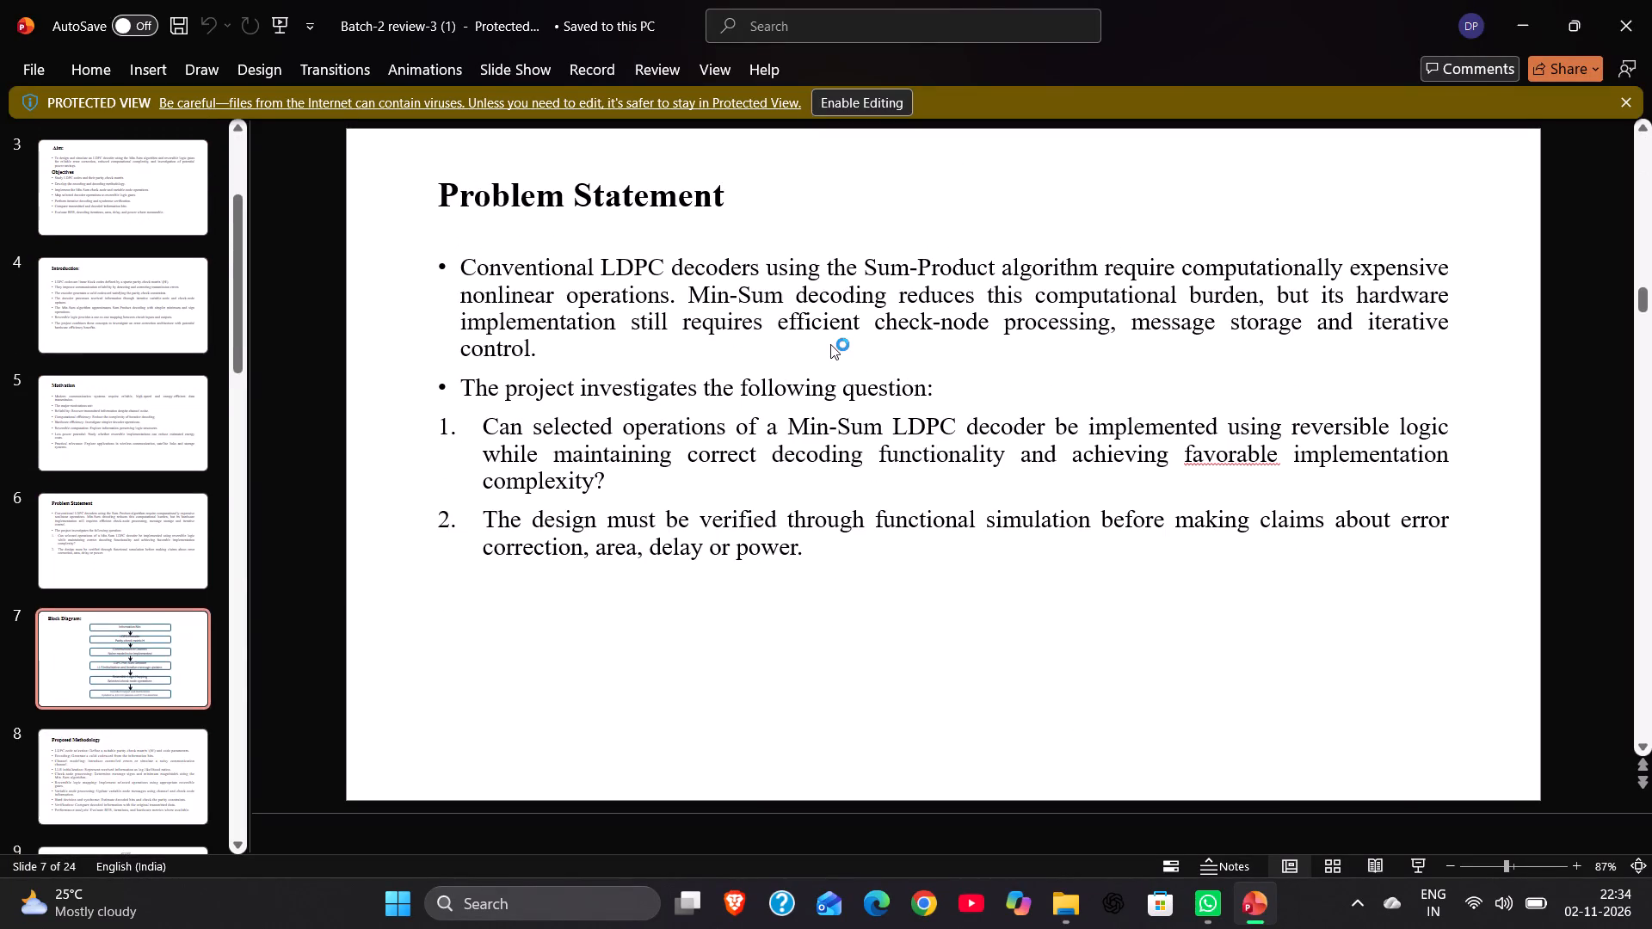
pyautogui.press('Up')
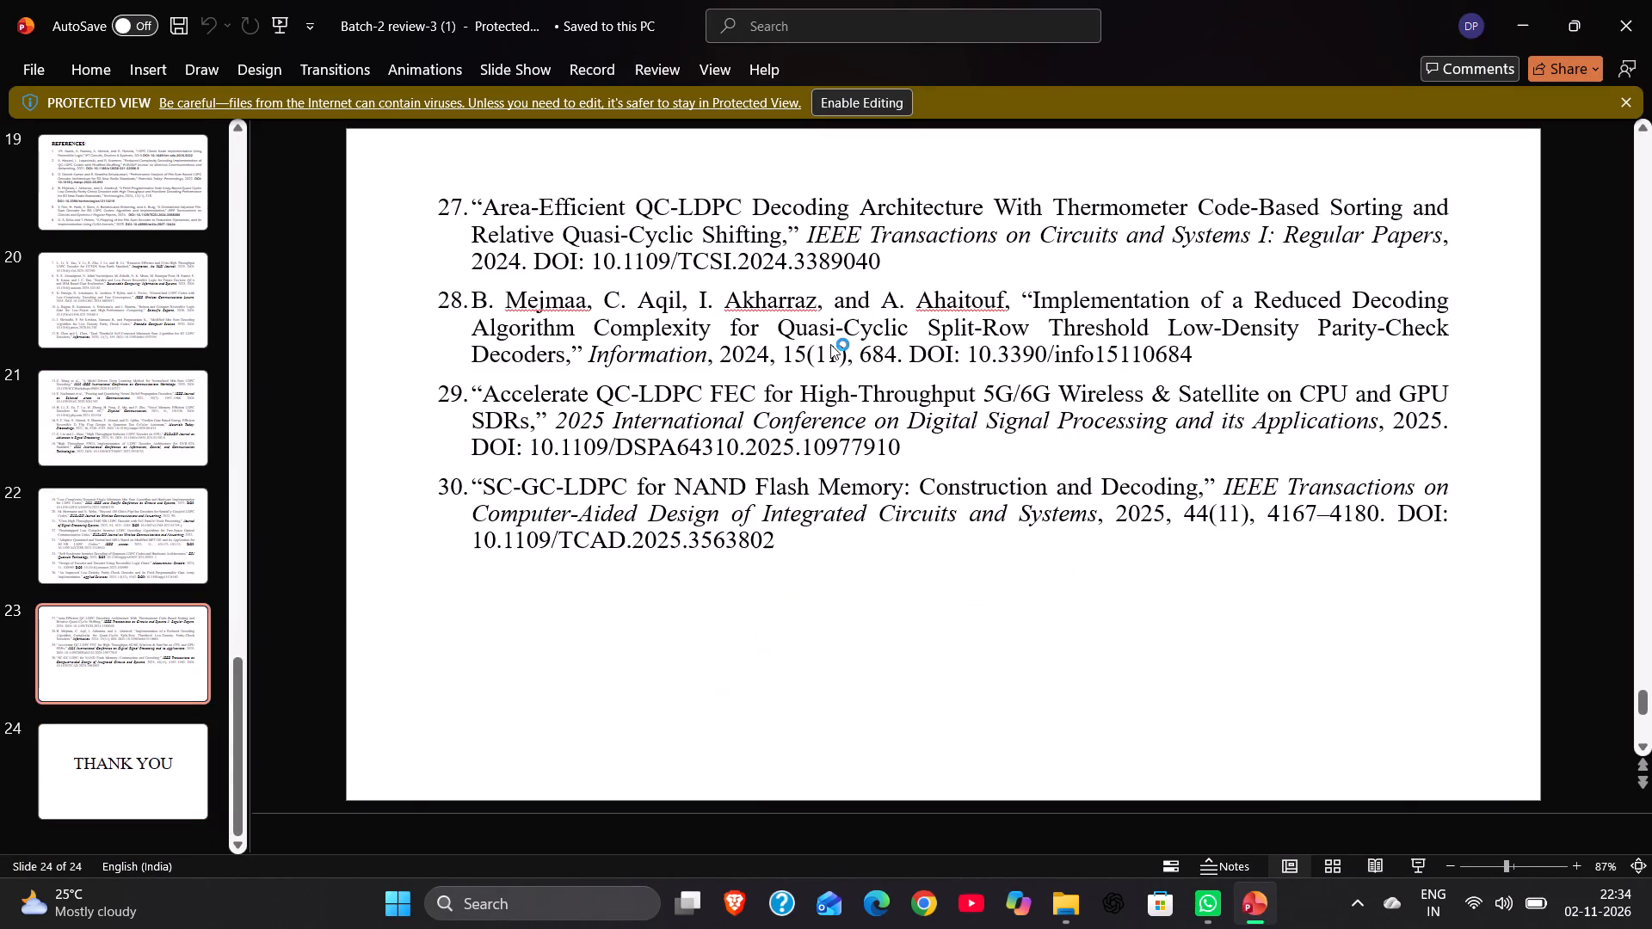
pyautogui.press('Up')
pyautogui.press('Up')
pyautogui.press('Up')
pyautogui.press('Up')
pyautogui.press('Up')
pyautogui.press('Up')
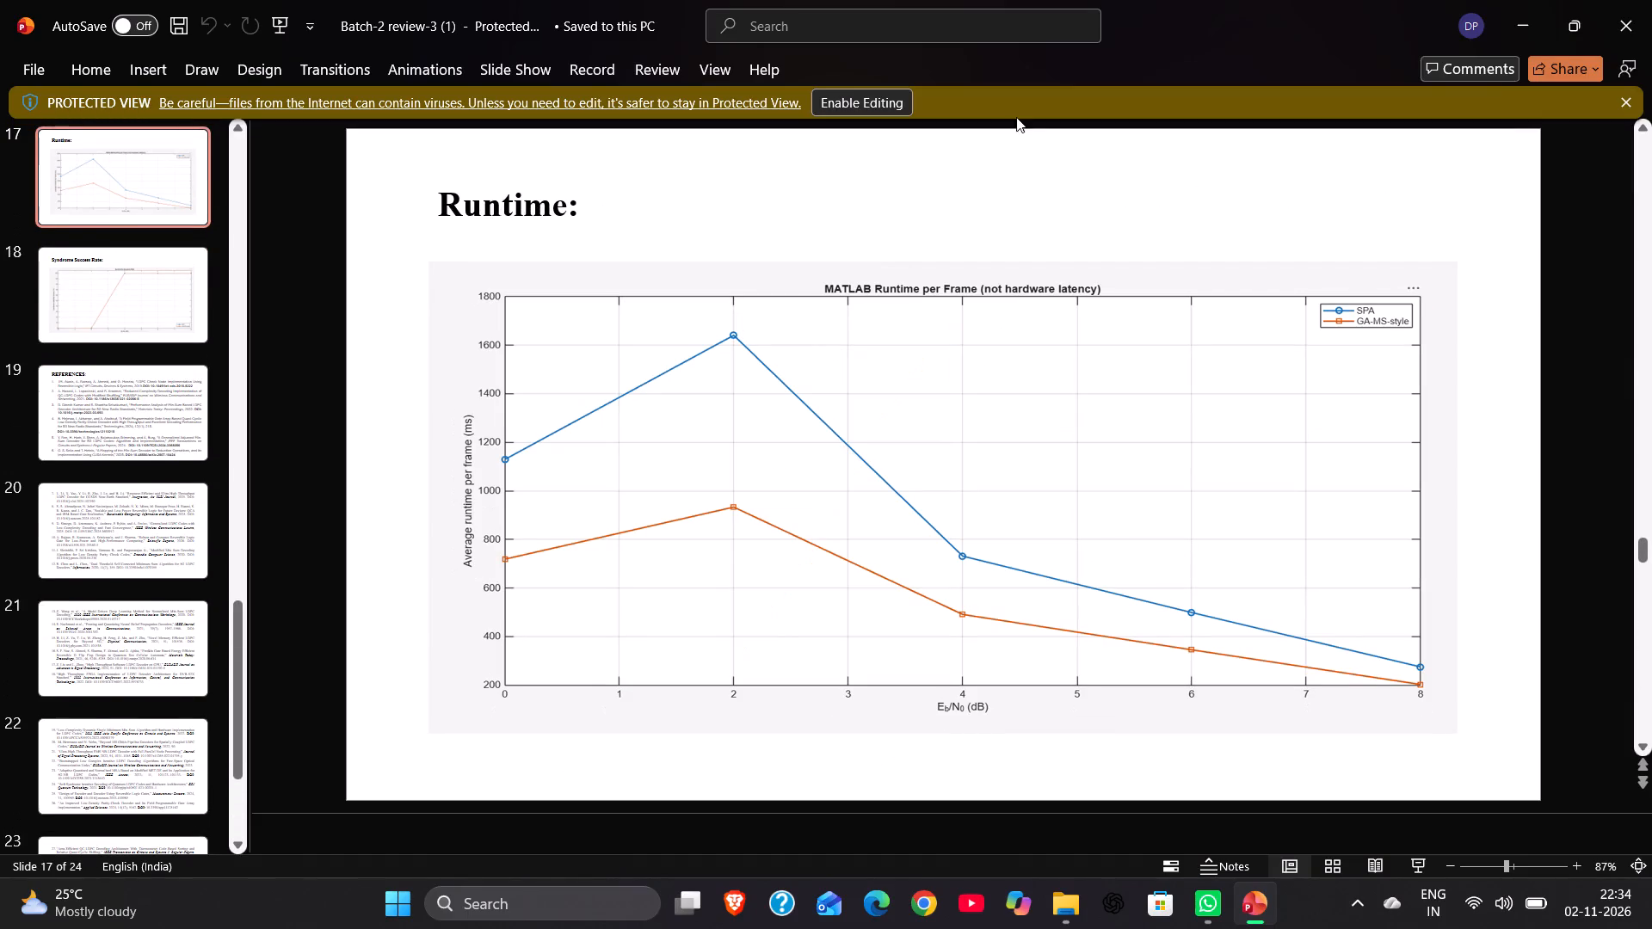
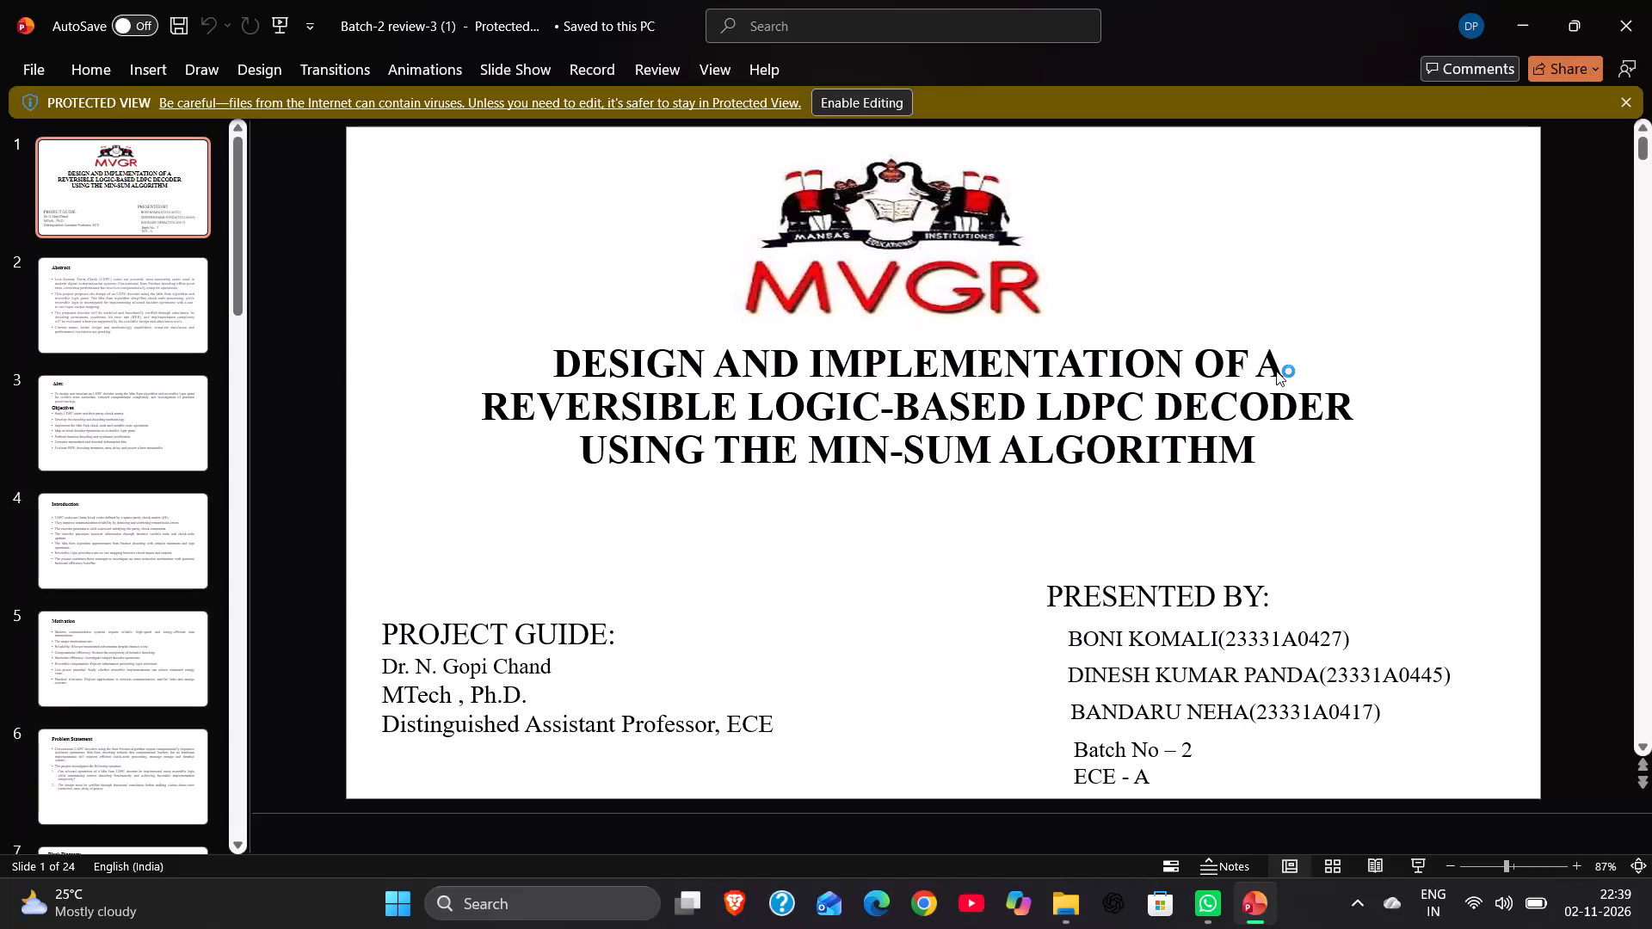
# Enable editing for the Batch-2 review-3 (1) presentation that is open in Protected View.
pyautogui.click(862, 111)
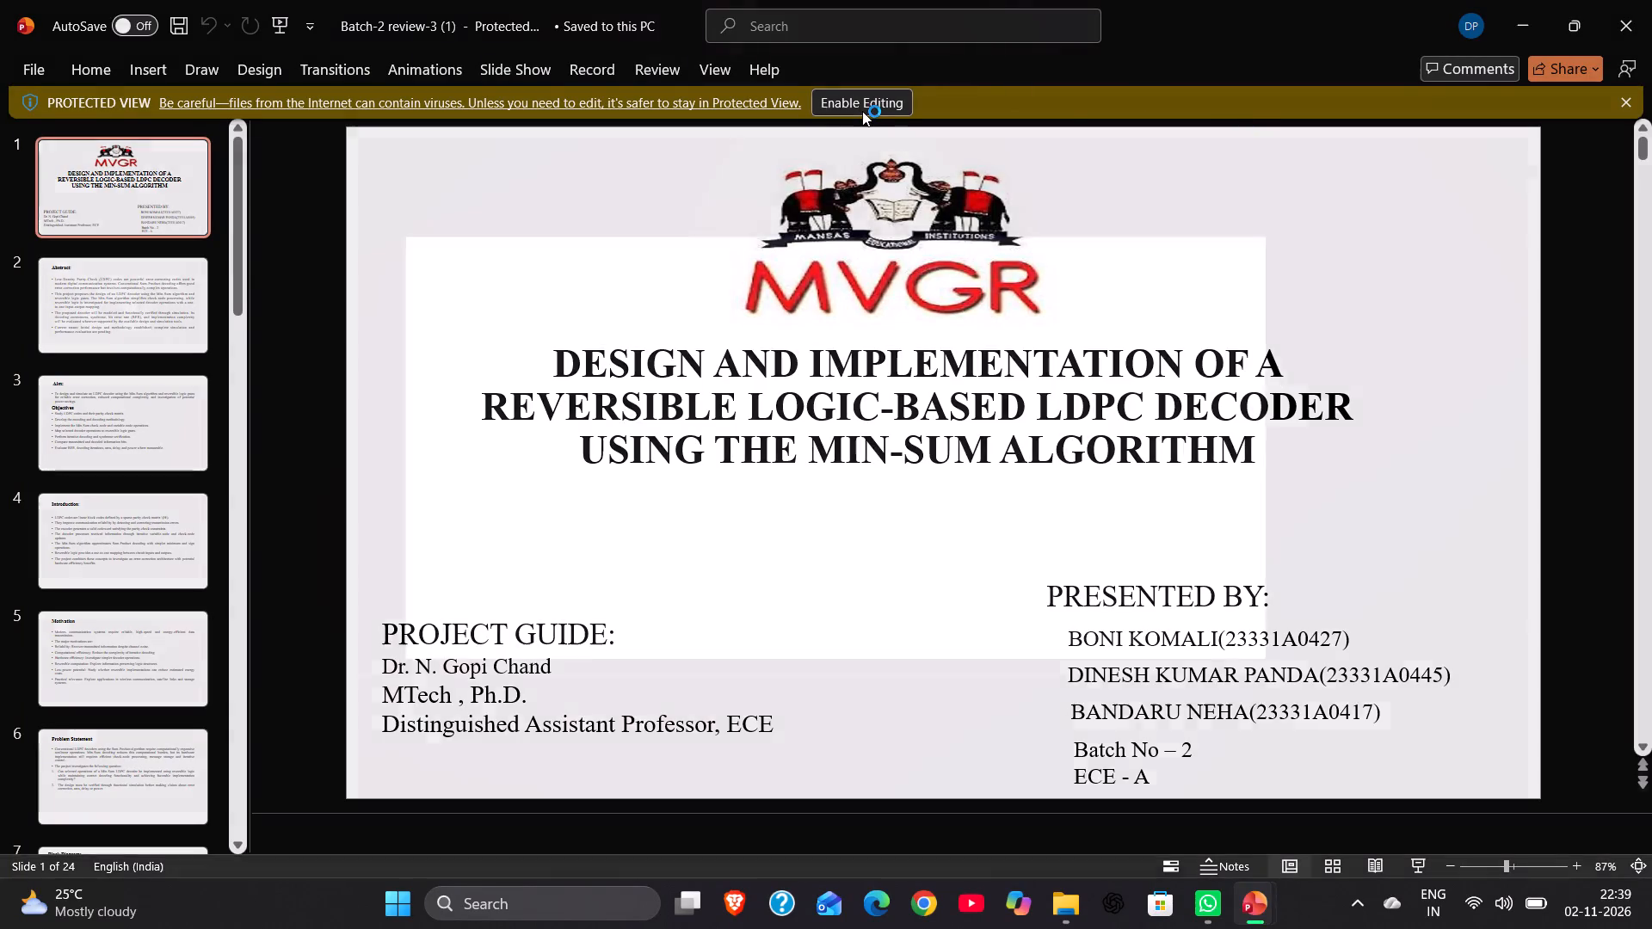
# Insert a new blank title-and-content slide directly after the FLOWCHART slide, as slide 10.
pyautogui.press('Down')
pyautogui.press('Down')
pyautogui.press('Down')
pyautogui.press('Down')
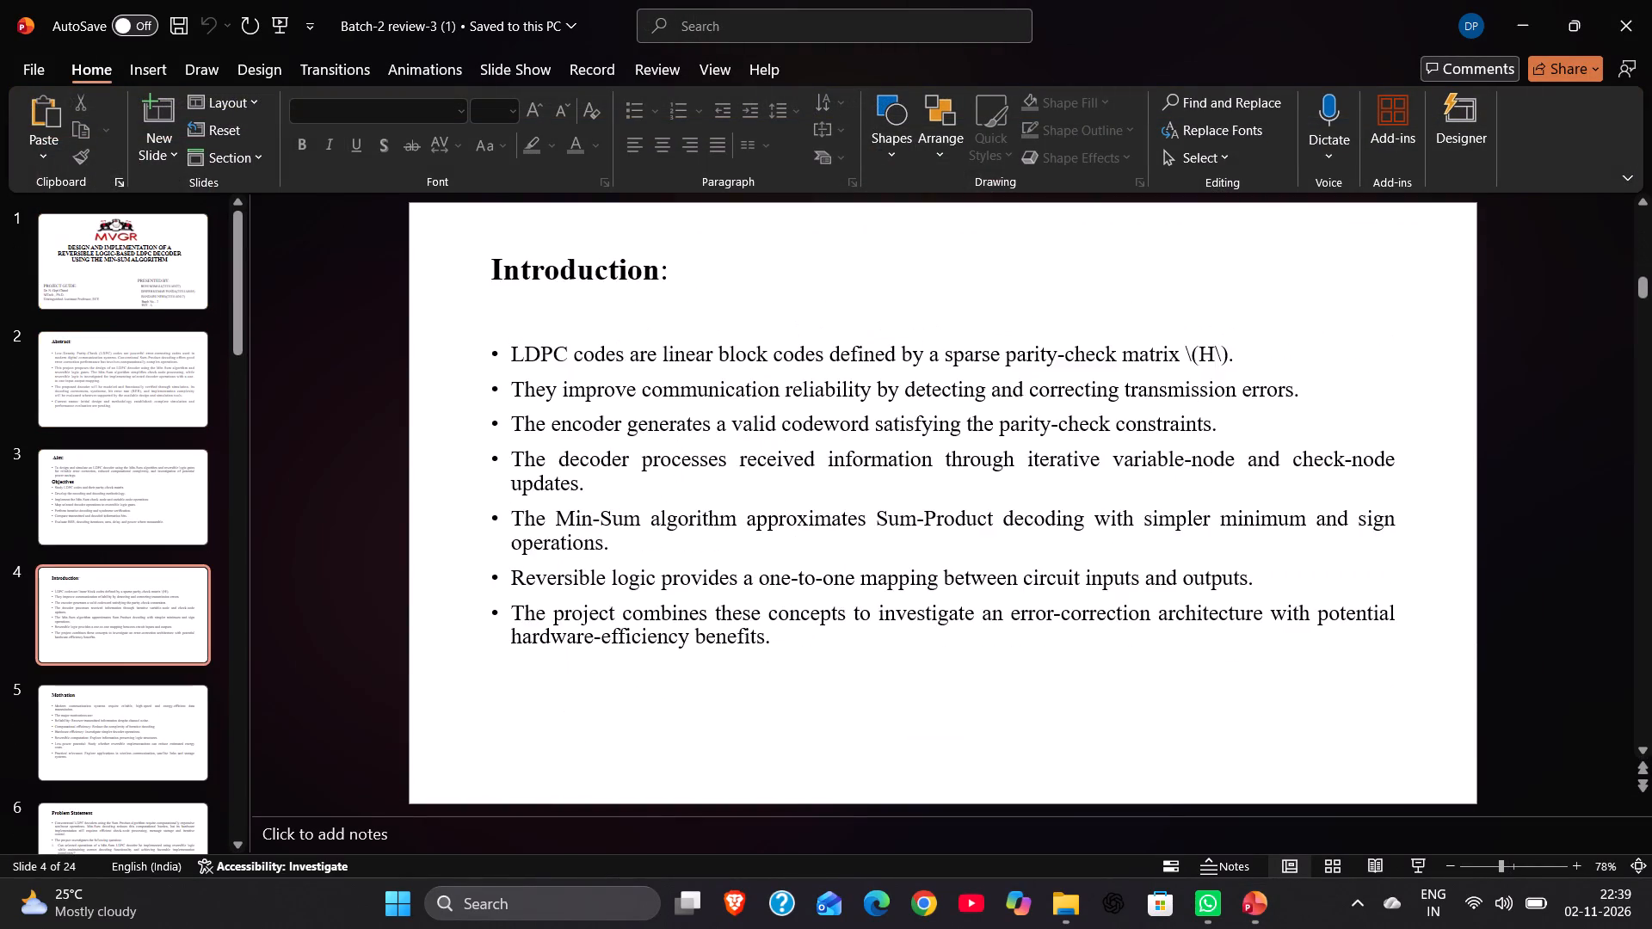
pyautogui.press('Down')
pyautogui.press('Down')
pyautogui.press('Down')
pyautogui.press('Down')
pyautogui.press('Down')
pyautogui.press('Down')
pyautogui.press('Up')
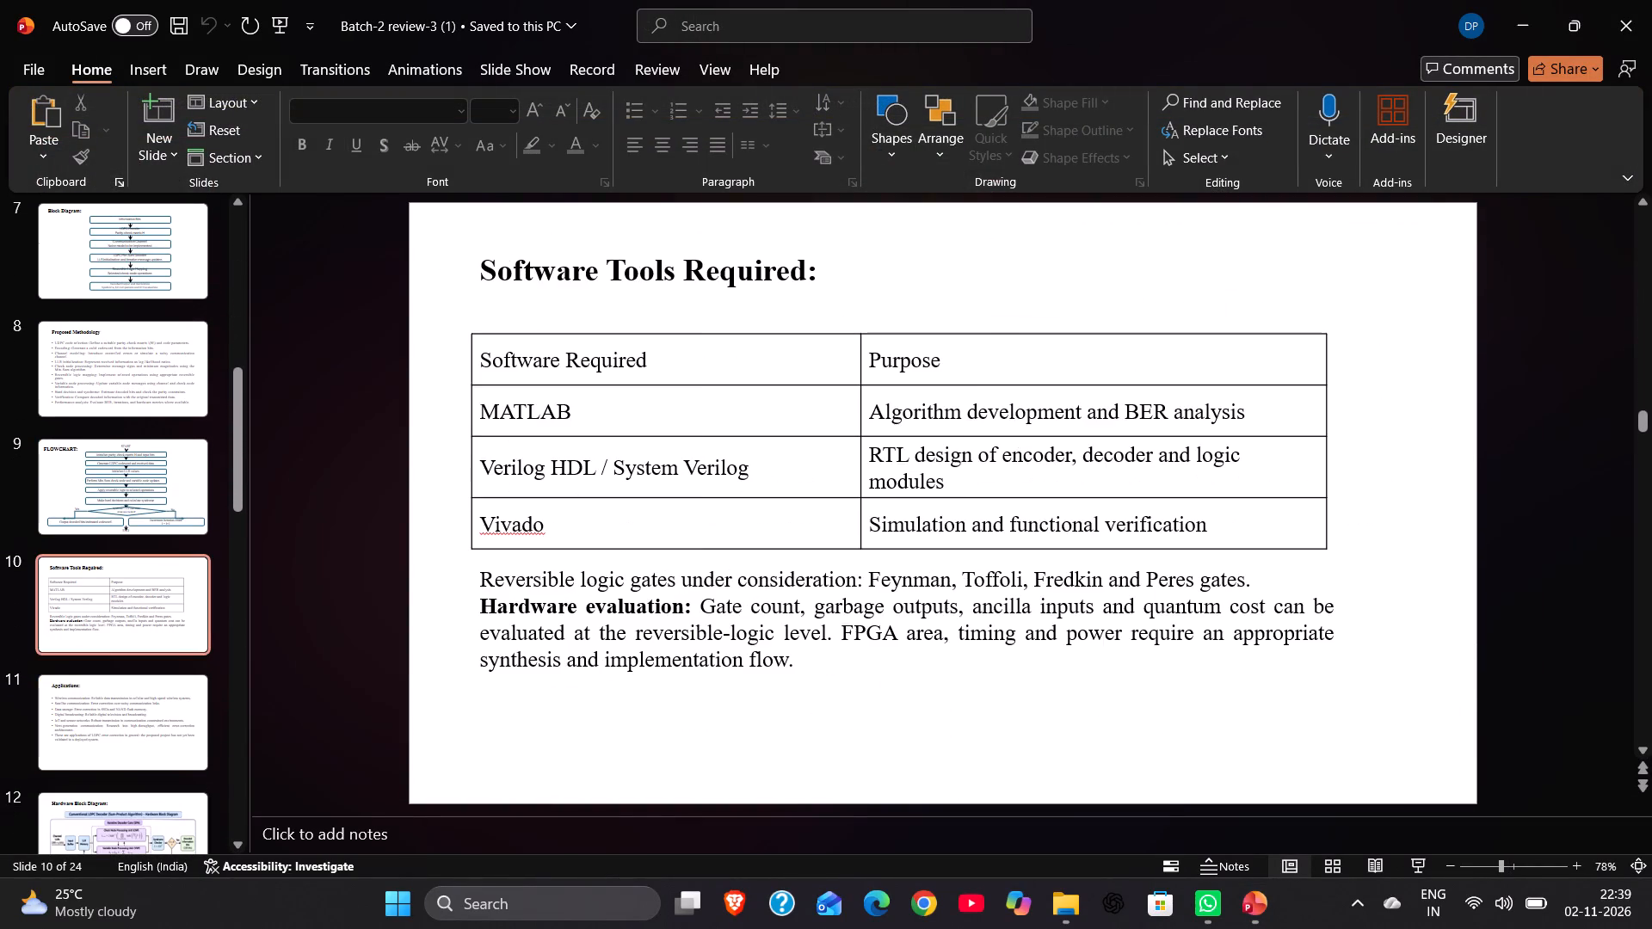
pyautogui.press('Up')
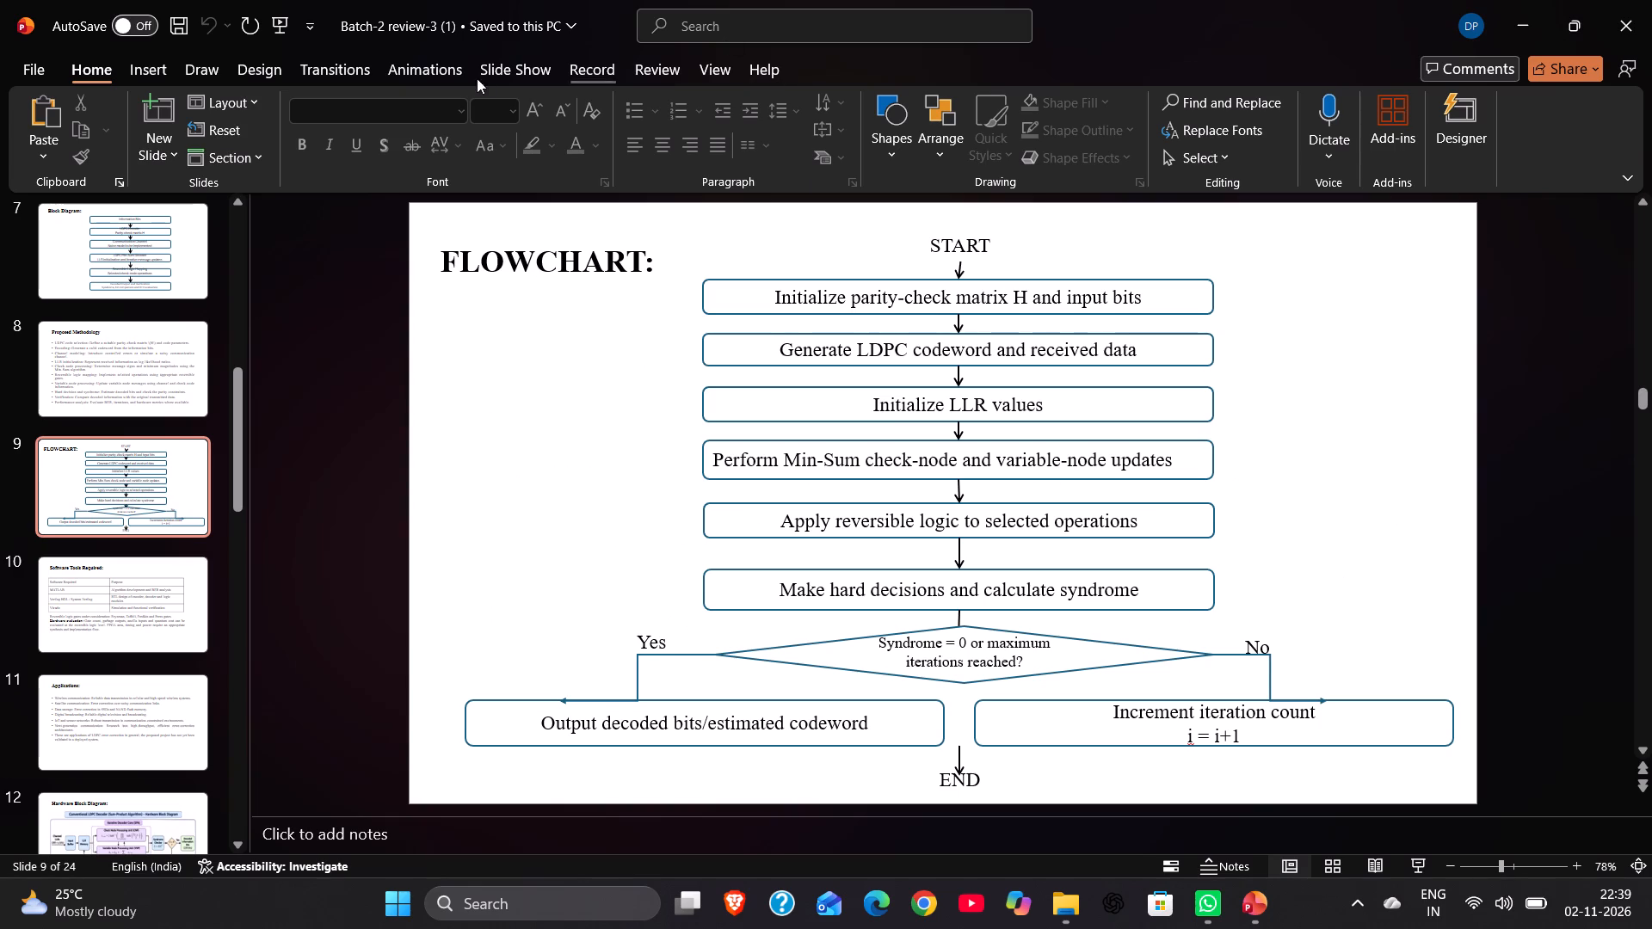
pyautogui.click(166, 126)
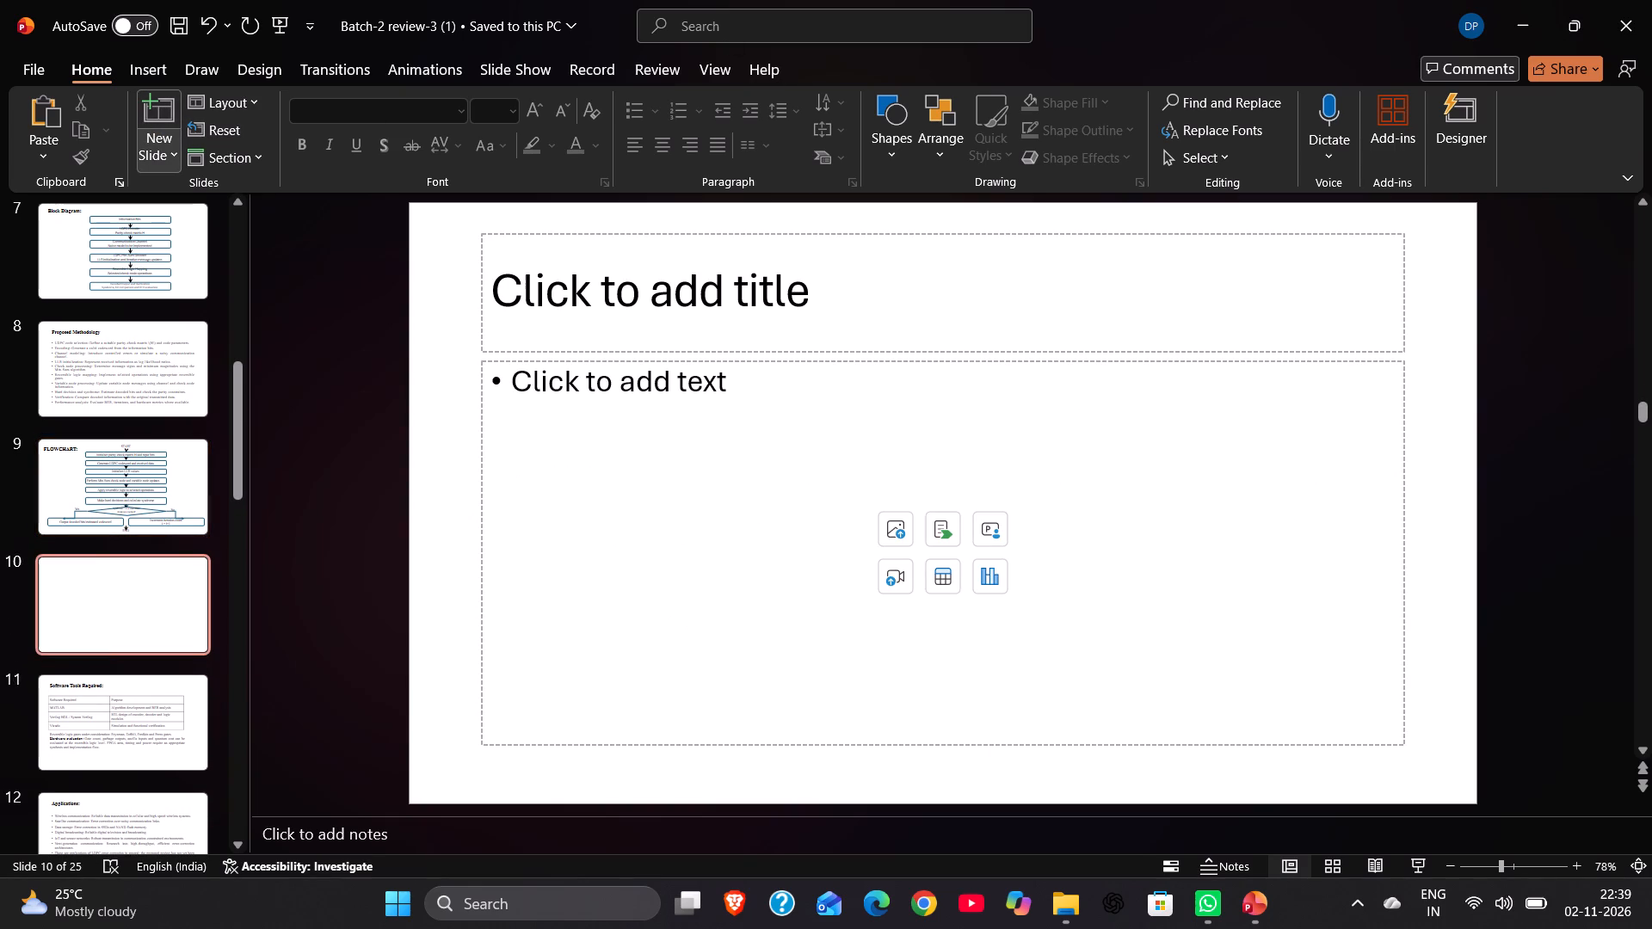
# On the new slide, shorten the title placeholder from its bottom edge and extend the content placeholder's top edge up to just beneath it.
pyautogui.moveTo(728, 311); pyautogui.dragTo(946, 354)
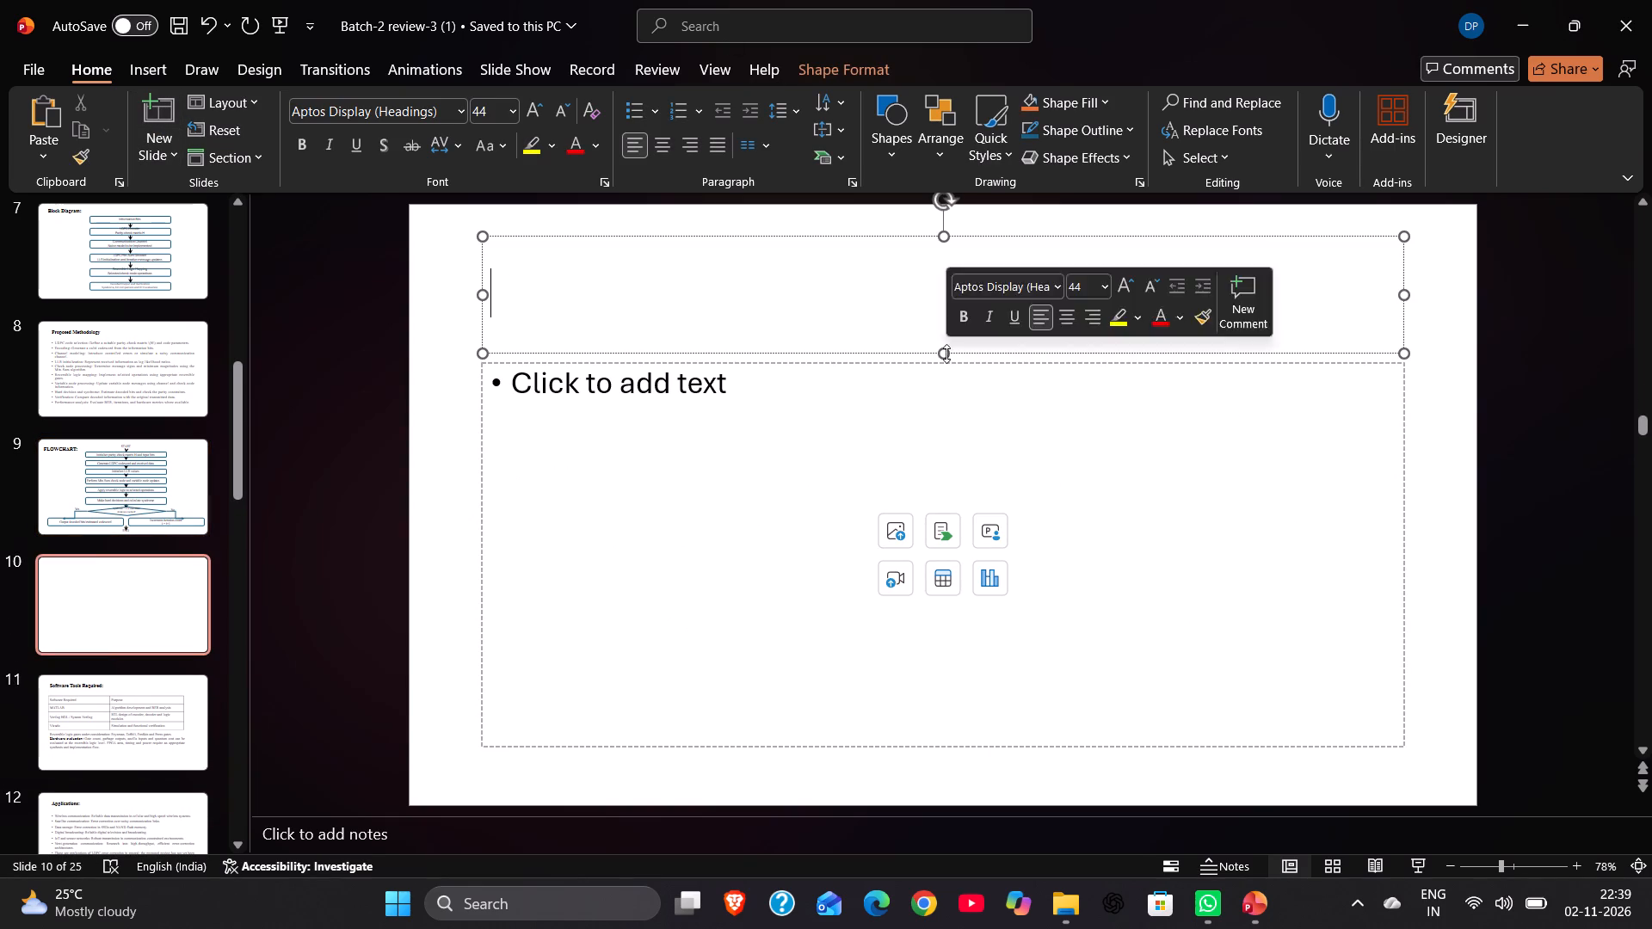
pyautogui.moveTo(946, 354); pyautogui.dragTo(934, 311)
pyautogui.moveTo(936, 386); pyautogui.dragTo(944, 368)
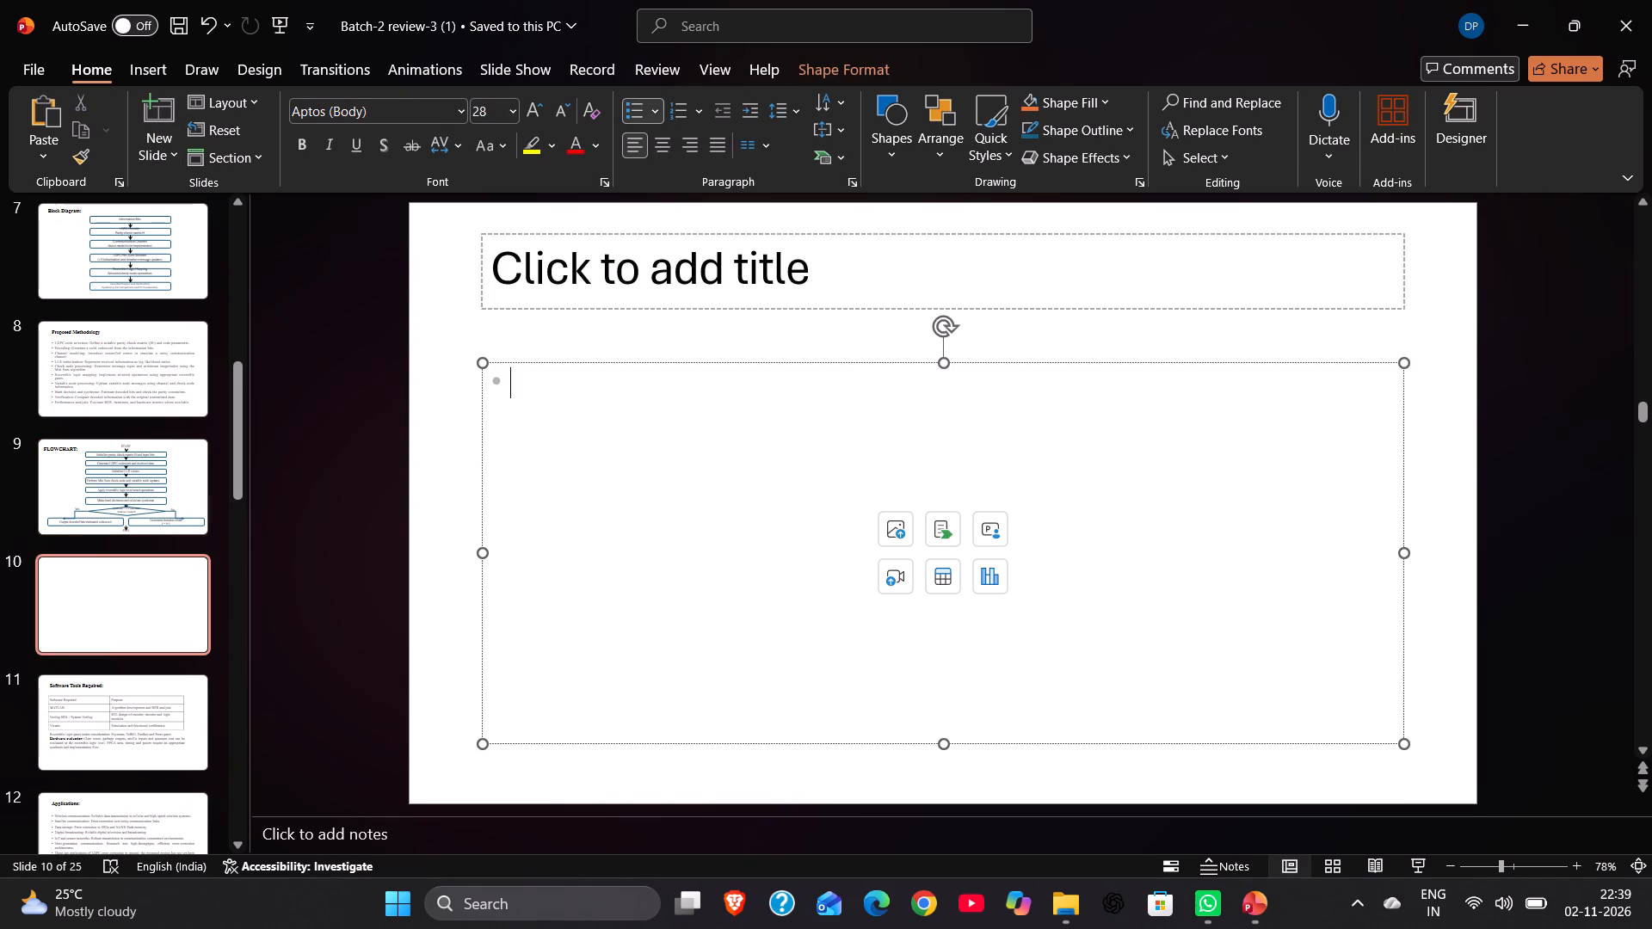
pyautogui.moveTo(944, 368); pyautogui.dragTo(942, 360)
pyautogui.moveTo(942, 360); pyautogui.dragTo(935, 329)
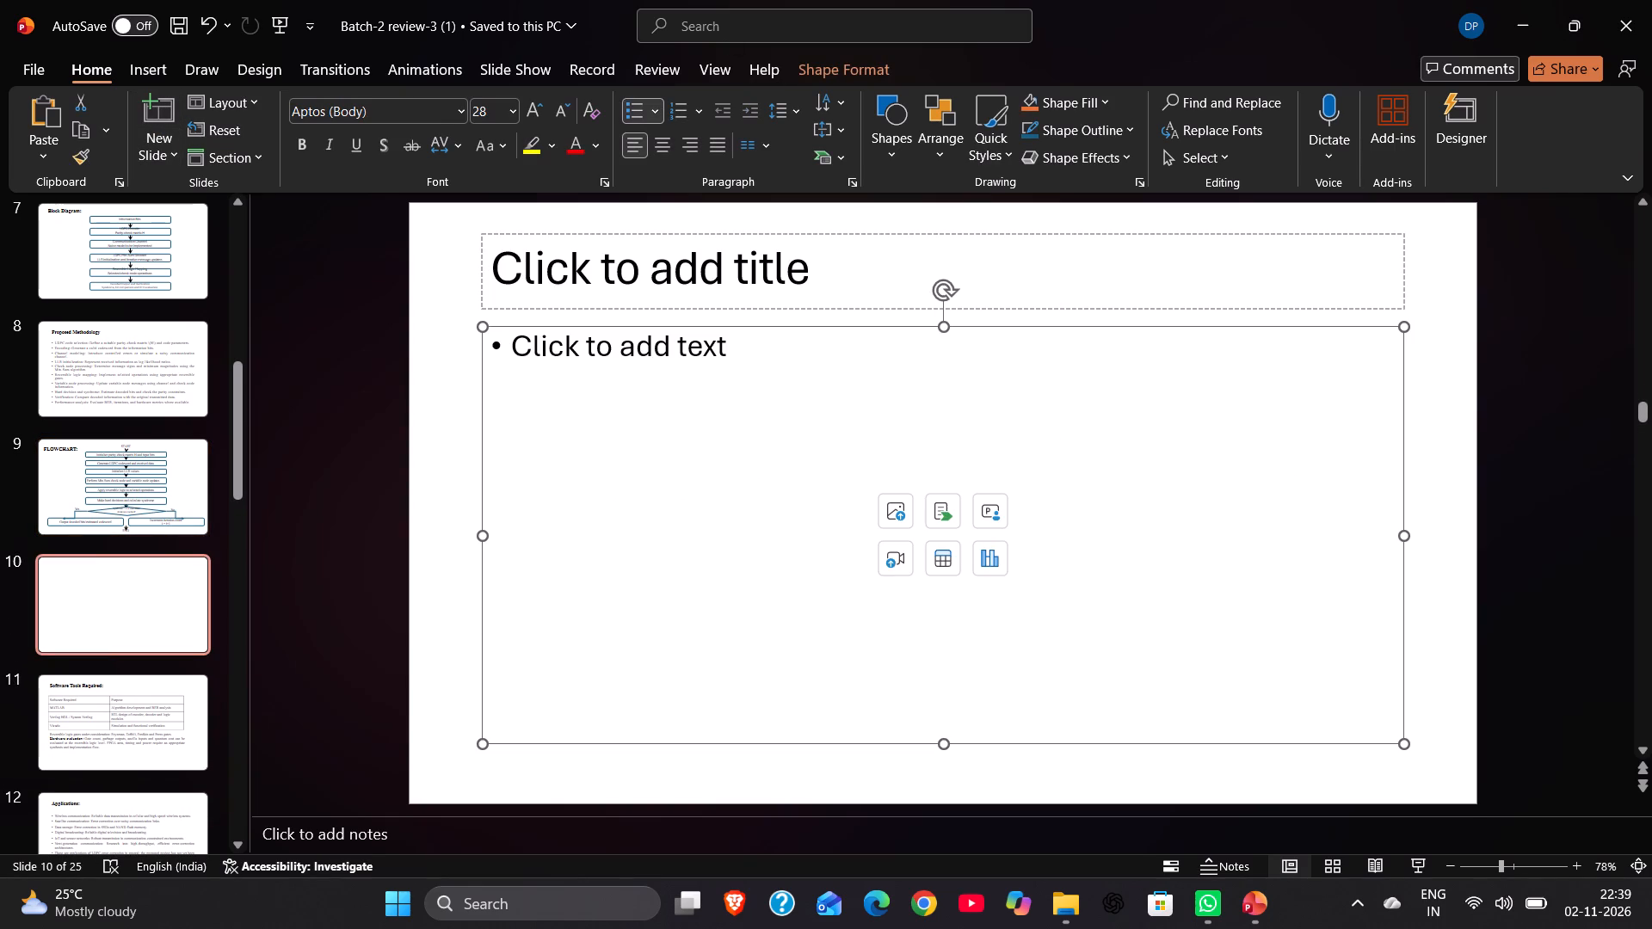
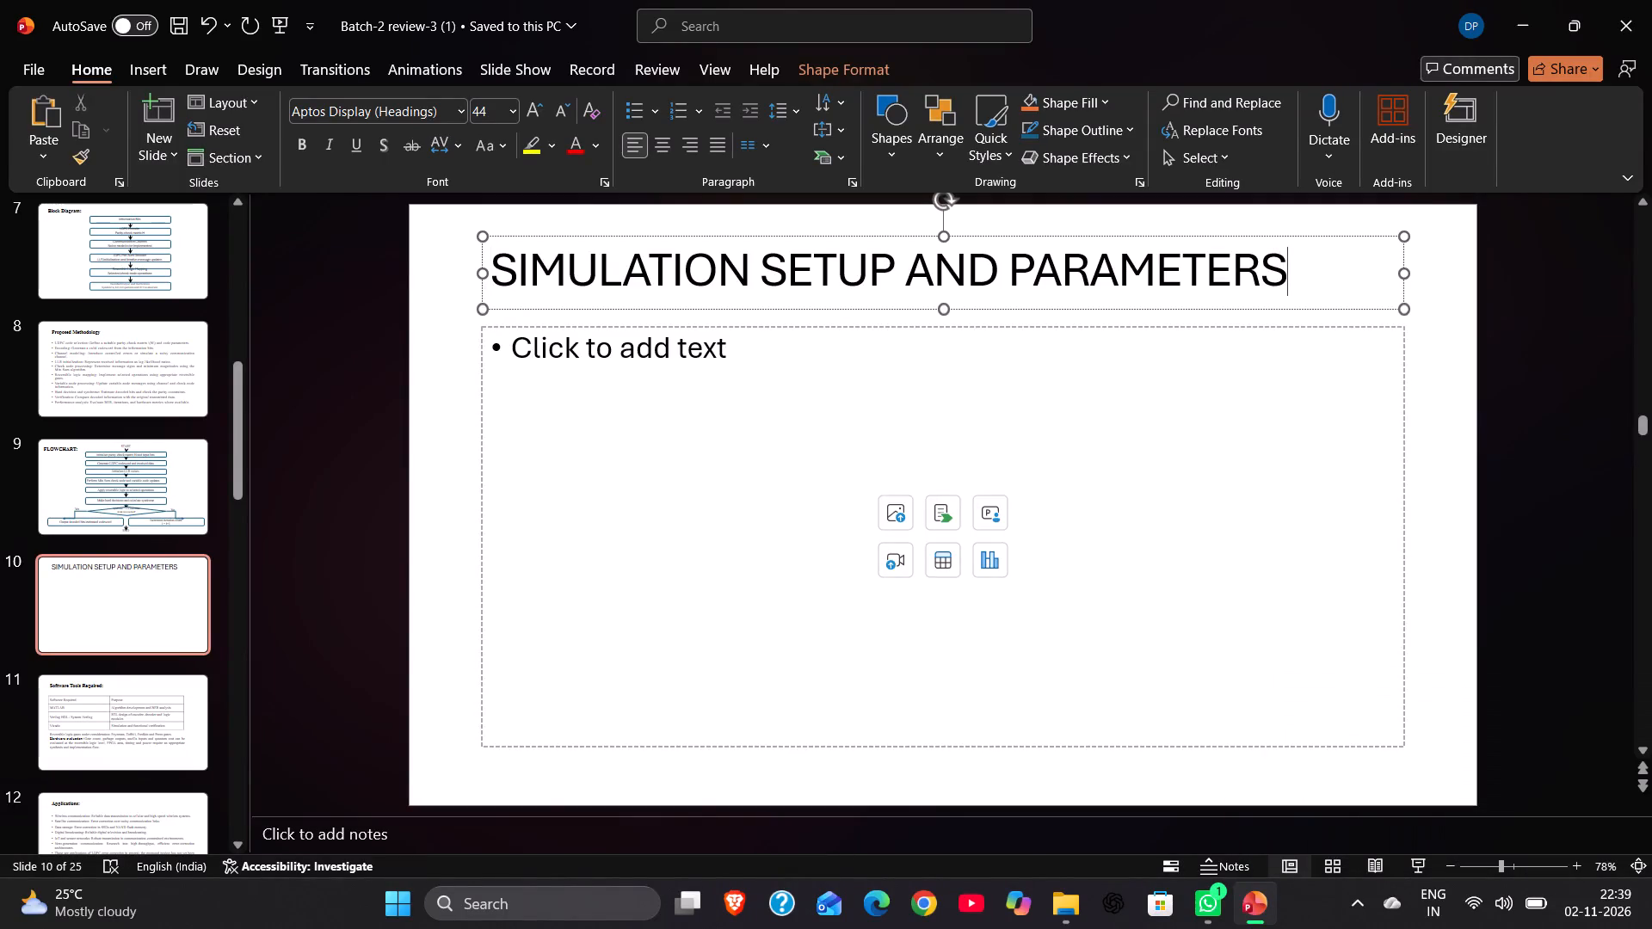
# End the slide title "SIMULATION SETUP AND PARAMETERS" with a colon and format the whole title in Times New Roman, size 28.
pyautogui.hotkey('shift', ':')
pyautogui.hotkey('ctrl', 'a')
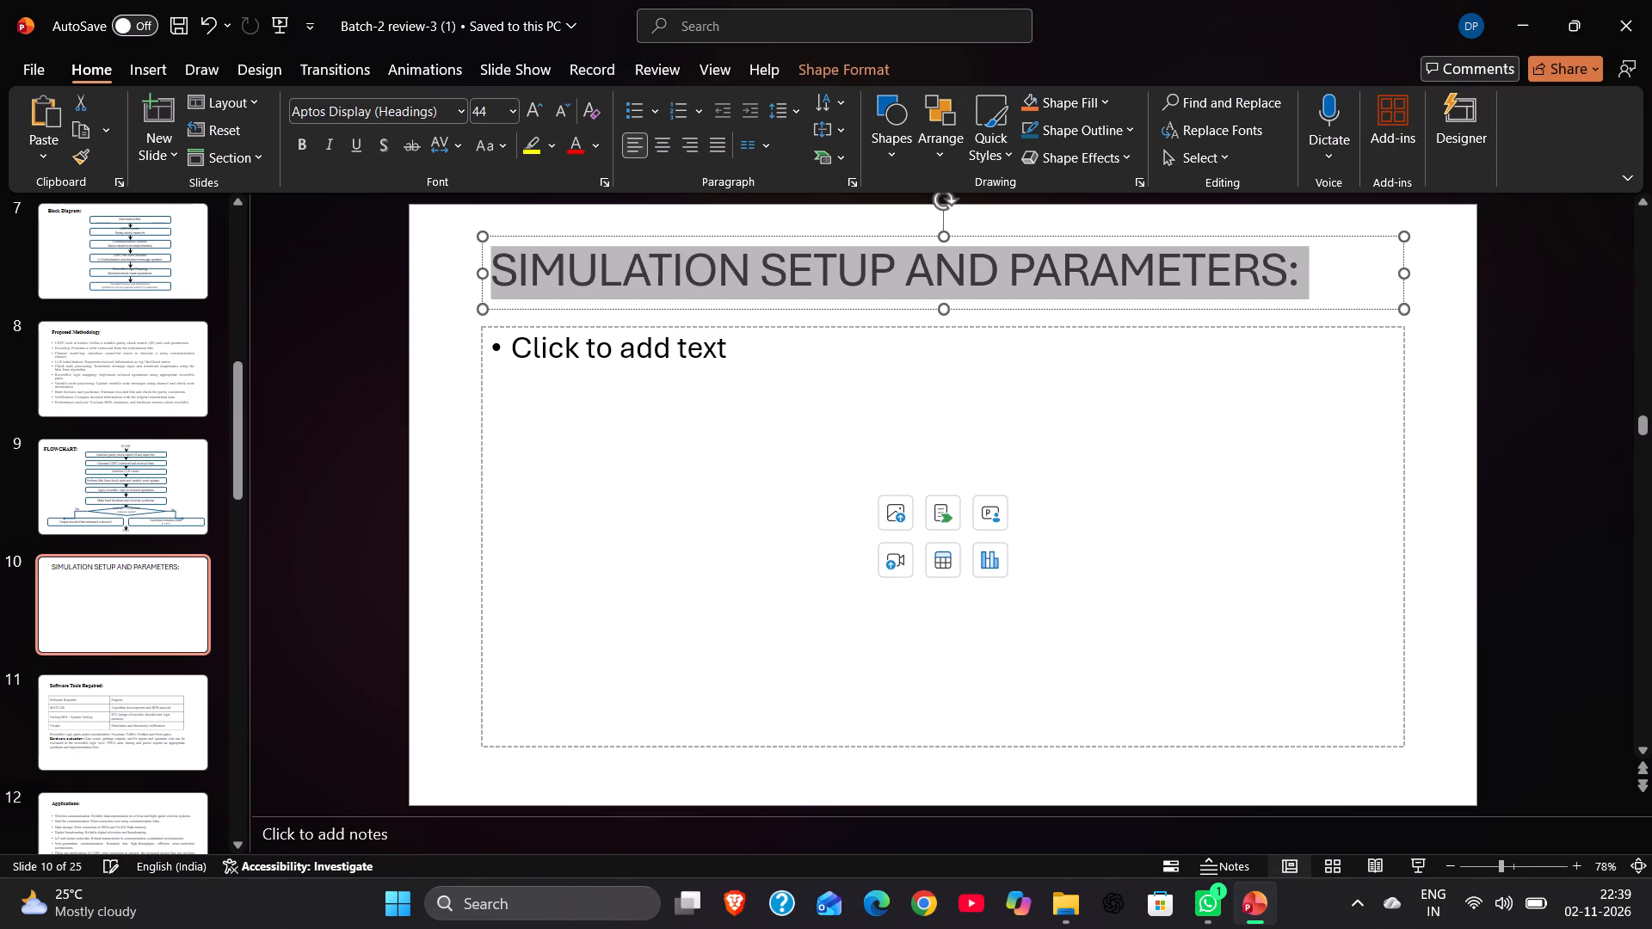
pyautogui.click(457, 114)
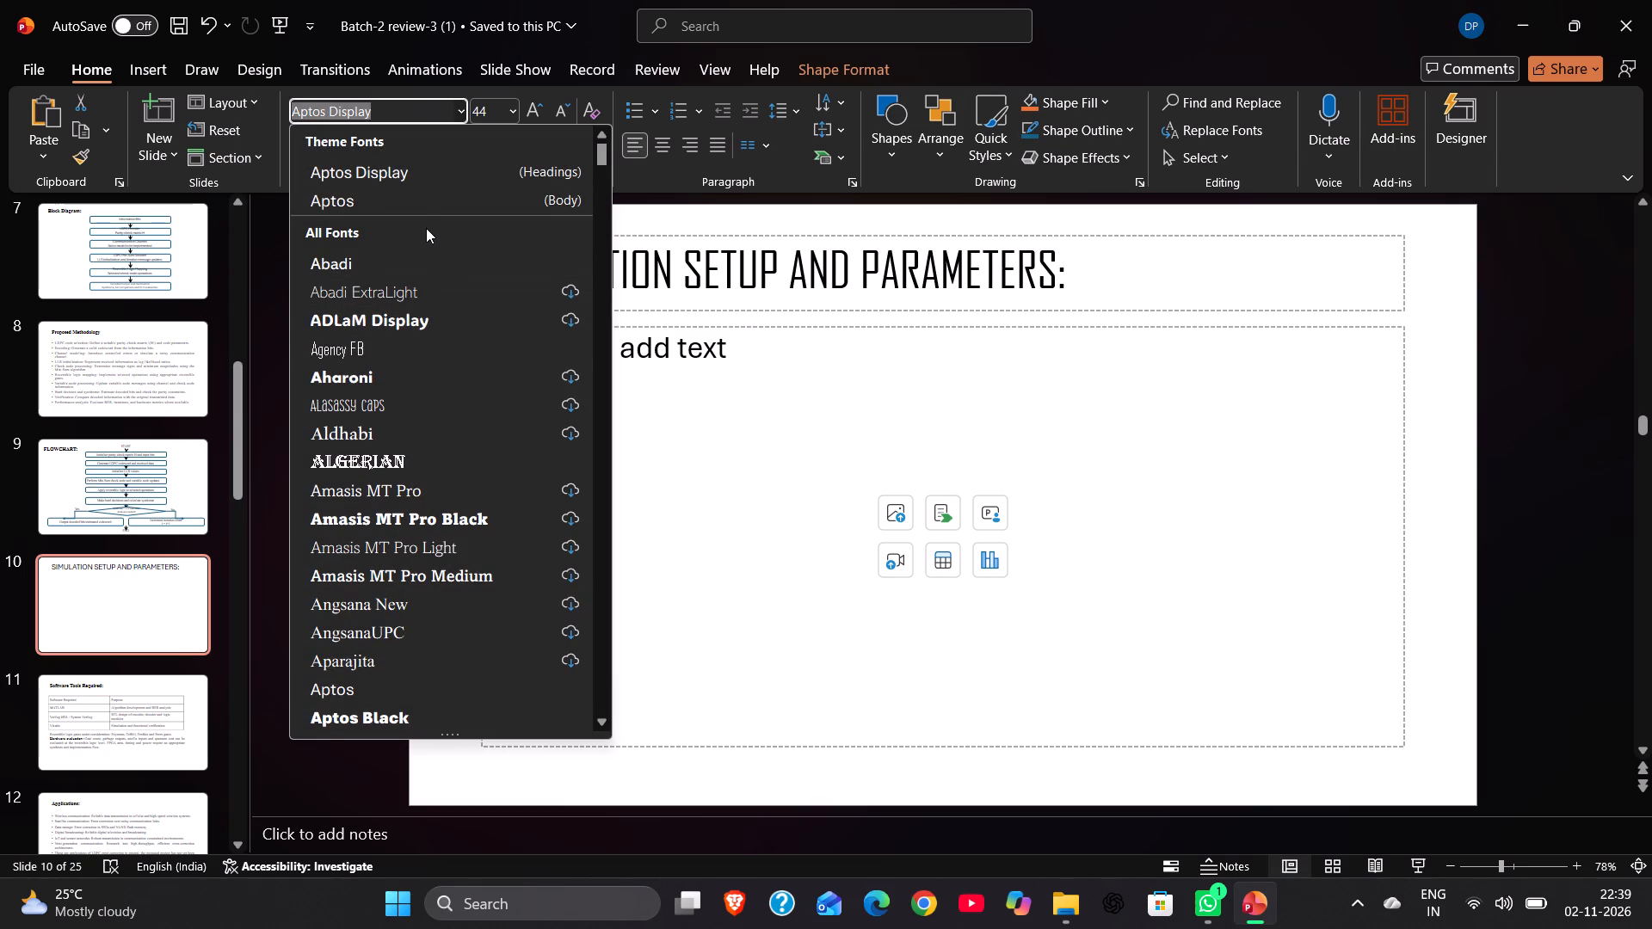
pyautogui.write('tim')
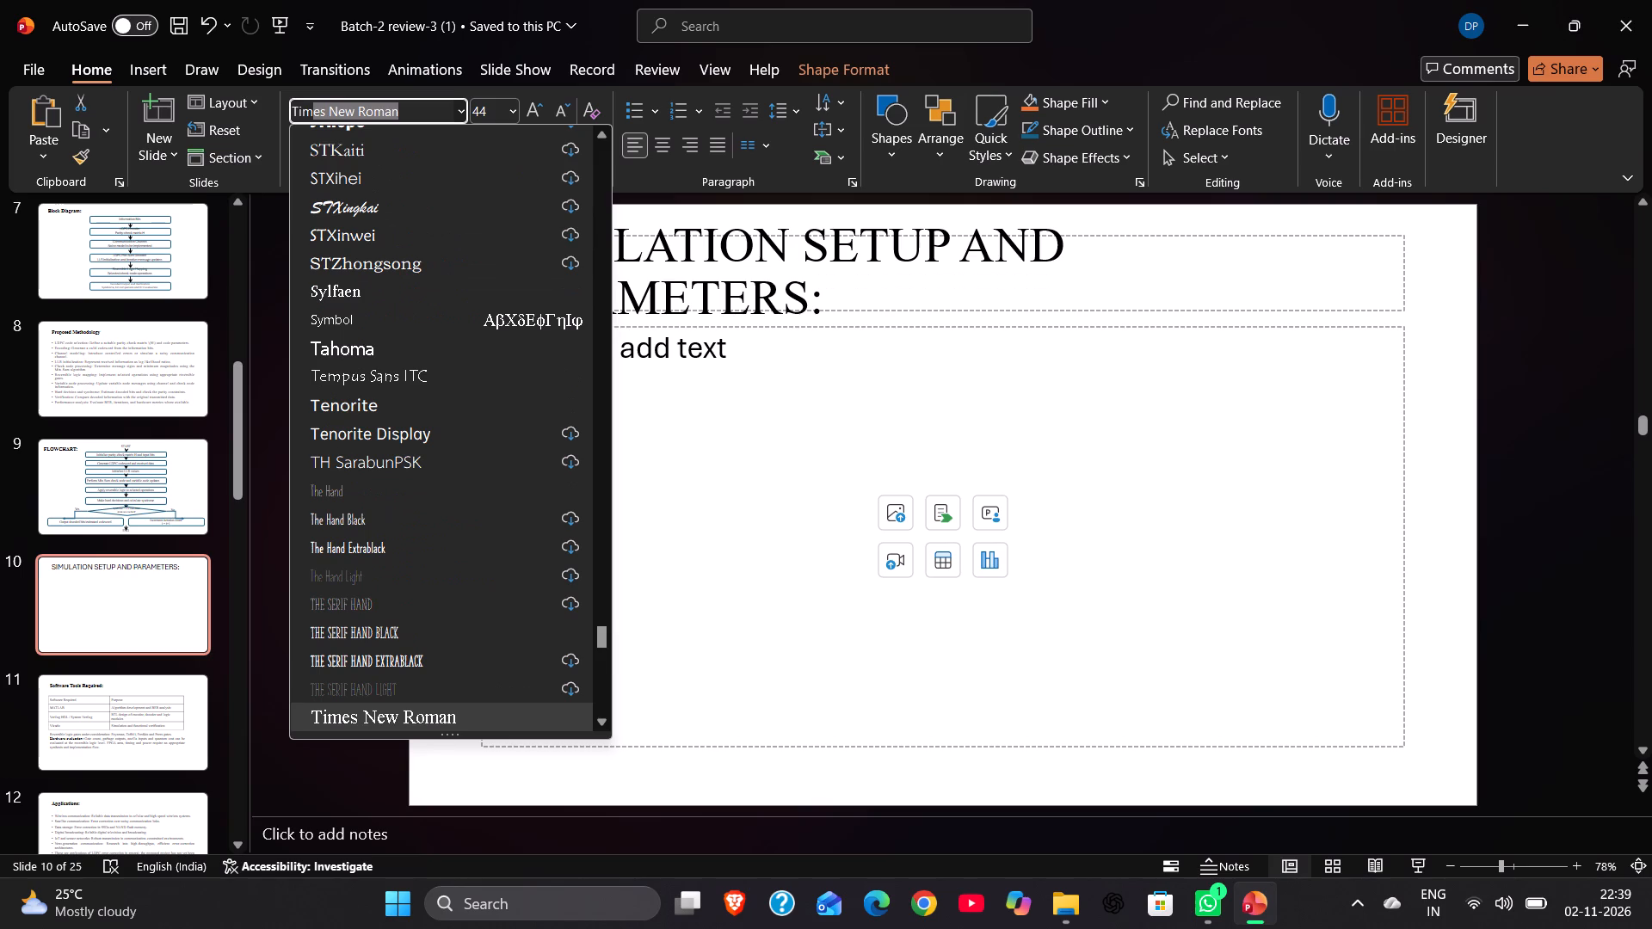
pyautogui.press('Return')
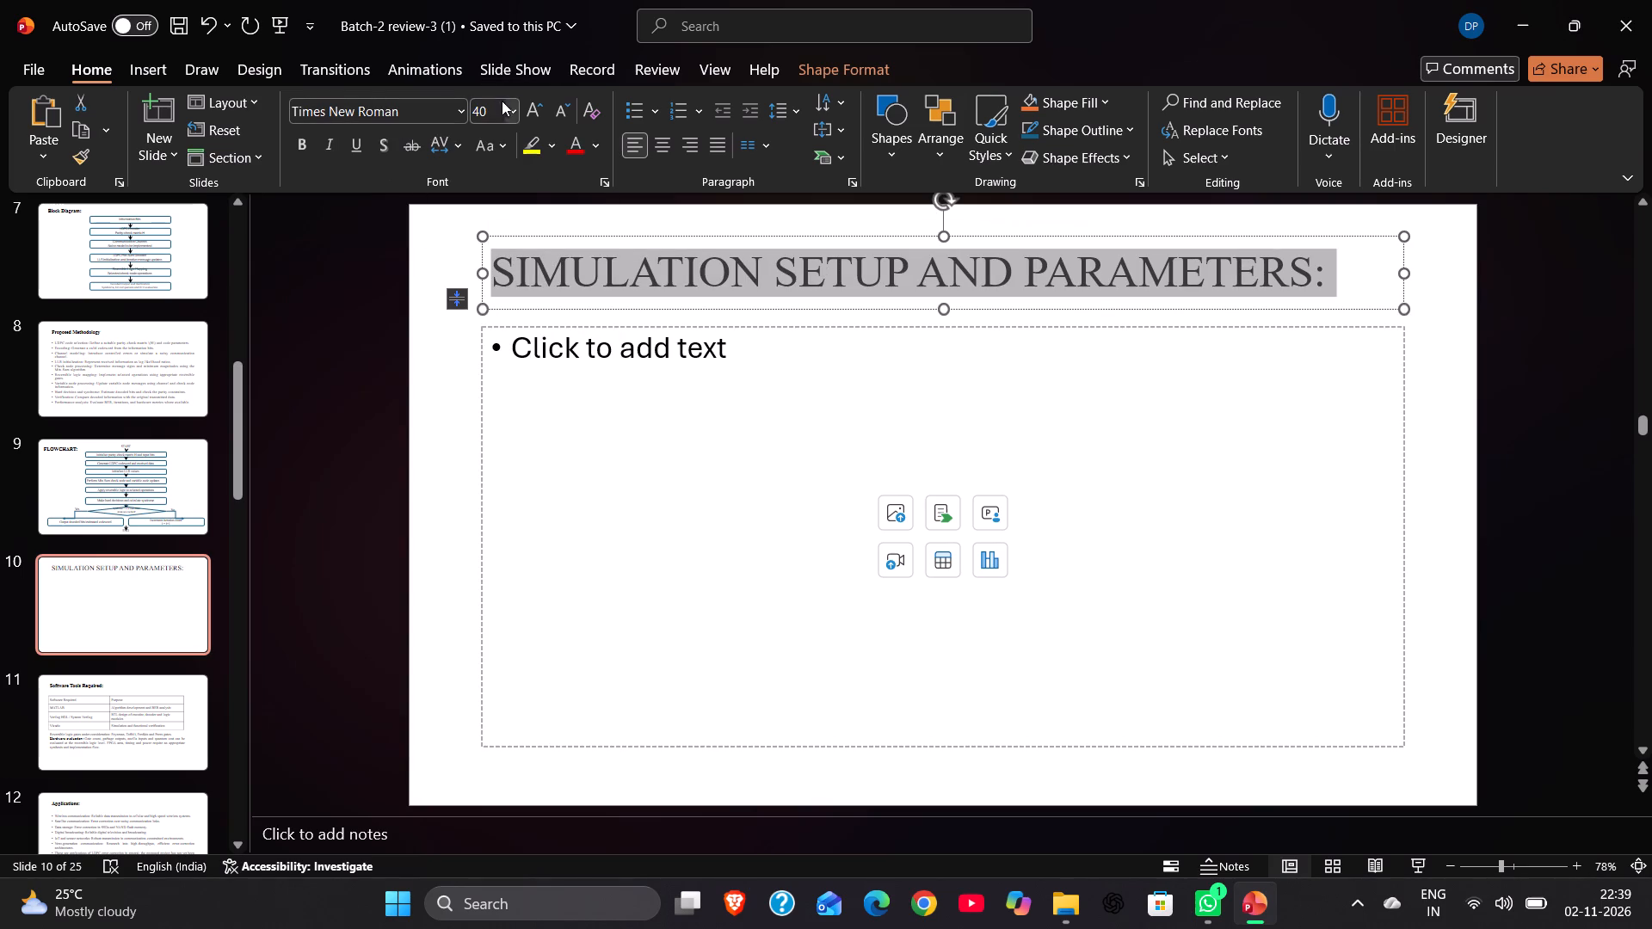
pyautogui.click(507, 107)
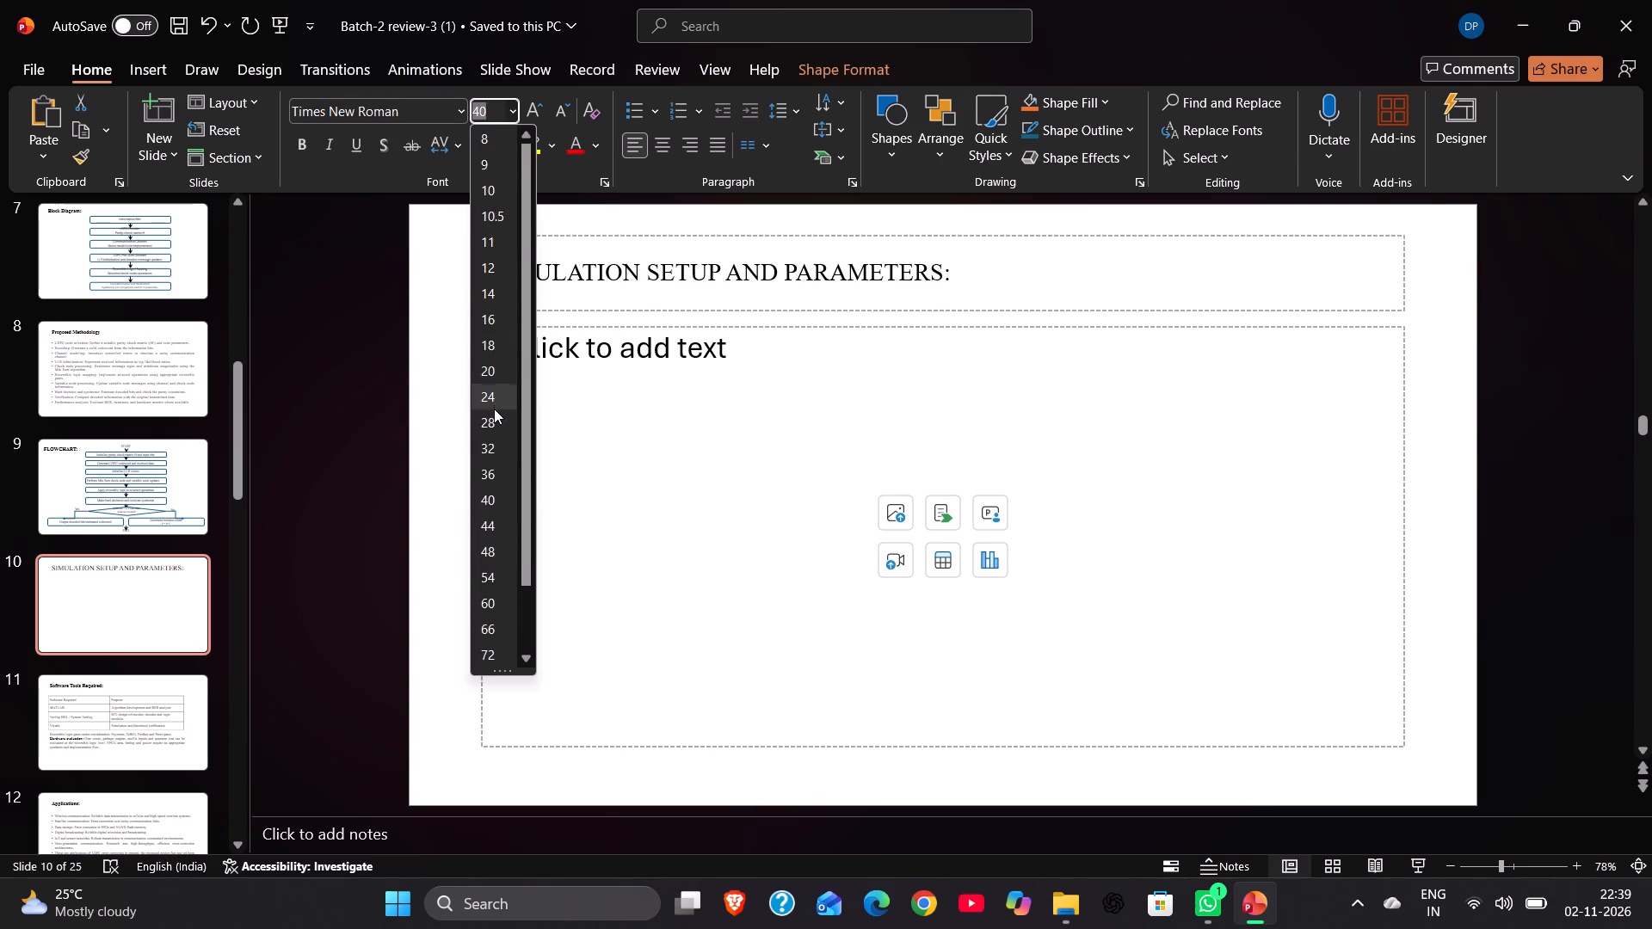
pyautogui.click(494, 409)
# Place the text cursor in the empty content placeholder beneath the title.
pyautogui.click(573, 341)
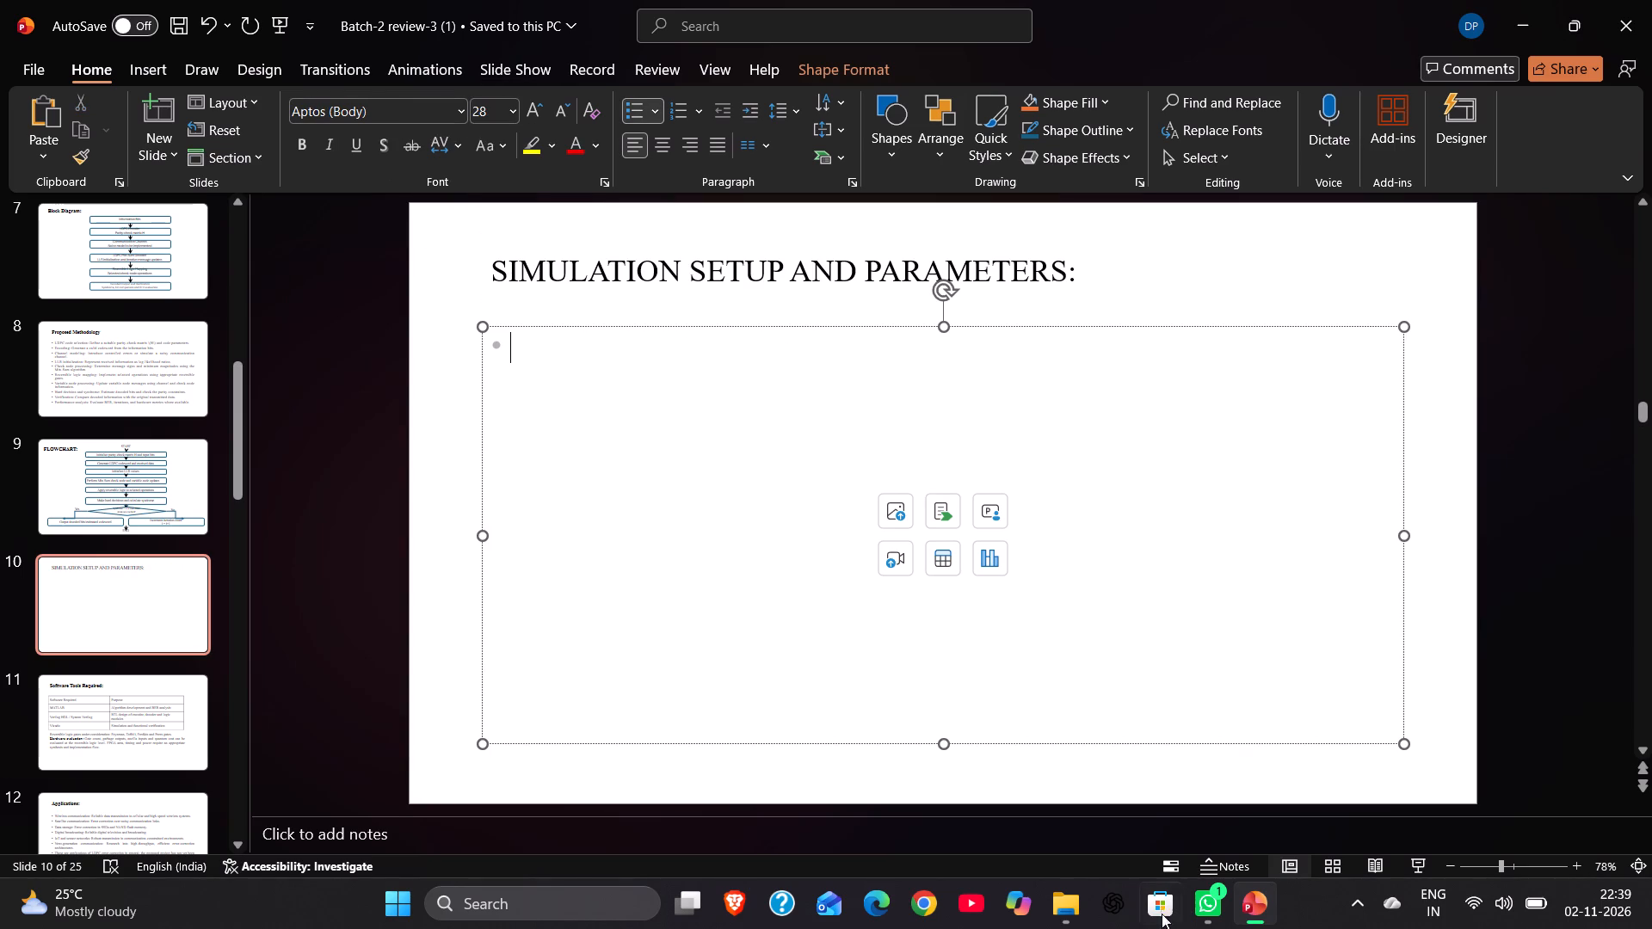
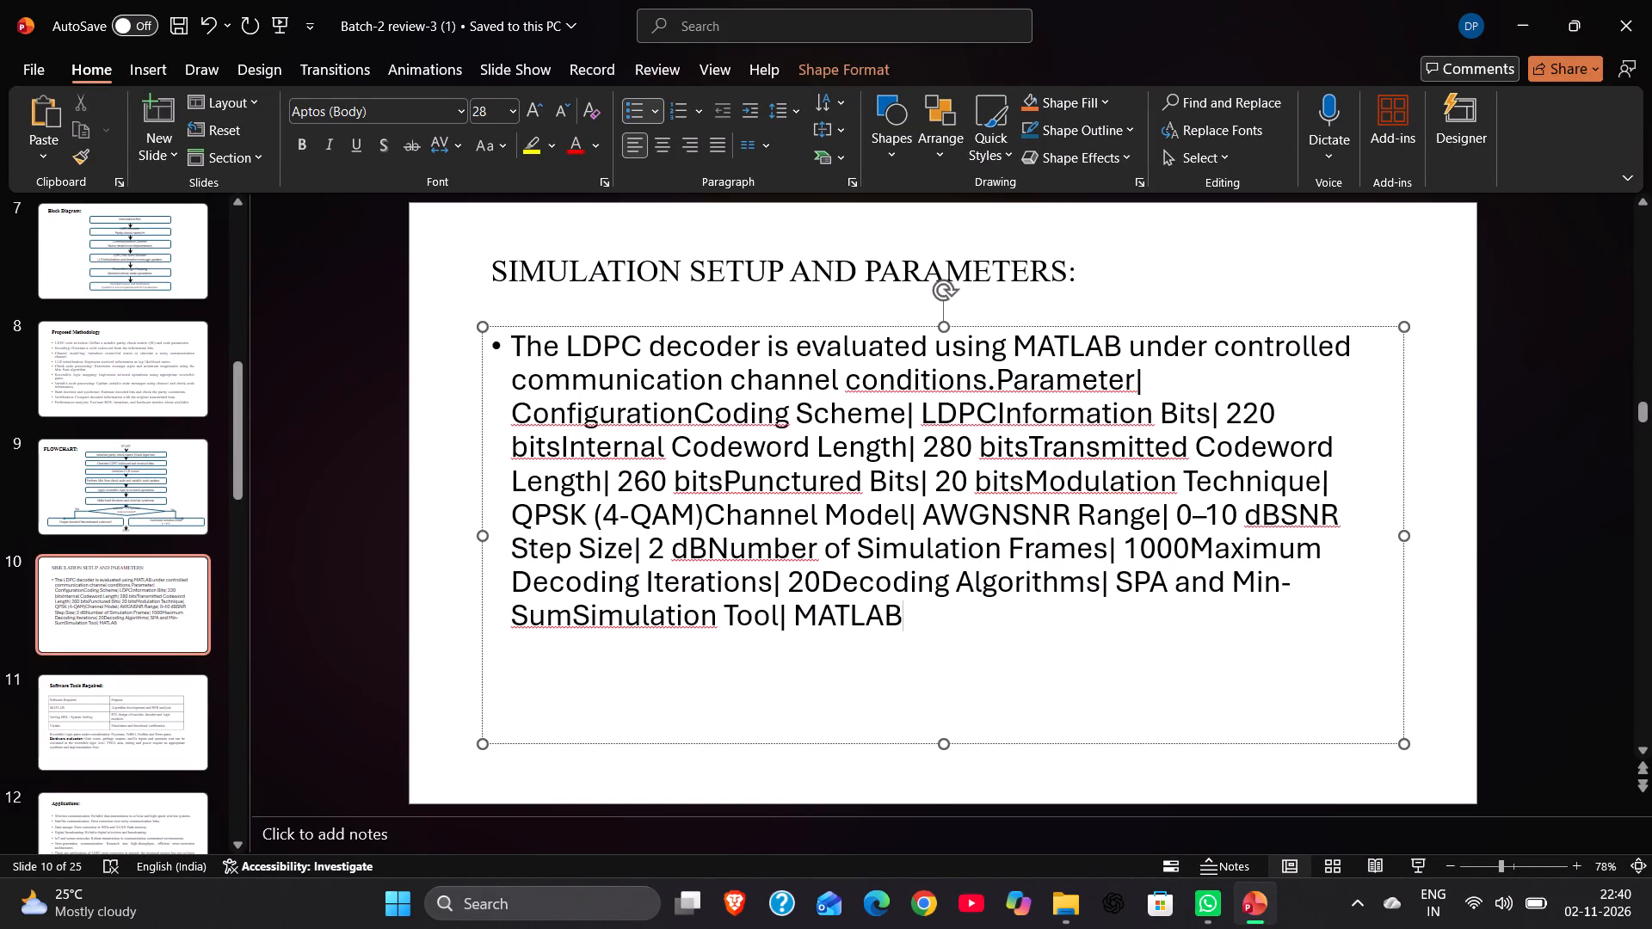
# Undo the last paste of the run-together parameter text in the content placeholder on the SIMULATION SETUP AND PARAMETERS slide.
pyautogui.hotkey('ctrl', 'z')
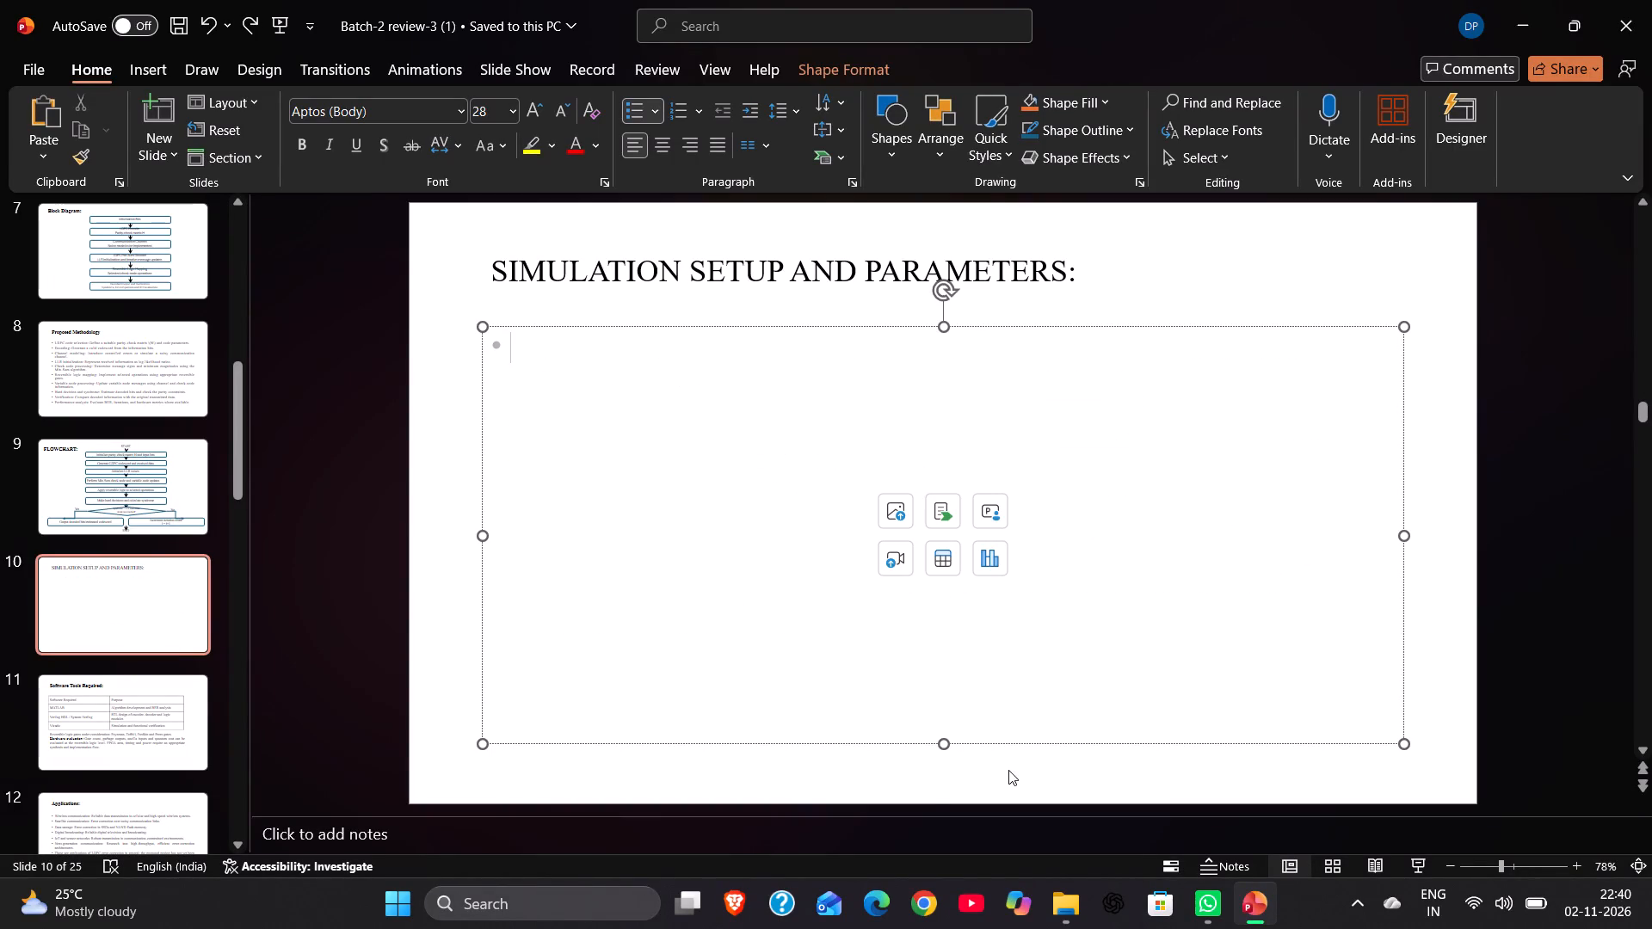
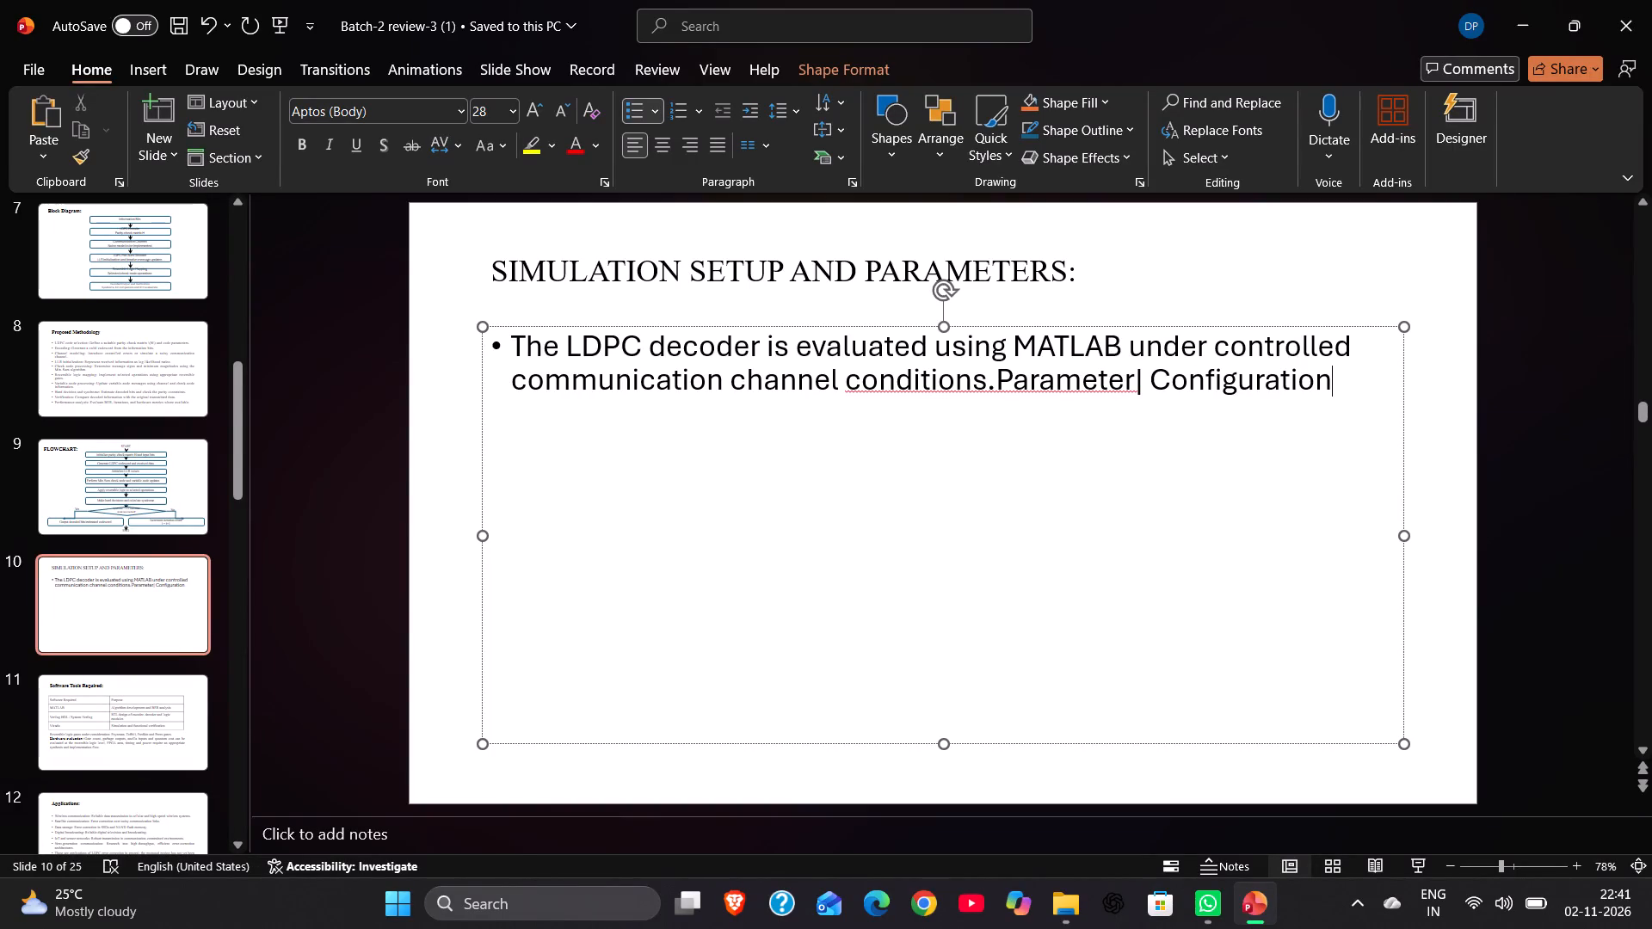
# Split the body text after "channel conditions" so that ".Parameter| Configuration" starts its own bullet.
pyautogui.click(990, 378)
pyautogui.press('Return')
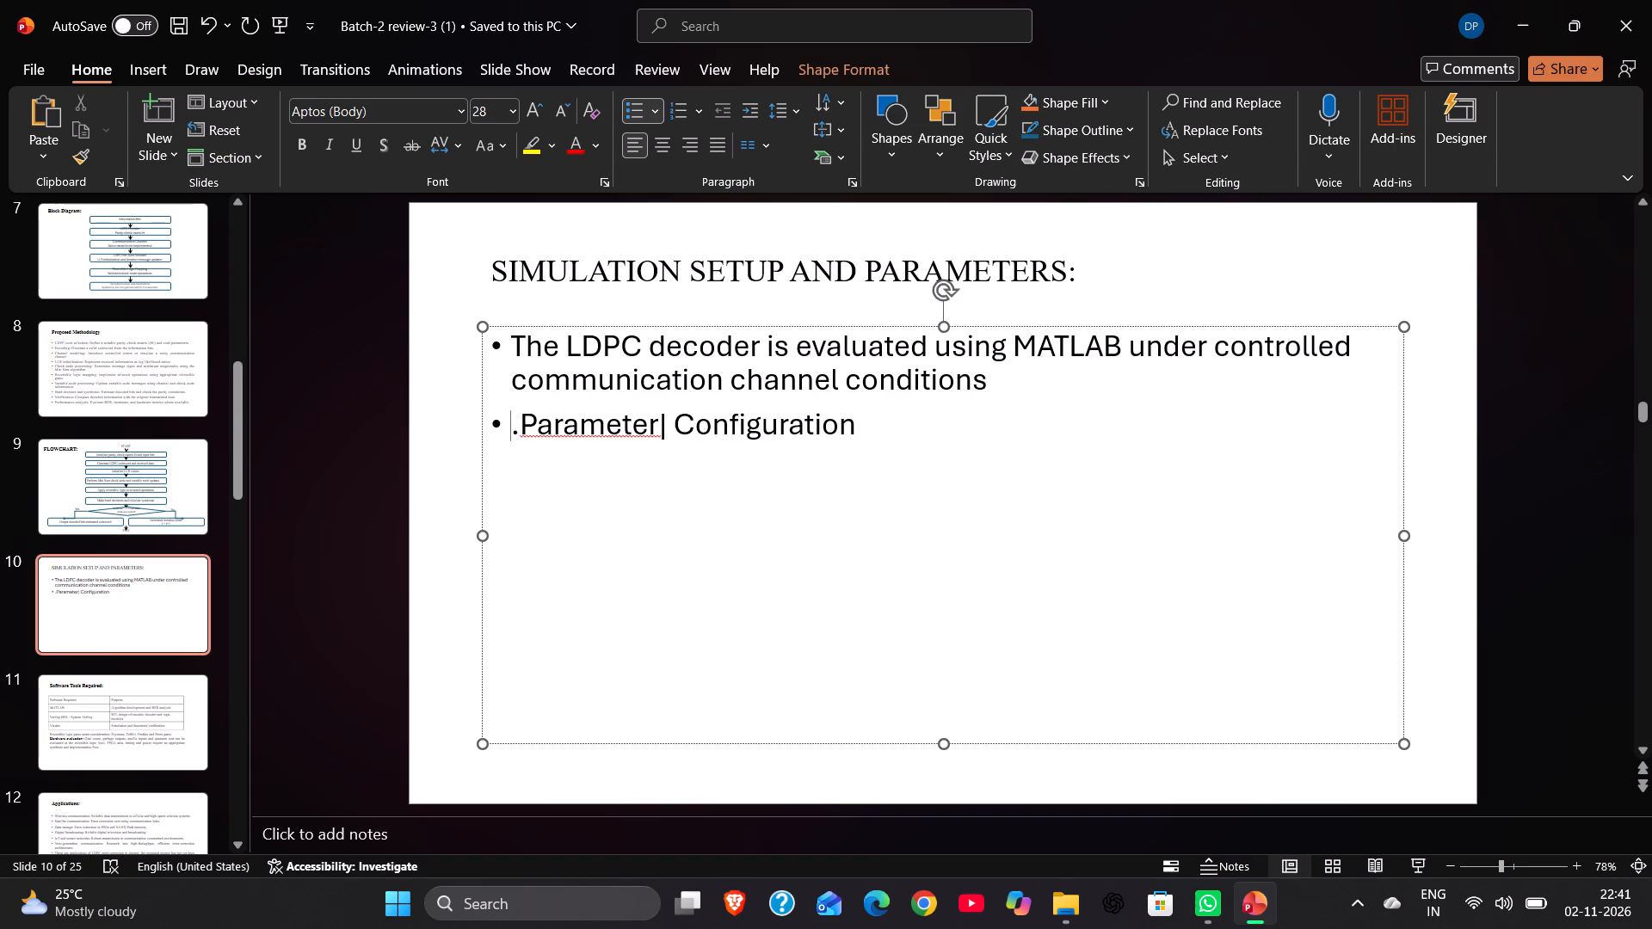
# Format the first bullet, about evaluating the LDPC decoder using MATLAB, in Times New Roman at size 20.
pyautogui.click(977, 372)
pyautogui.moveTo(977, 372); pyautogui.dragTo(552, 329)
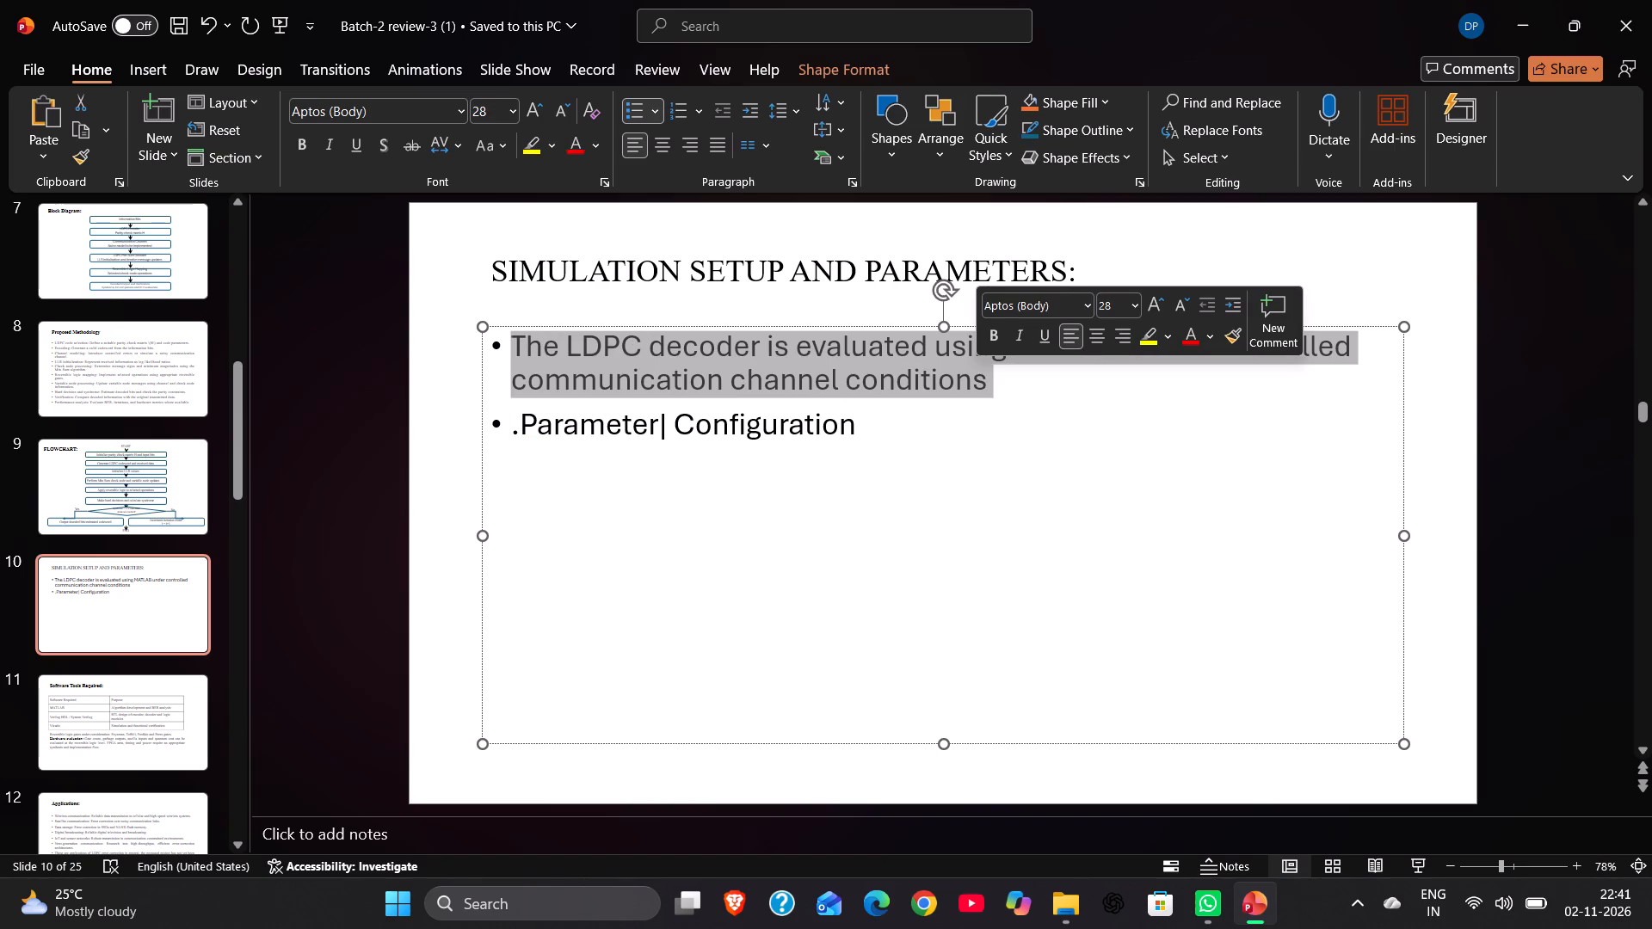
pyautogui.moveTo(552, 329); pyautogui.dragTo(522, 331)
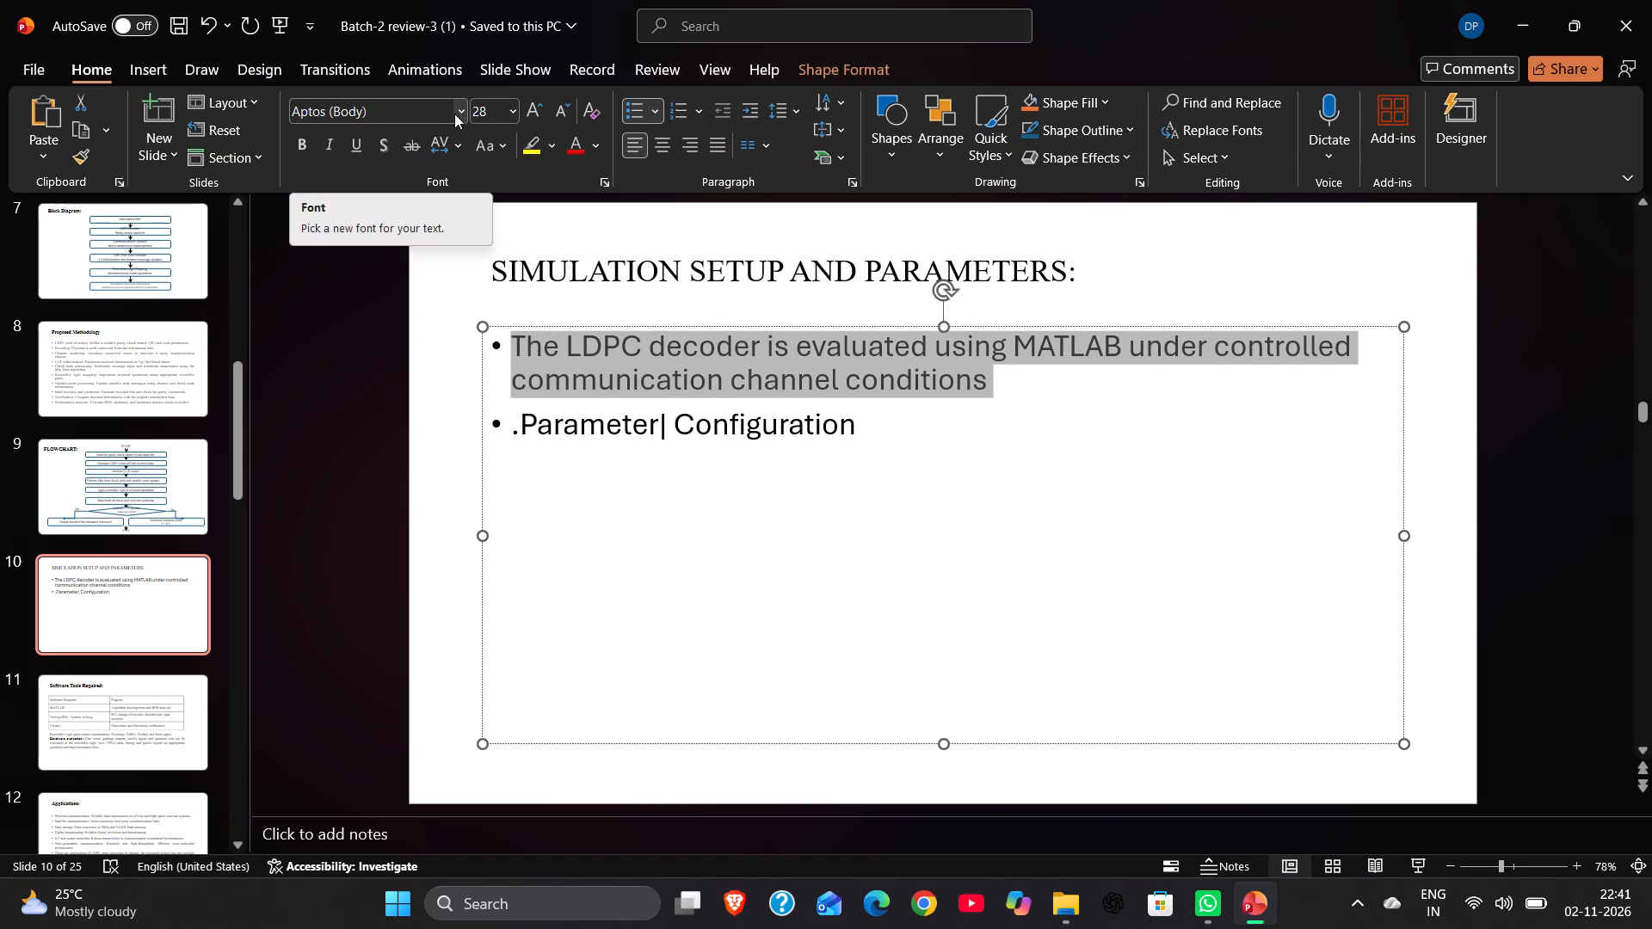
pyautogui.click(460, 114)
pyautogui.click(400, 264)
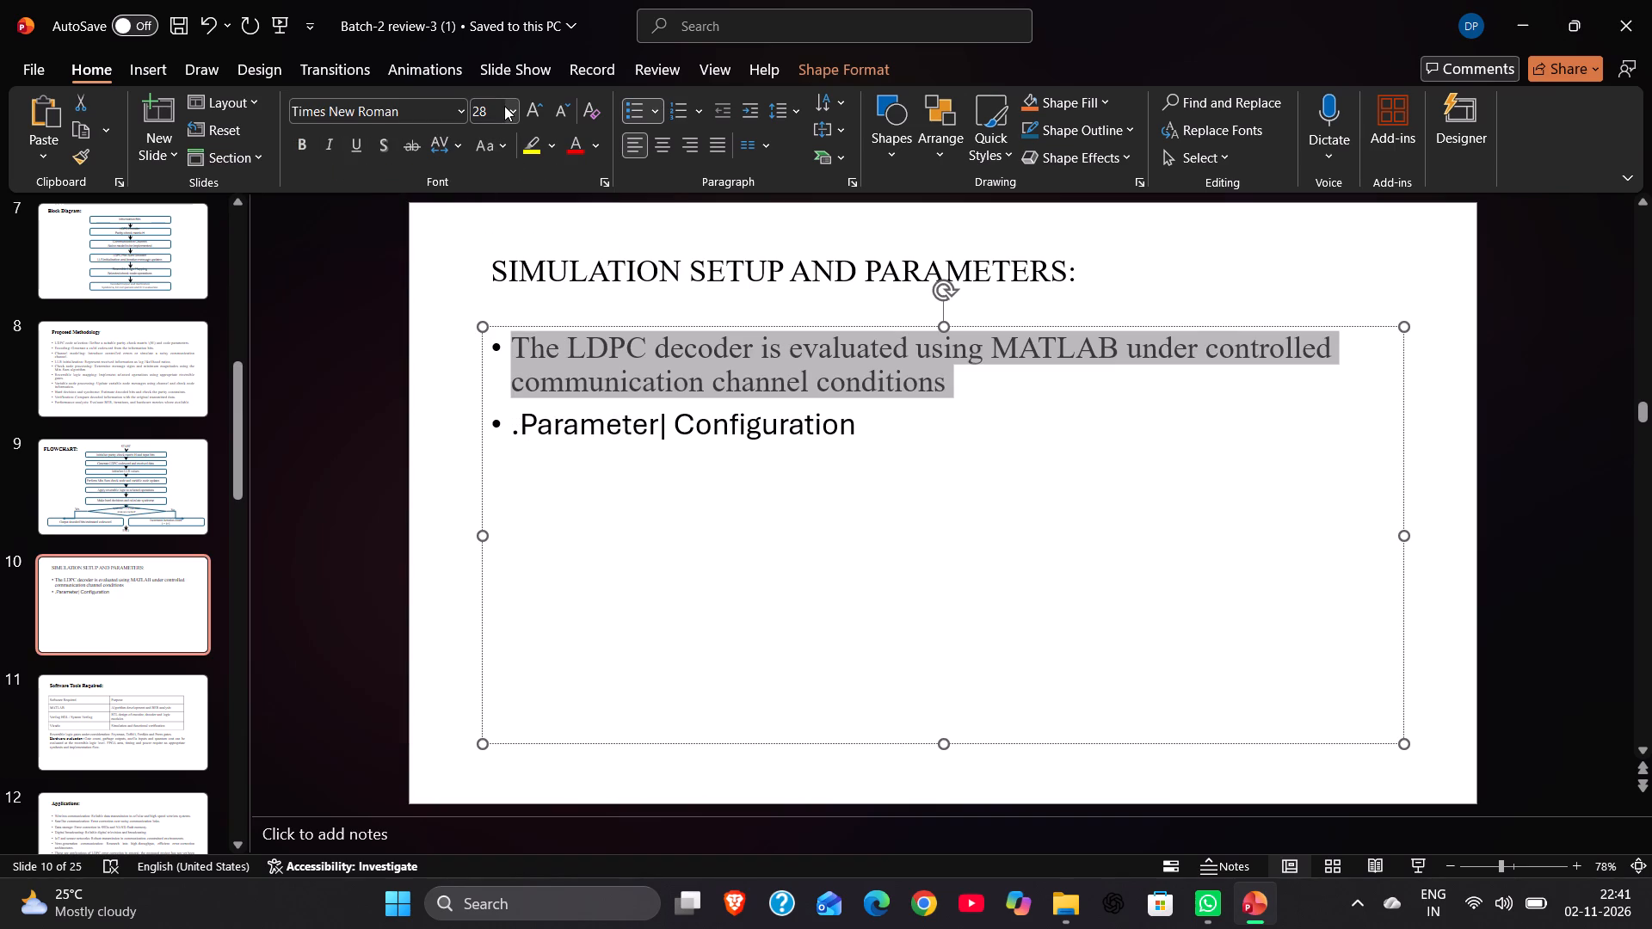
pyautogui.click(510, 108)
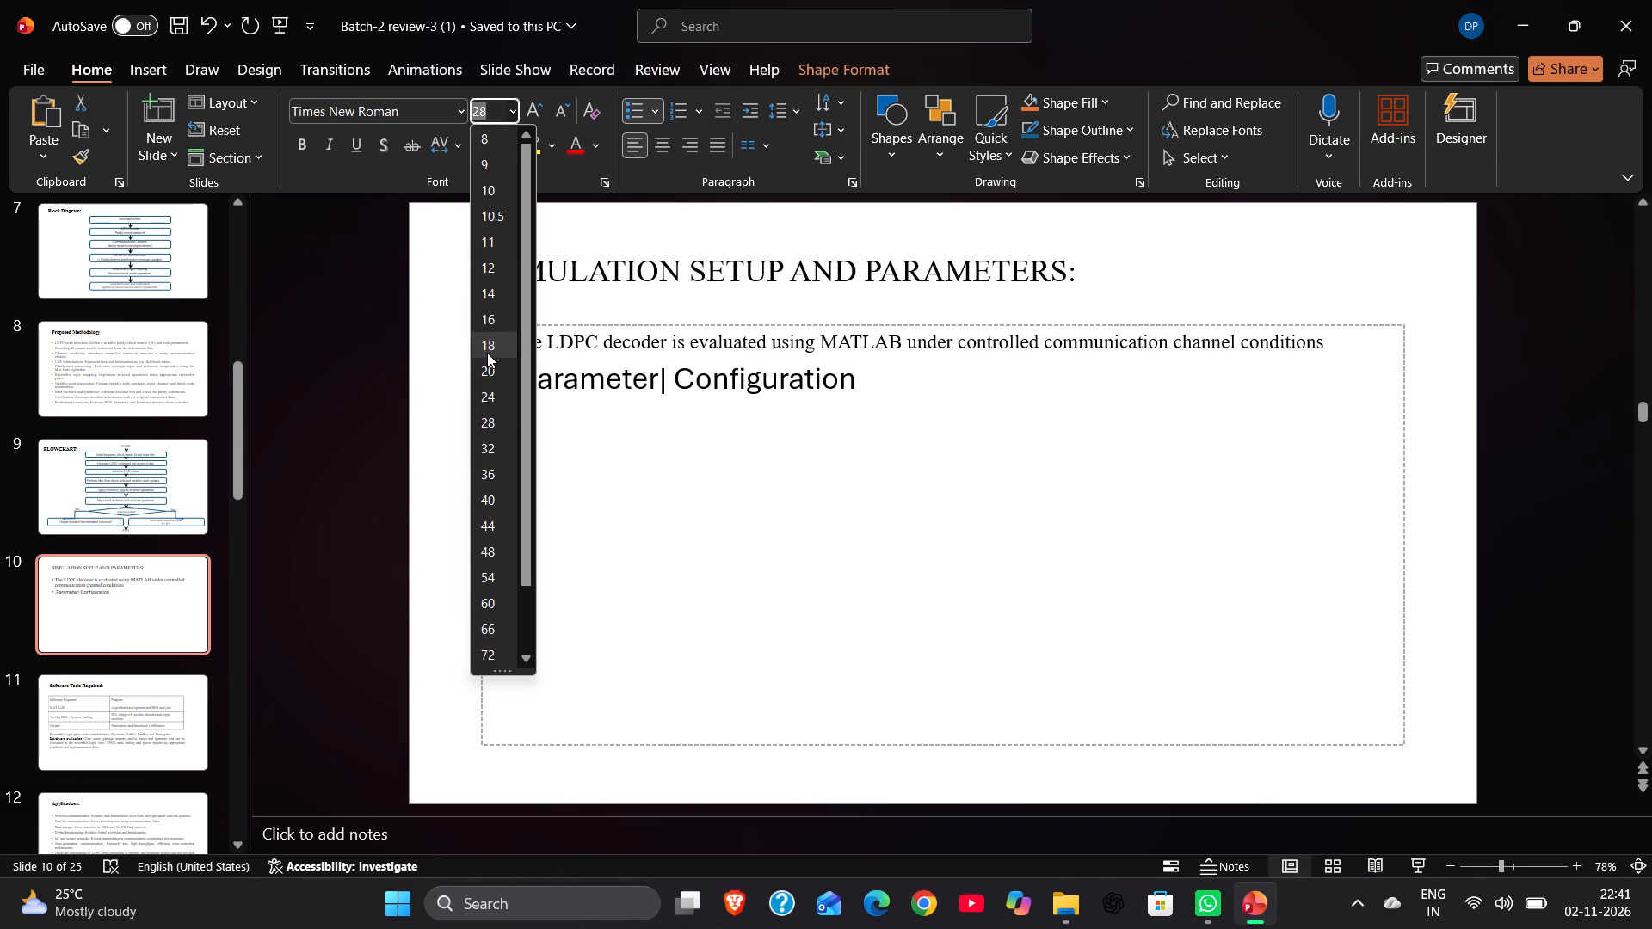
pyautogui.click(487, 358)
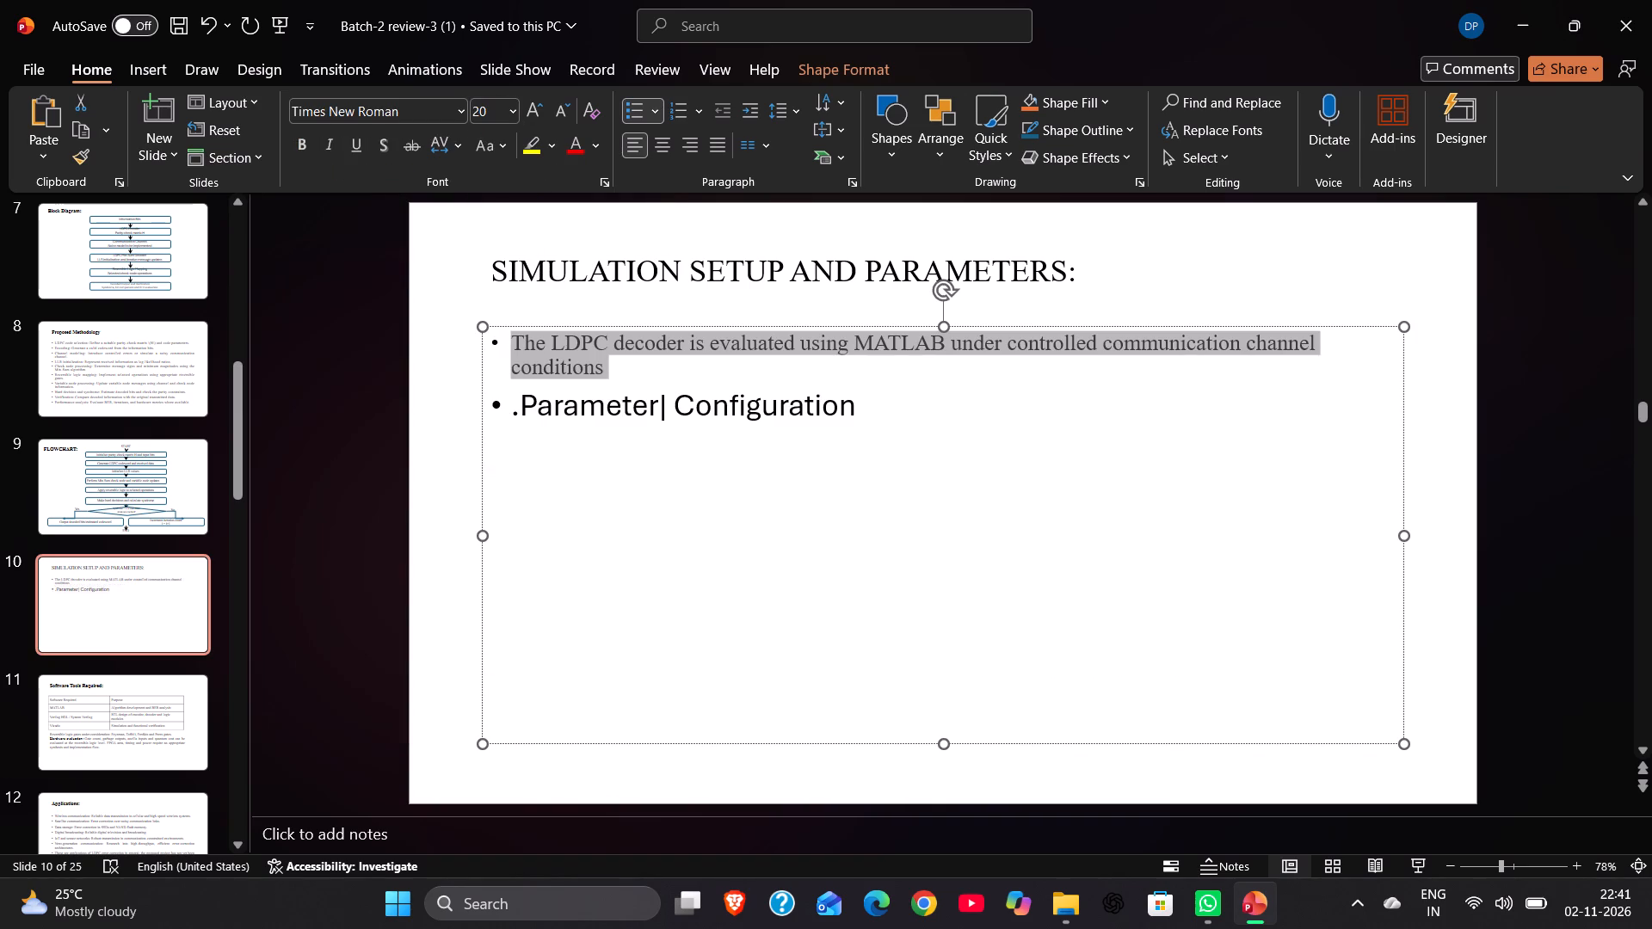
# Separate "Parameter" and "Configuration" in the second bullet with four tab spaces and delete the vertical bar after "Parameter".
pyautogui.click(699, 425)
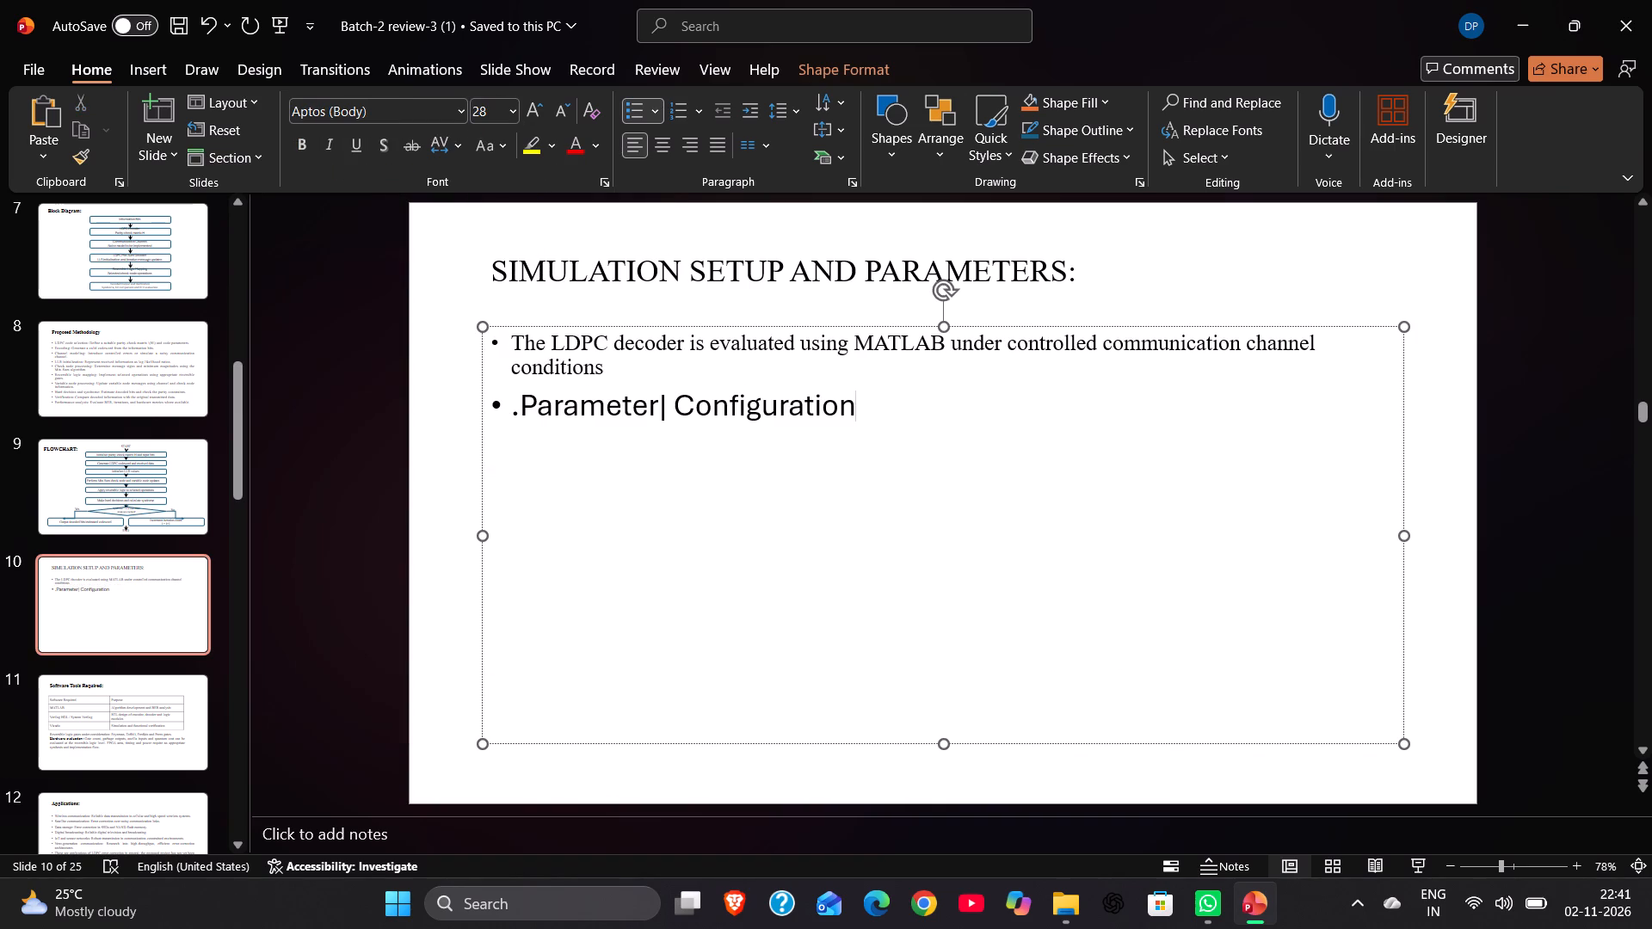
pyautogui.click(668, 401)
pyautogui.press('Tab')
pyautogui.press('Tab')
pyautogui.press('Tab')
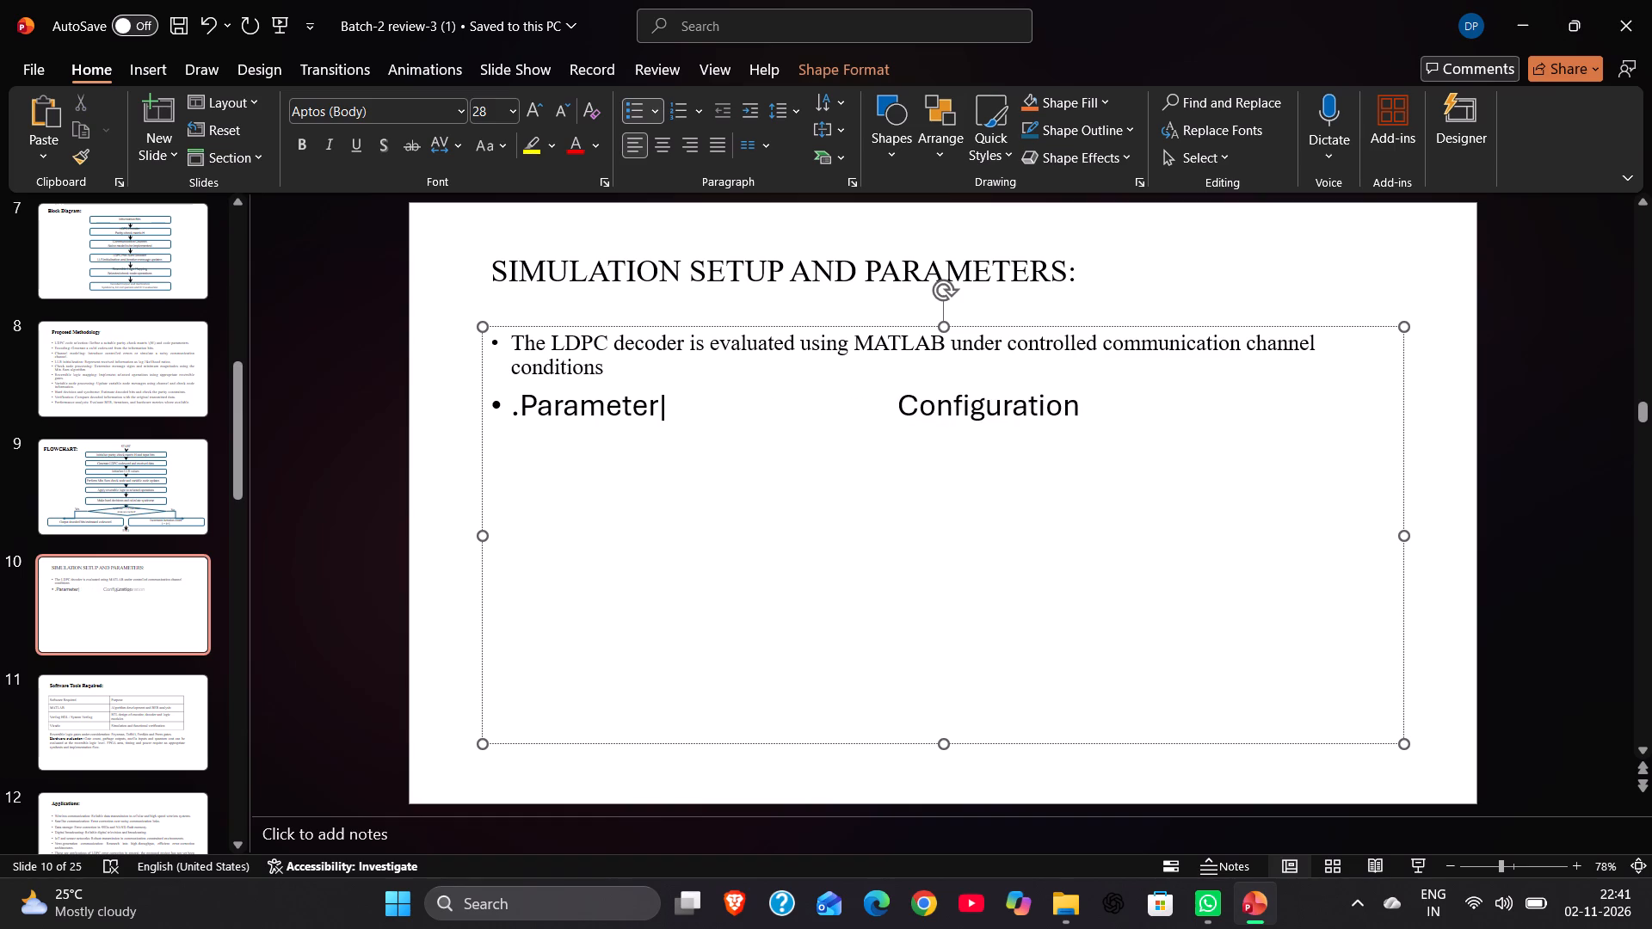
pyautogui.press('Tab')
pyautogui.click(687, 411)
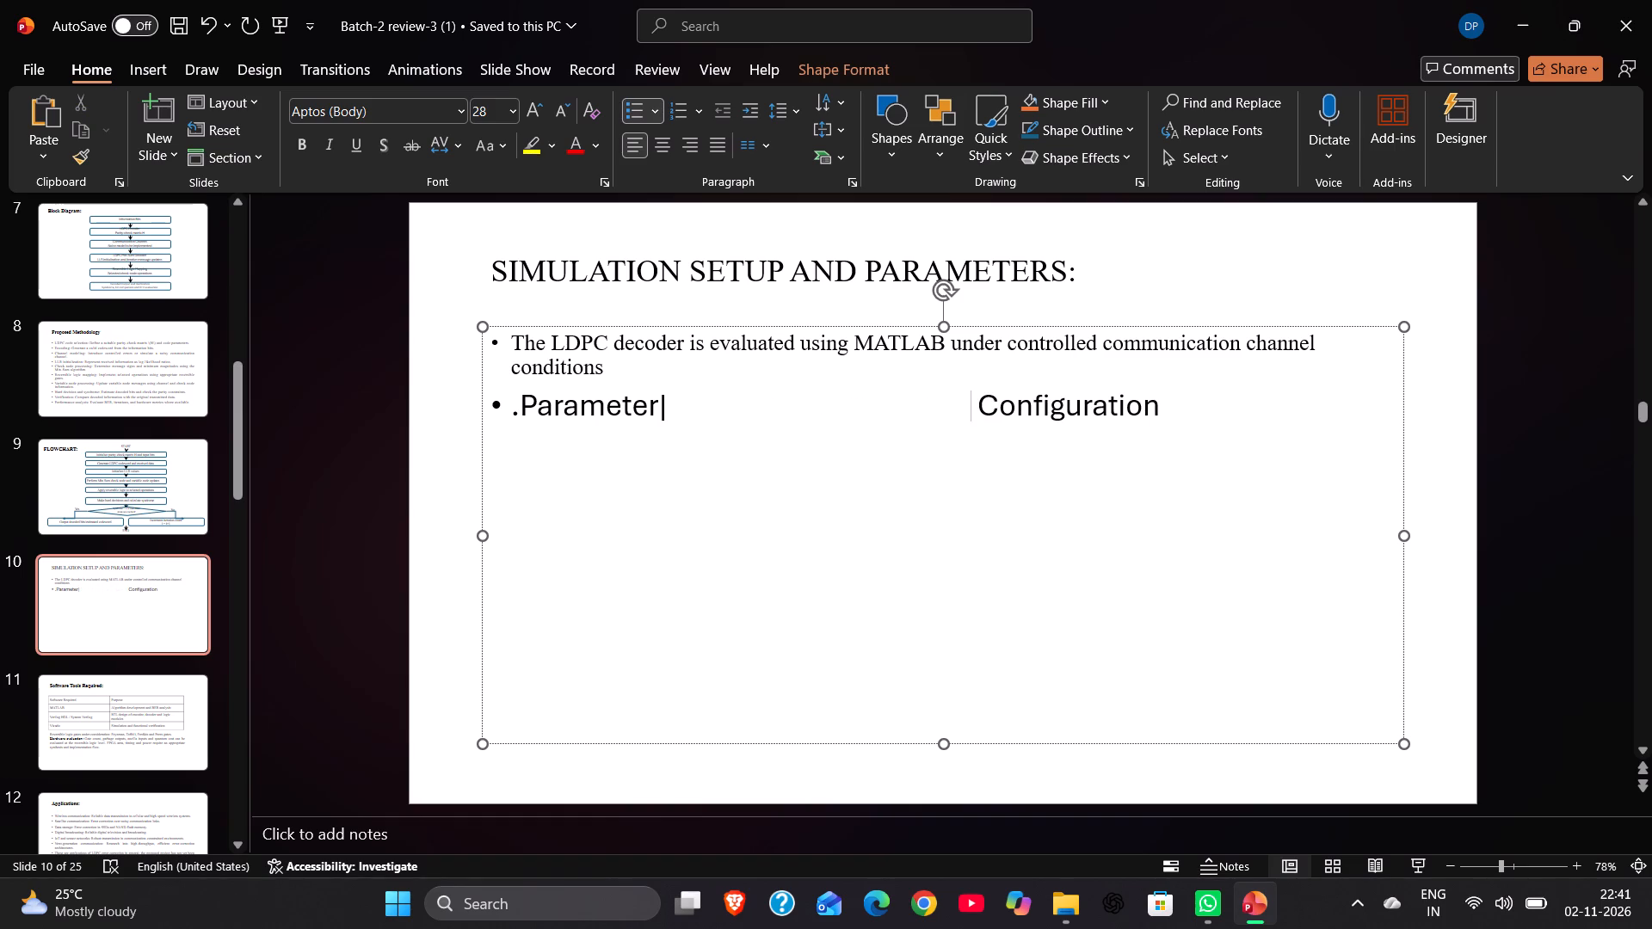
pyautogui.press('BackSpace')
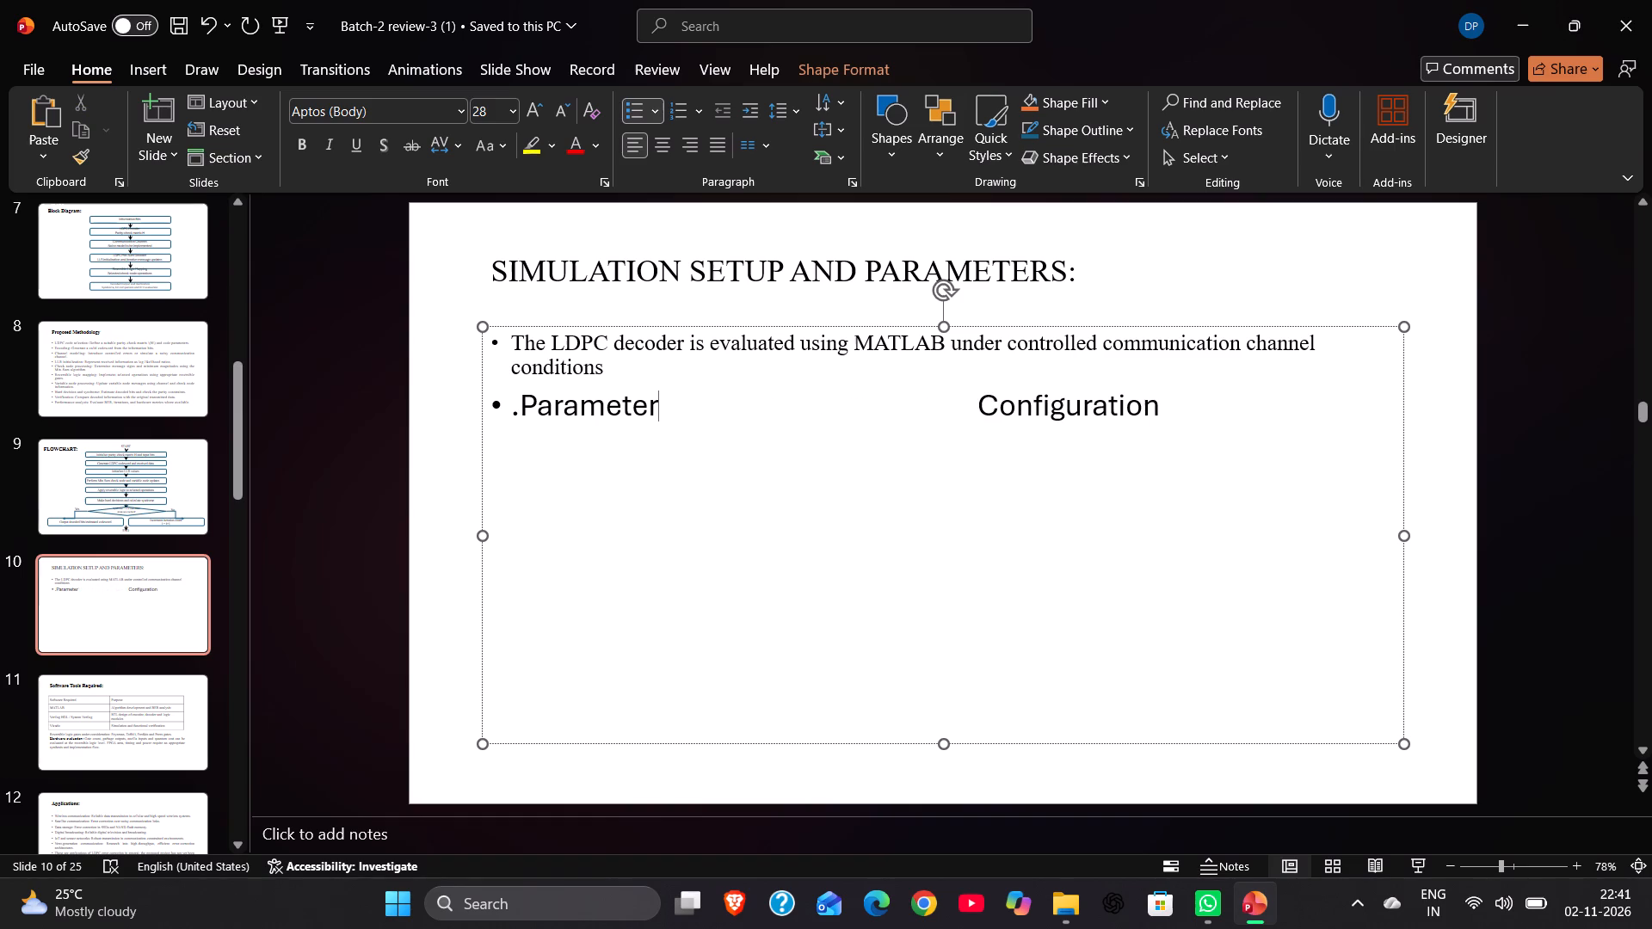
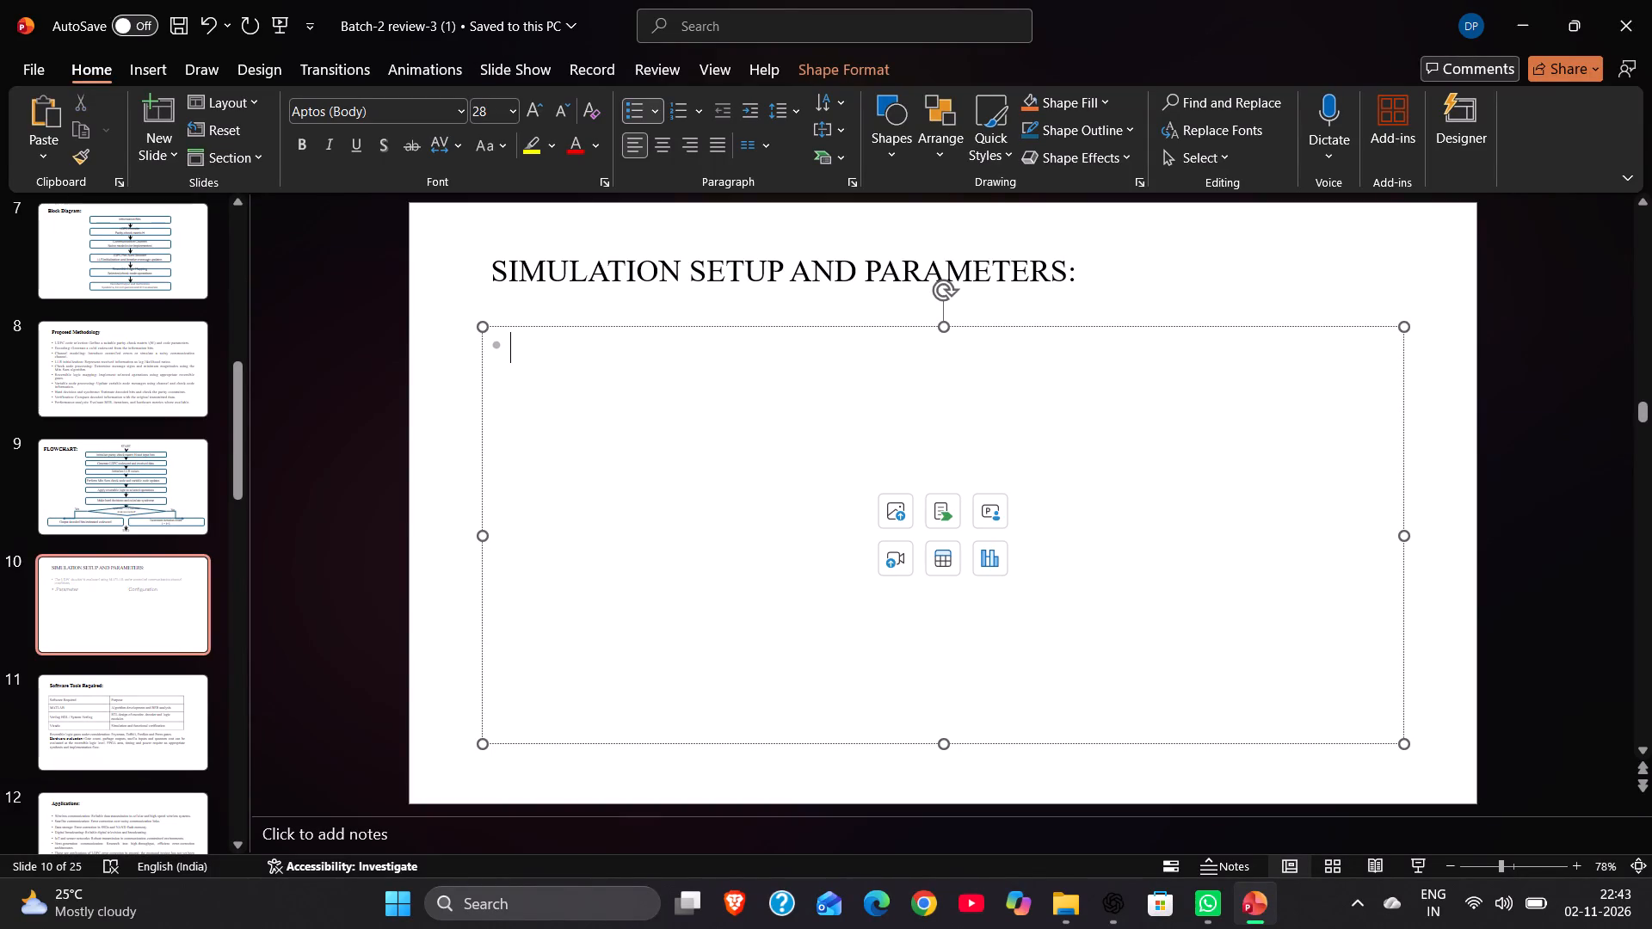
pyautogui.hotkey('ctrl', 'v')
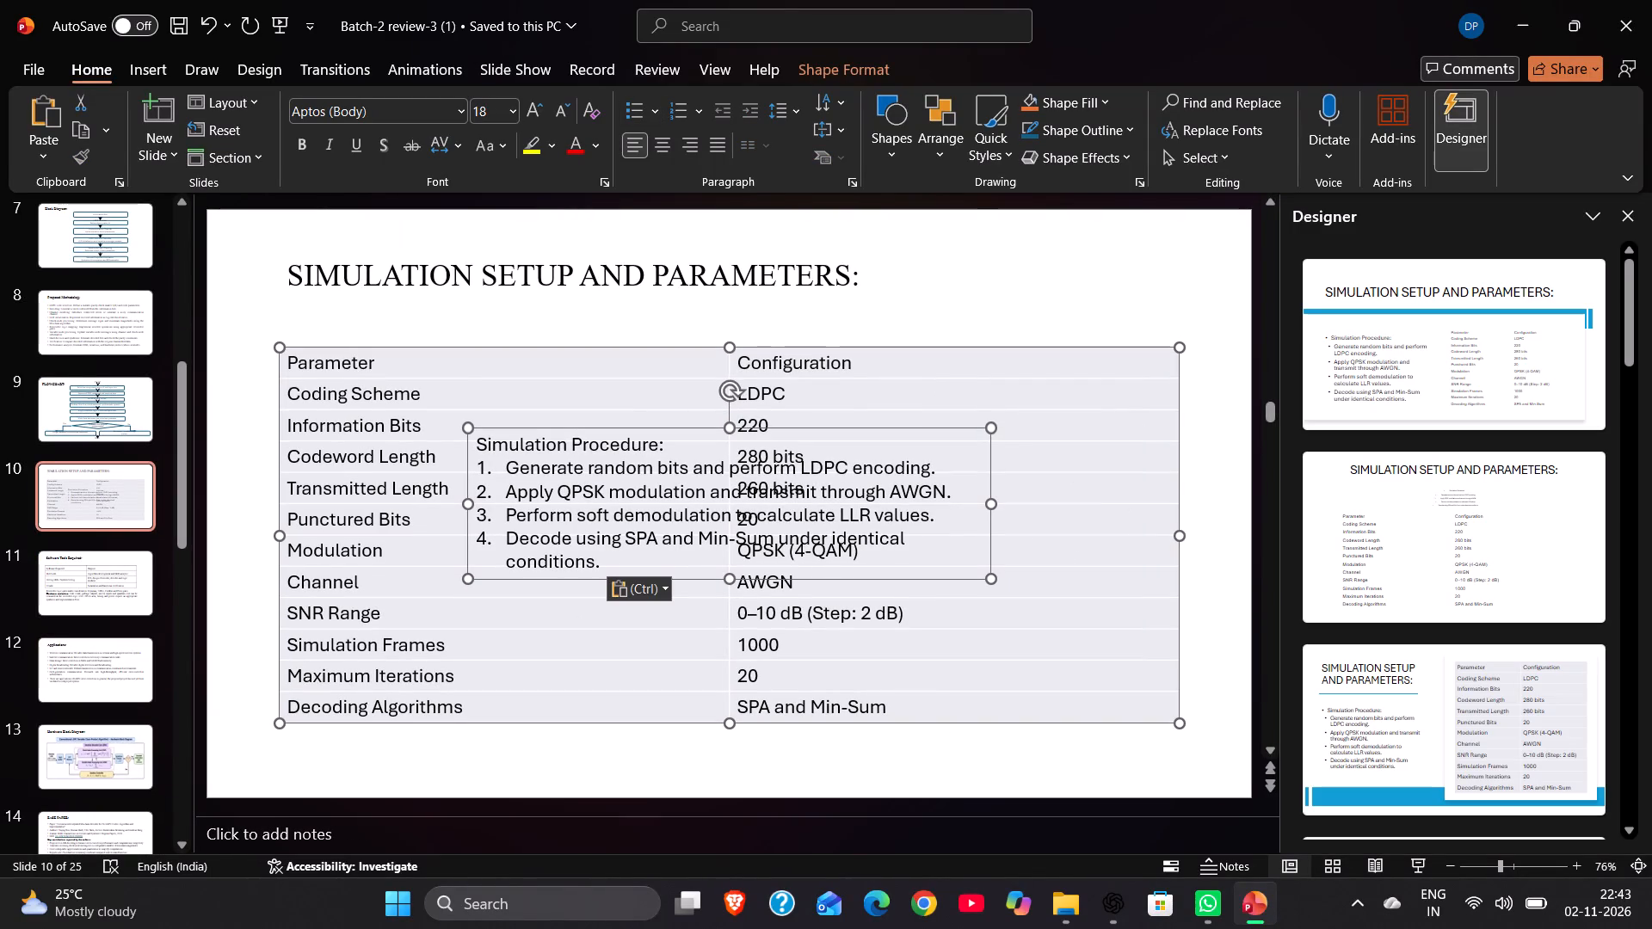
pyautogui.press('BackSpace')
pyautogui.hotkey('ctrl', 'z')
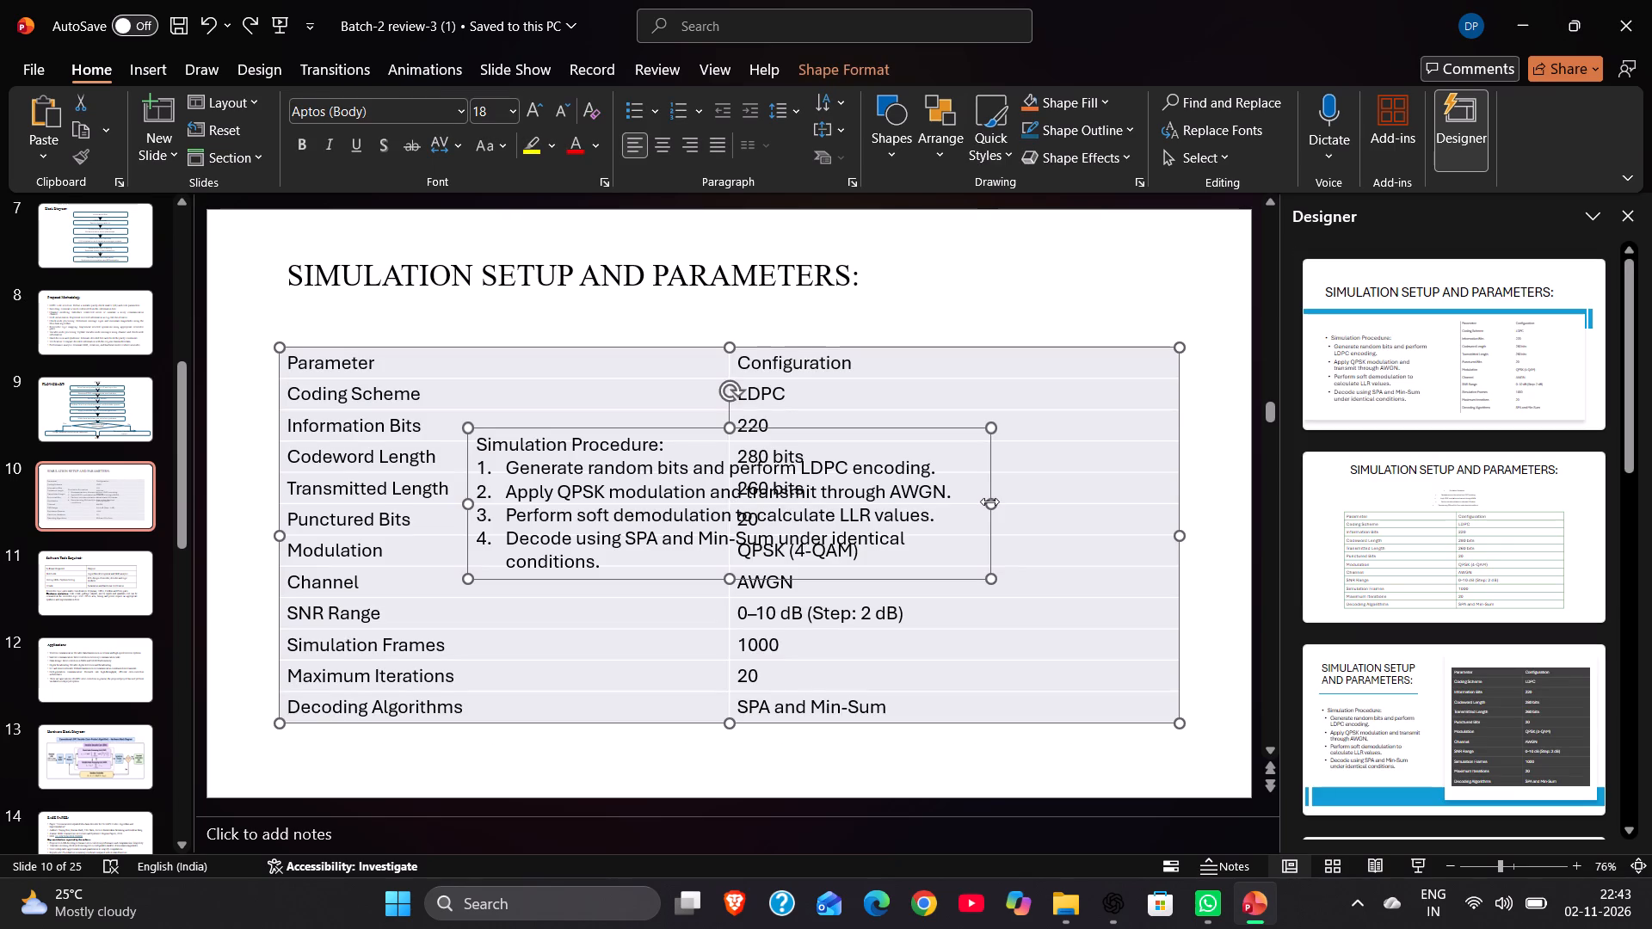
# Apply the suggested slide design with a centred title and a green-bordered table beneath the procedure text.
pyautogui.click(1403, 521)
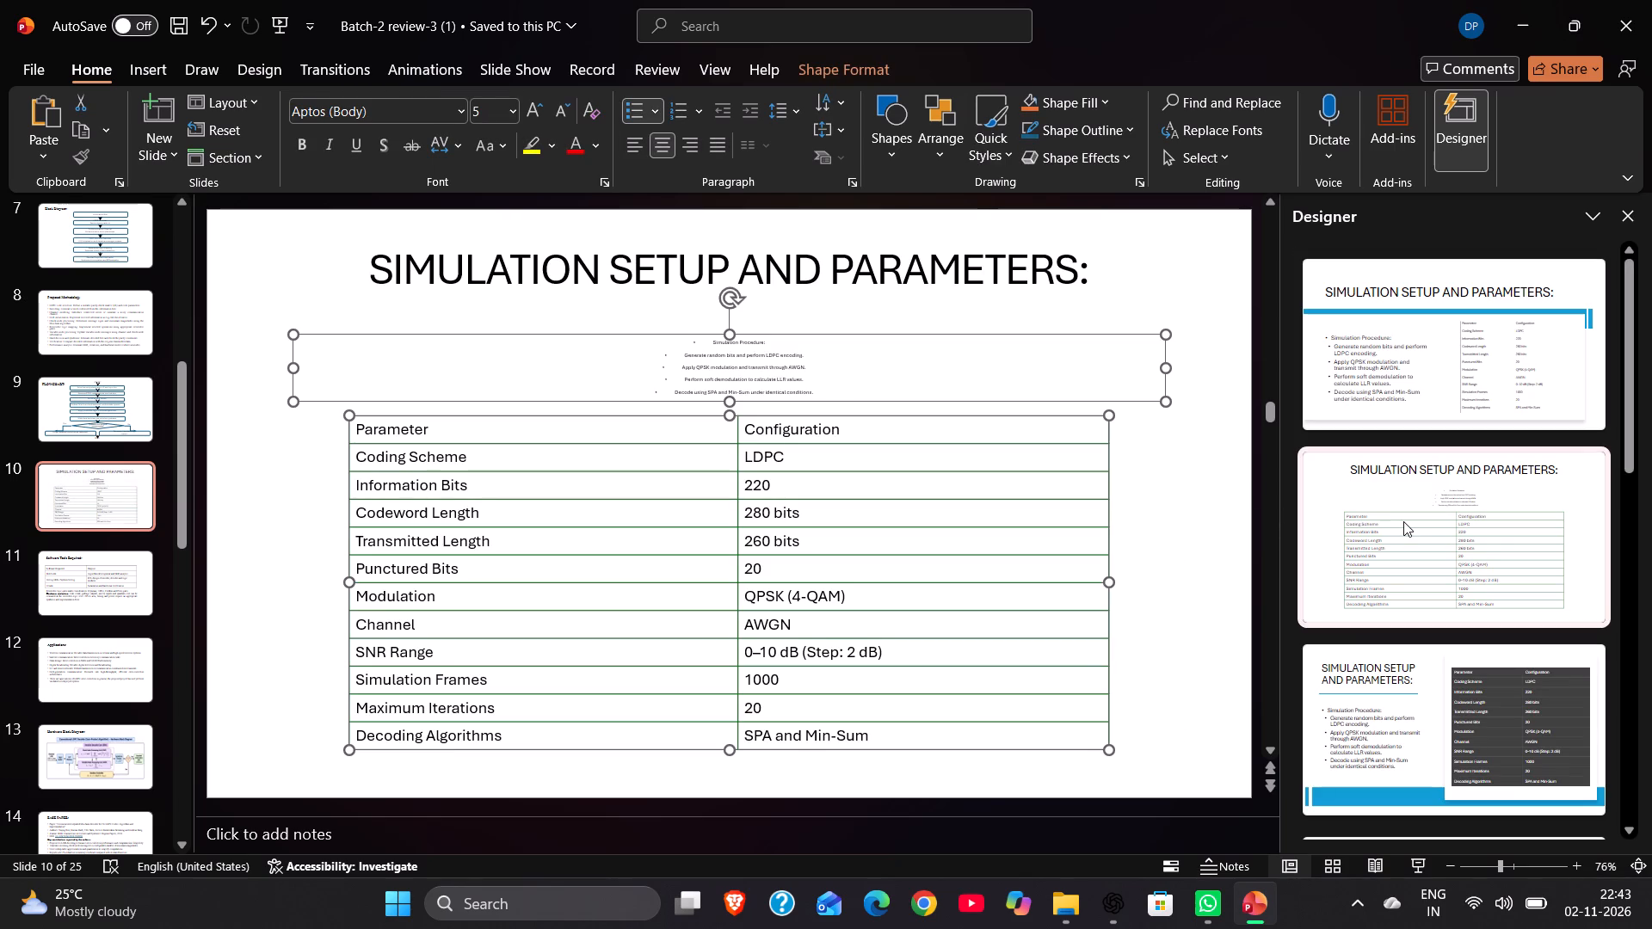
pyautogui.click(1174, 385)
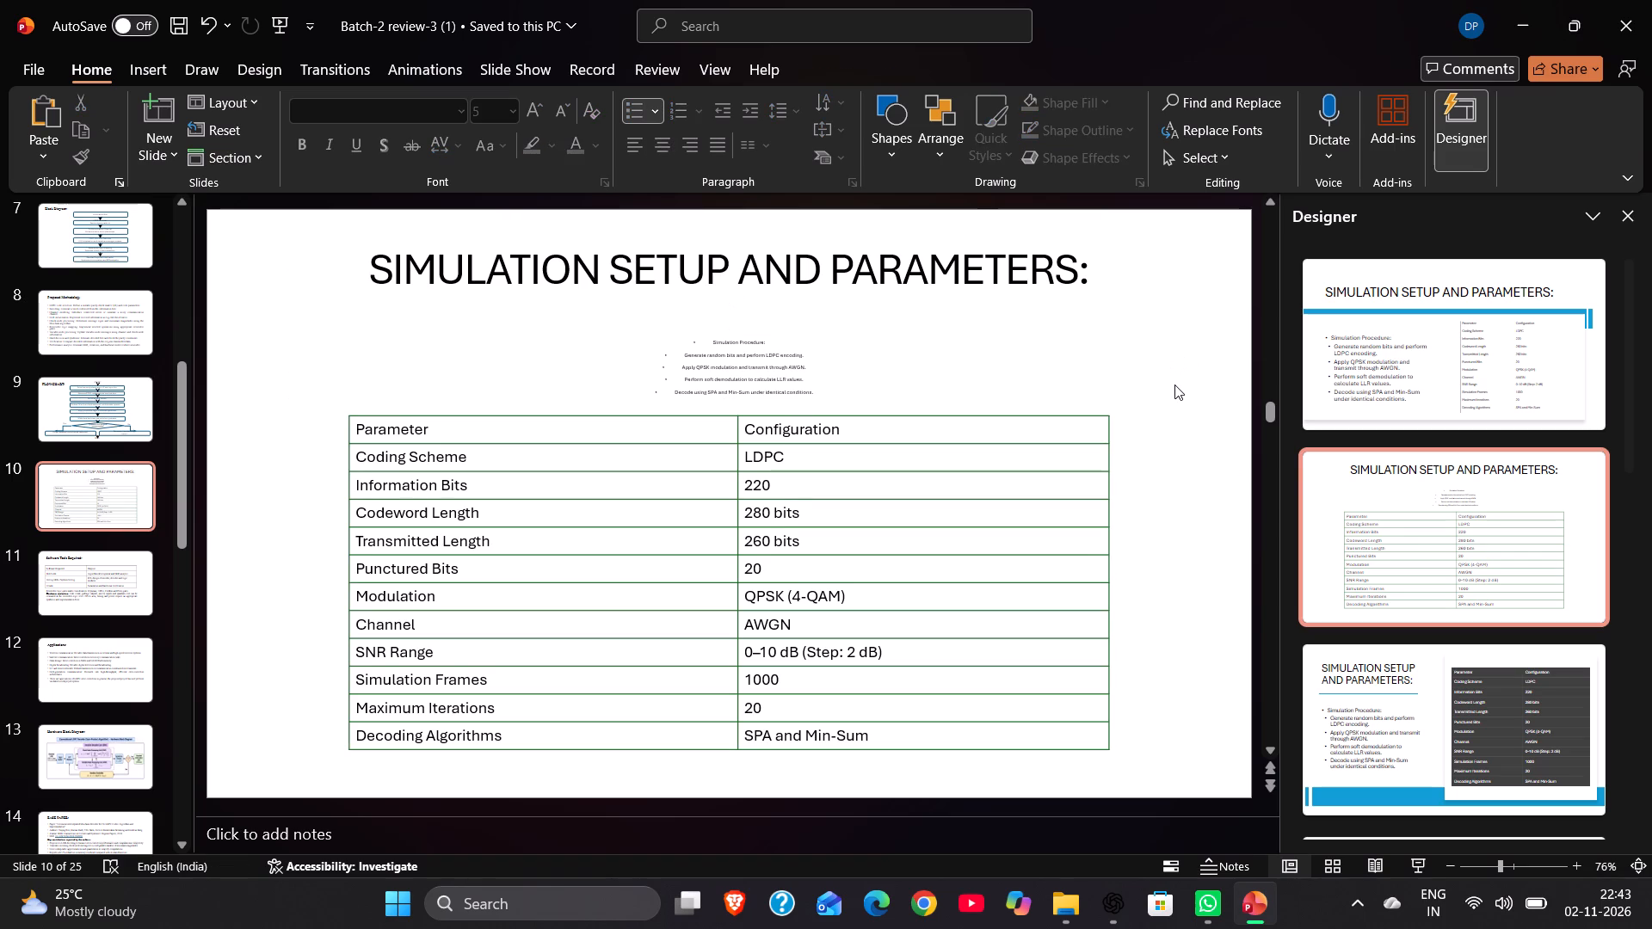
# Delete the tiny Simulation Procedure text above the table together with its placeholder.
pyautogui.tripleClick(758, 356)
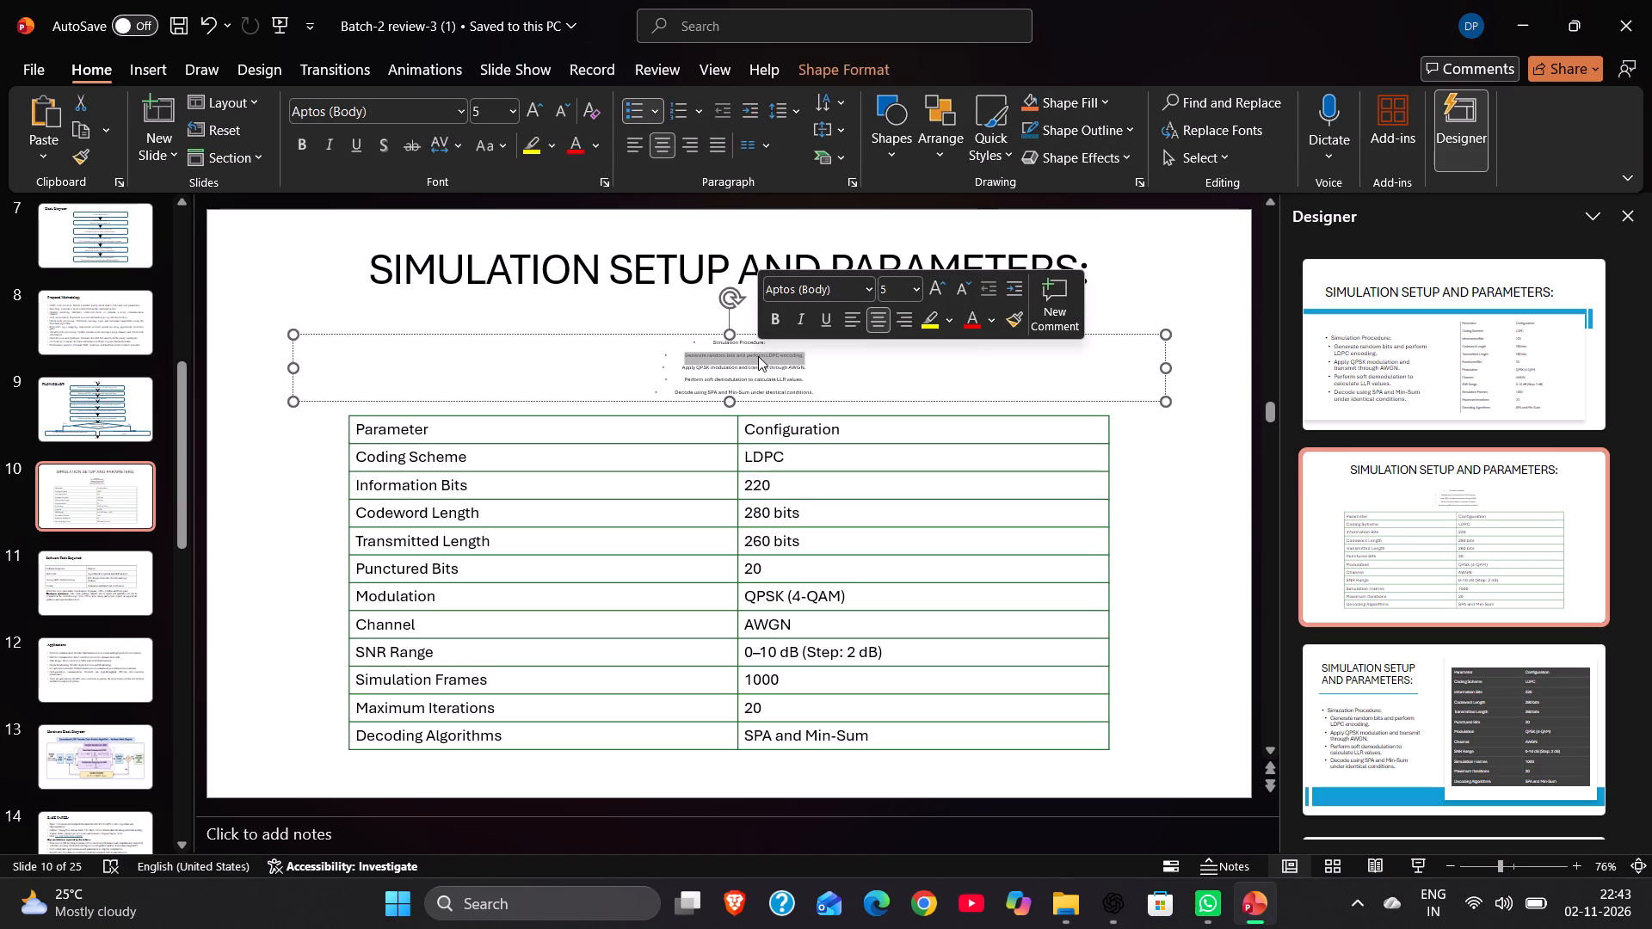
pyautogui.press('BackSpace')
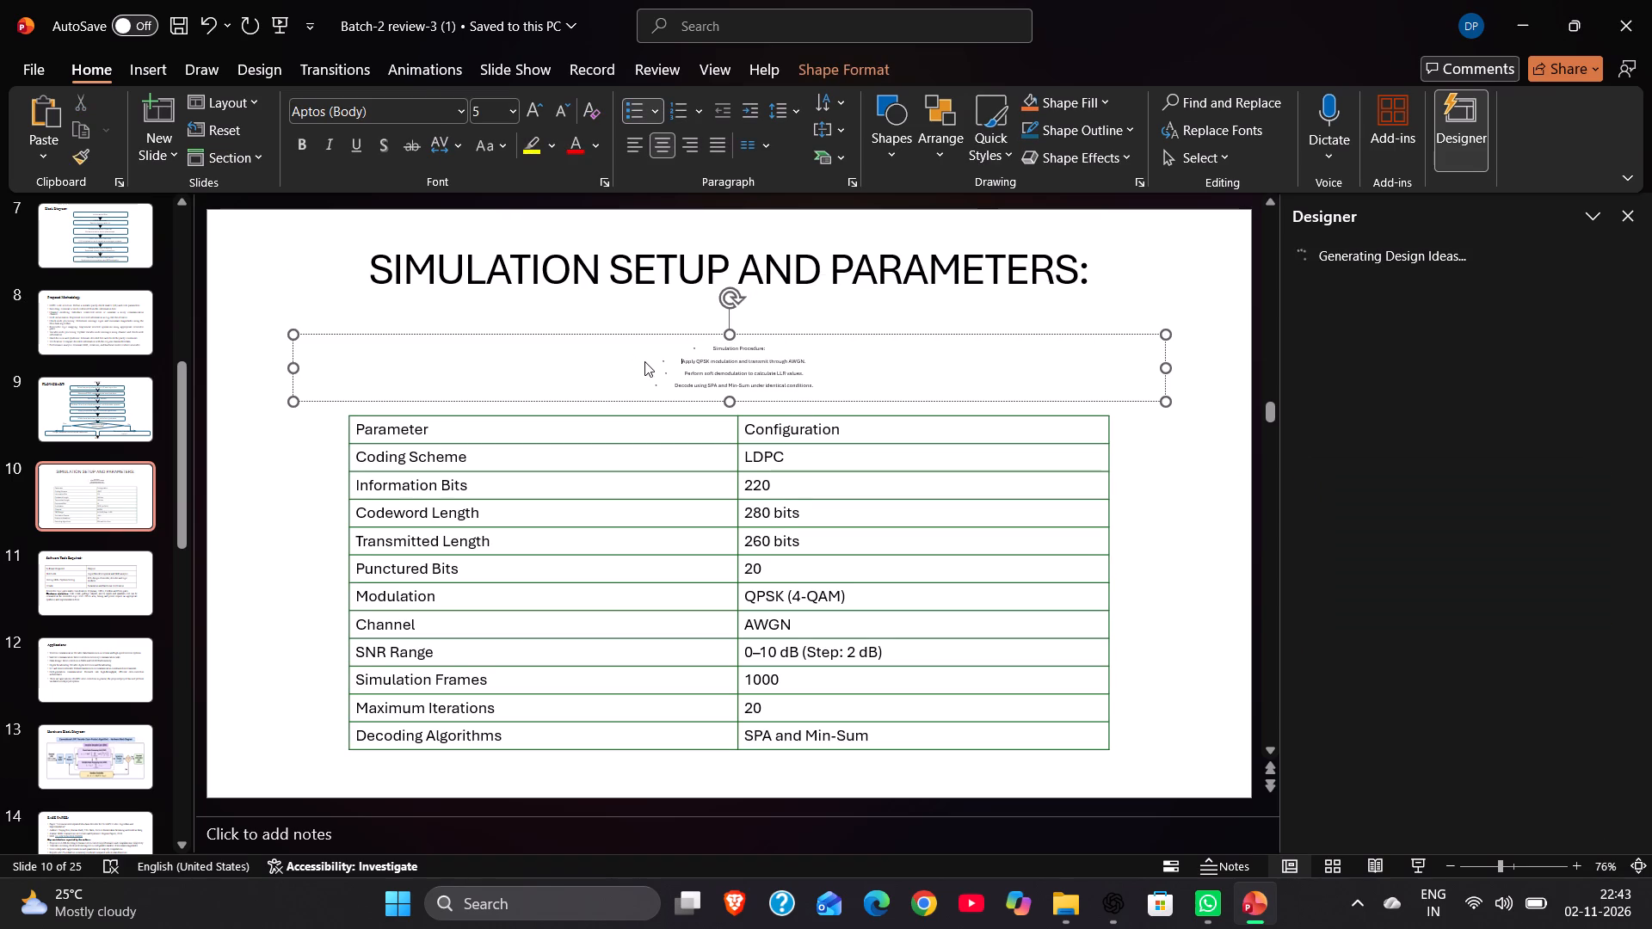
pyautogui.moveTo(644, 361); pyautogui.dragTo(897, 391)
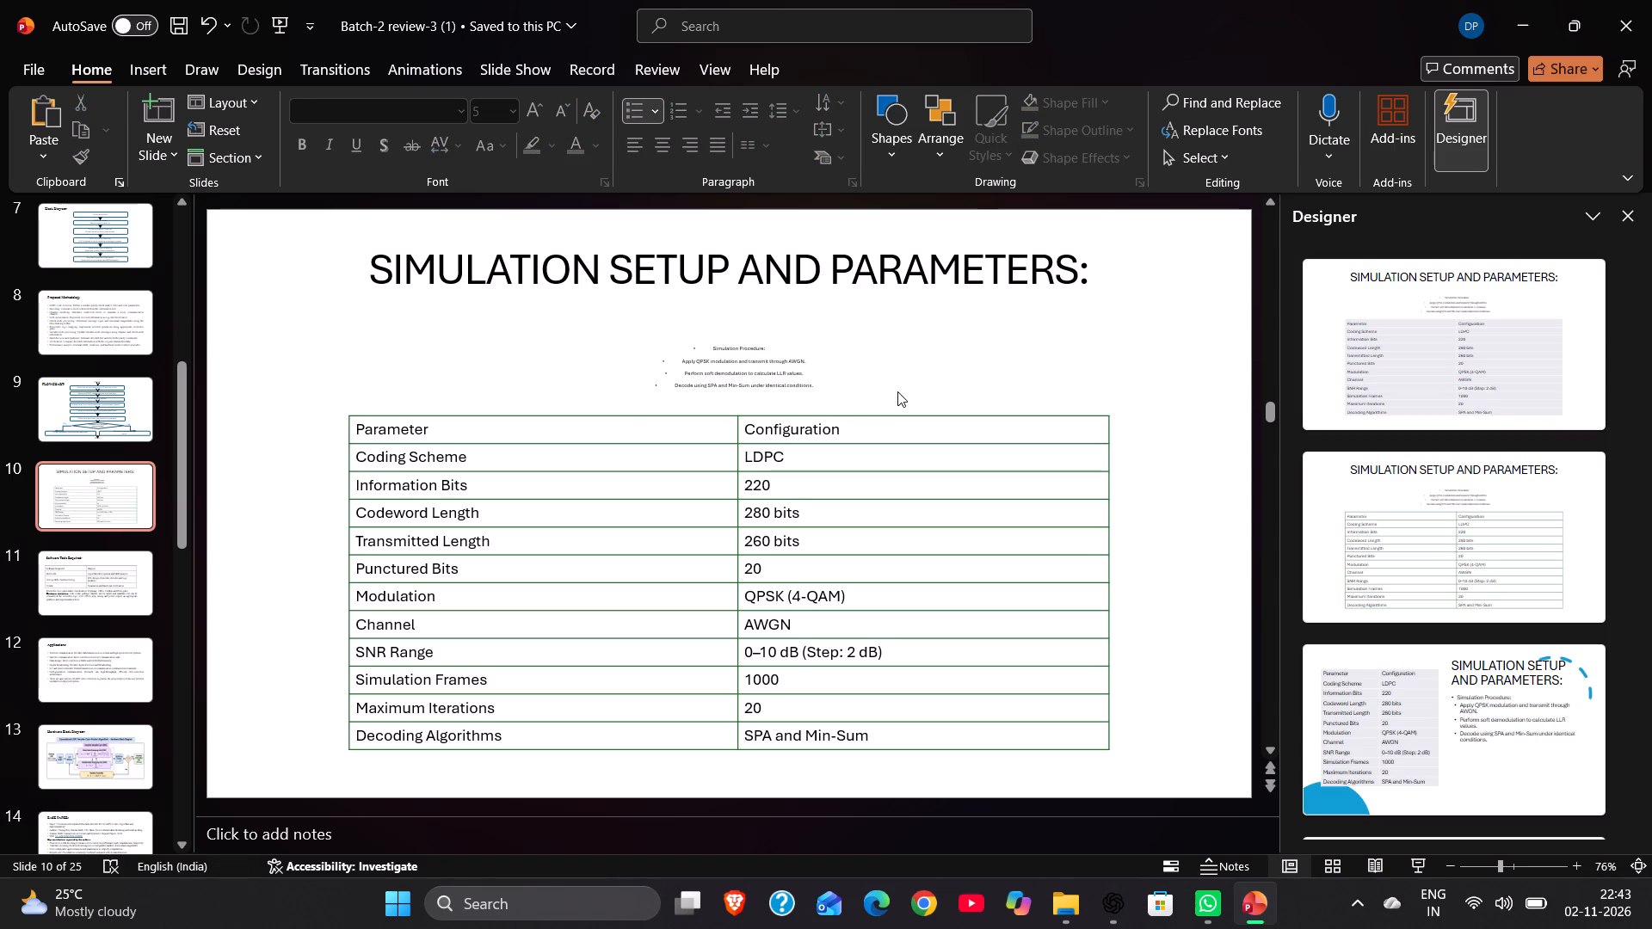
pyautogui.moveTo(838, 387); pyautogui.dragTo(644, 261)
pyautogui.click(724, 350)
pyautogui.click(724, 350)
pyautogui.moveTo(724, 350); pyautogui.dragTo(834, 409)
pyautogui.press('BackSpace')
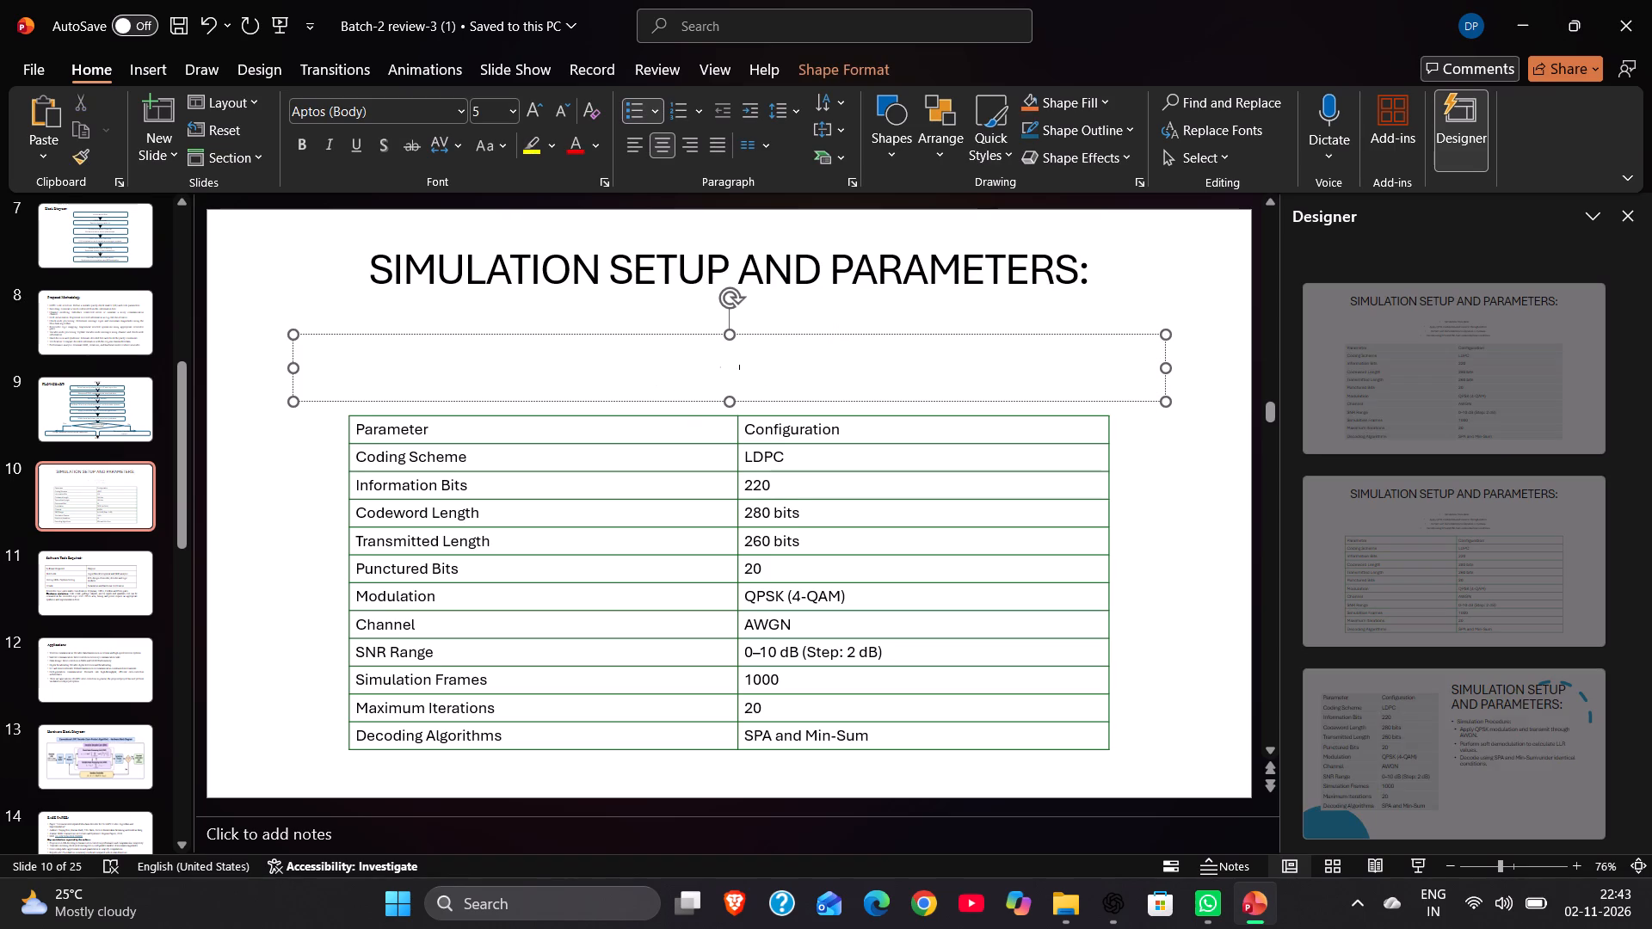
pyautogui.click(1164, 366)
pyautogui.press('BackSpace')
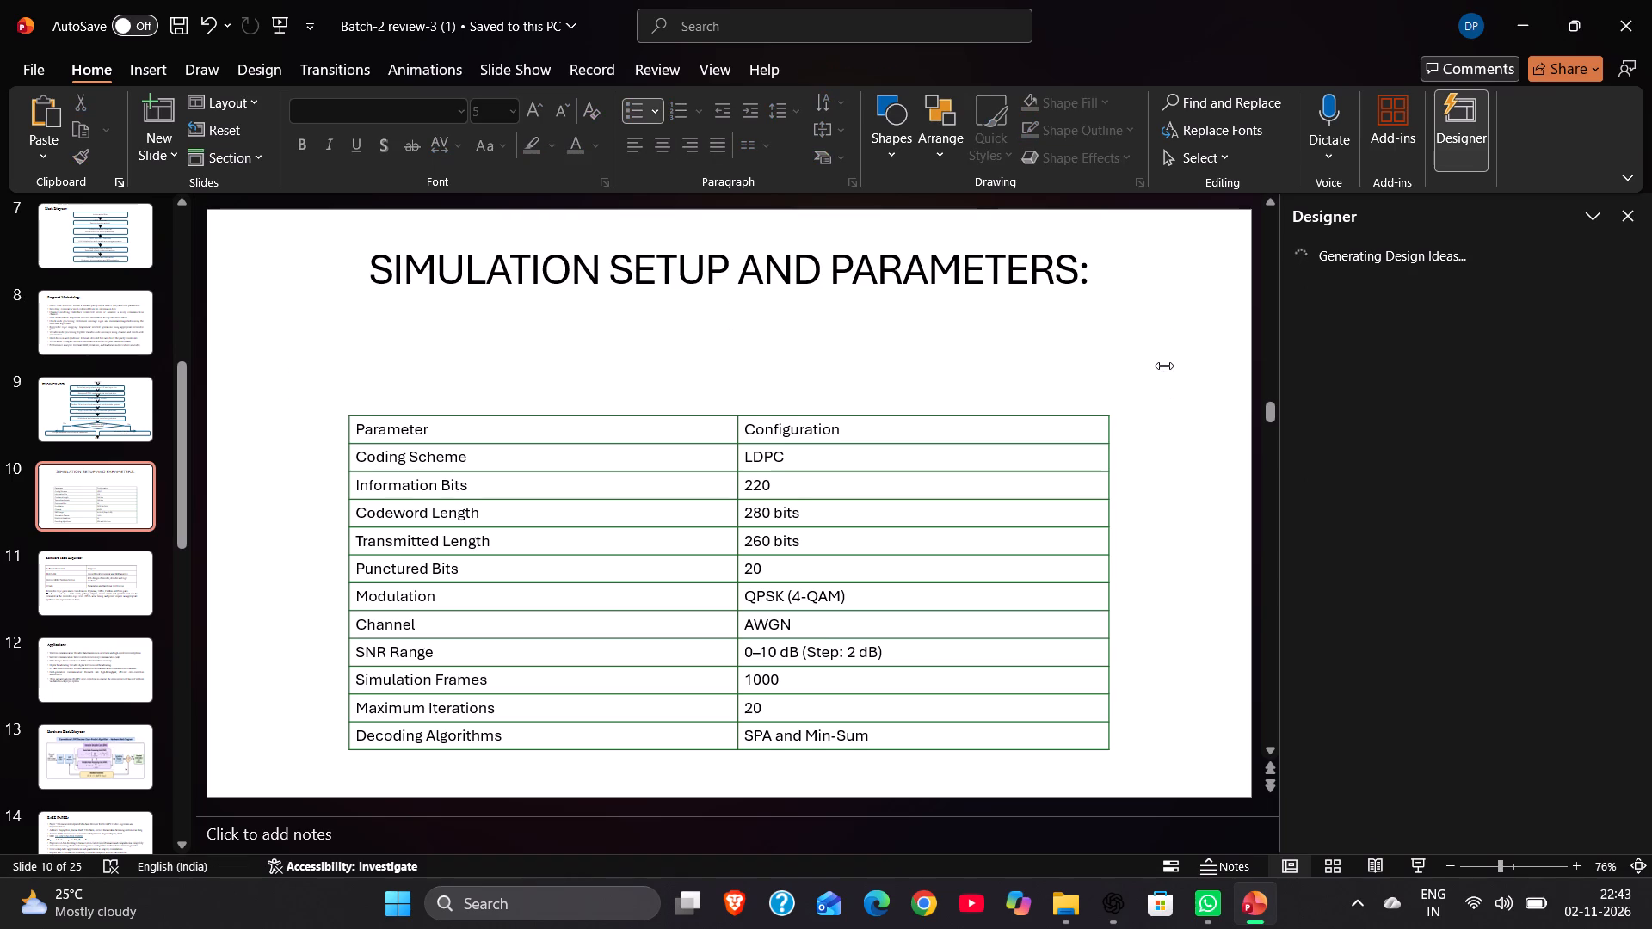
# Enlarge the parameter table by extending its top edge to just below the title and widening it to the right.
pyautogui.click(1026, 465)
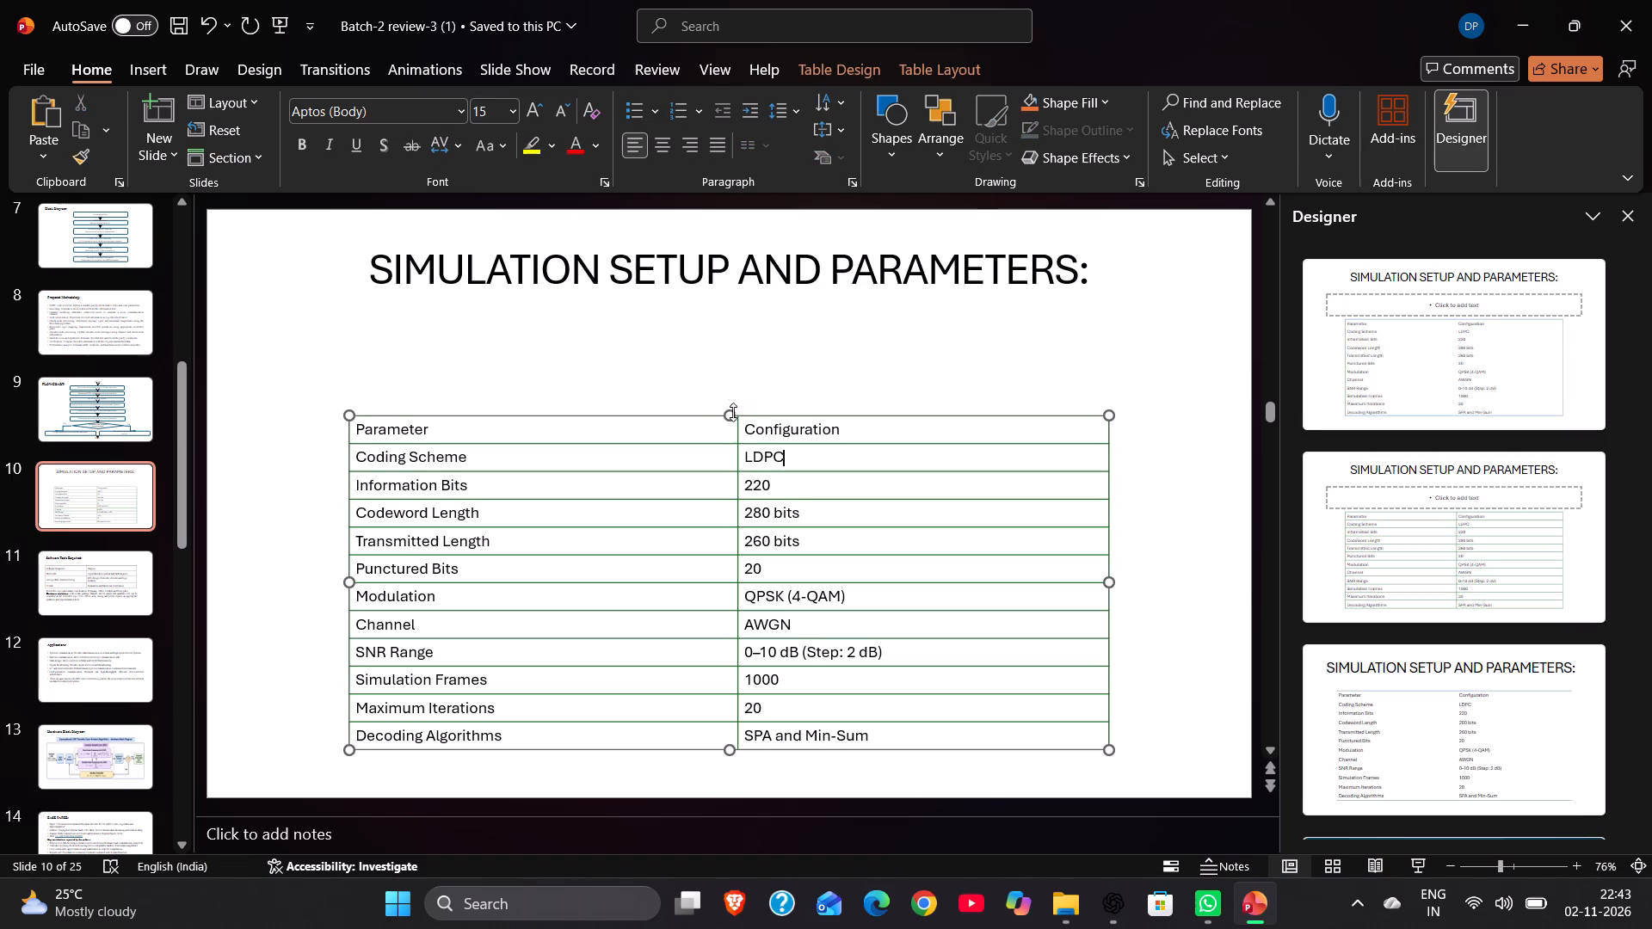
pyautogui.moveTo(728, 413); pyautogui.dragTo(728, 320)
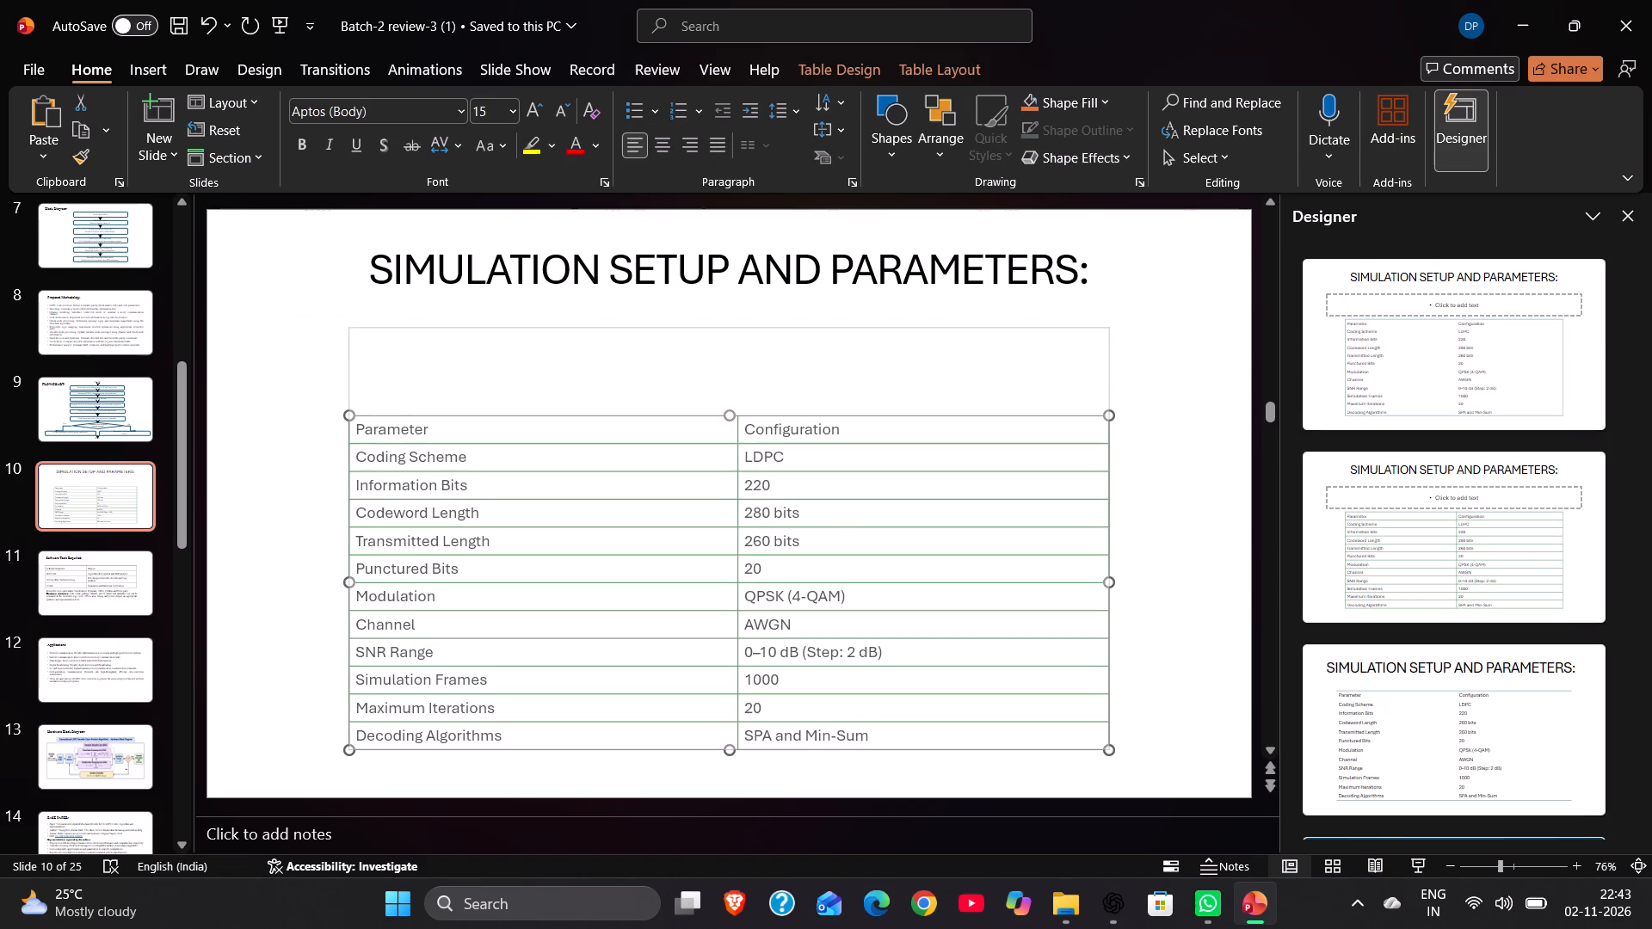
pyautogui.moveTo(728, 320); pyautogui.dragTo(728, 318)
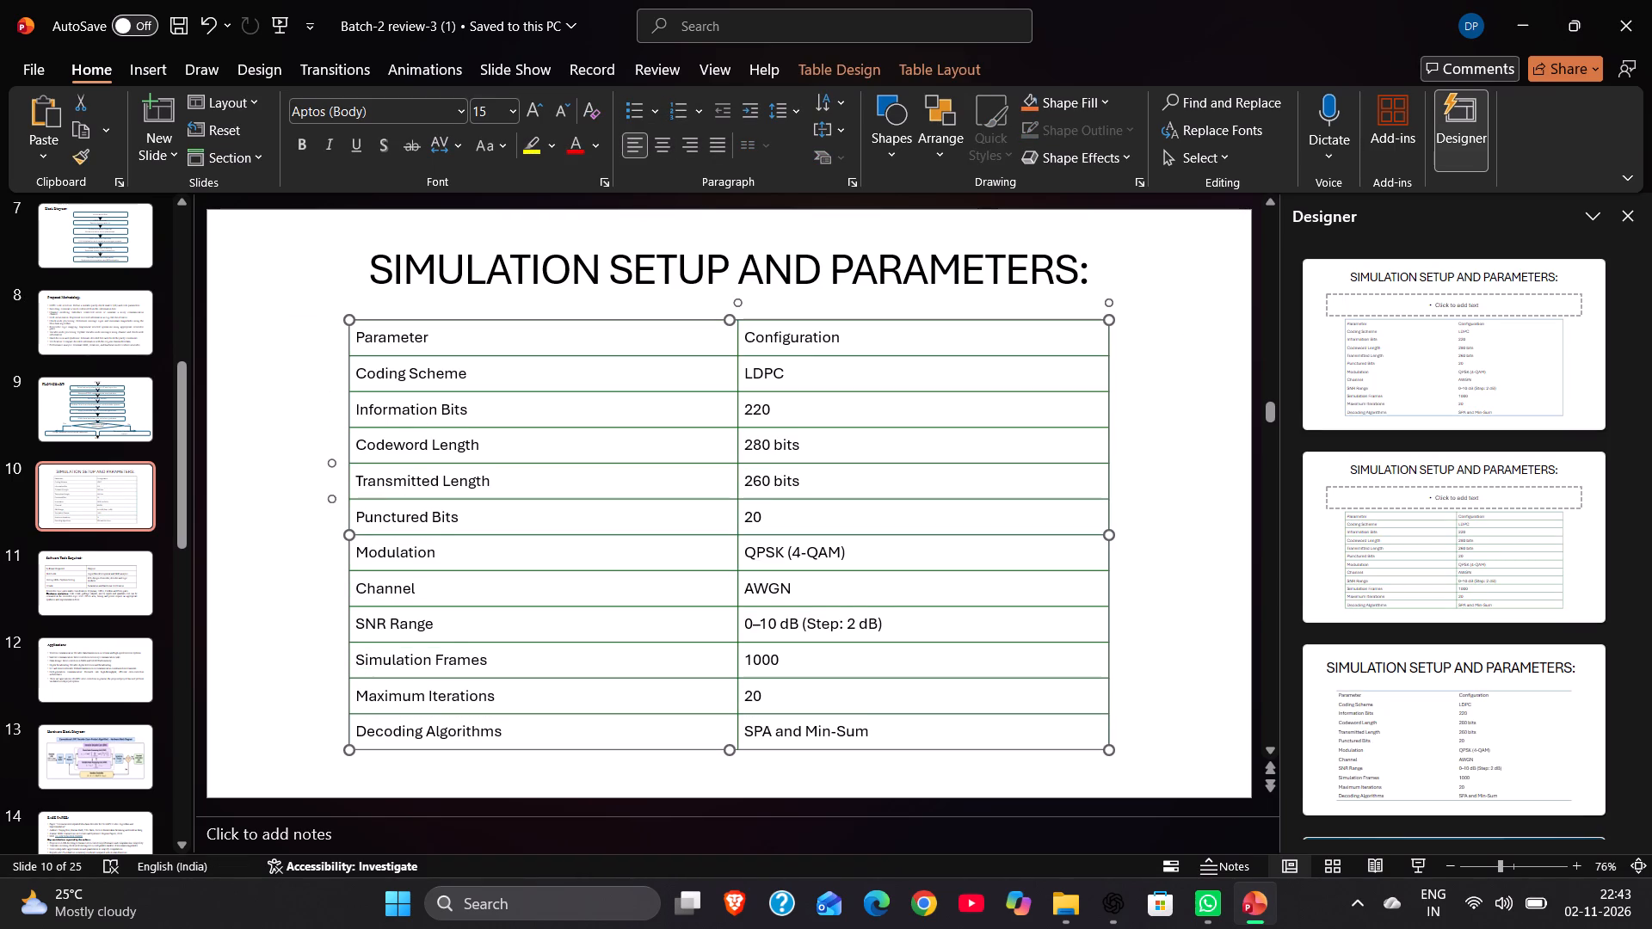
pyautogui.moveTo(1114, 537); pyautogui.dragTo(1157, 537)
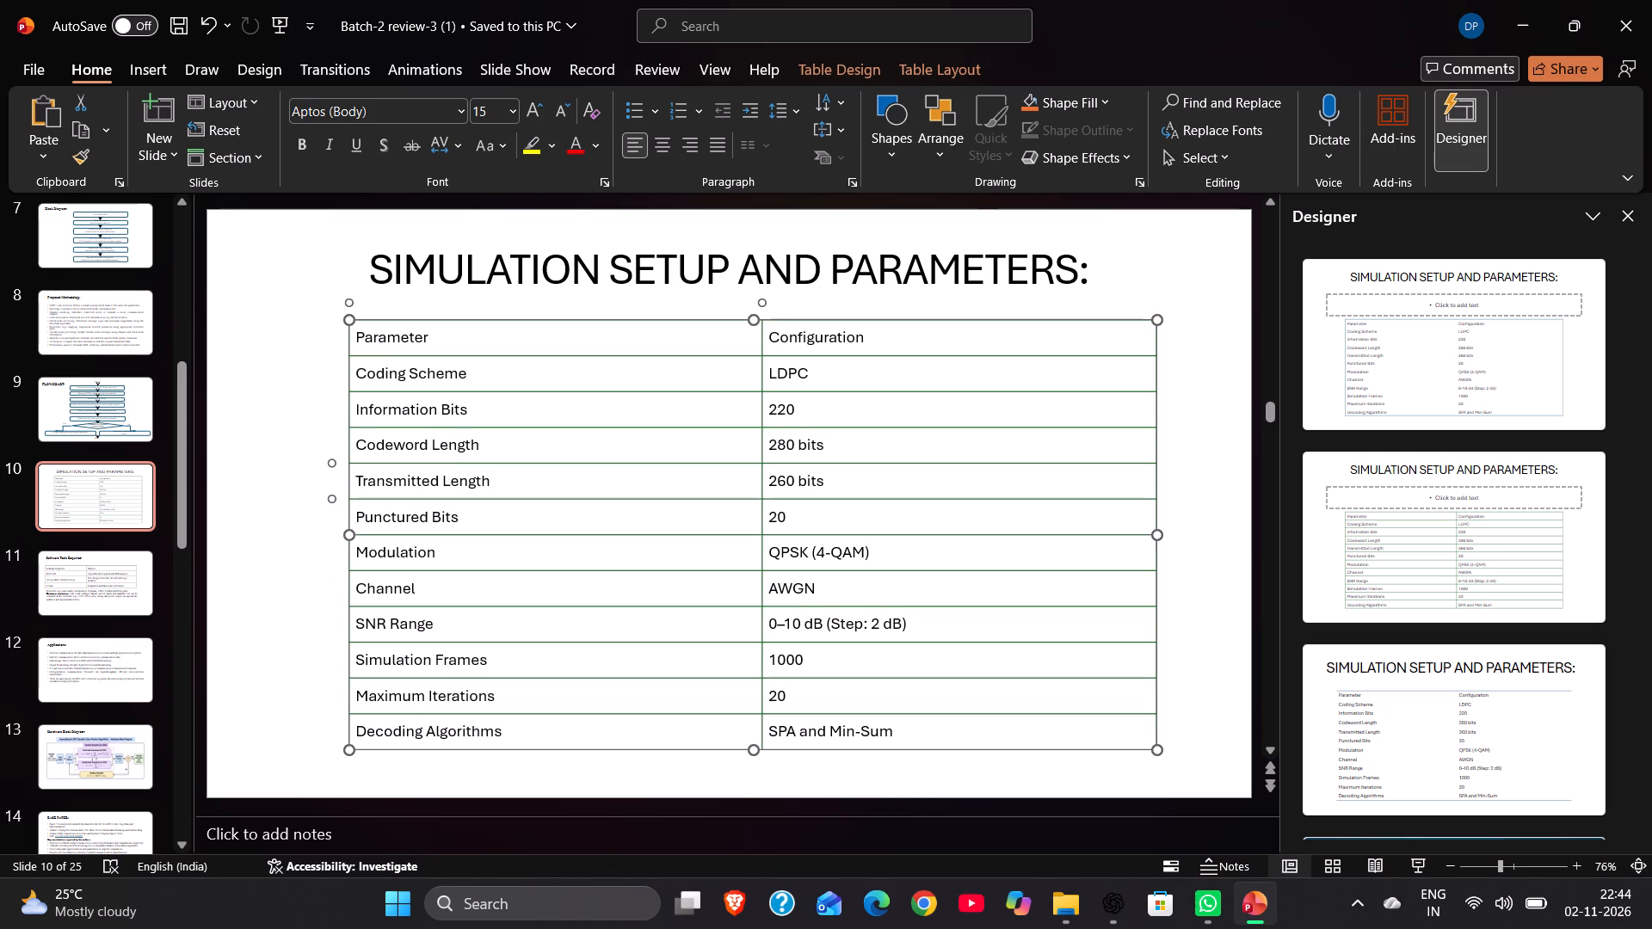
pyautogui.click(301, 521)
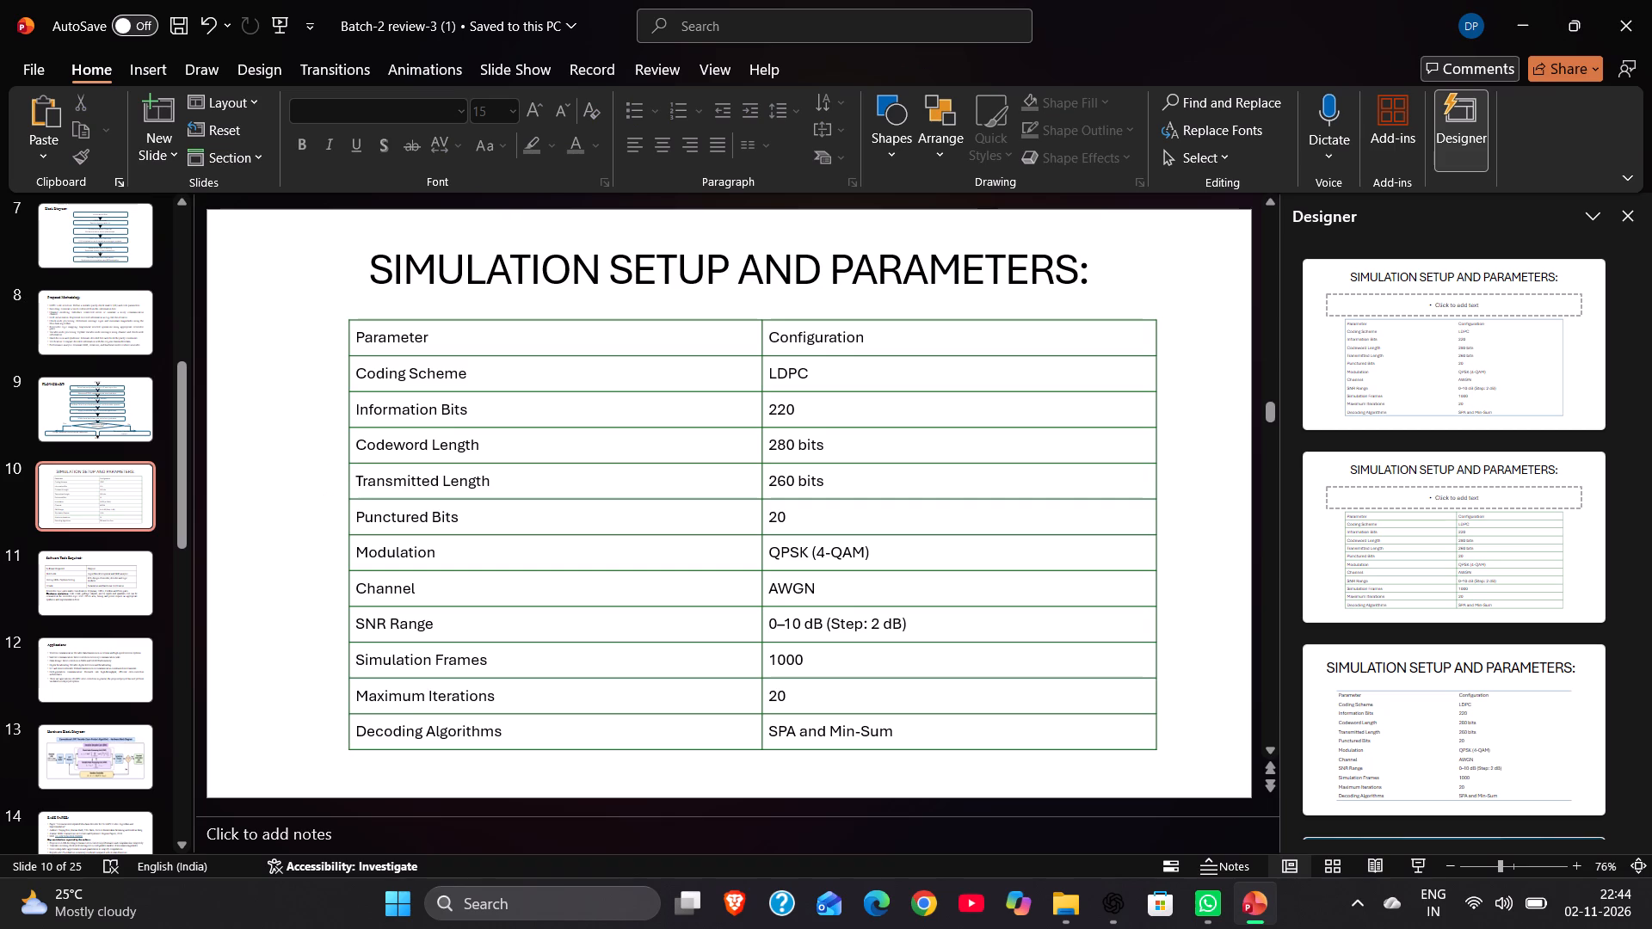
# Set the slide title's font to Times New Roman, size 28.
pyautogui.tripleClick(391, 274)
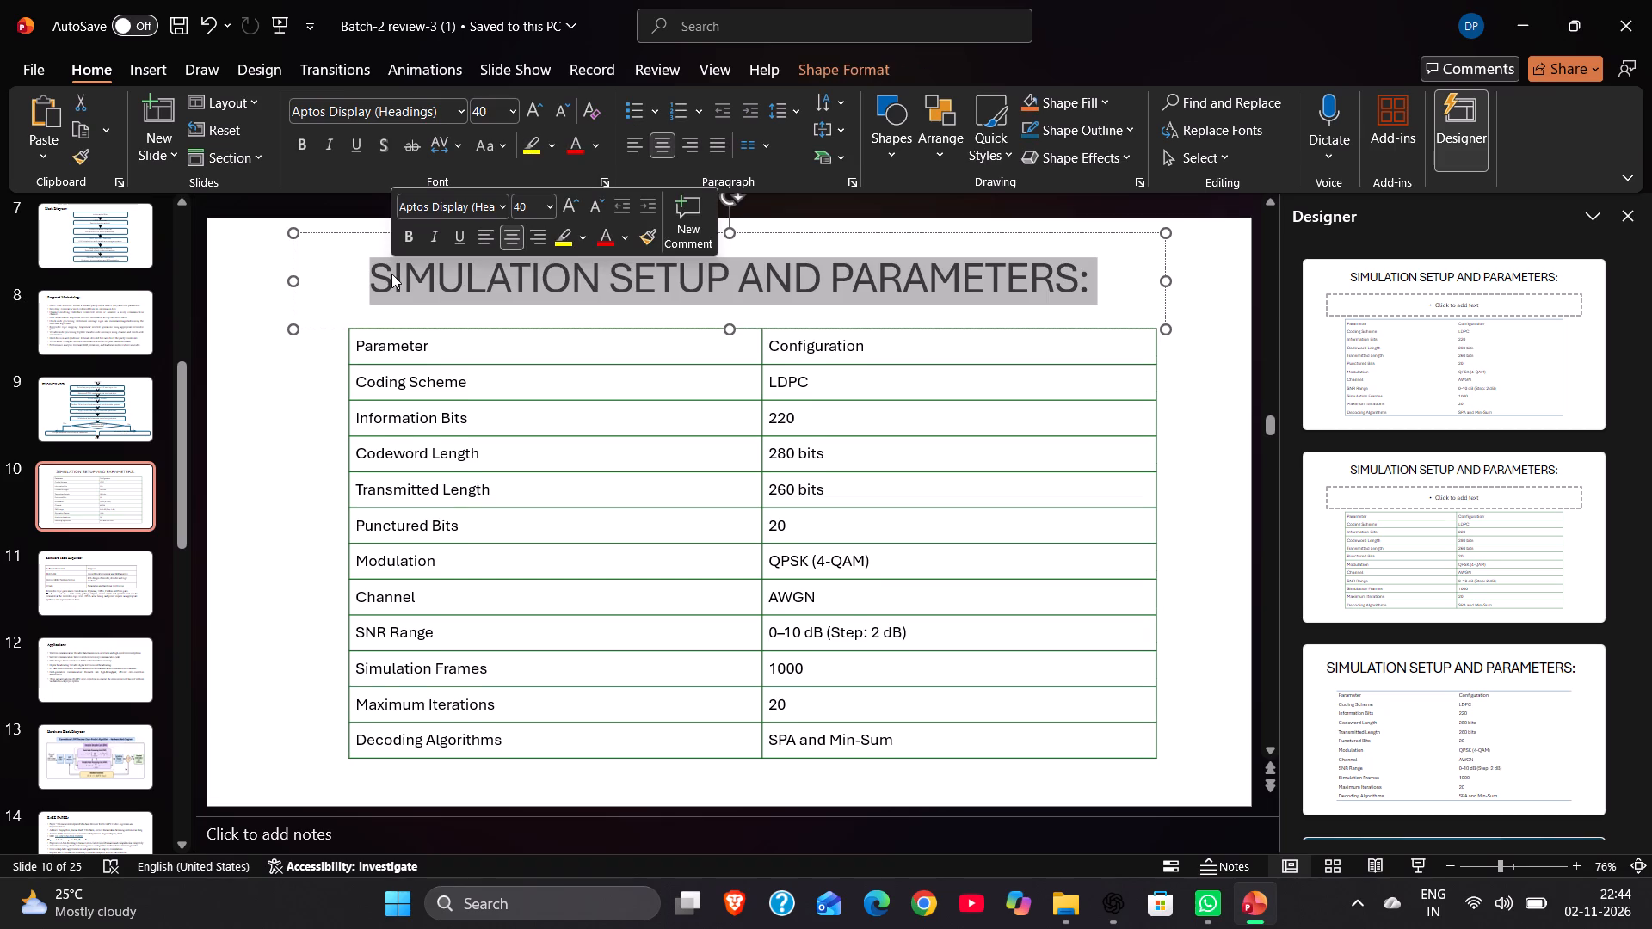
pyautogui.click(456, 113)
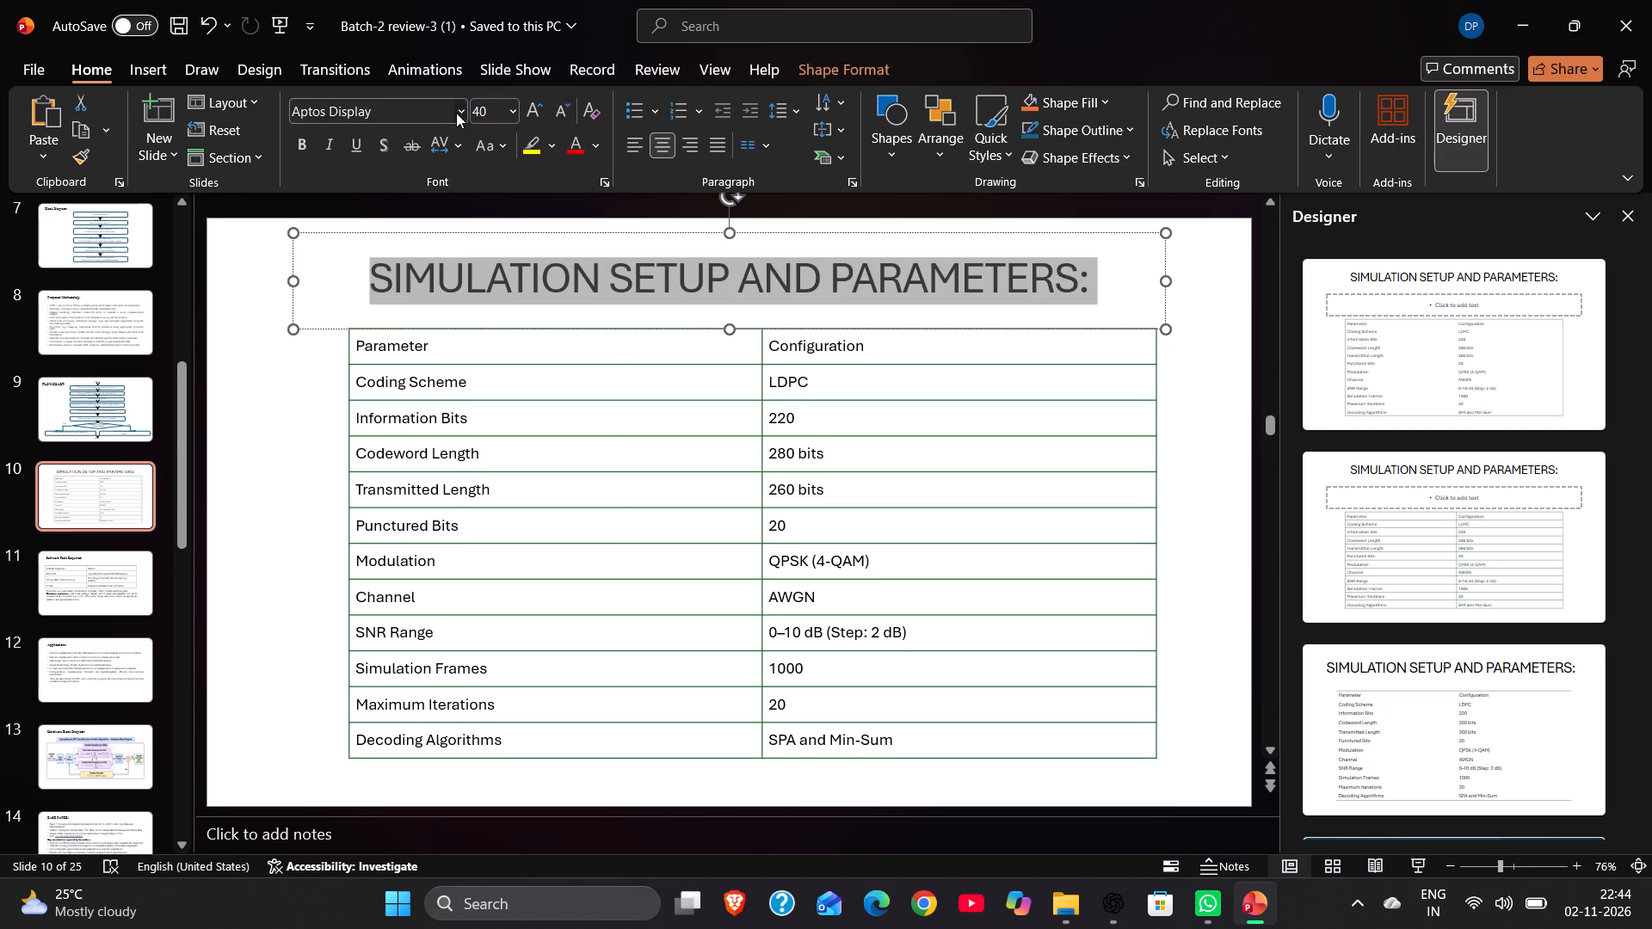
pyautogui.click(407, 256)
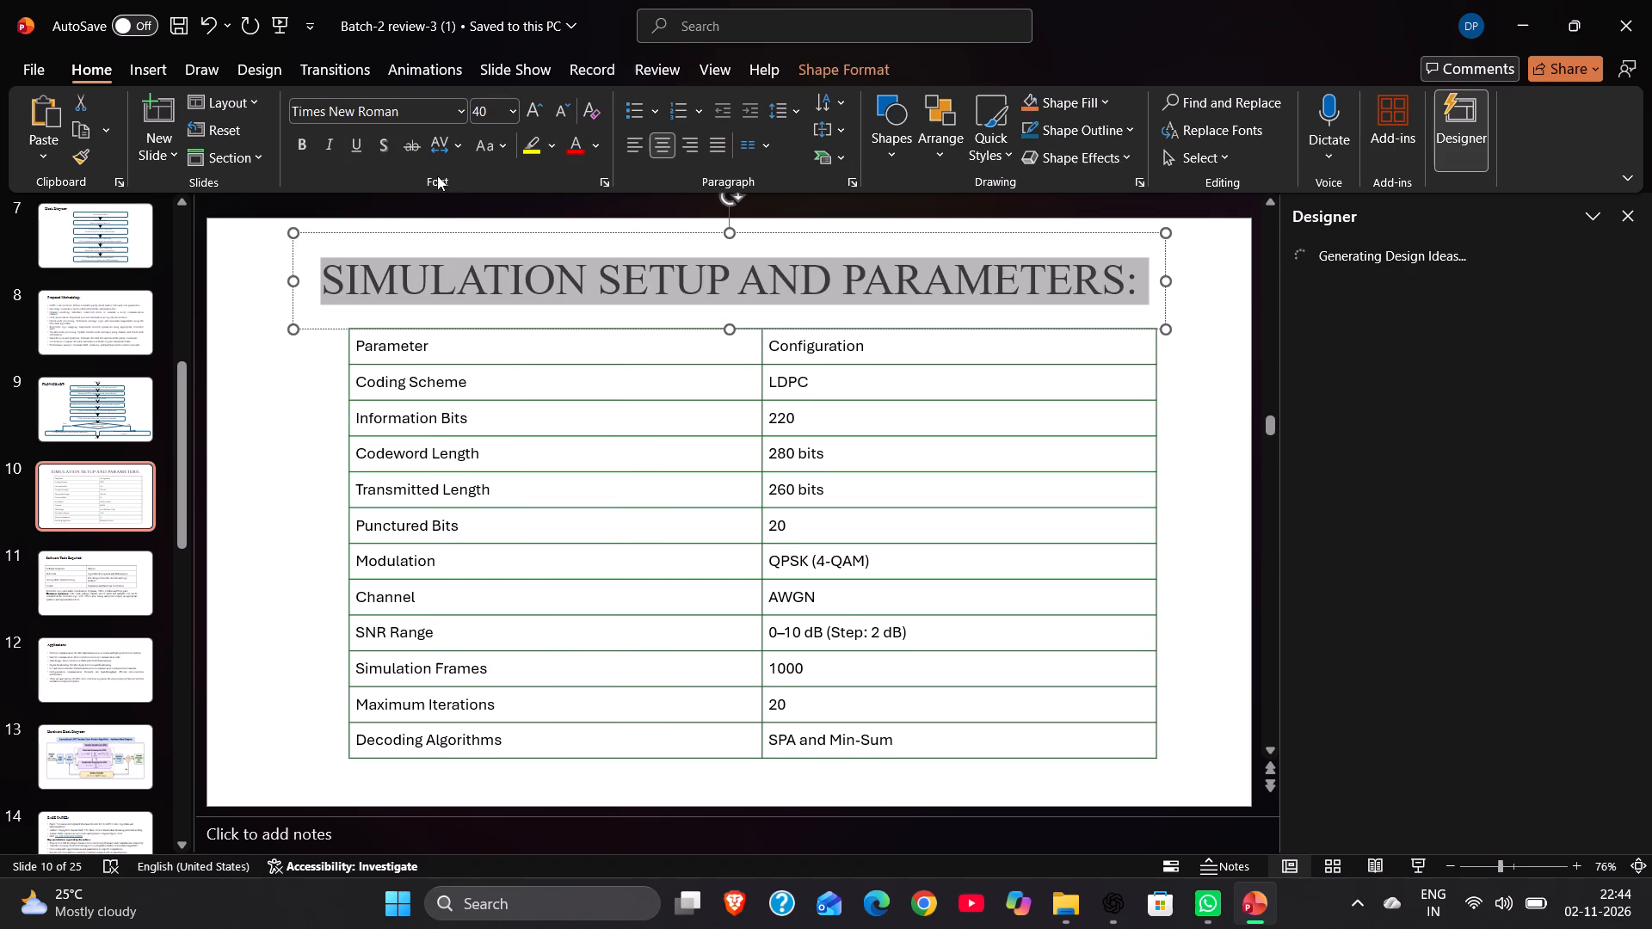
pyautogui.click(509, 113)
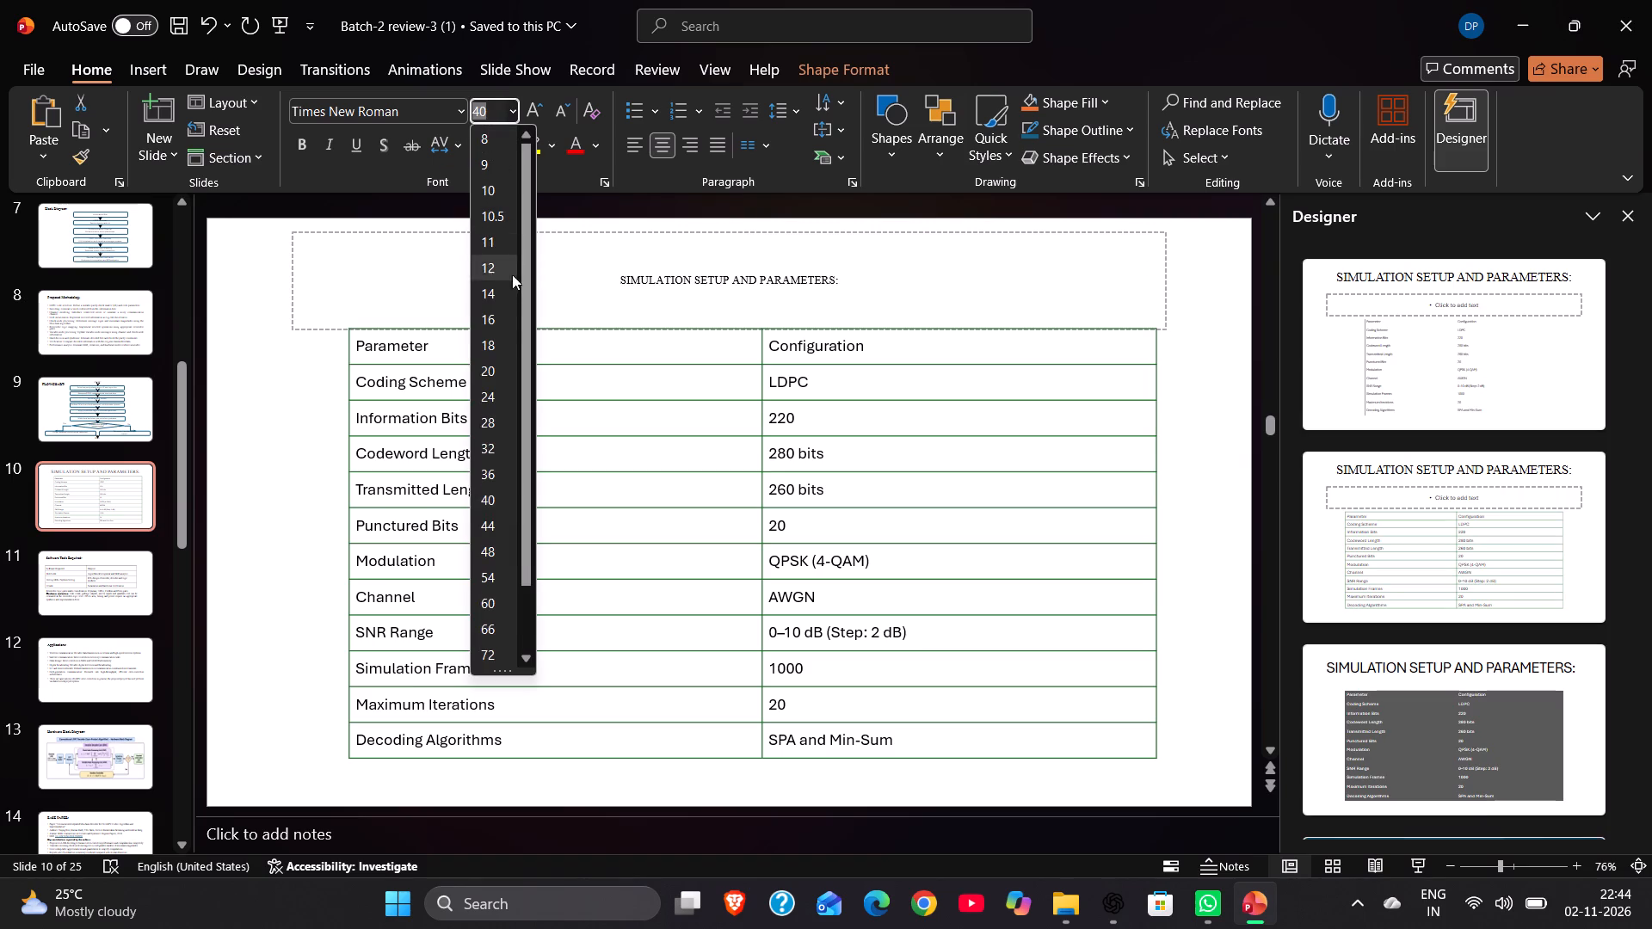
# Set the slide title's font size to 28.
pyautogui.click(502, 419)
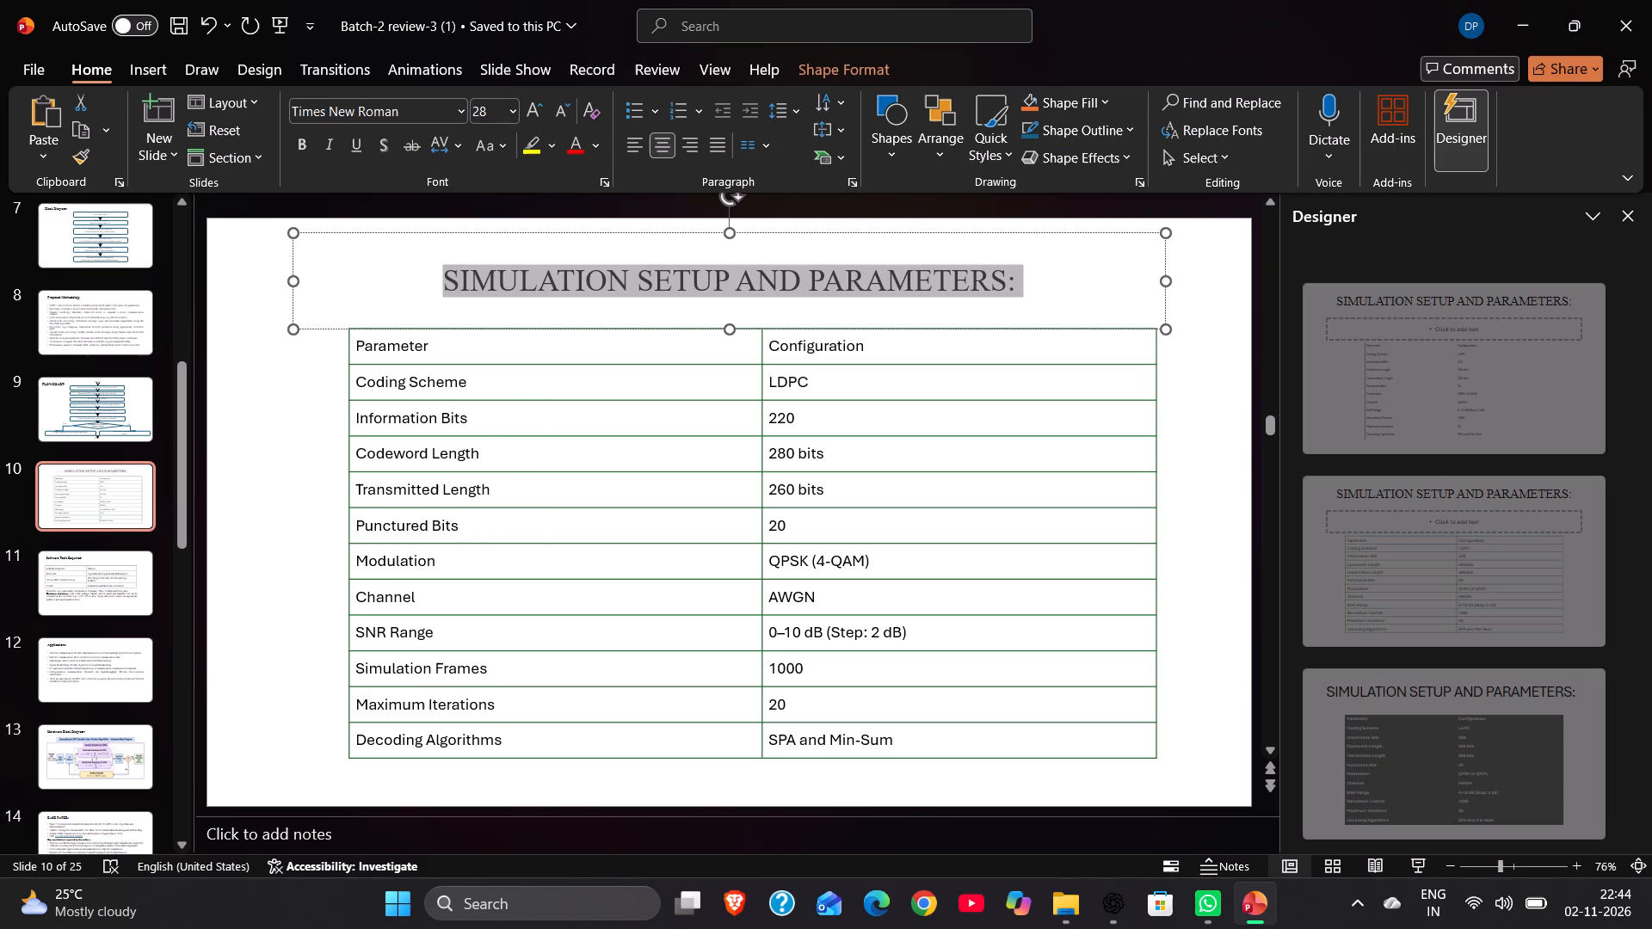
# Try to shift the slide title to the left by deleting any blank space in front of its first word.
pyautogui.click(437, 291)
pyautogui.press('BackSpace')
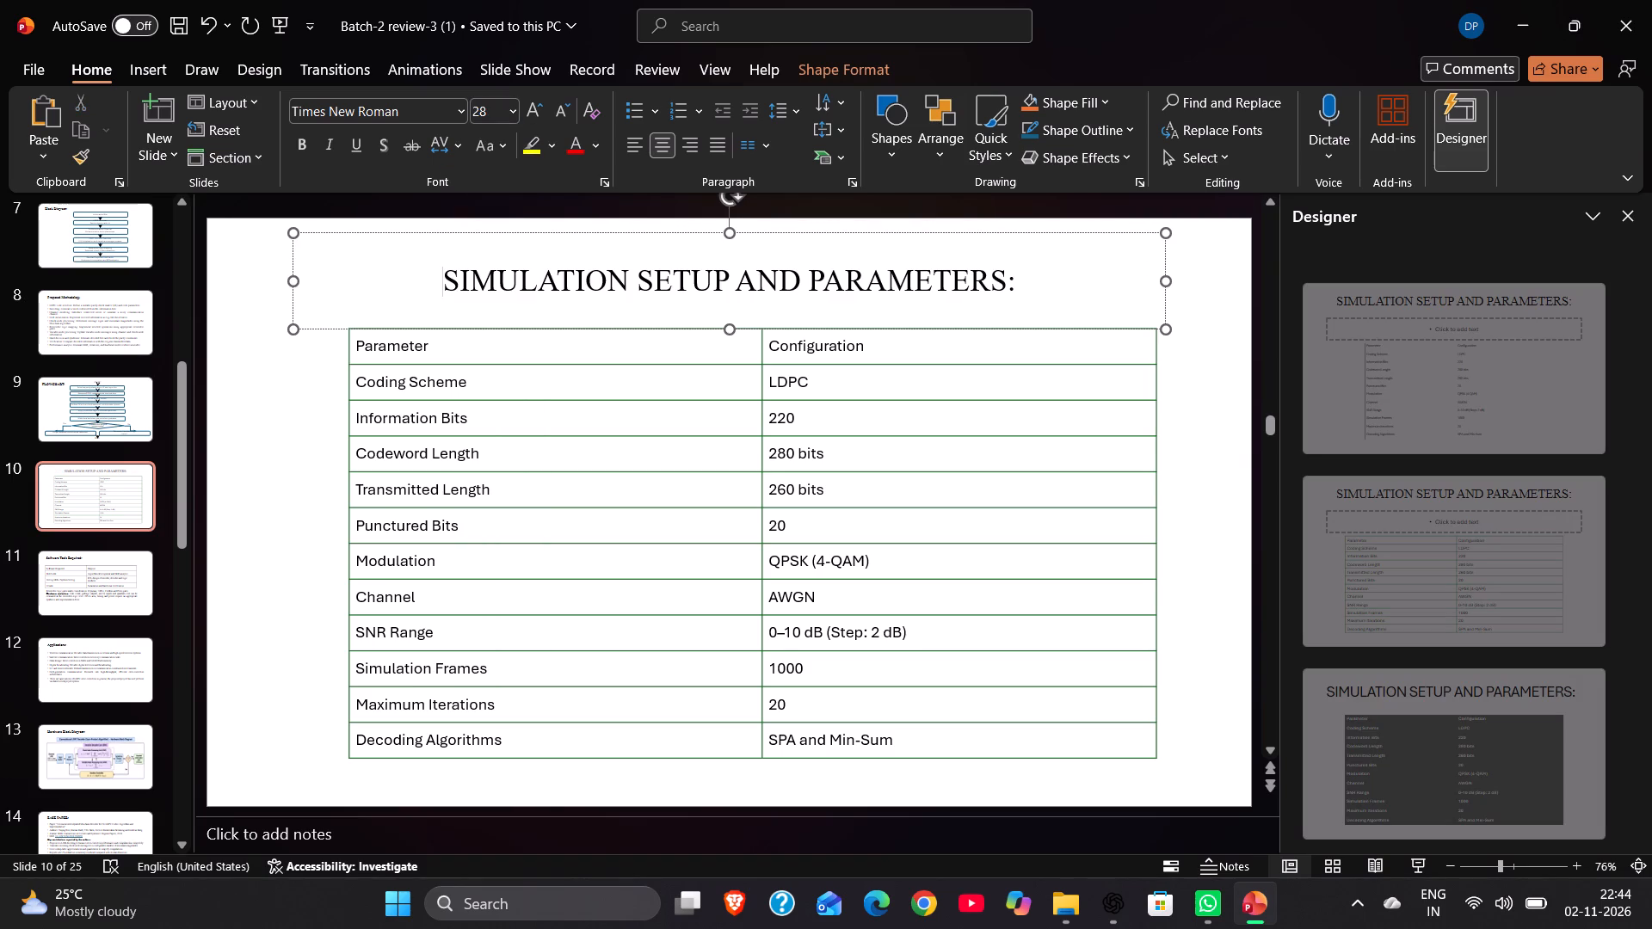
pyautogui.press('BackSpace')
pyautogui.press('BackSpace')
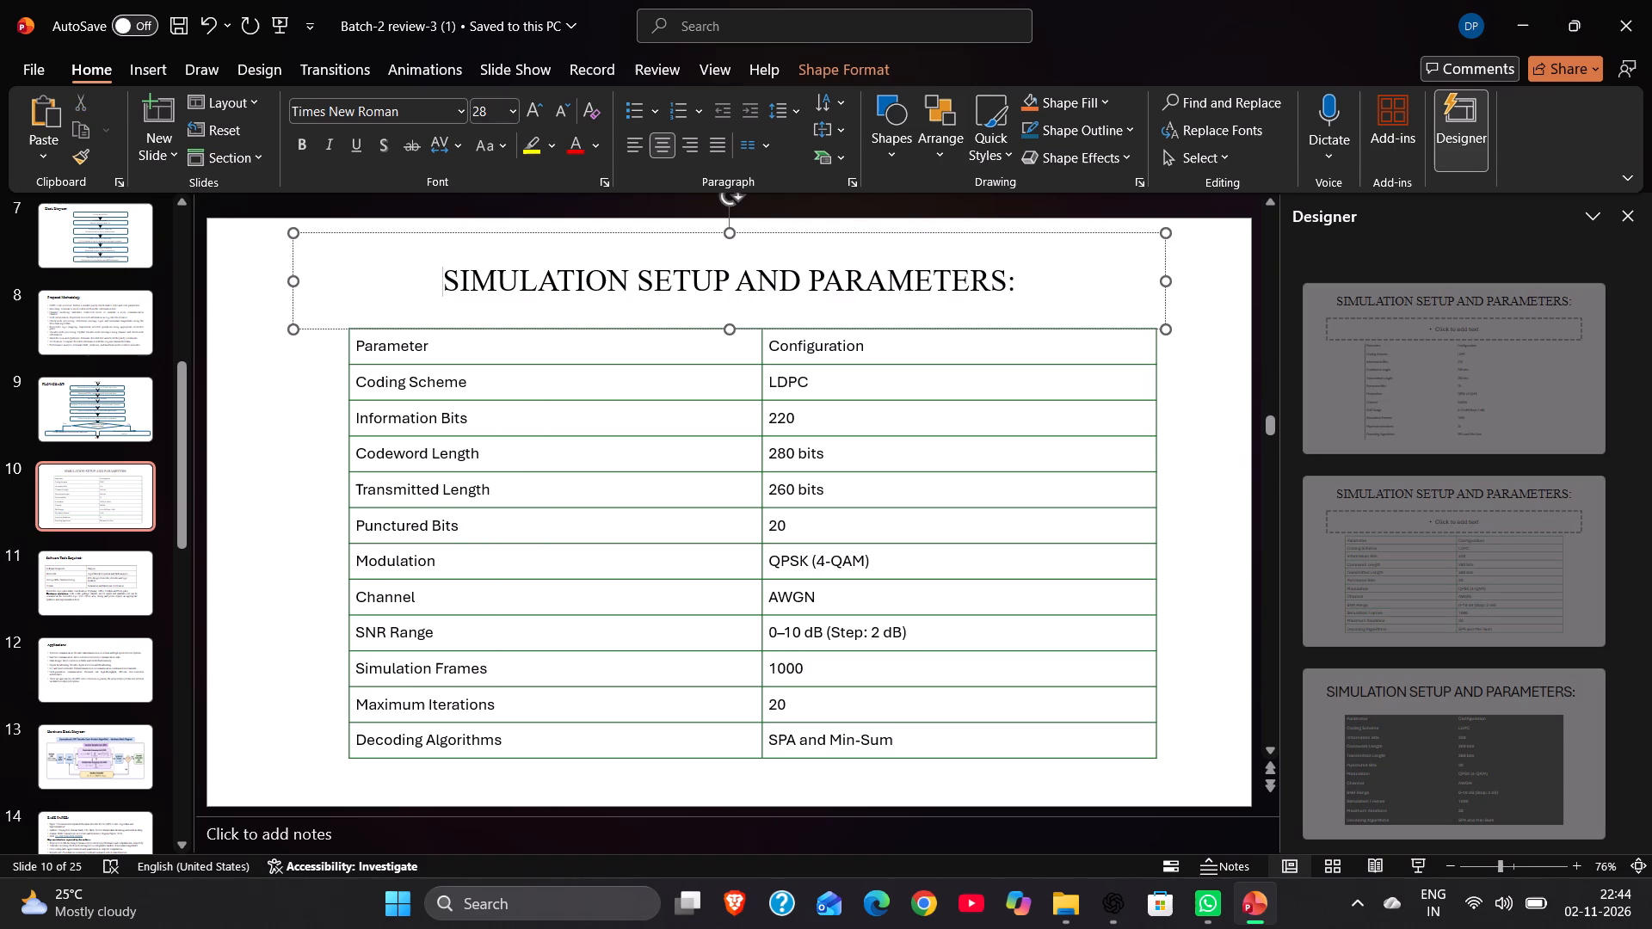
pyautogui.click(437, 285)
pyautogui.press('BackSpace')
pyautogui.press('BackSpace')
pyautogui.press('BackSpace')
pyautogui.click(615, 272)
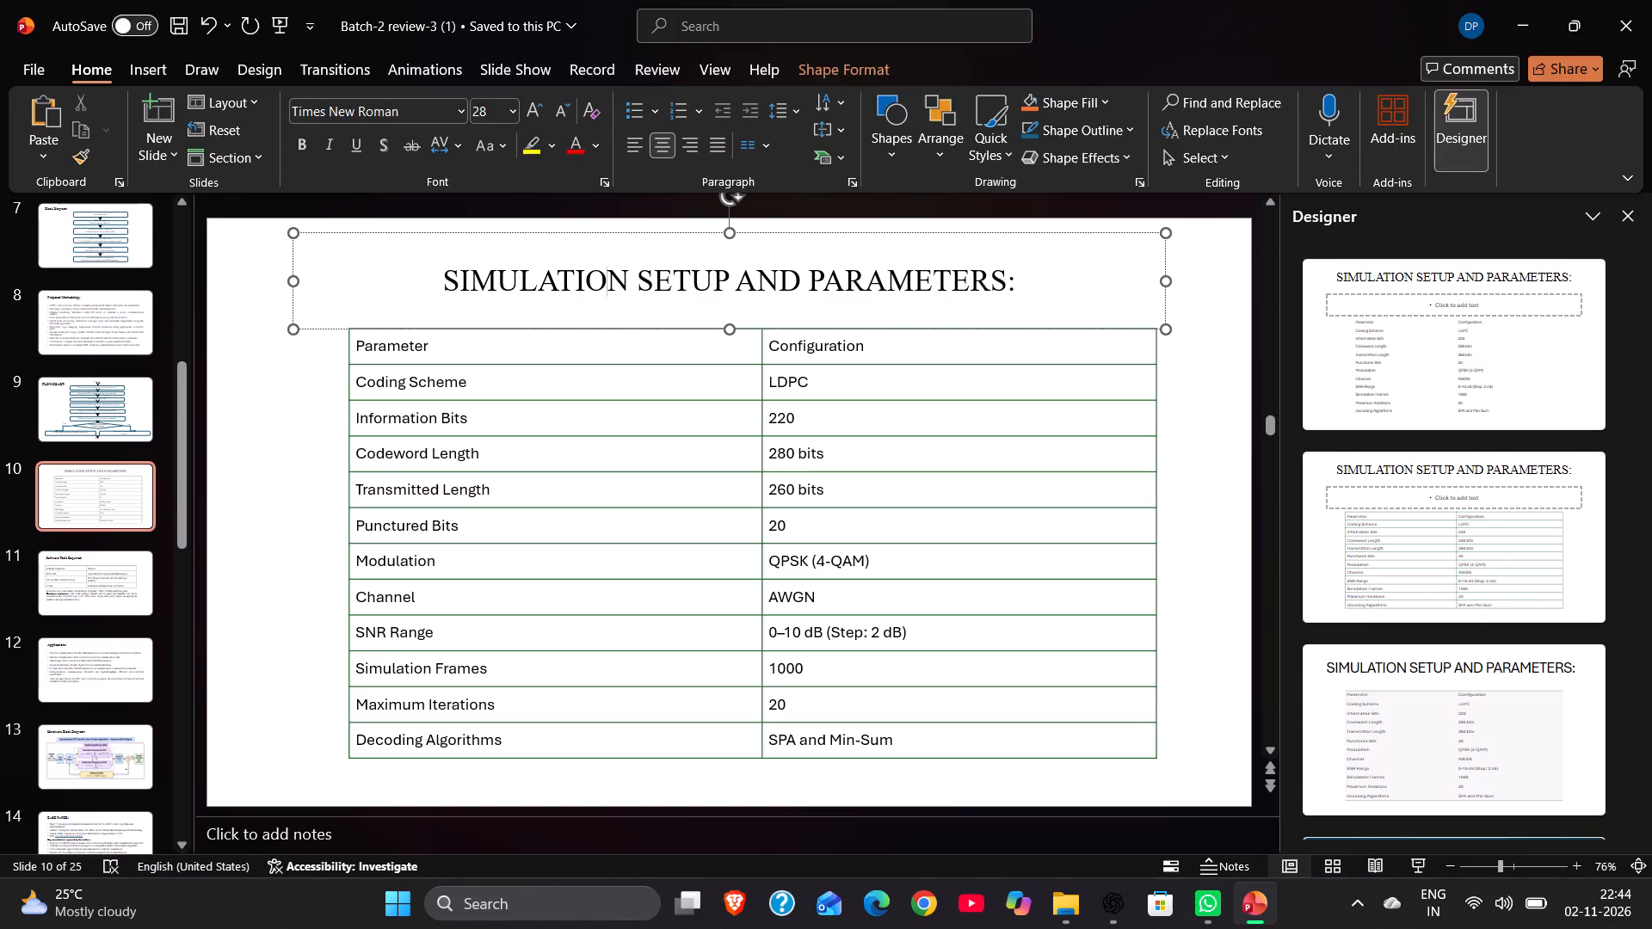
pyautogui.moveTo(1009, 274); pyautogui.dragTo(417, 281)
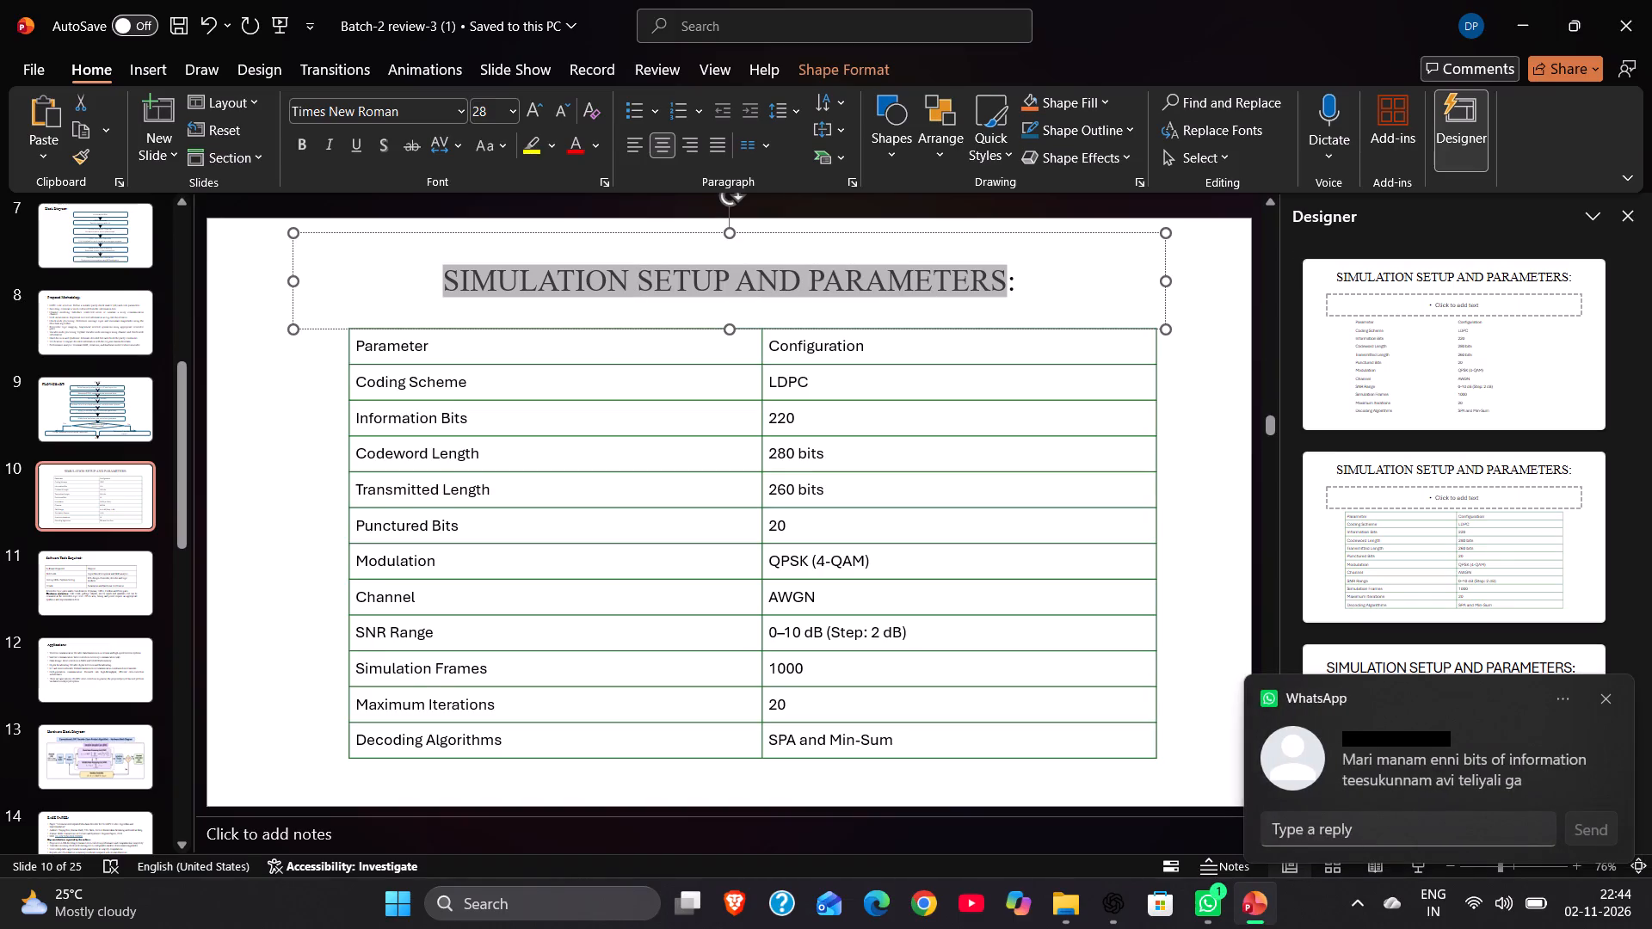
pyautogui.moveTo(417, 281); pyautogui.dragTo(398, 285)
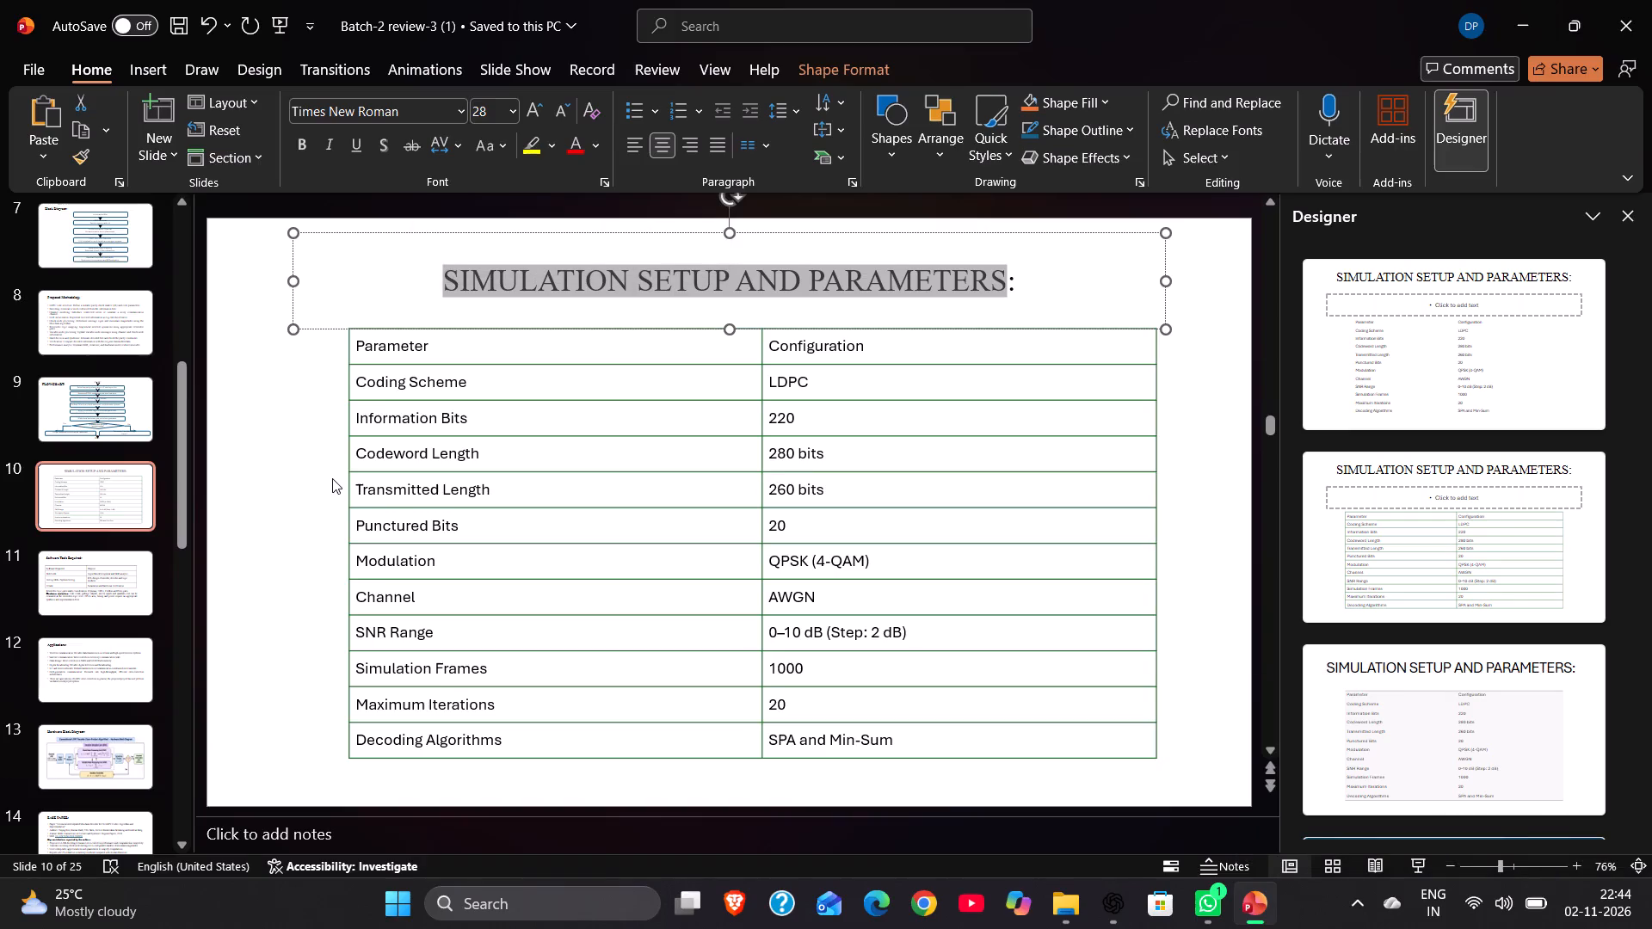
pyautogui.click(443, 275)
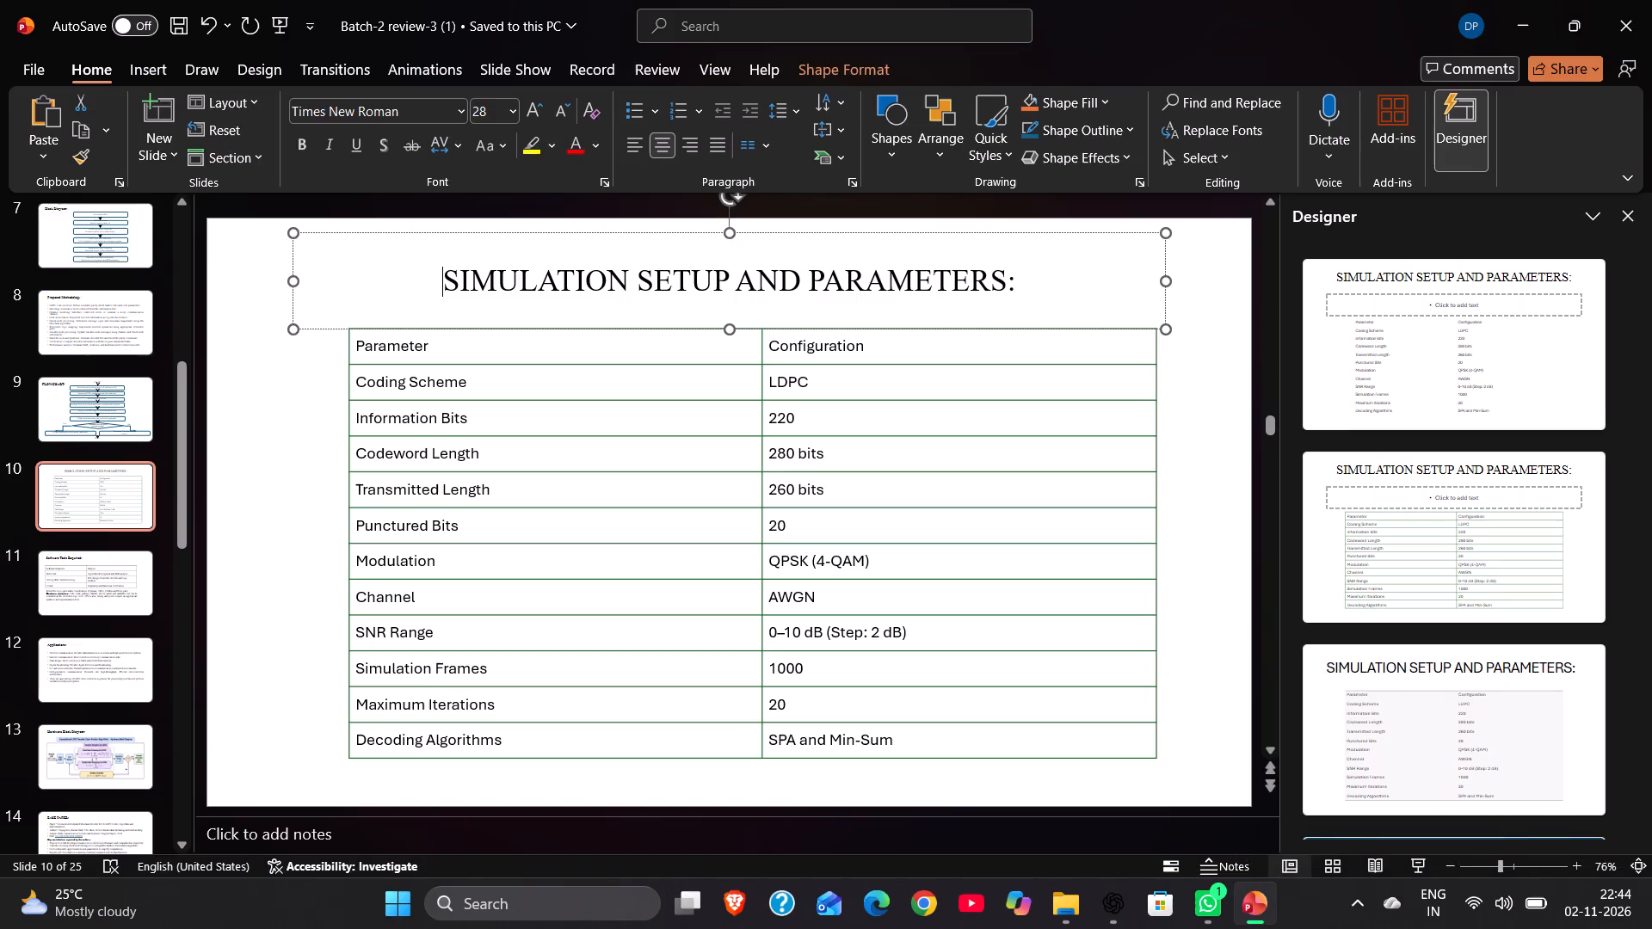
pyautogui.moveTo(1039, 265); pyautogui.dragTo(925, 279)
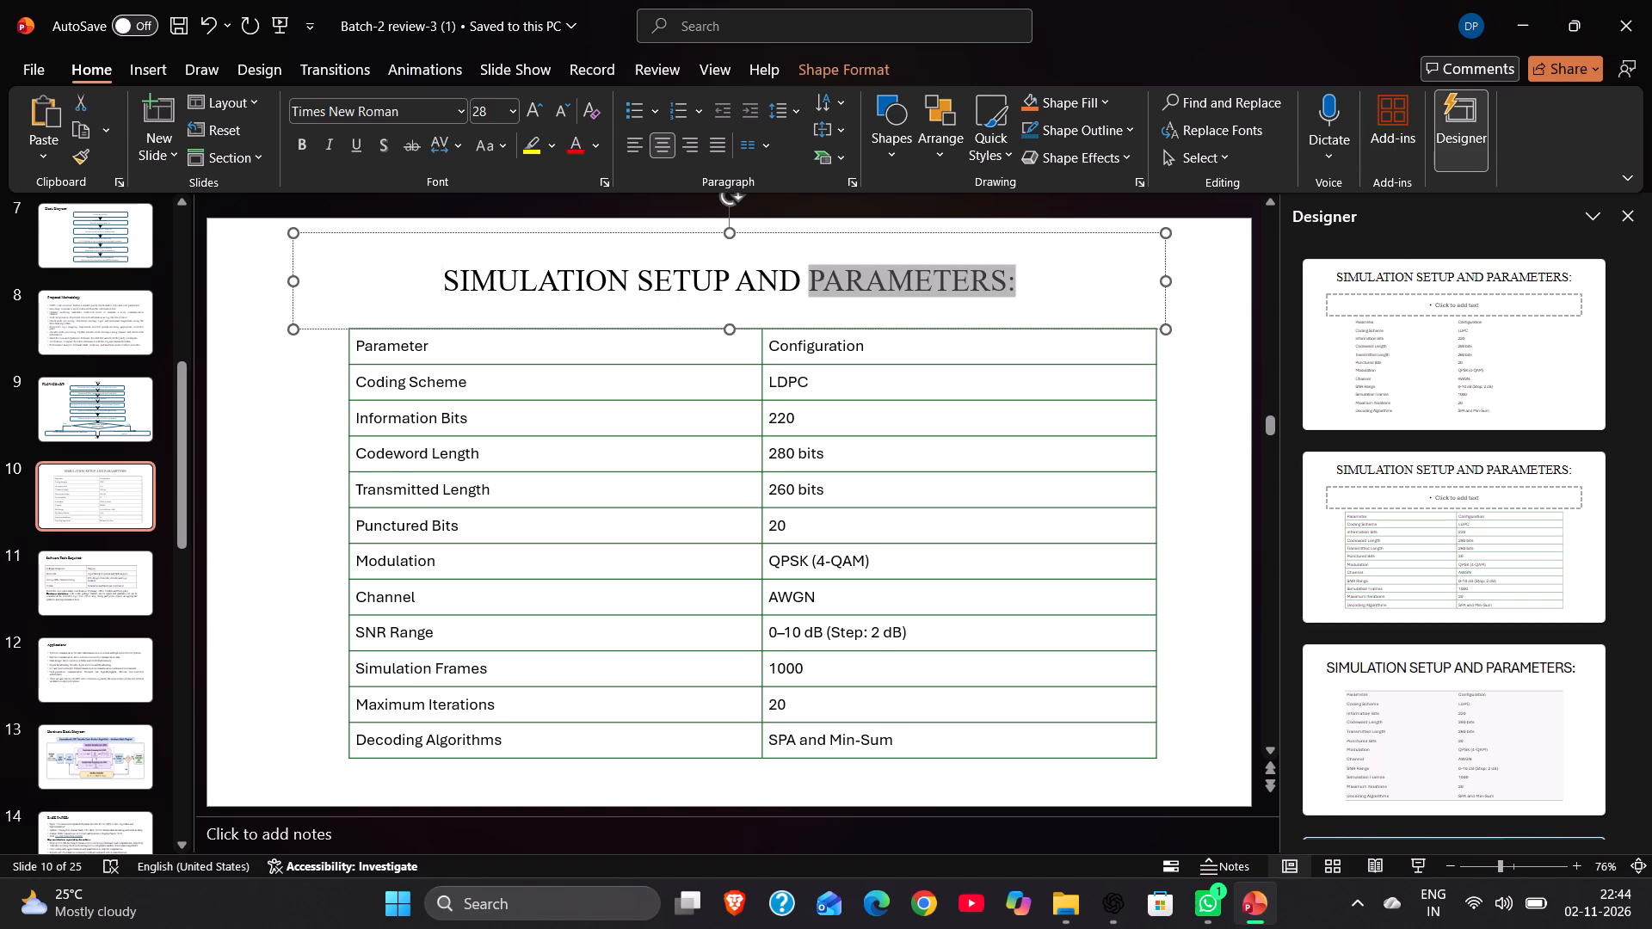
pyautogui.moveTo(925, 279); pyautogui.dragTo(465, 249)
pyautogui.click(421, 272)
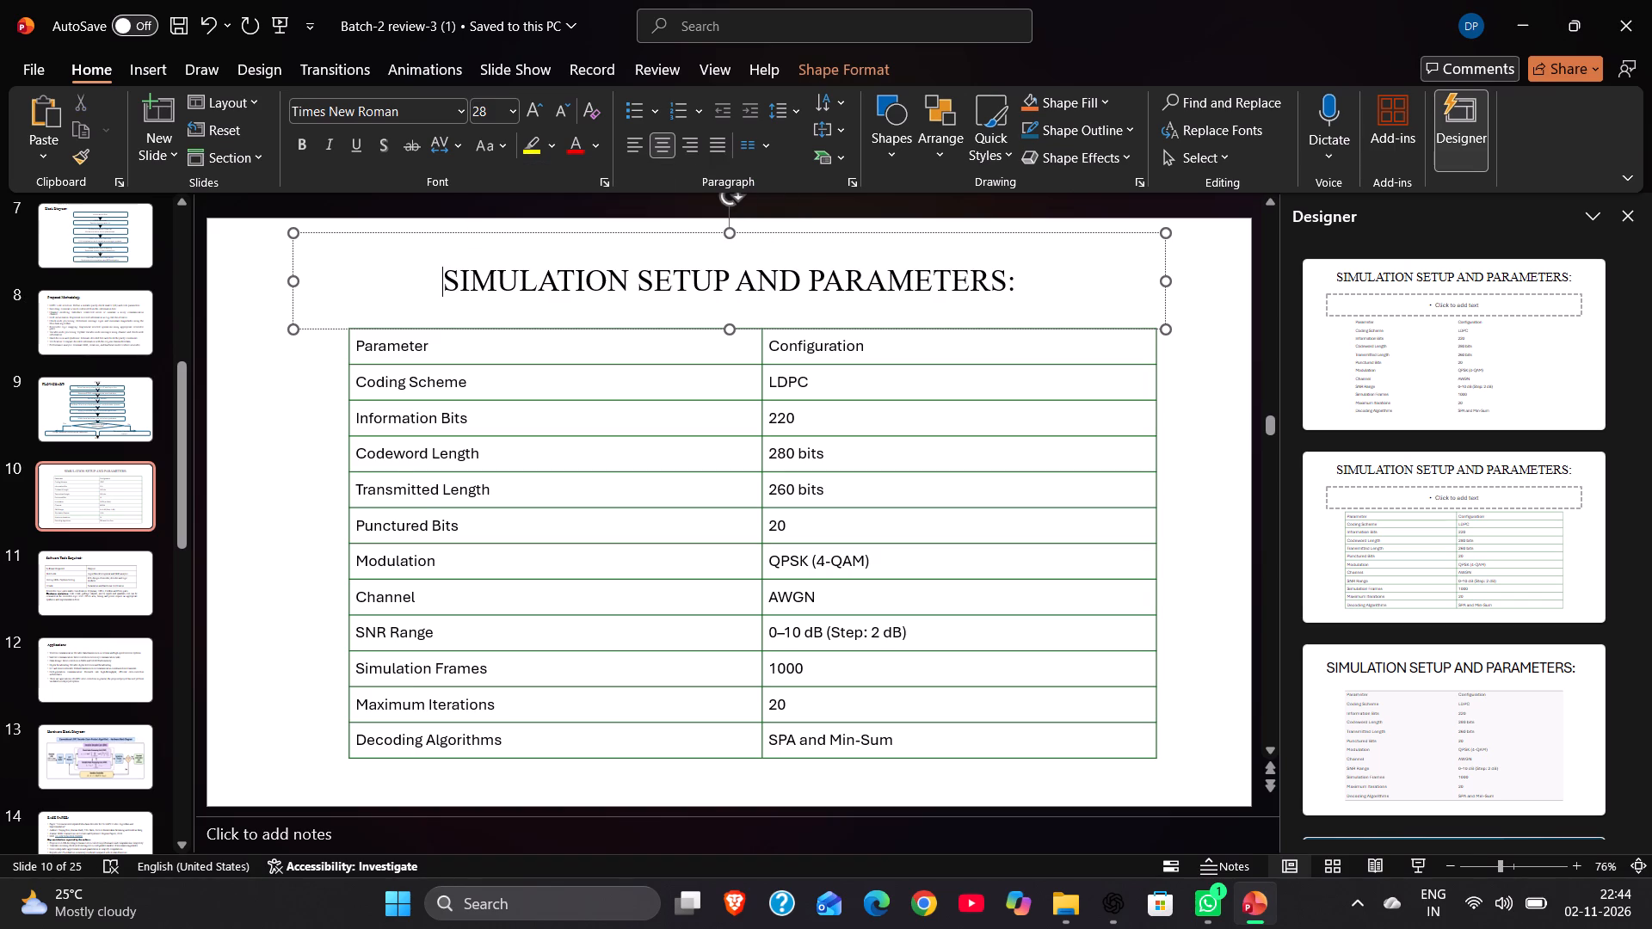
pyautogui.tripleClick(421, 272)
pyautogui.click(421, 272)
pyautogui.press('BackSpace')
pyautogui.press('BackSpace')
# Narrow the title box from both sides, aligning its left edge roughly with the table's and keeping the title on one line.
pyautogui.moveTo(290, 281); pyautogui.dragTo(356, 279)
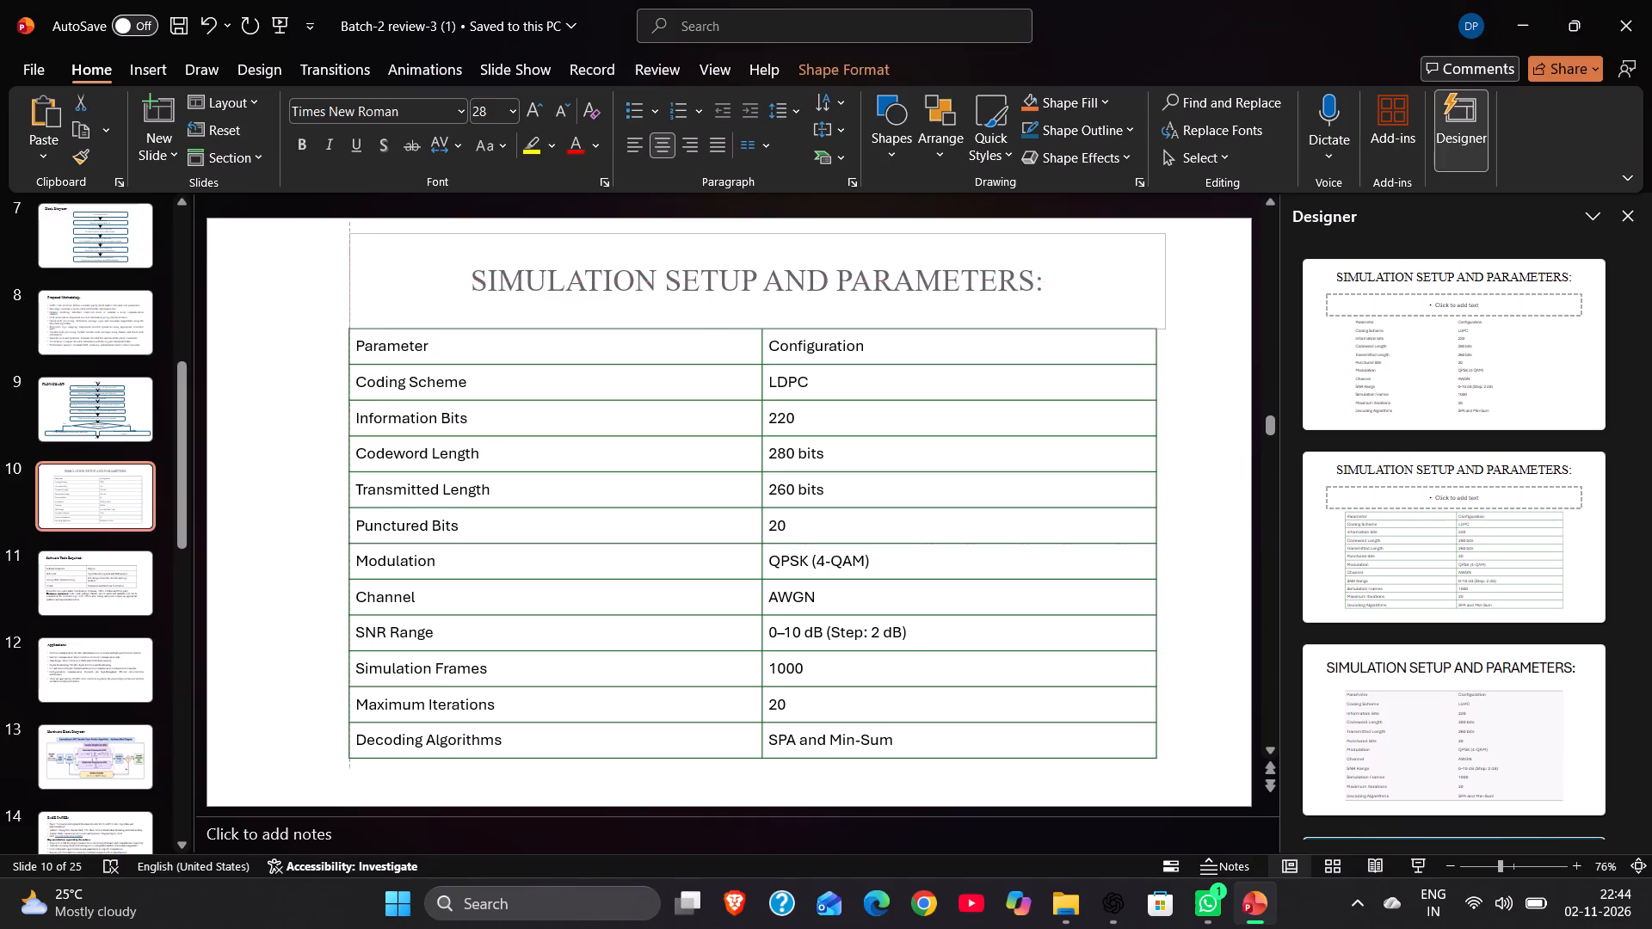
pyautogui.moveTo(356, 279); pyautogui.dragTo(576, 283)
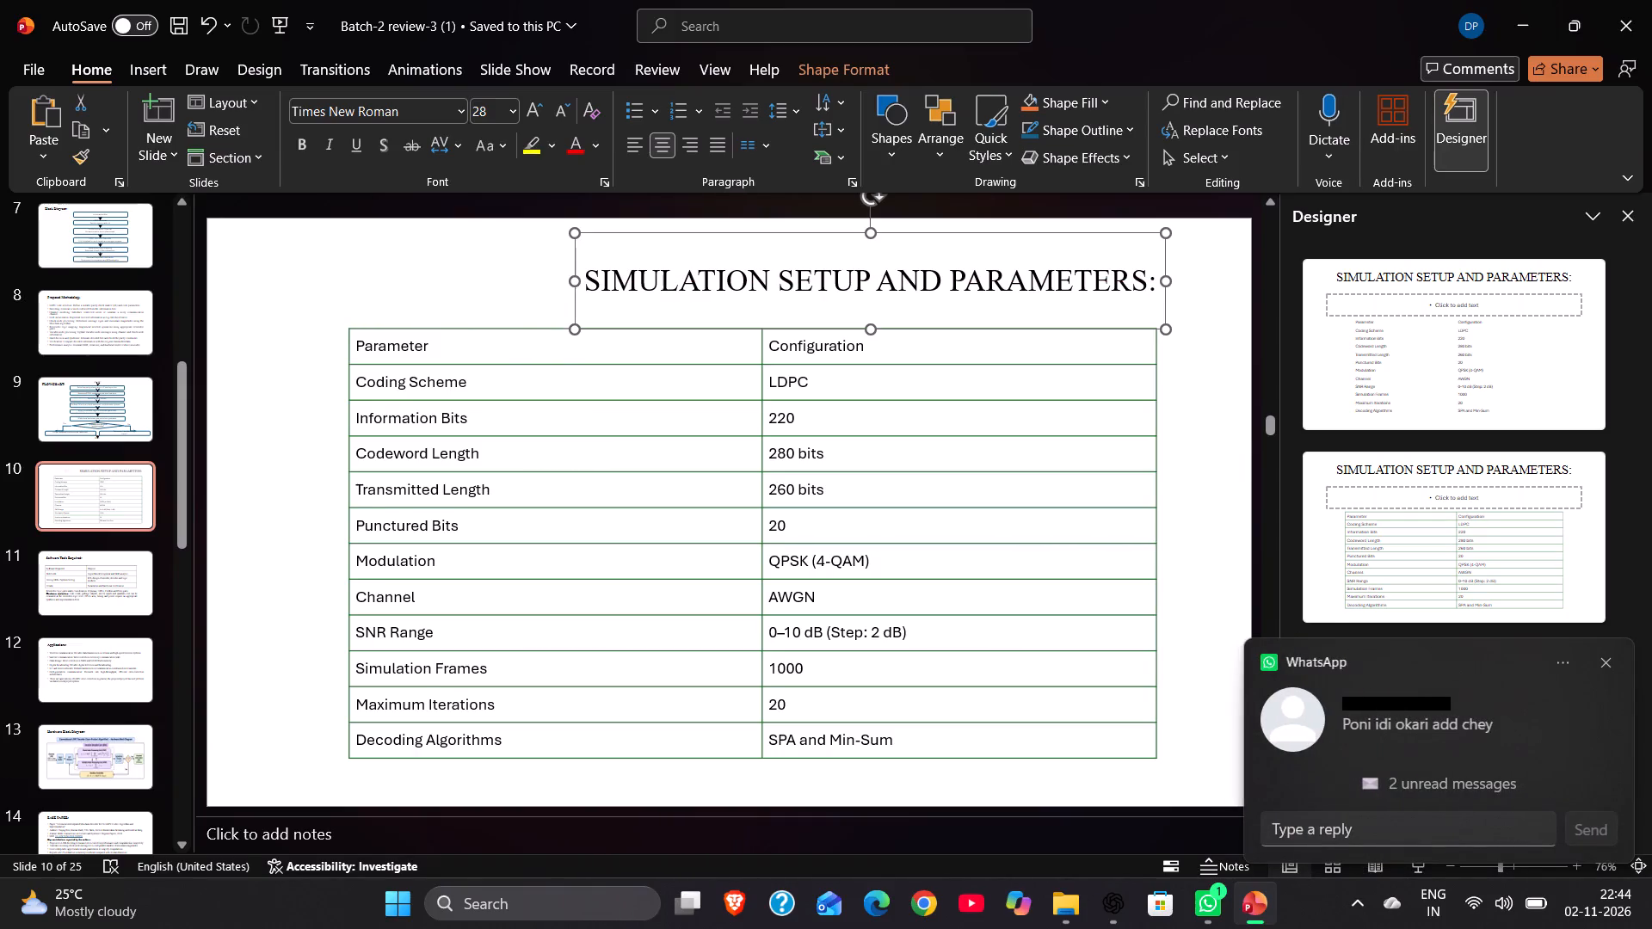
pyautogui.moveTo(573, 283); pyautogui.dragTo(305, 281)
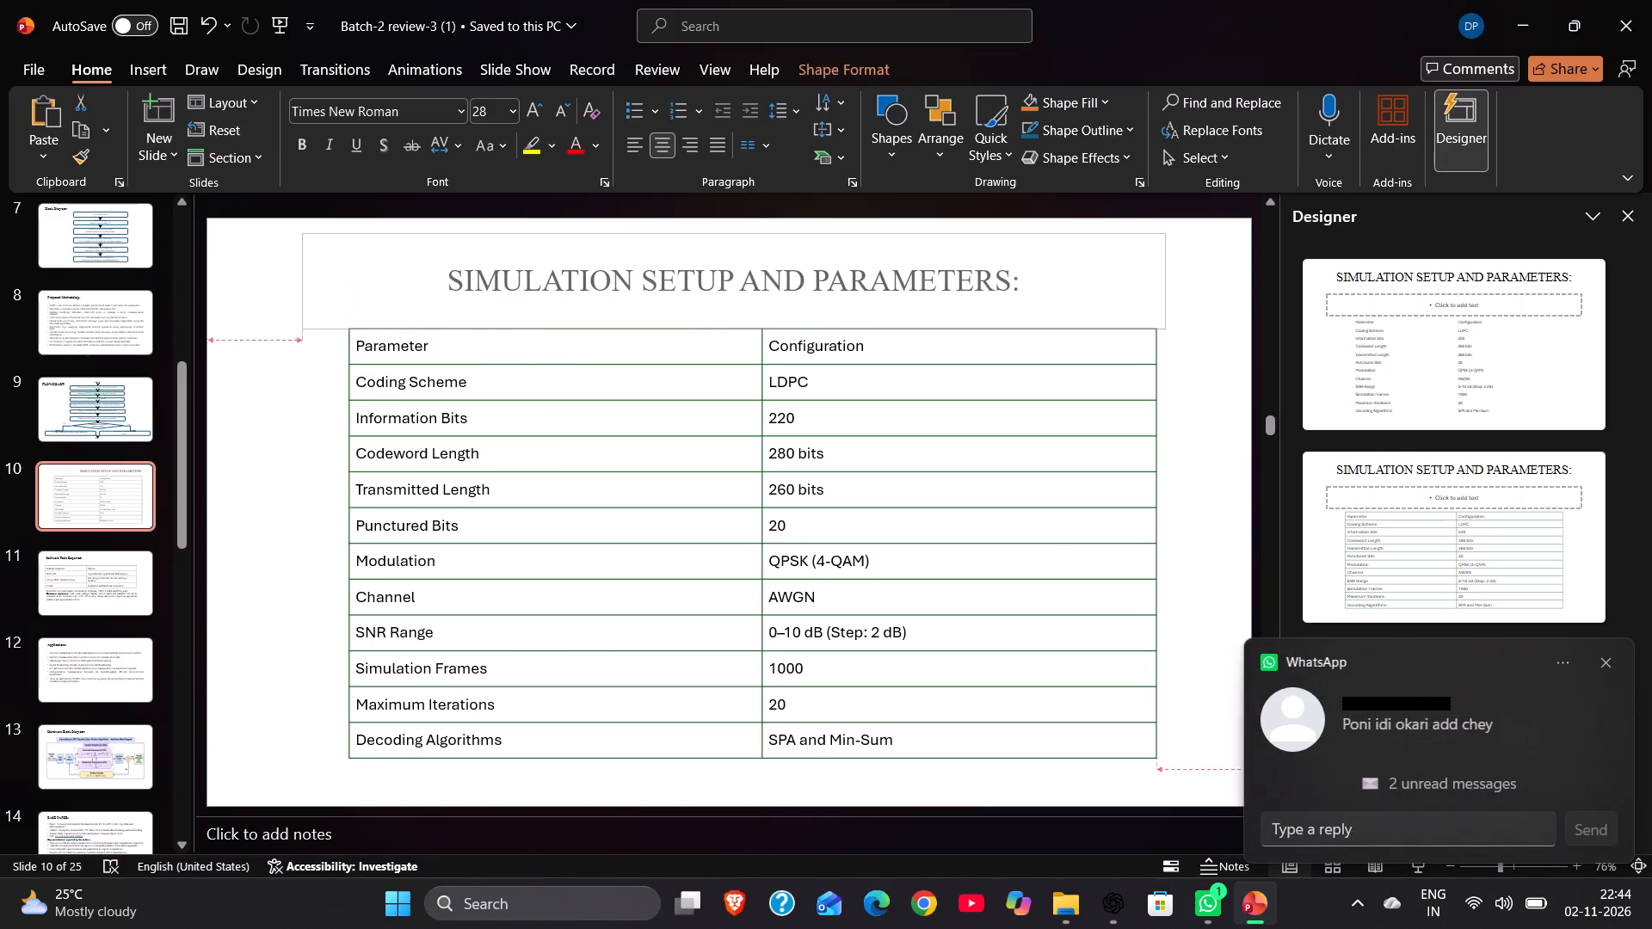
pyautogui.moveTo(305, 281); pyautogui.dragTo(363, 312)
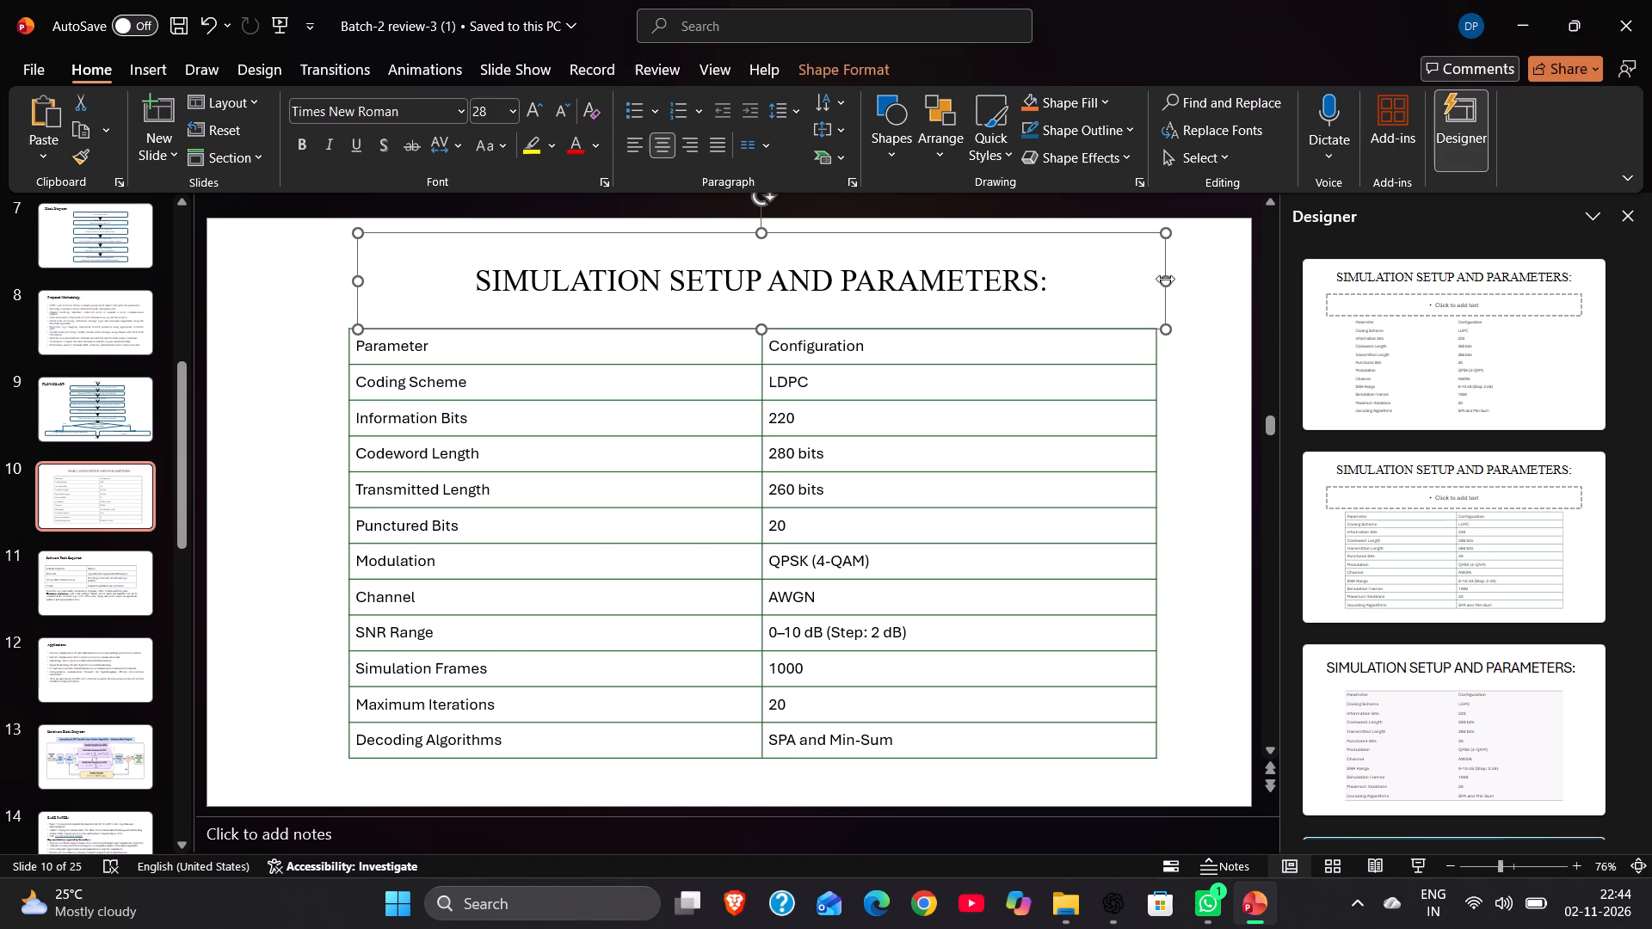
pyautogui.moveTo(1163, 280); pyautogui.dragTo(782, 280)
pyautogui.hscroll(-1, 774, 285)
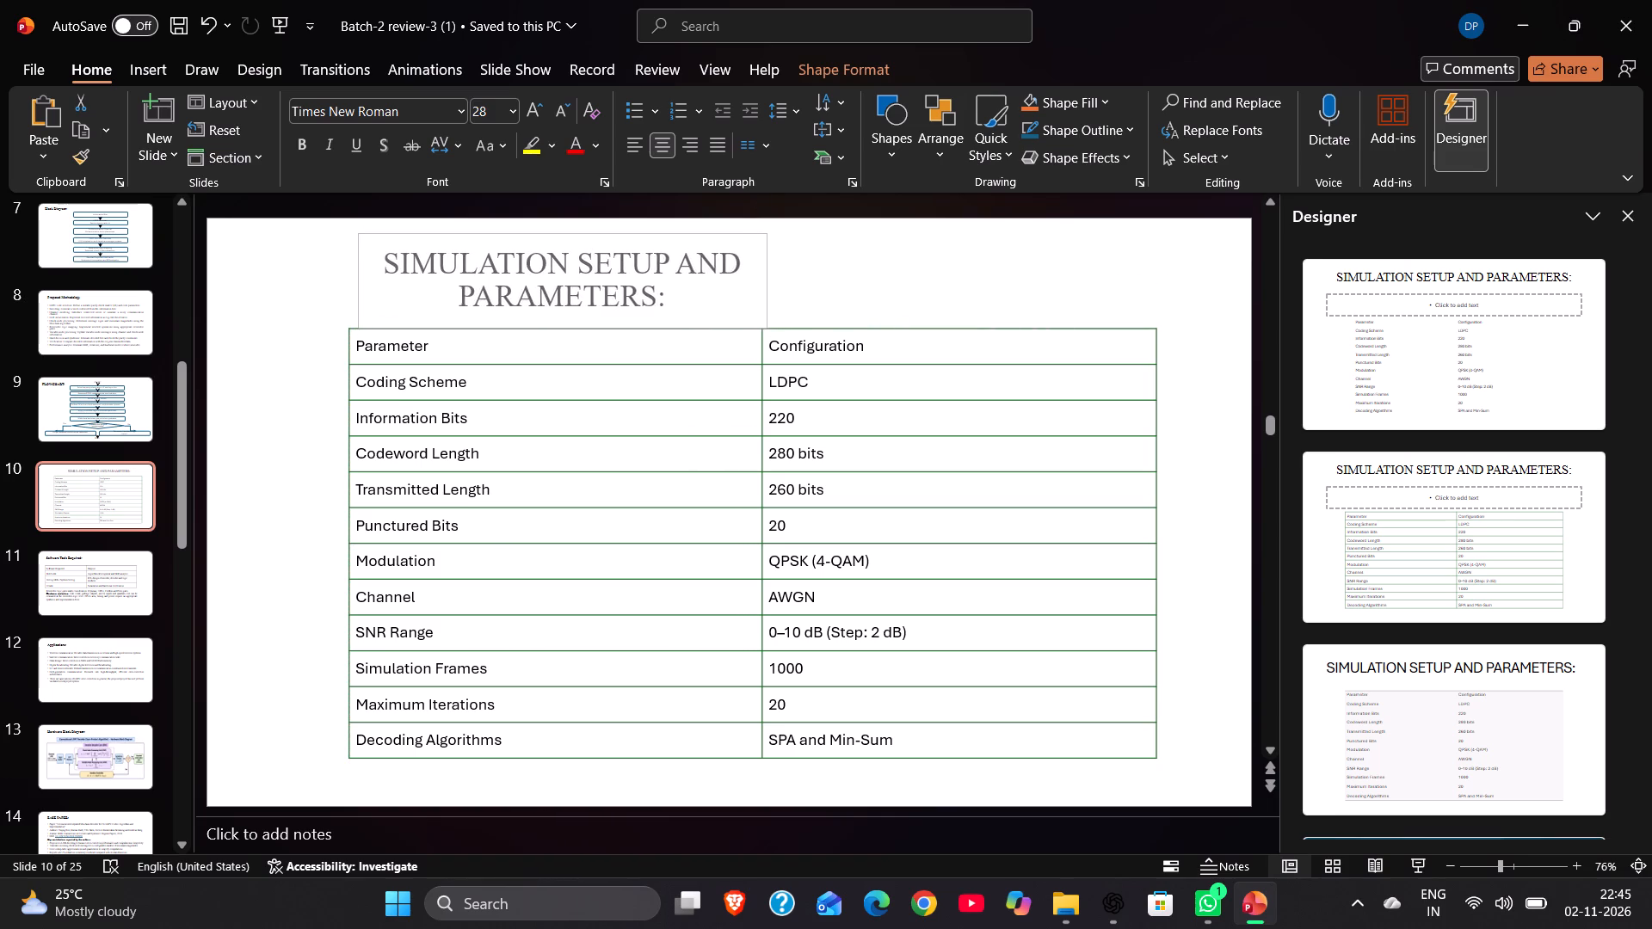
pyautogui.hscroll(-1, 782, 280)
pyautogui.moveTo(782, 280); pyautogui.dragTo(735, 300)
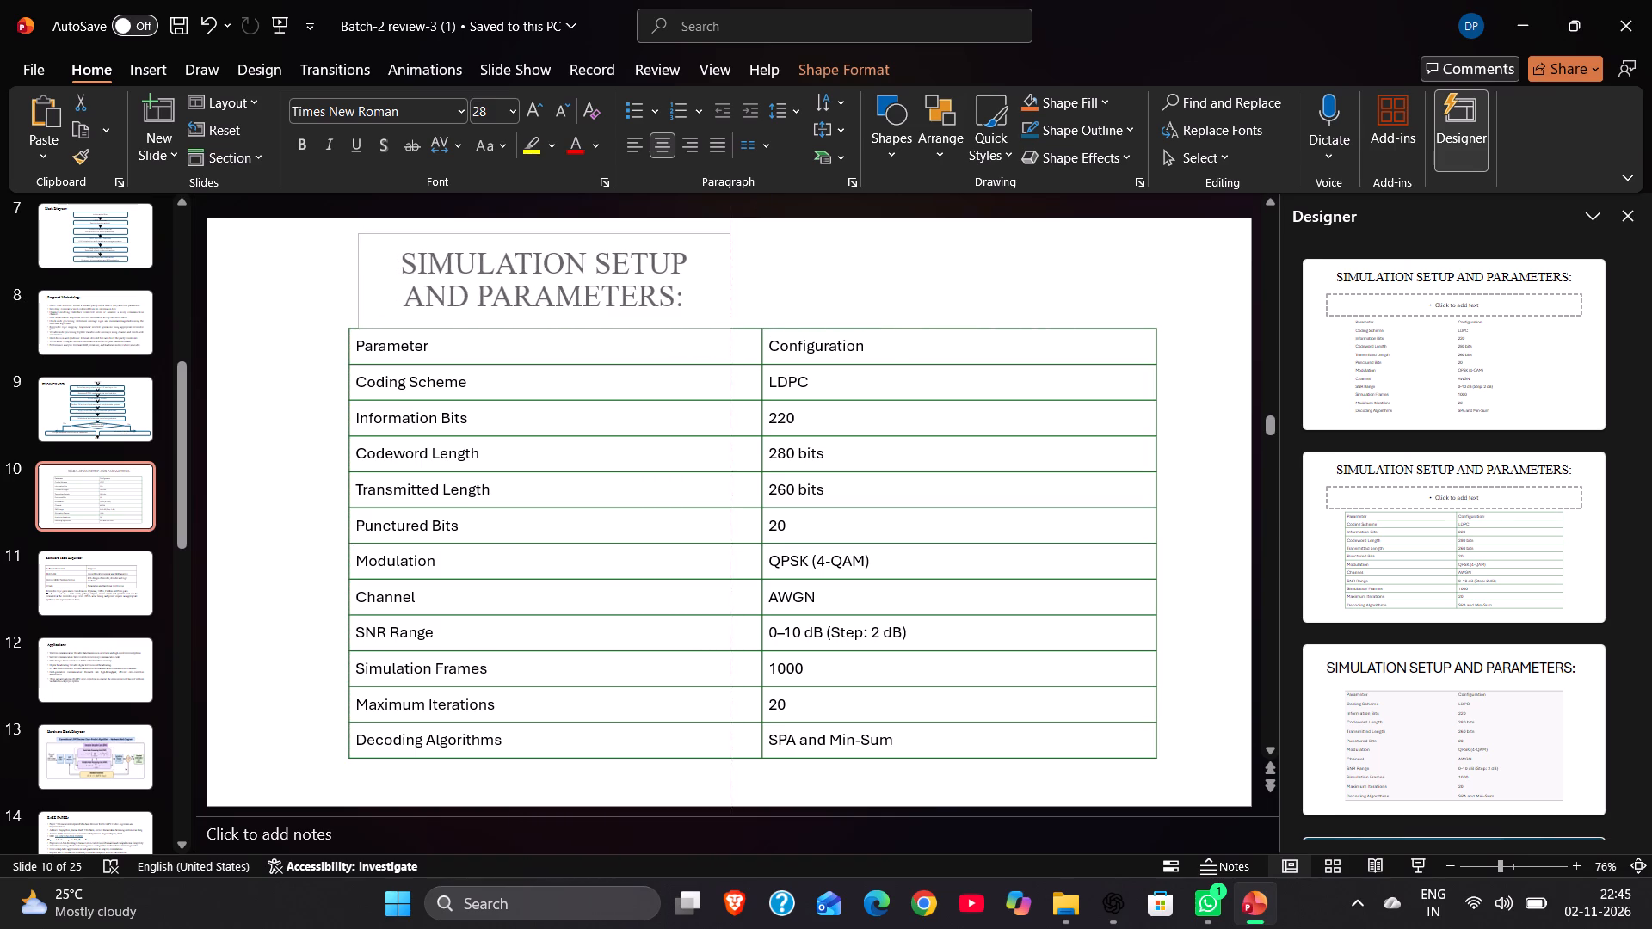
pyautogui.moveTo(735, 300); pyautogui.dragTo(564, 289)
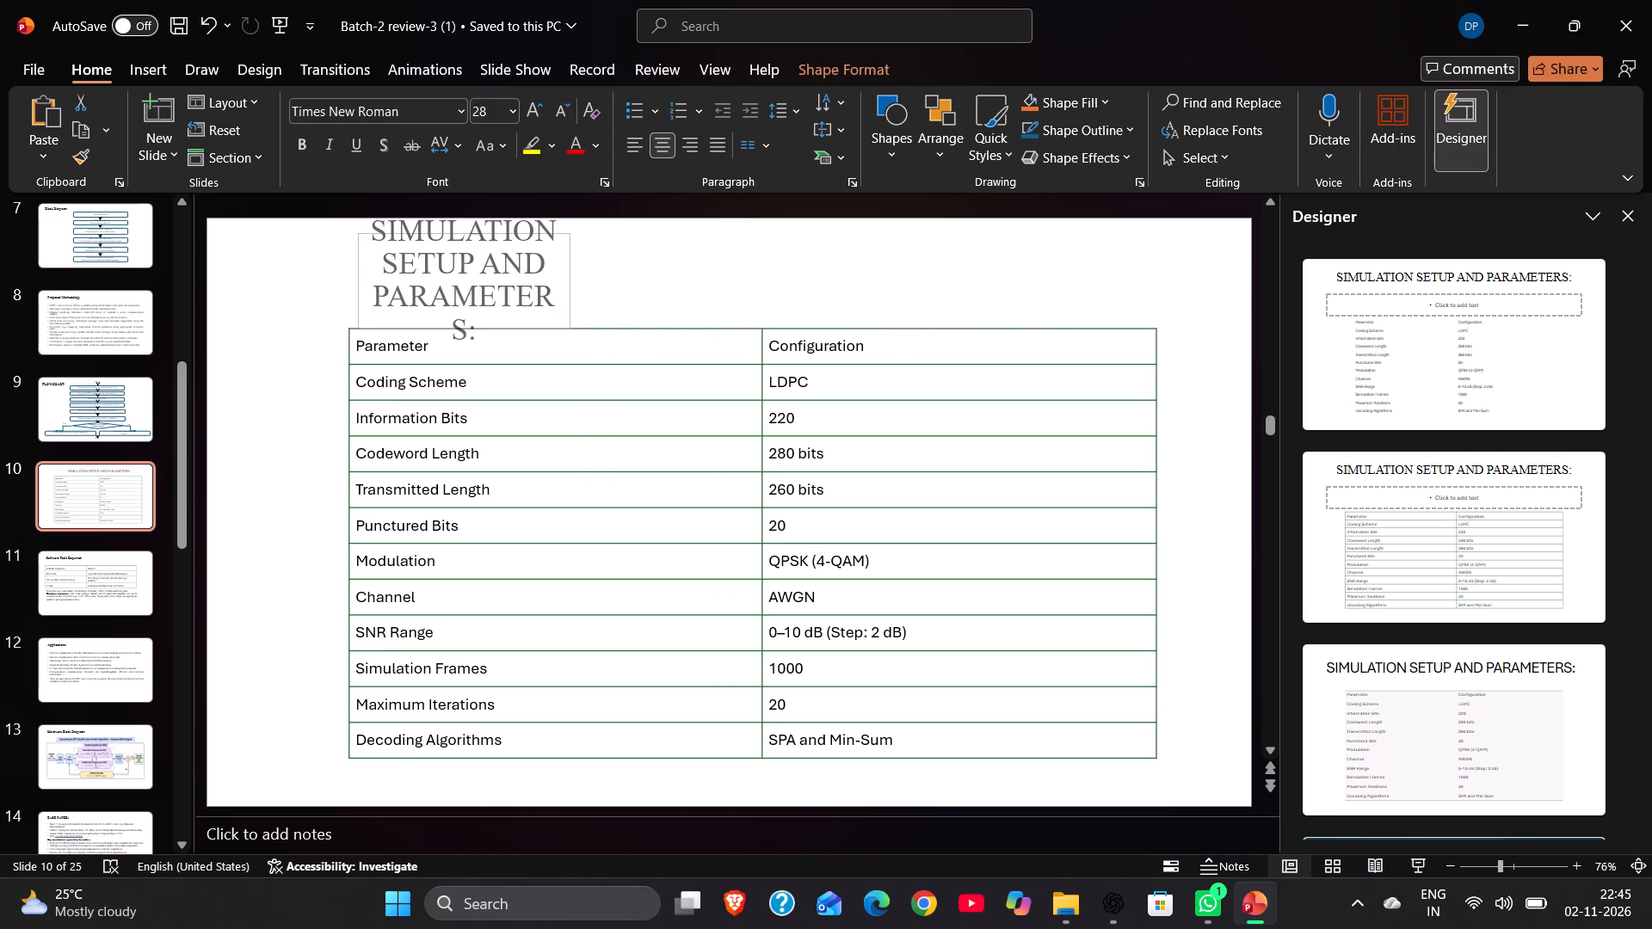
pyautogui.moveTo(564, 289); pyautogui.dragTo(1006, 298)
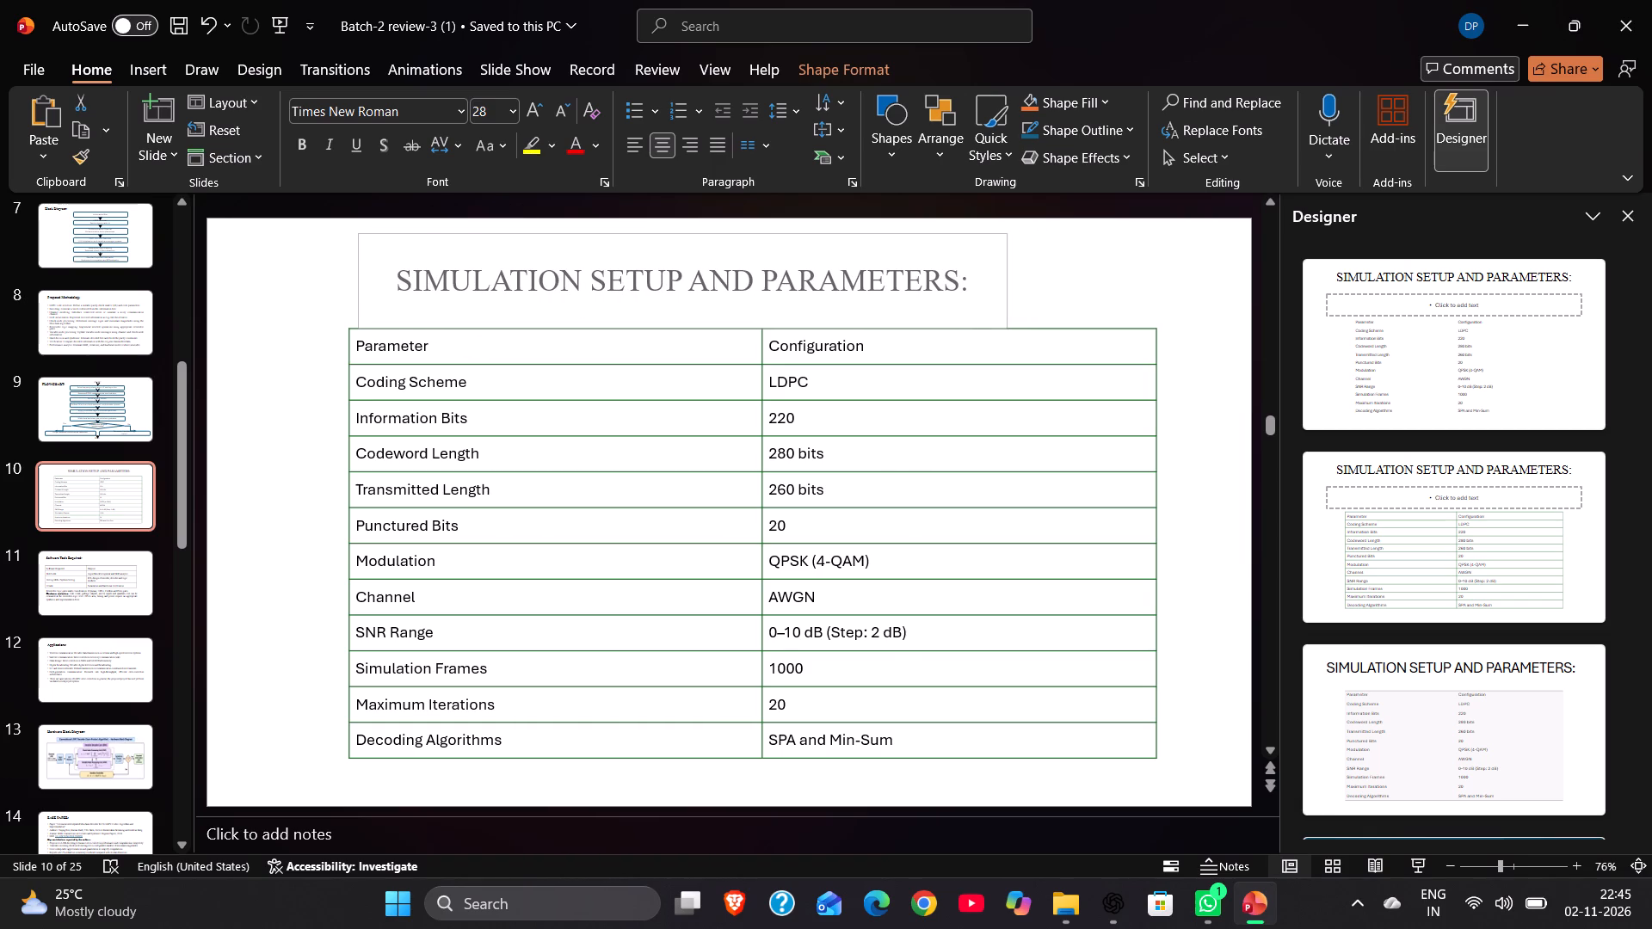
pyautogui.moveTo(1006, 298); pyautogui.dragTo(950, 307)
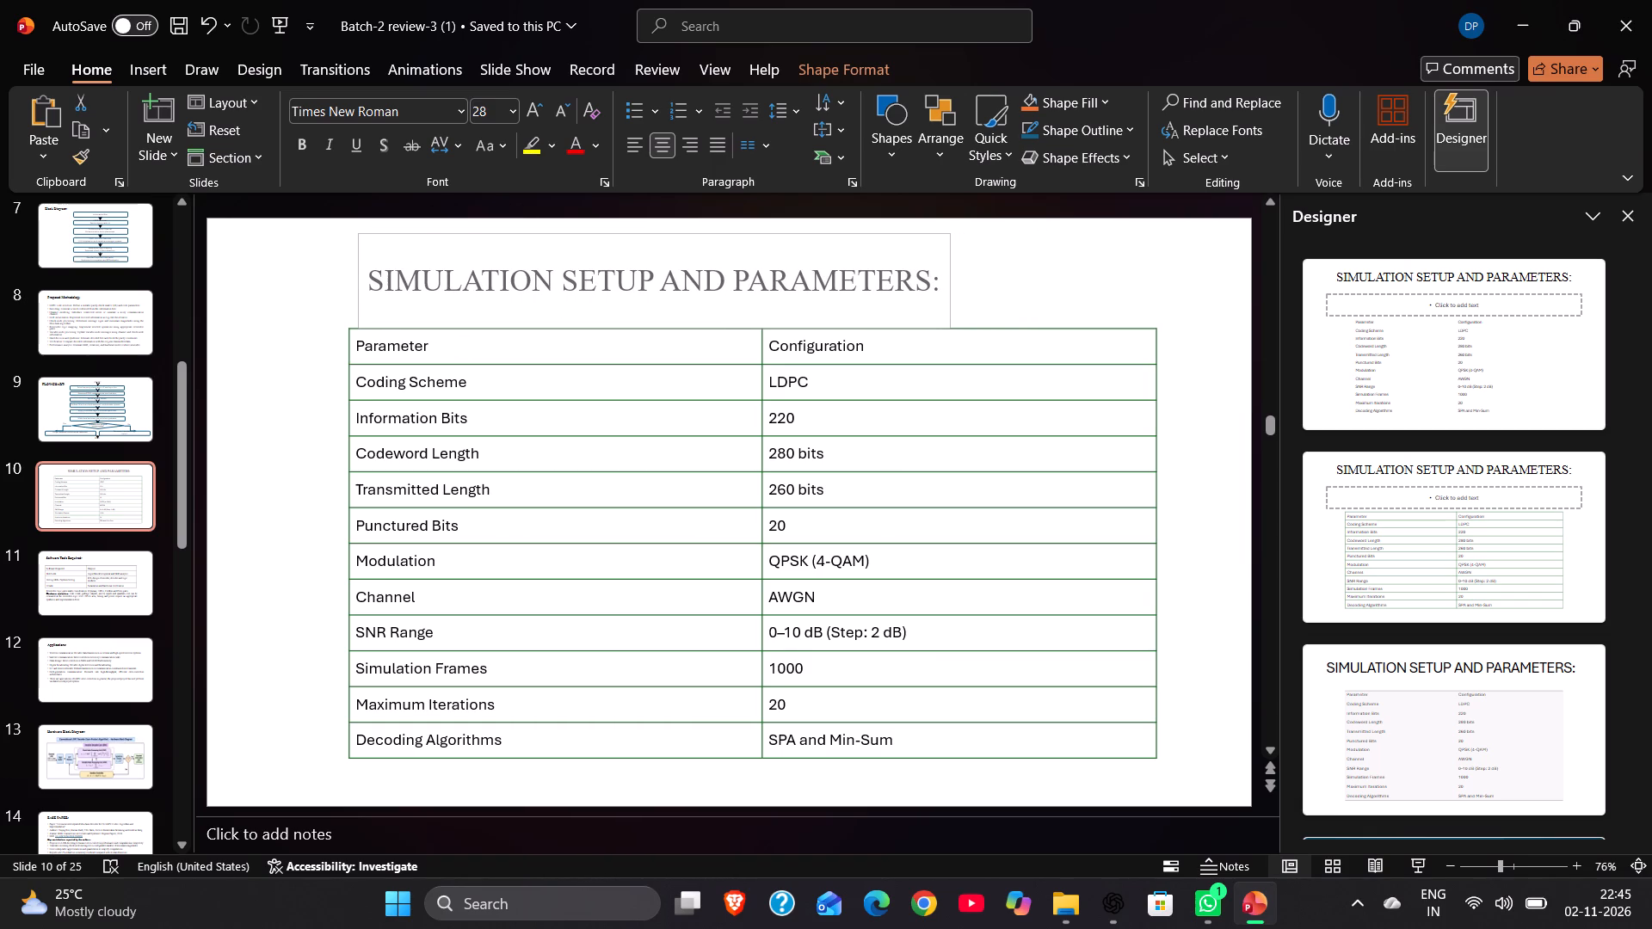
pyautogui.moveTo(950, 307); pyautogui.dragTo(989, 294)
pyautogui.click(1039, 280)
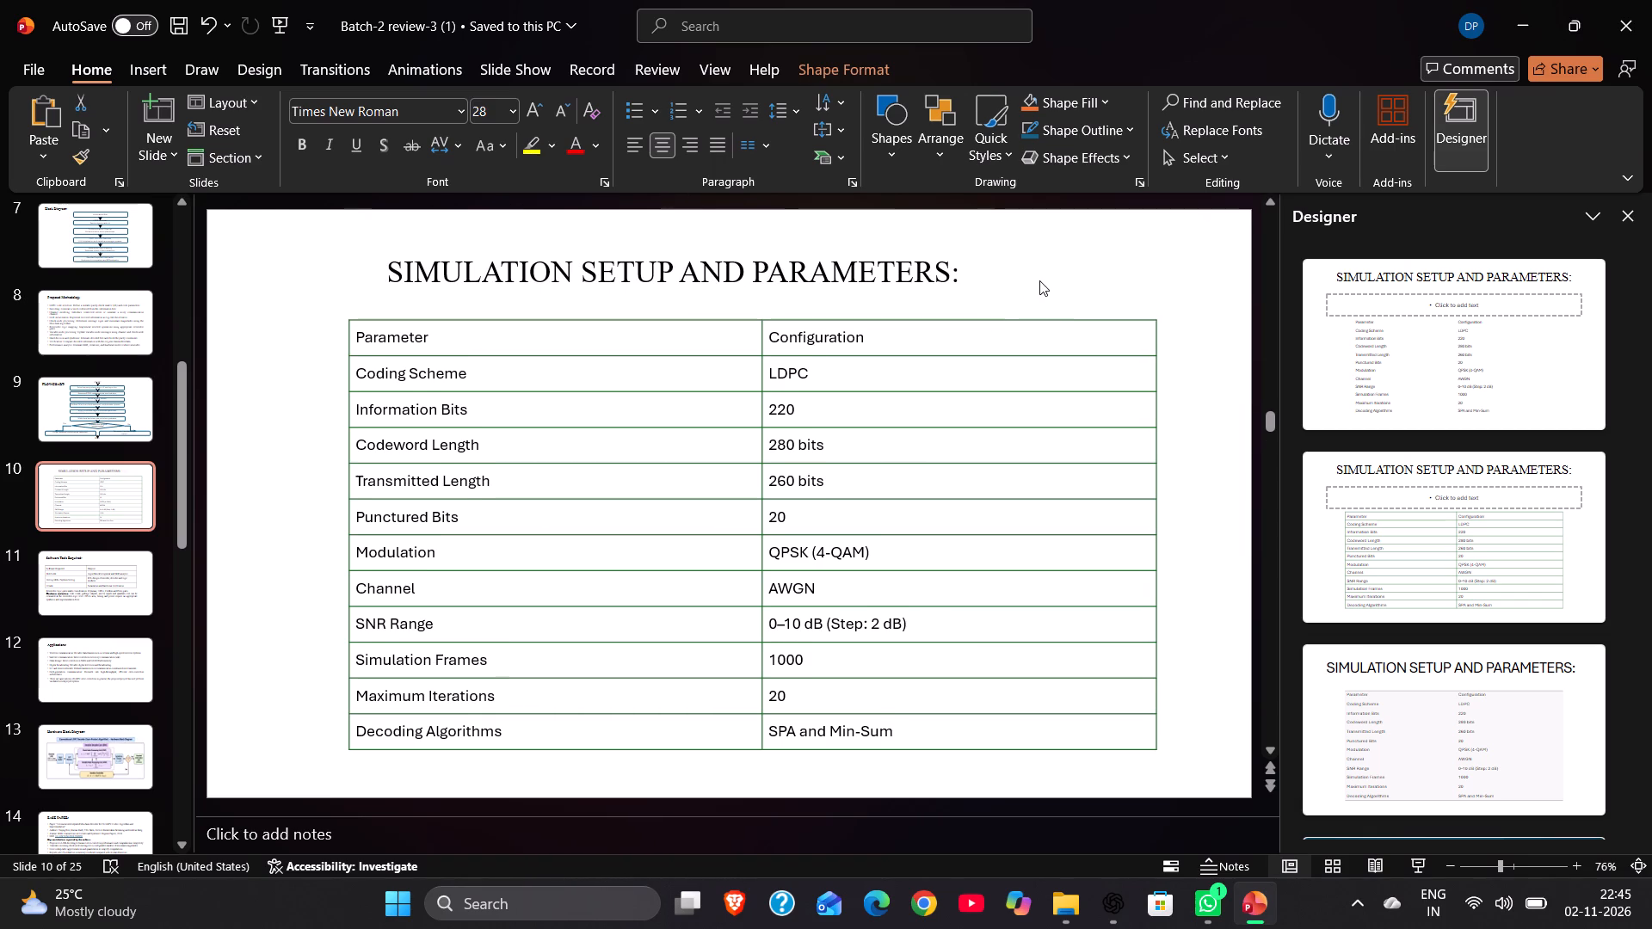
# Narrow the title box from both sides to bring the title closer to the table's left edge.
pyautogui.hscroll(-1, 836, 238)
pyautogui.click(756, 245)
pyautogui.click(756, 245)
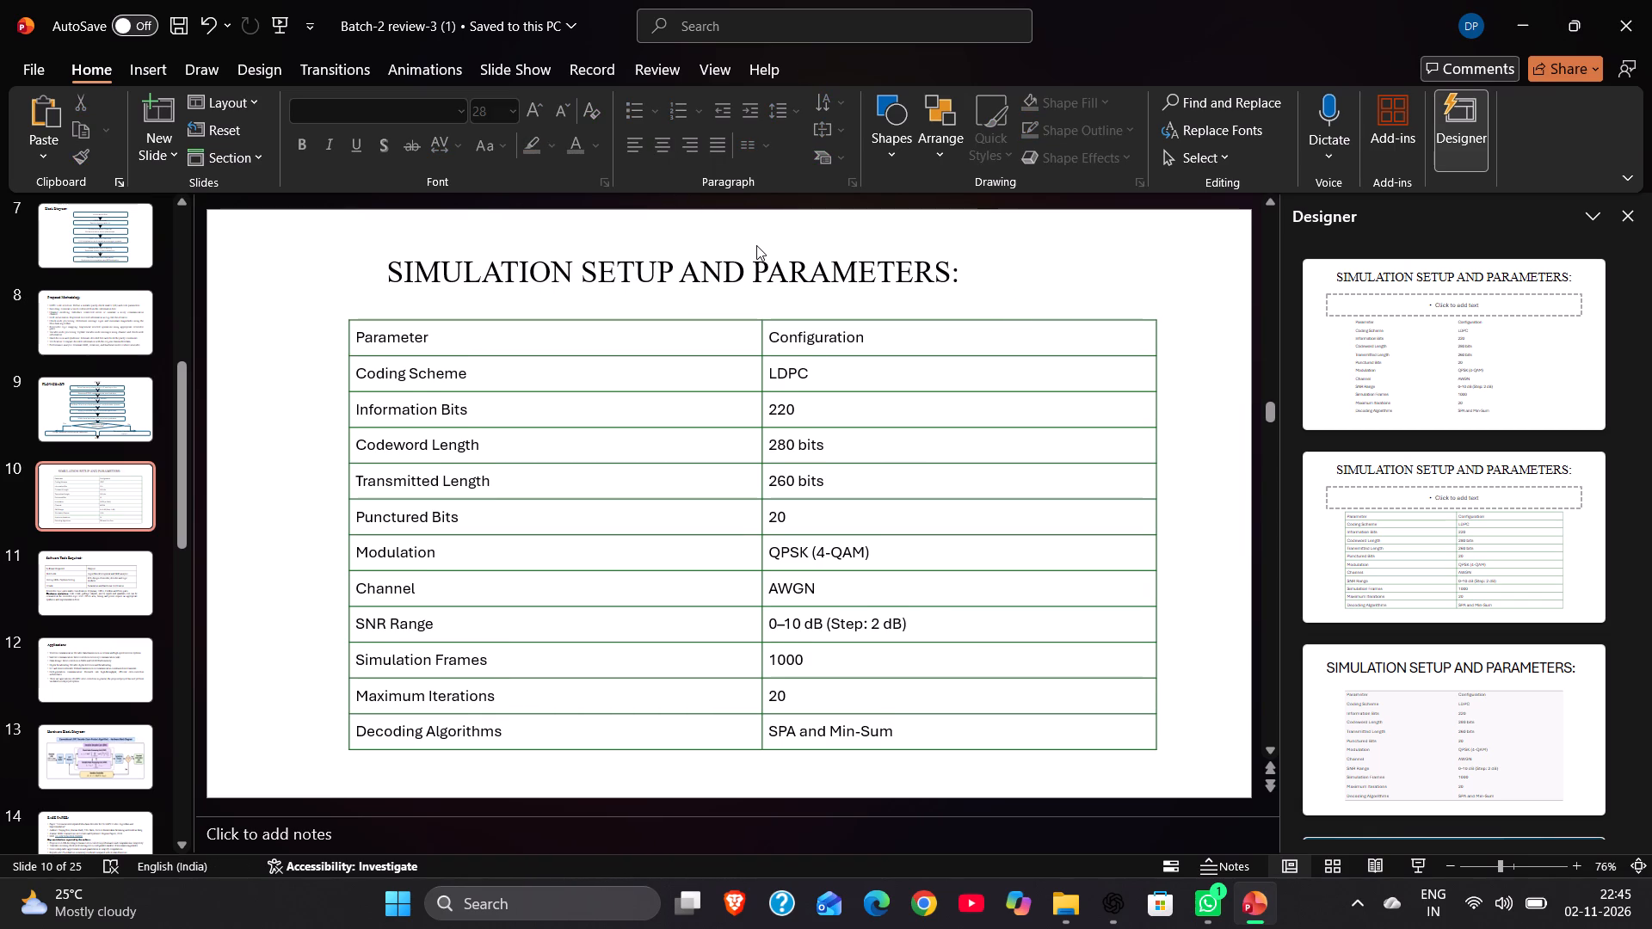
pyautogui.click(825, 256)
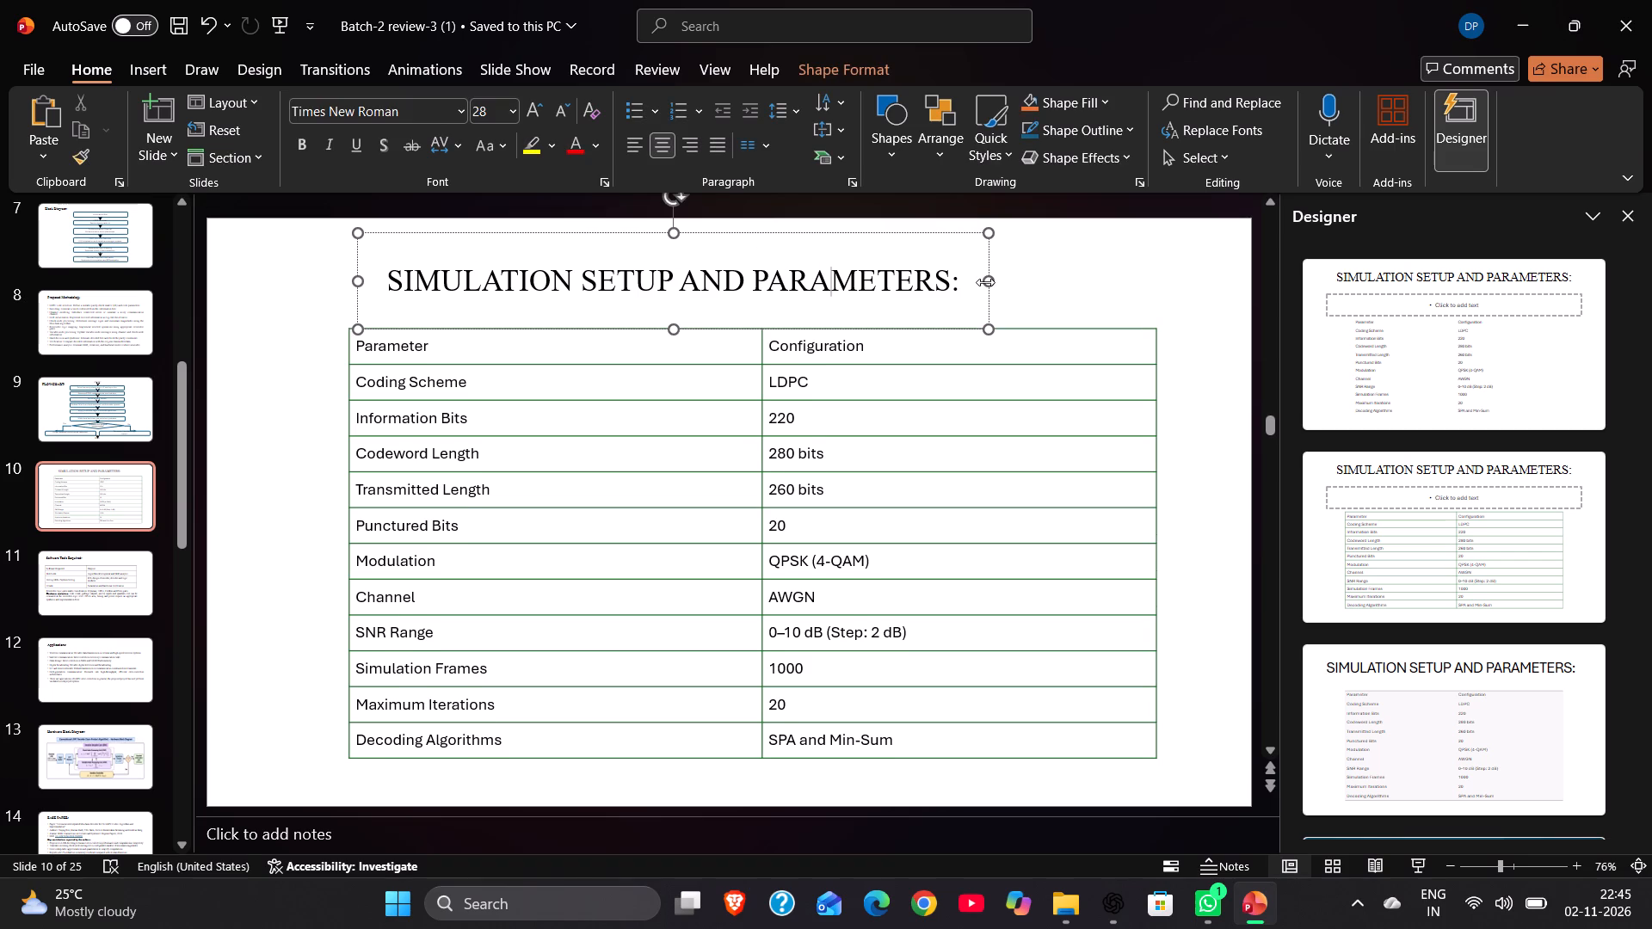
pyautogui.moveTo(985, 282); pyautogui.dragTo(952, 288)
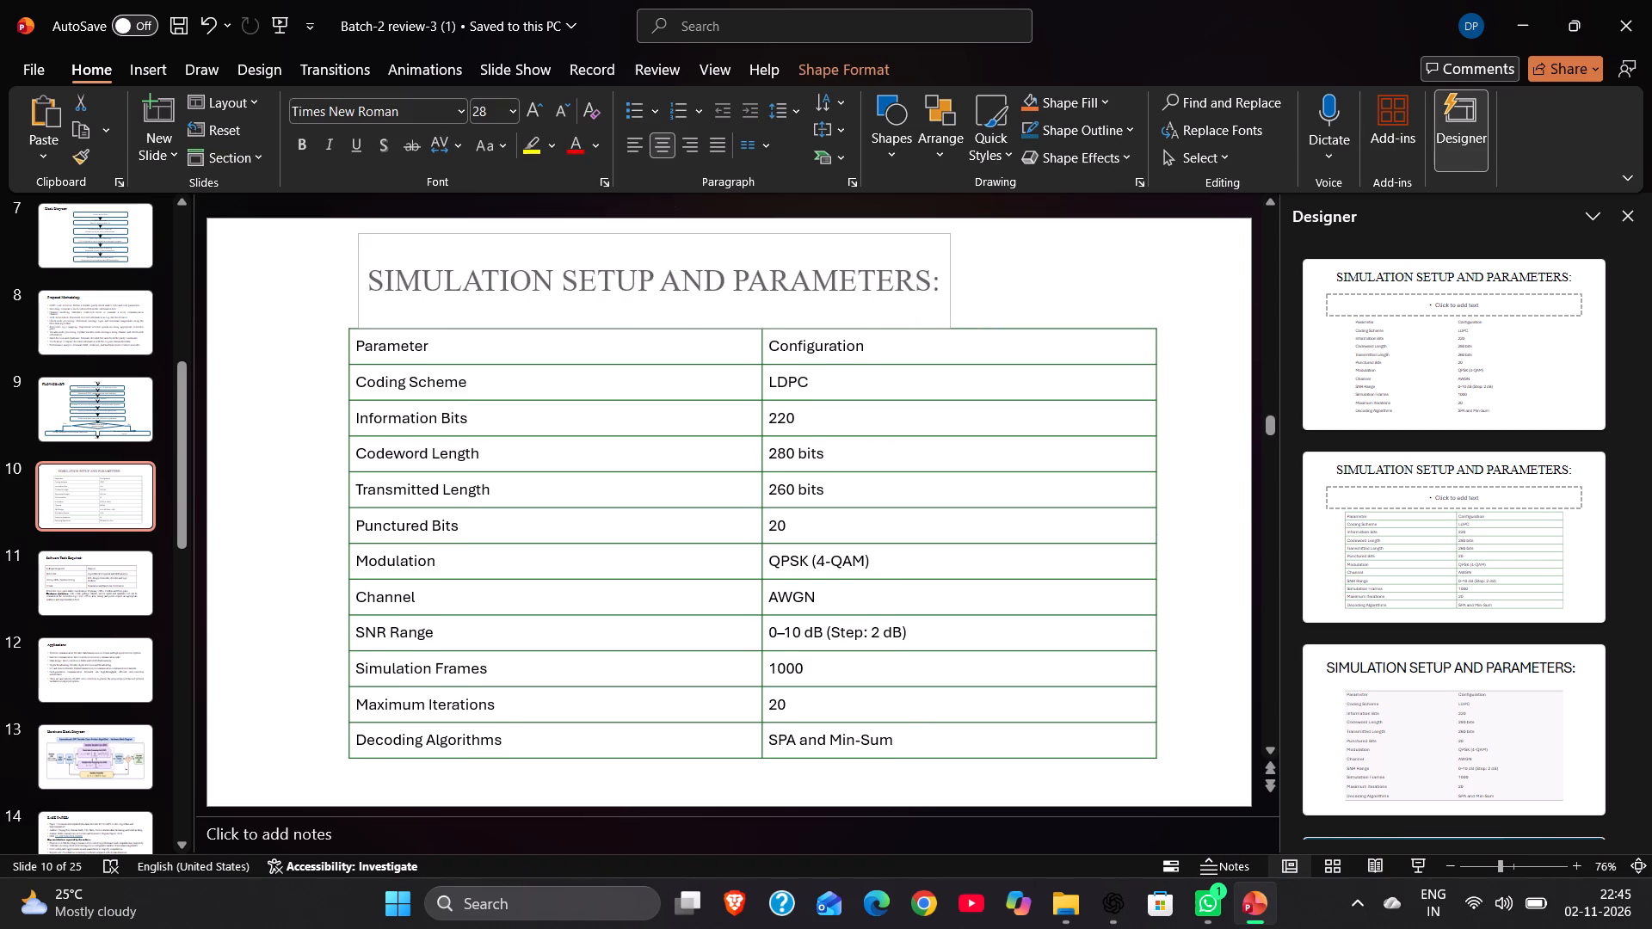
pyautogui.moveTo(952, 288); pyautogui.dragTo(953, 298)
pyautogui.hscroll(-2, 953, 298)
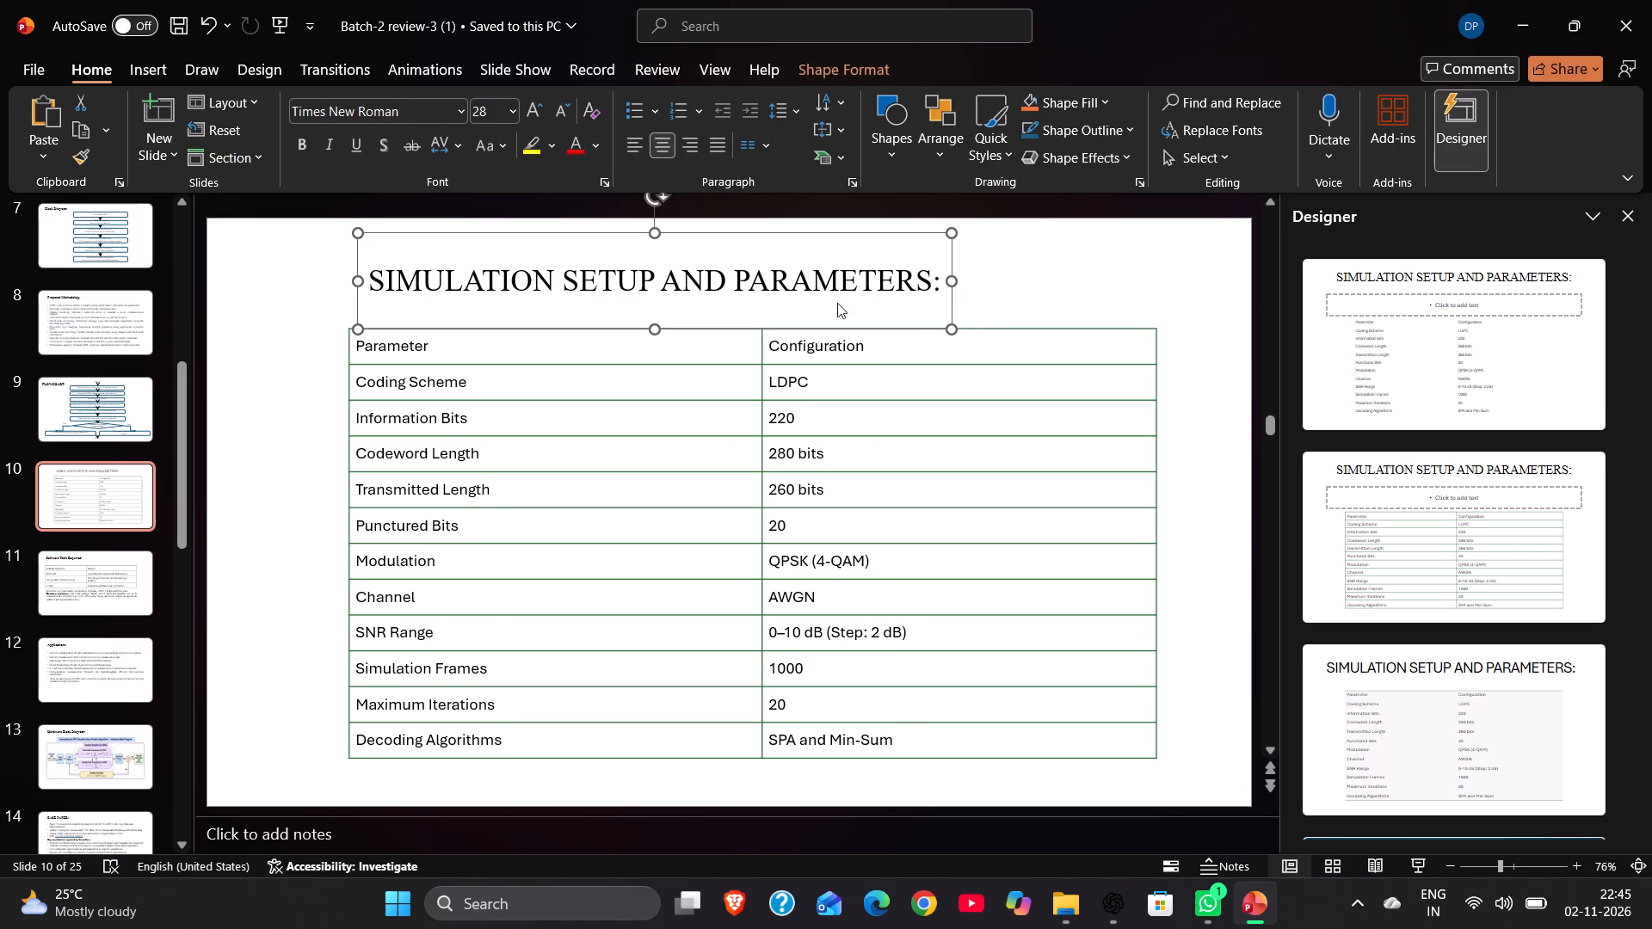
pyautogui.hscroll(-2, 837, 303)
pyautogui.moveTo(358, 284); pyautogui.dragTo(314, 284)
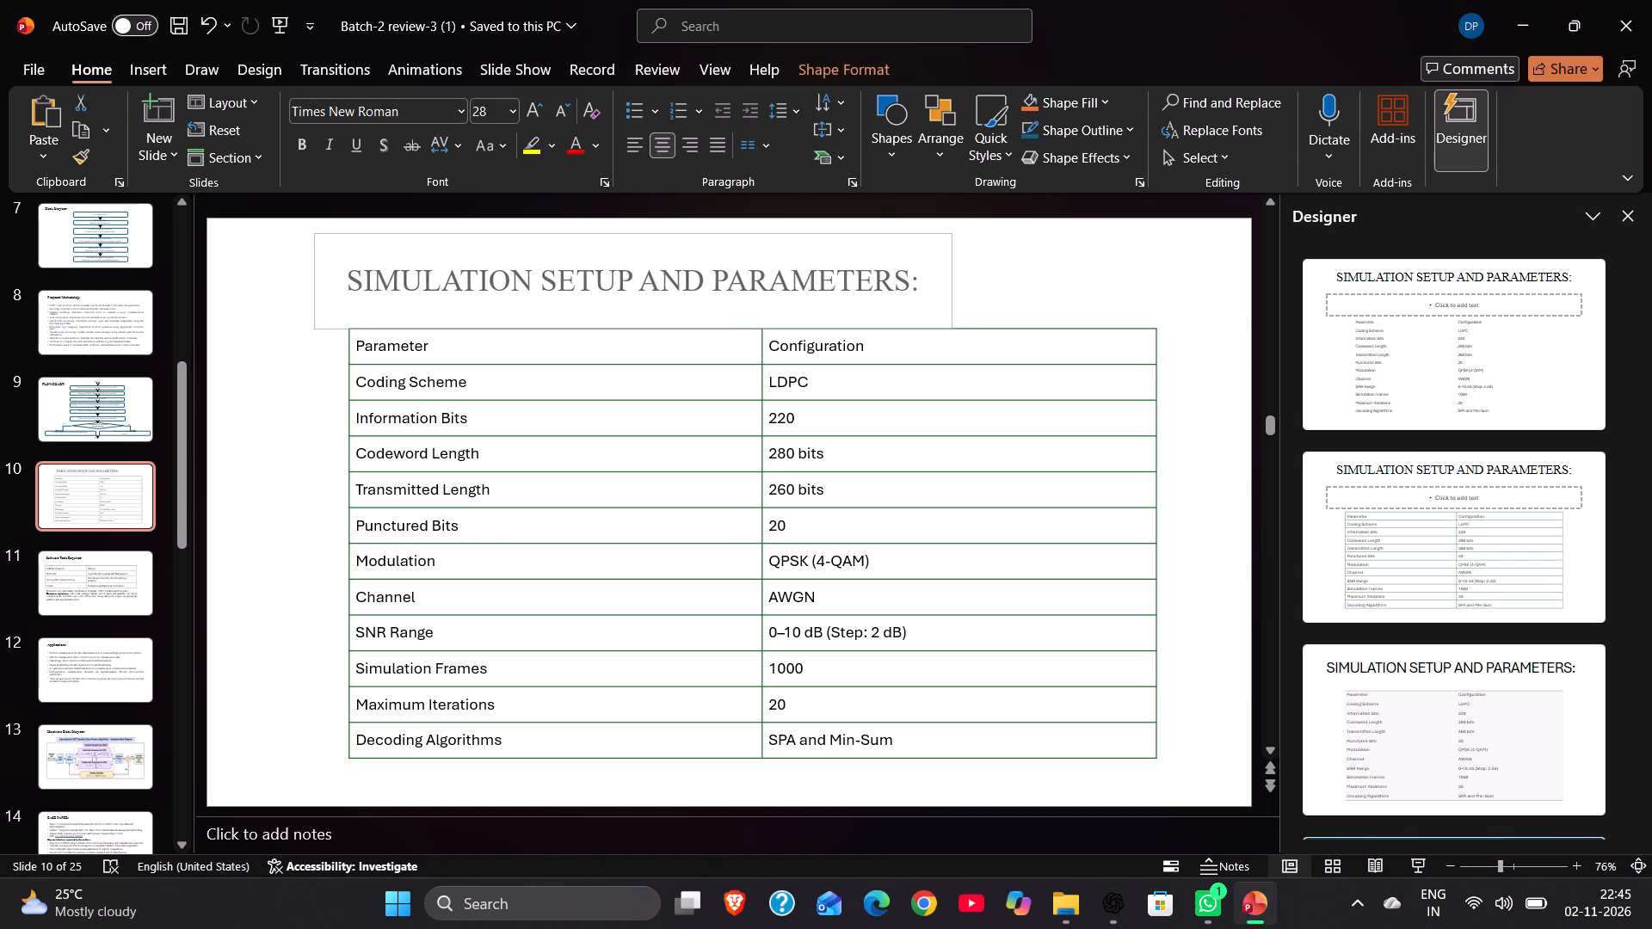
pyautogui.moveTo(314, 284); pyautogui.dragTo(367, 415)
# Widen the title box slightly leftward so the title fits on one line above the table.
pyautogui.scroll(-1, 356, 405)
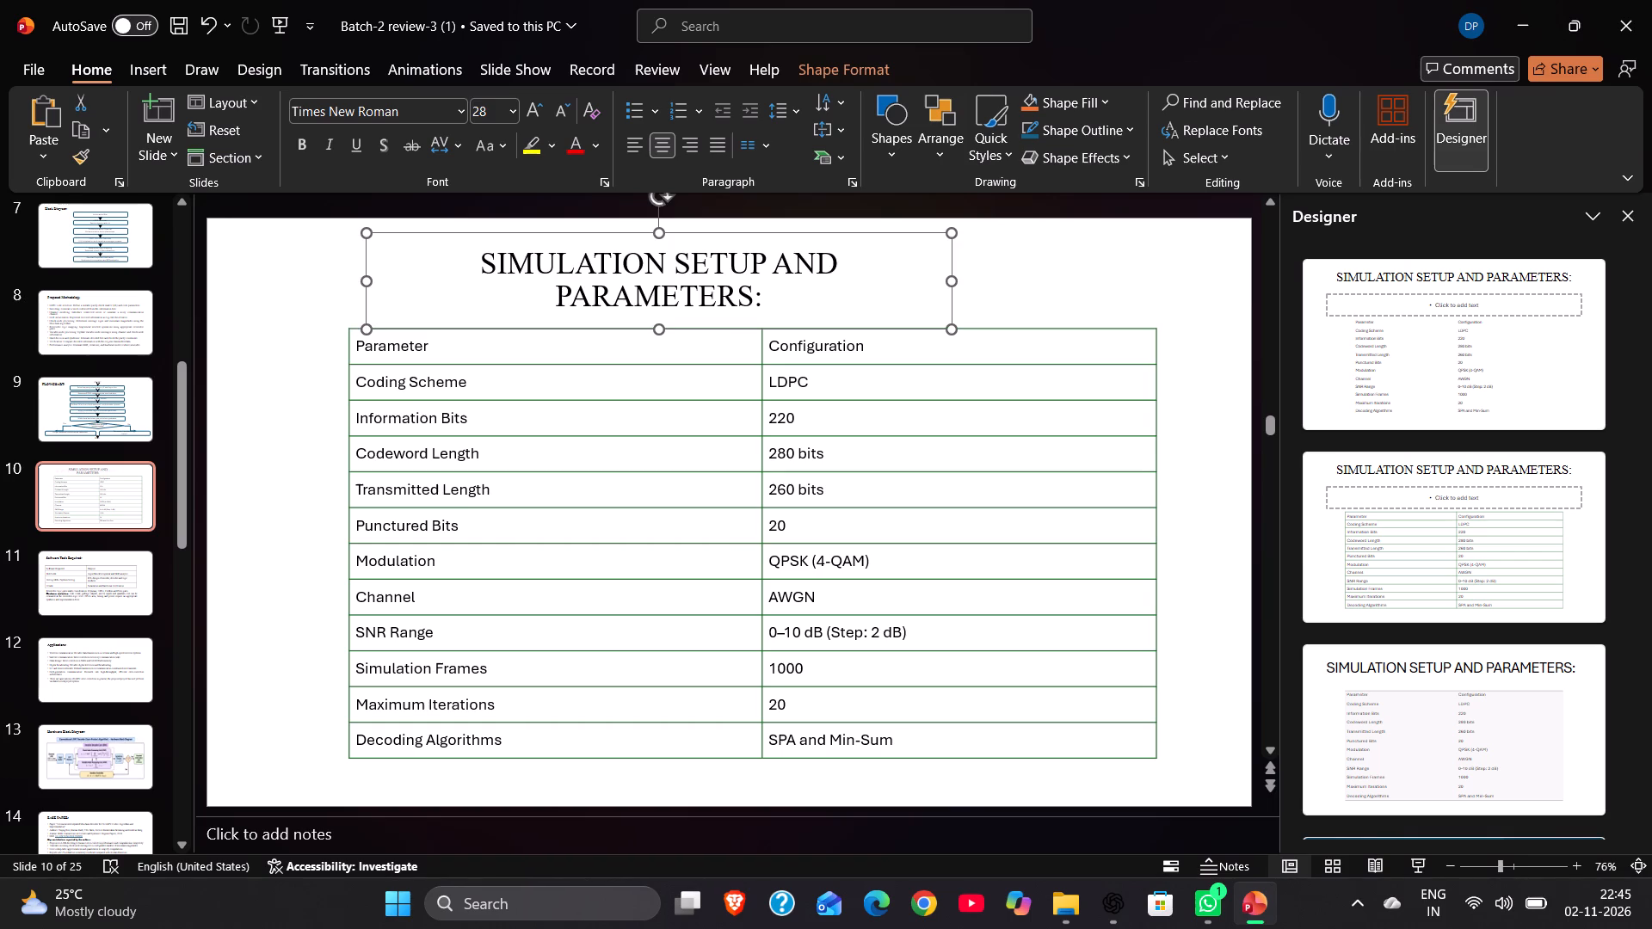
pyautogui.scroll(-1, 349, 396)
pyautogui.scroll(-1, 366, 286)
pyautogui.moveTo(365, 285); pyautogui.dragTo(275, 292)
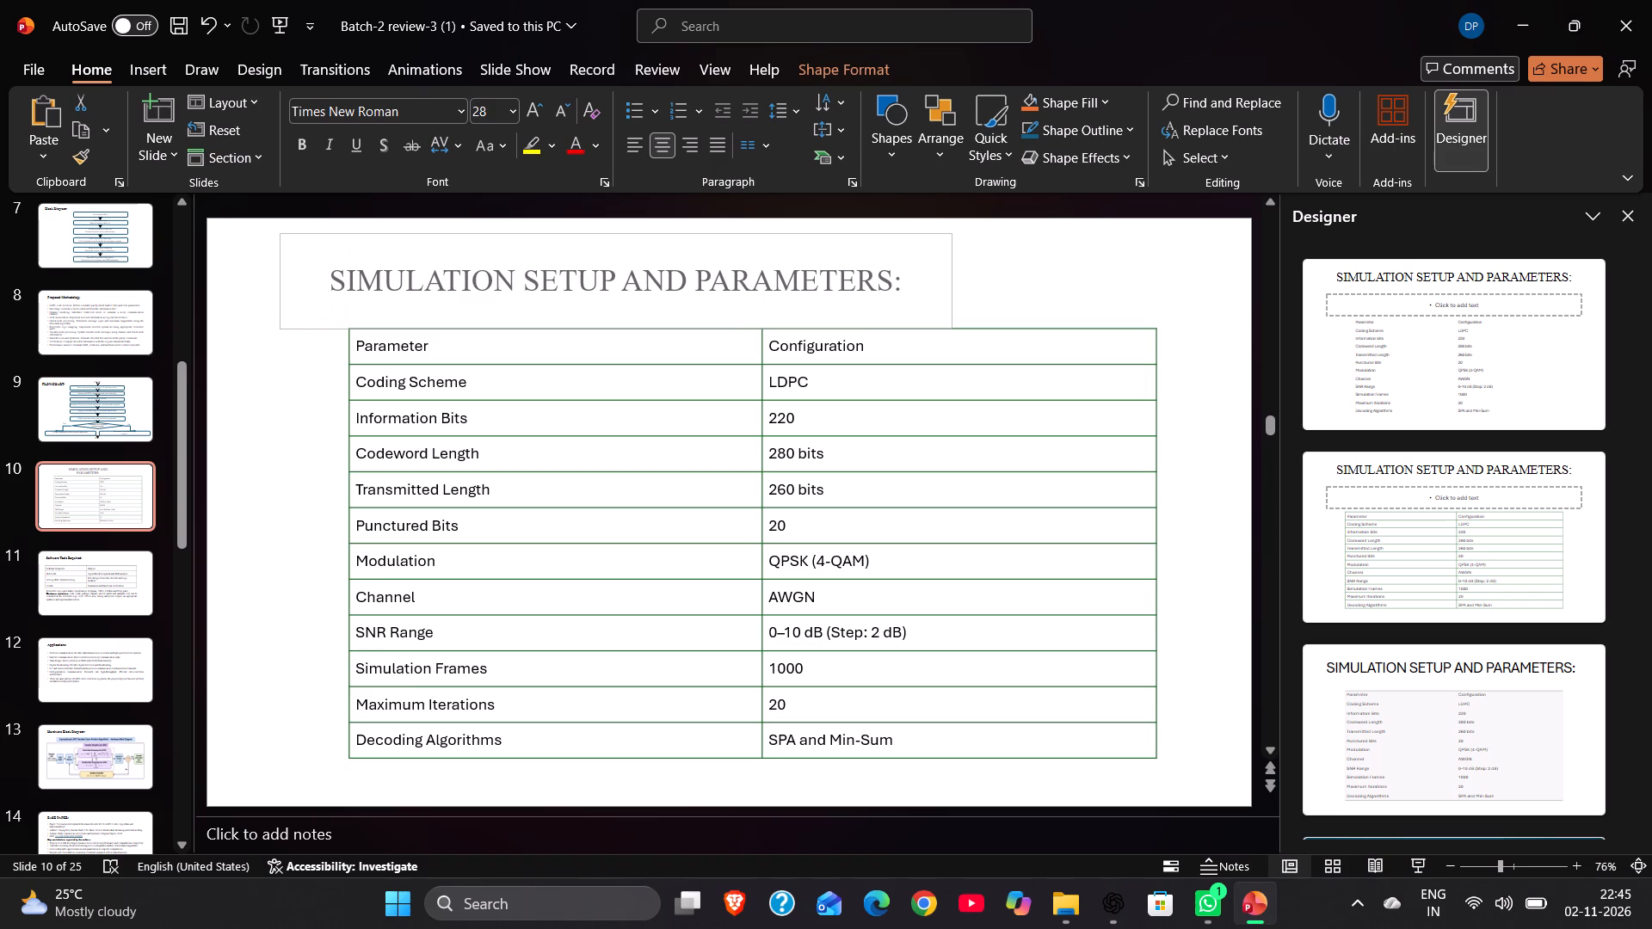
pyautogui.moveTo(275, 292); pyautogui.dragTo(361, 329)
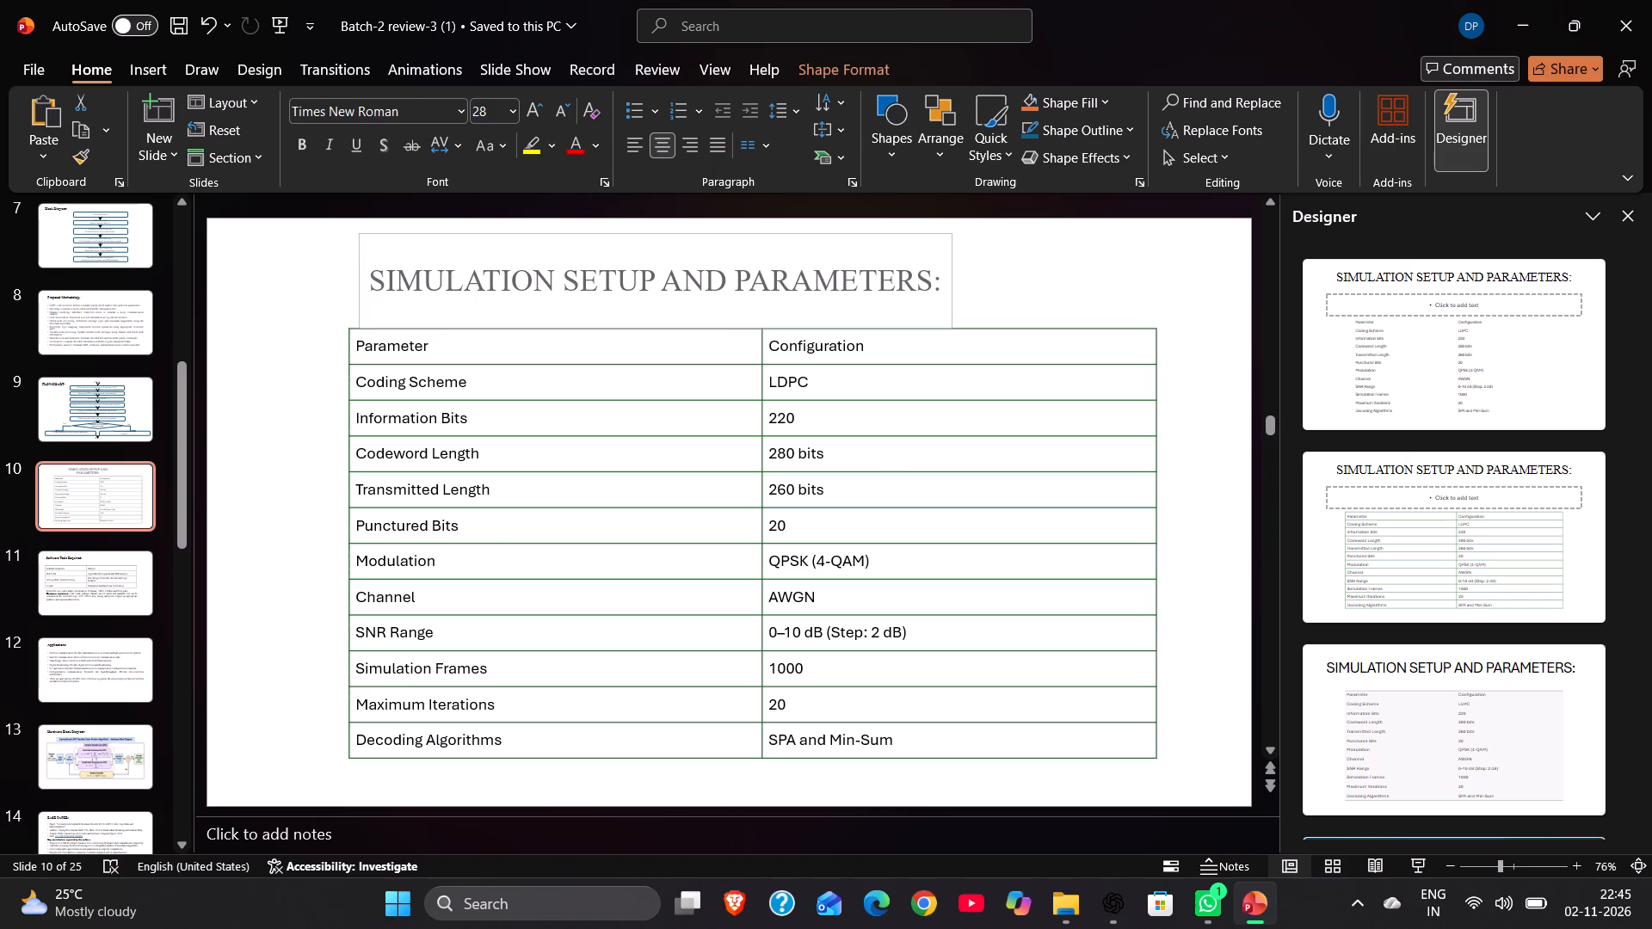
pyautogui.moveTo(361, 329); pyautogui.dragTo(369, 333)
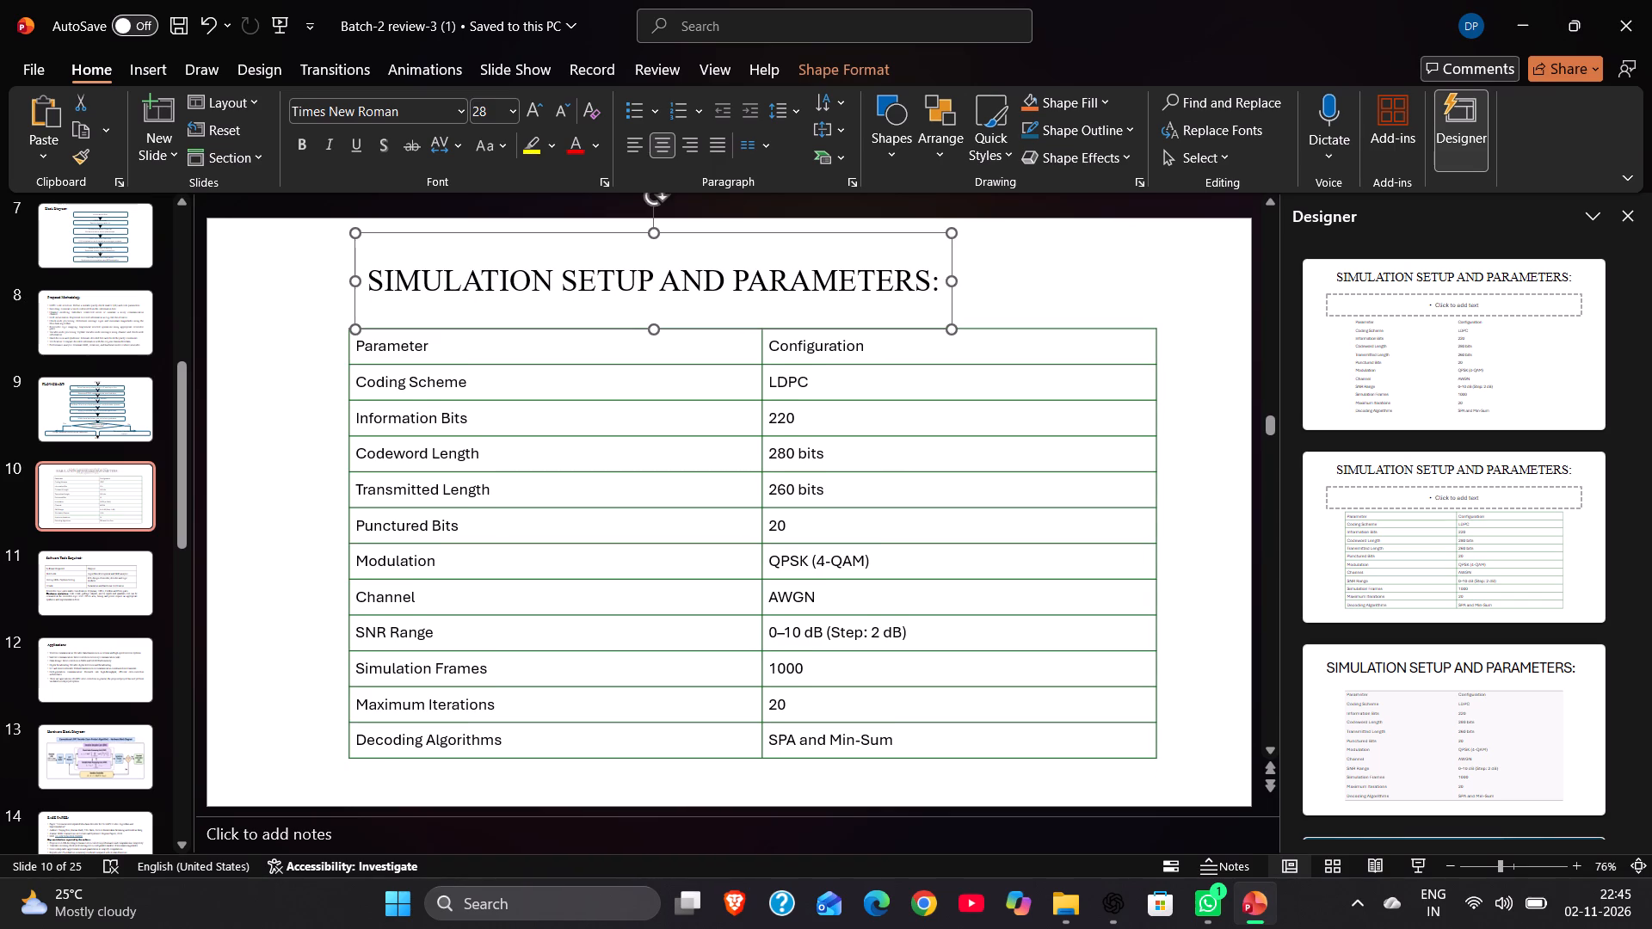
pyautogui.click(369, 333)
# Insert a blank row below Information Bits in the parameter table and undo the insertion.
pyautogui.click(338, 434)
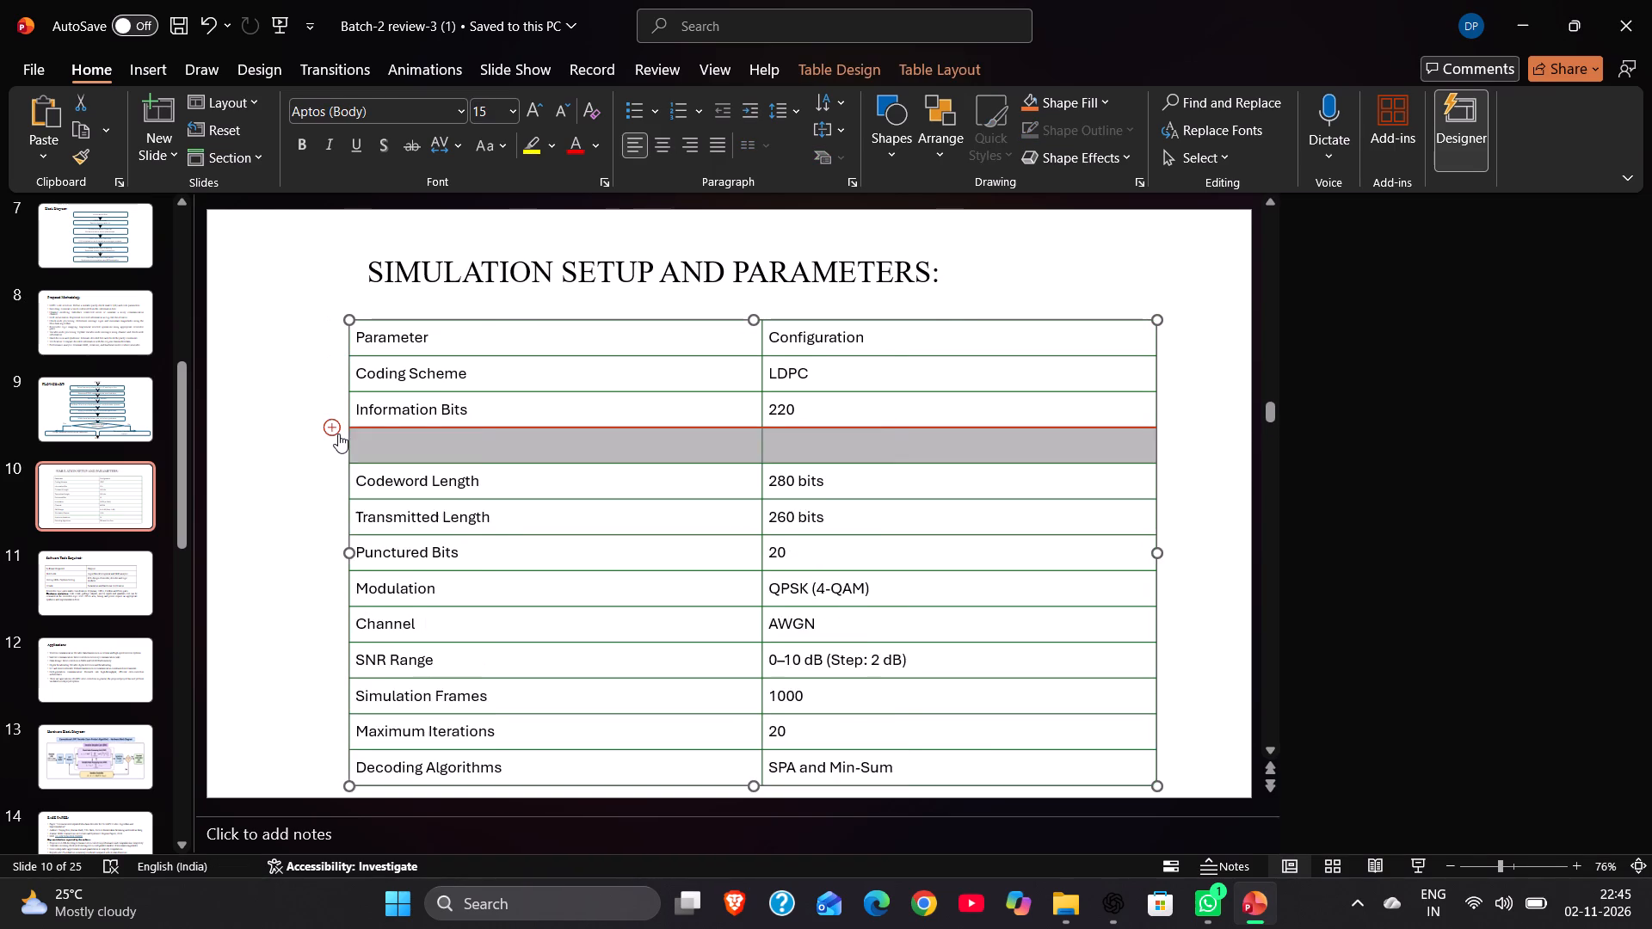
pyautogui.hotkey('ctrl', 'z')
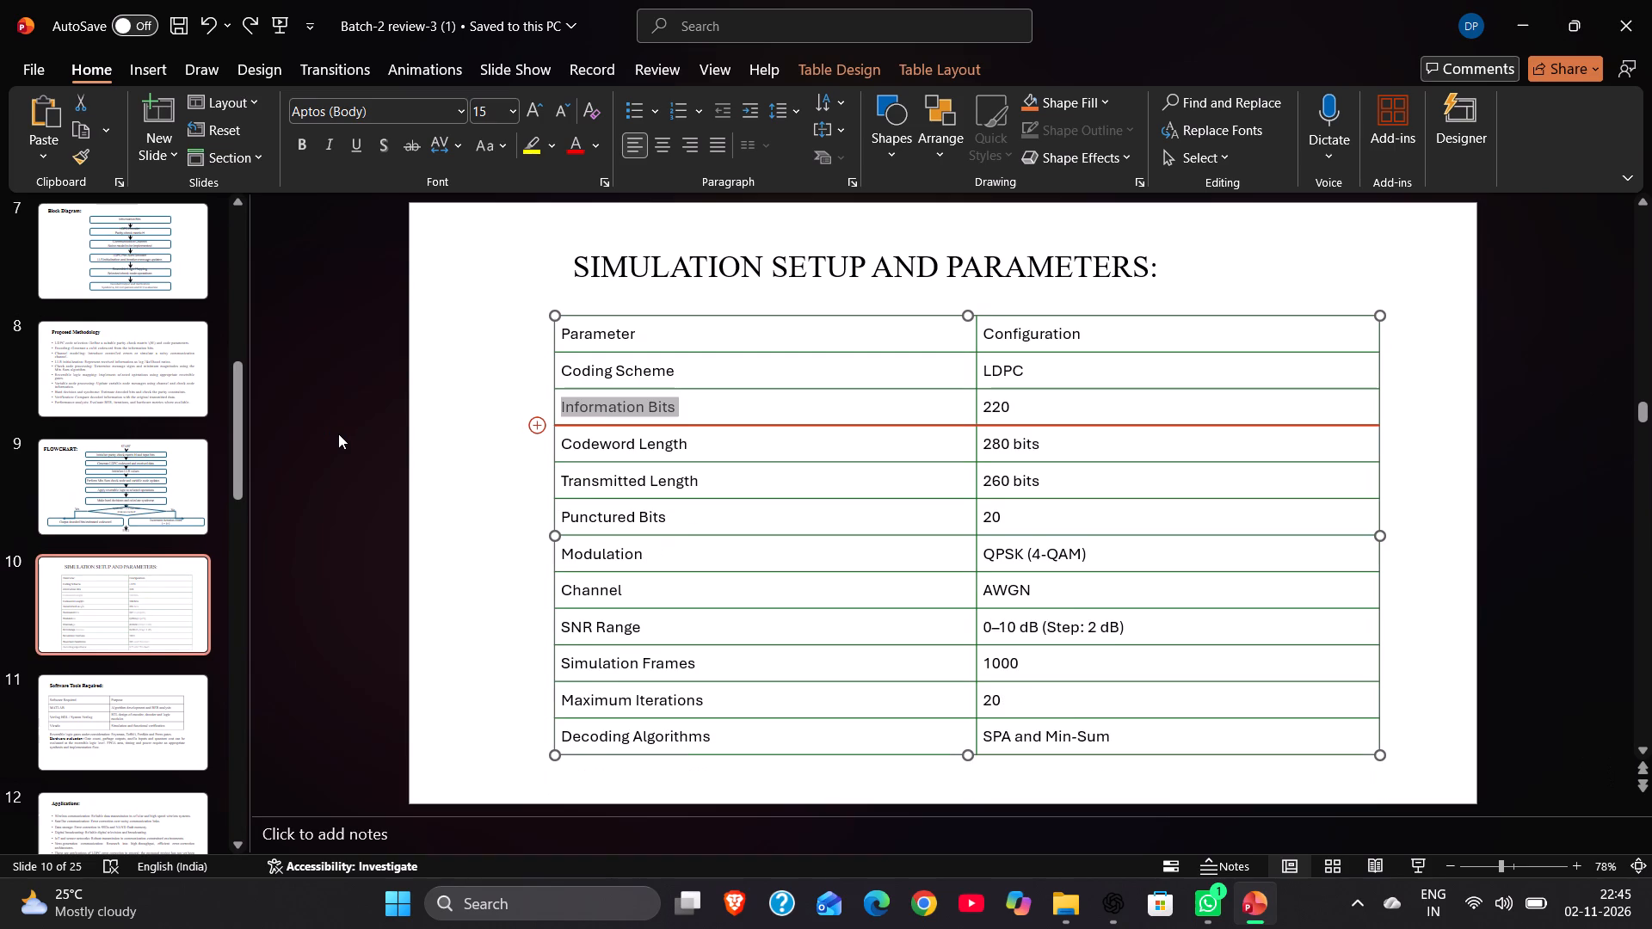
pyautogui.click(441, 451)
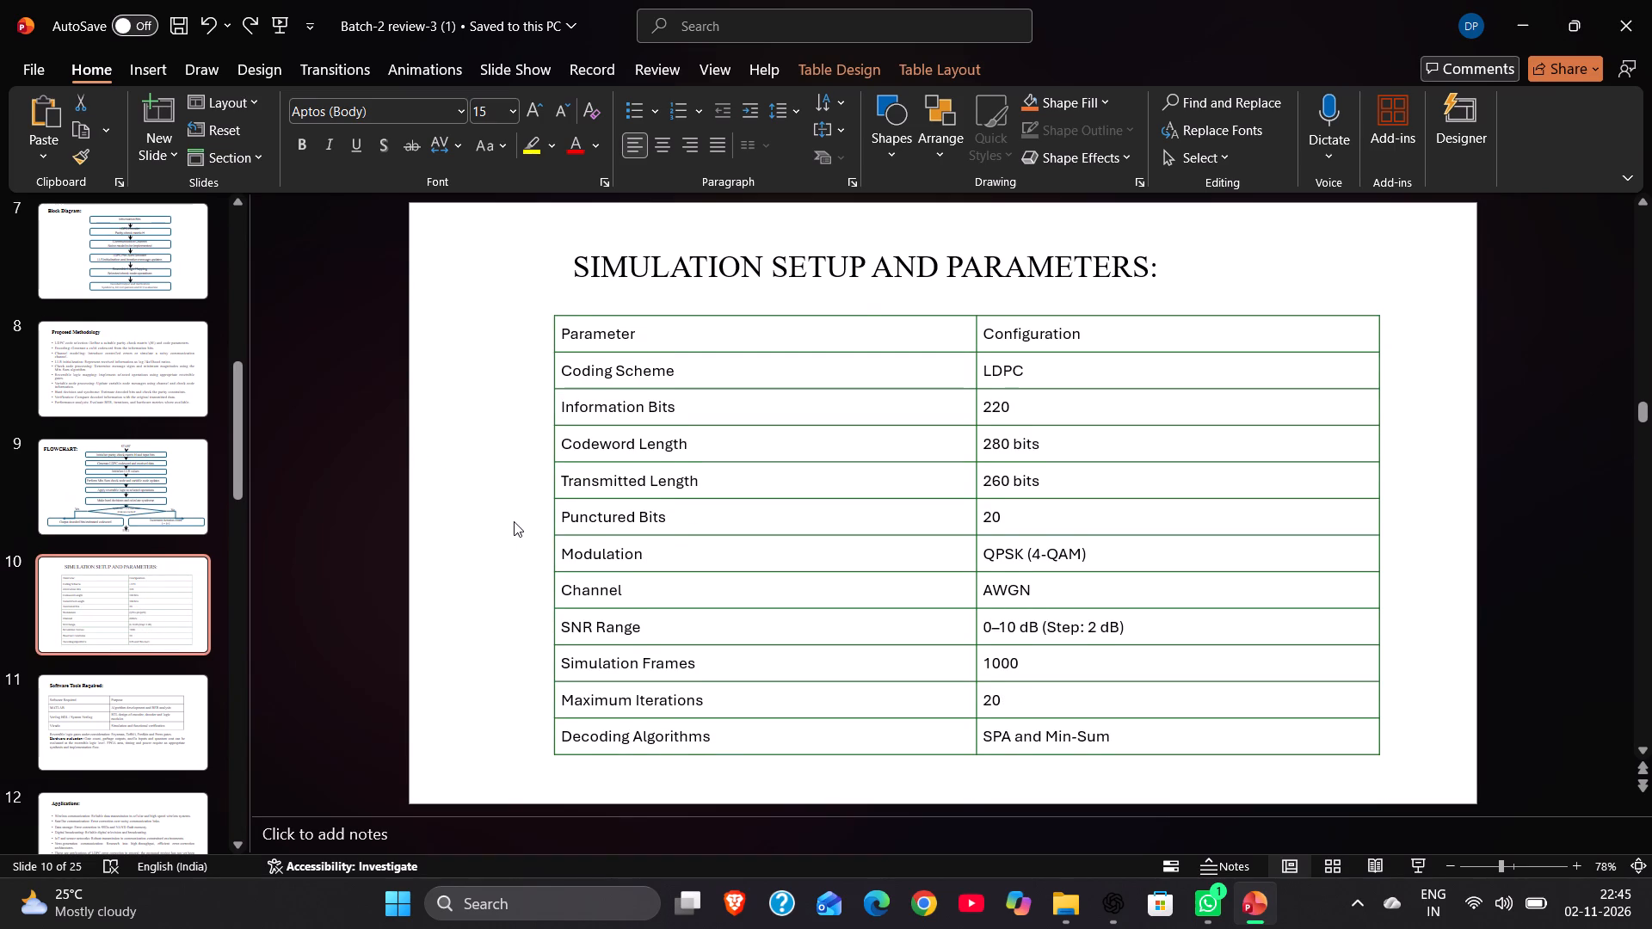
# Undo the last title box resize and widen the box leftward so the title fits on one line near the table's left edge.
pyautogui.hotkey('ctrl', 'z')
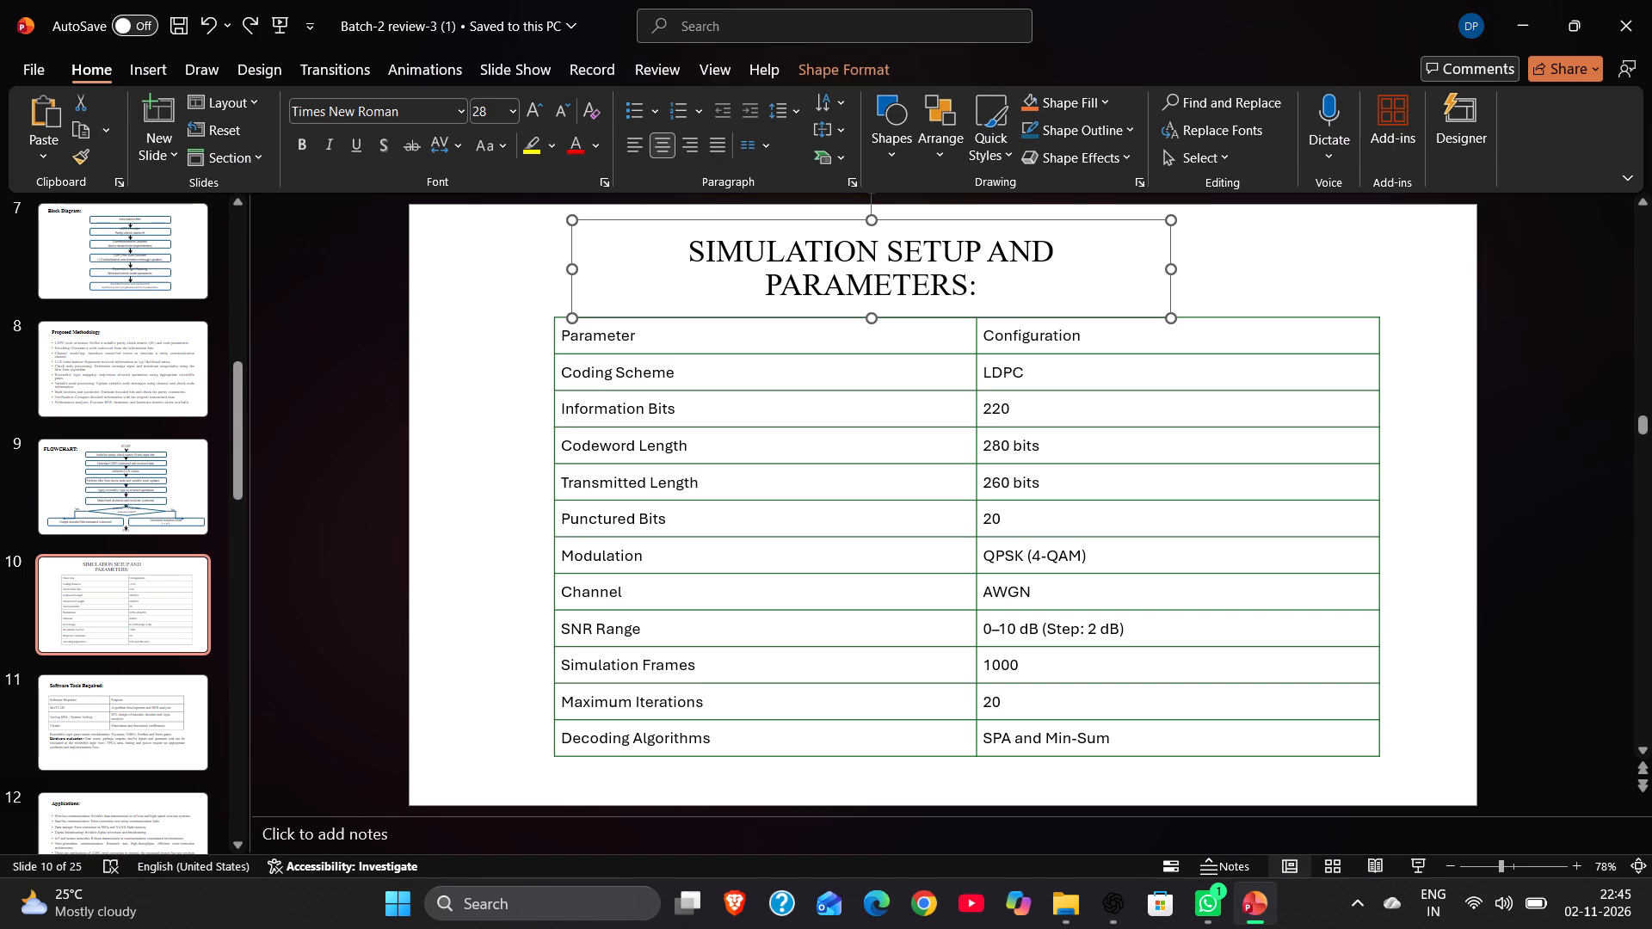
pyautogui.moveTo(573, 262); pyautogui.dragTo(539, 263)
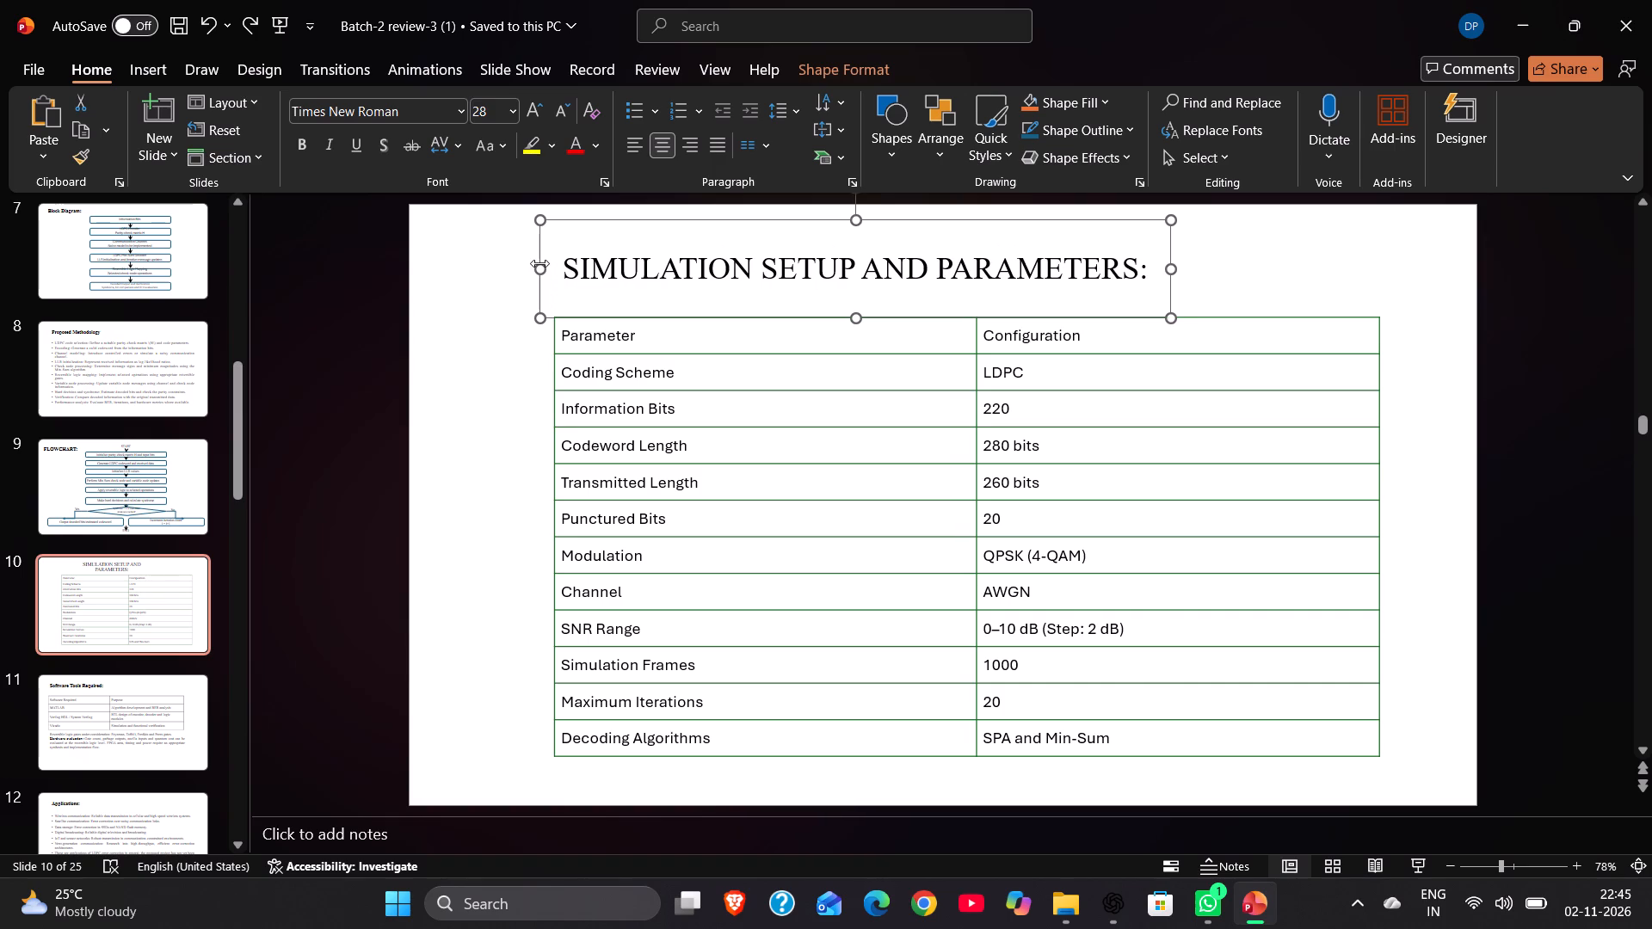
# Add a new slide with title and content placeholders directly after the Simulation Setup and Parameters slide.
pyautogui.click(539, 262)
pyautogui.click(506, 288)
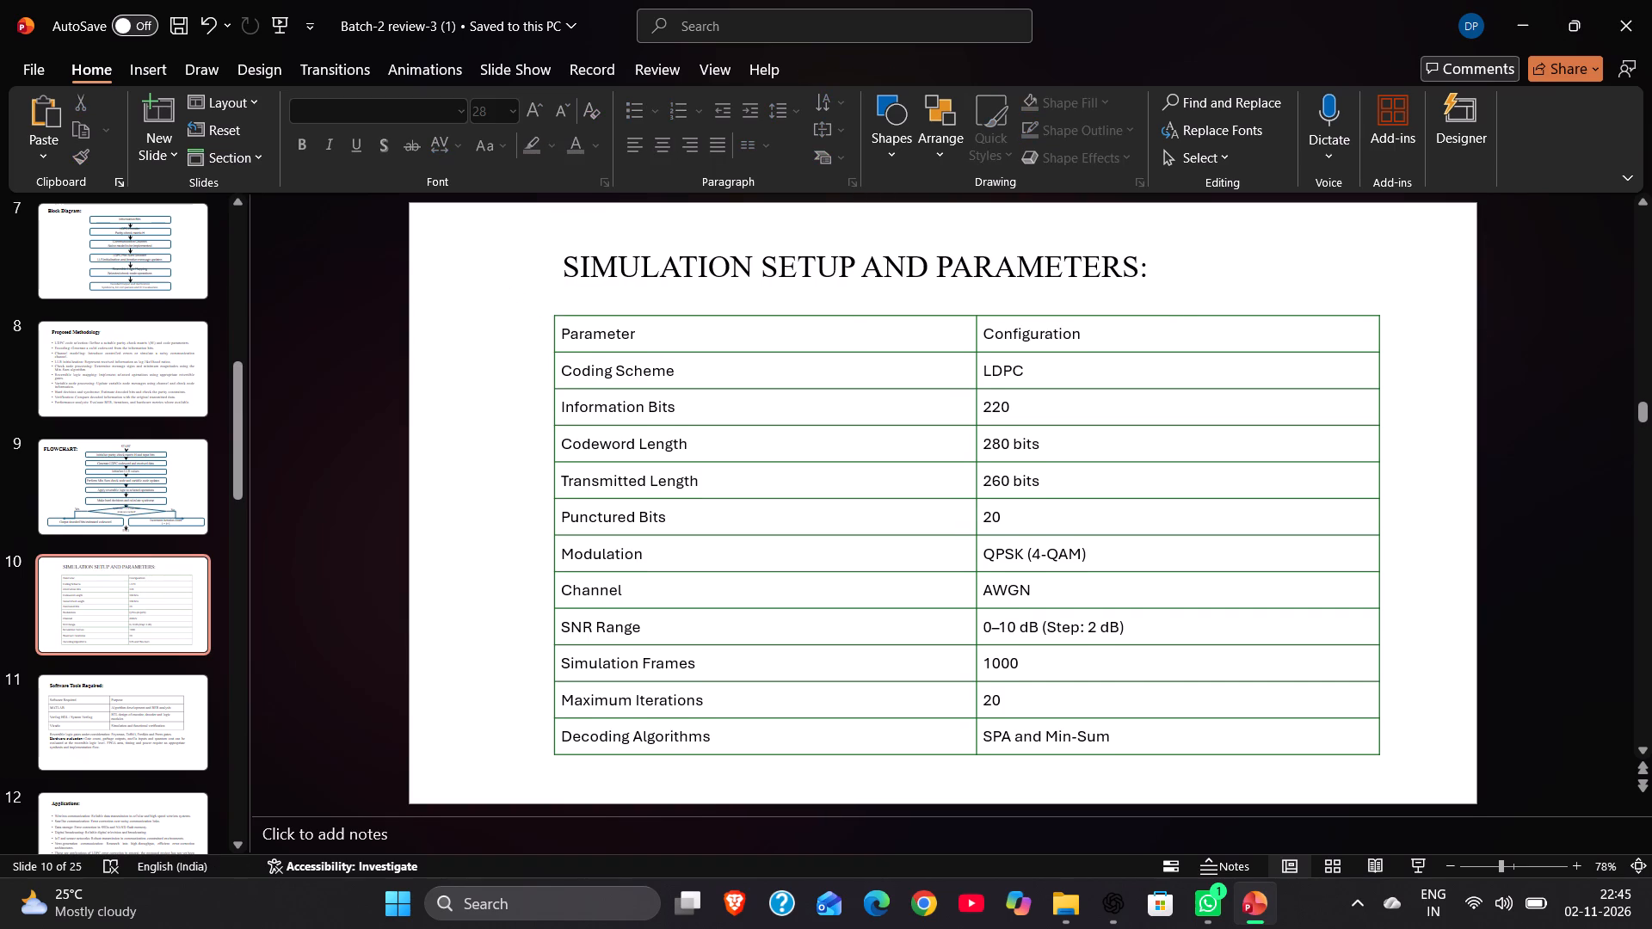
pyautogui.click(161, 115)
# Reduce the new slide's title placeholder to about half its height and extend the content placeholder upward to just beneath it.
pyautogui.click(587, 279)
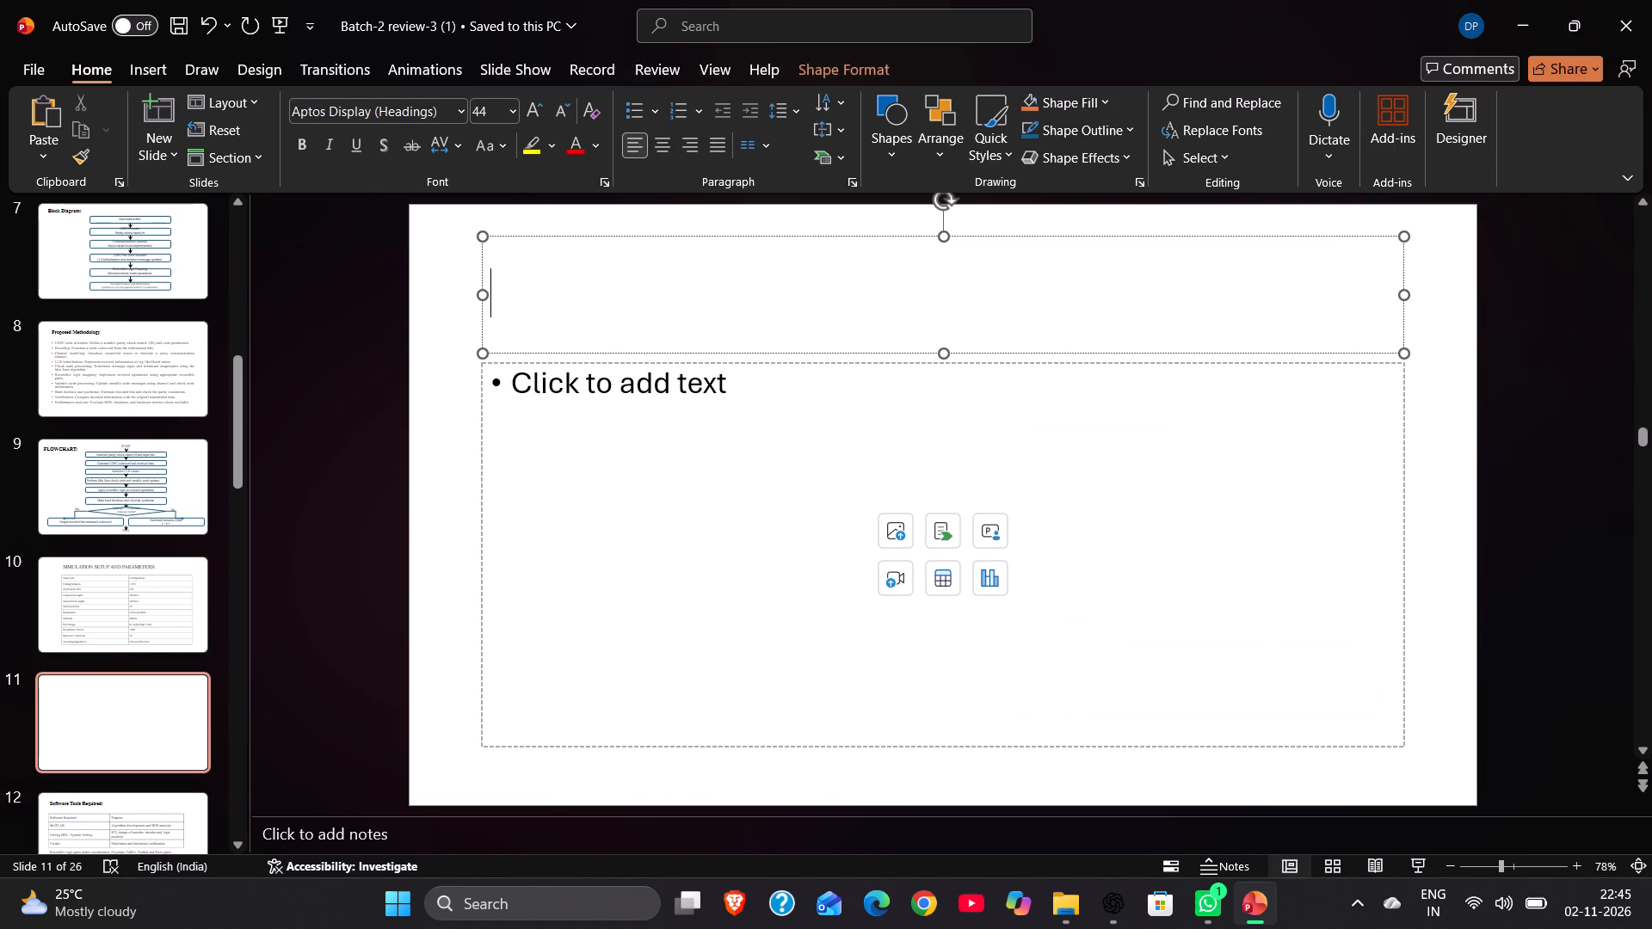
pyautogui.moveTo(945, 352); pyautogui.dragTo(938, 296)
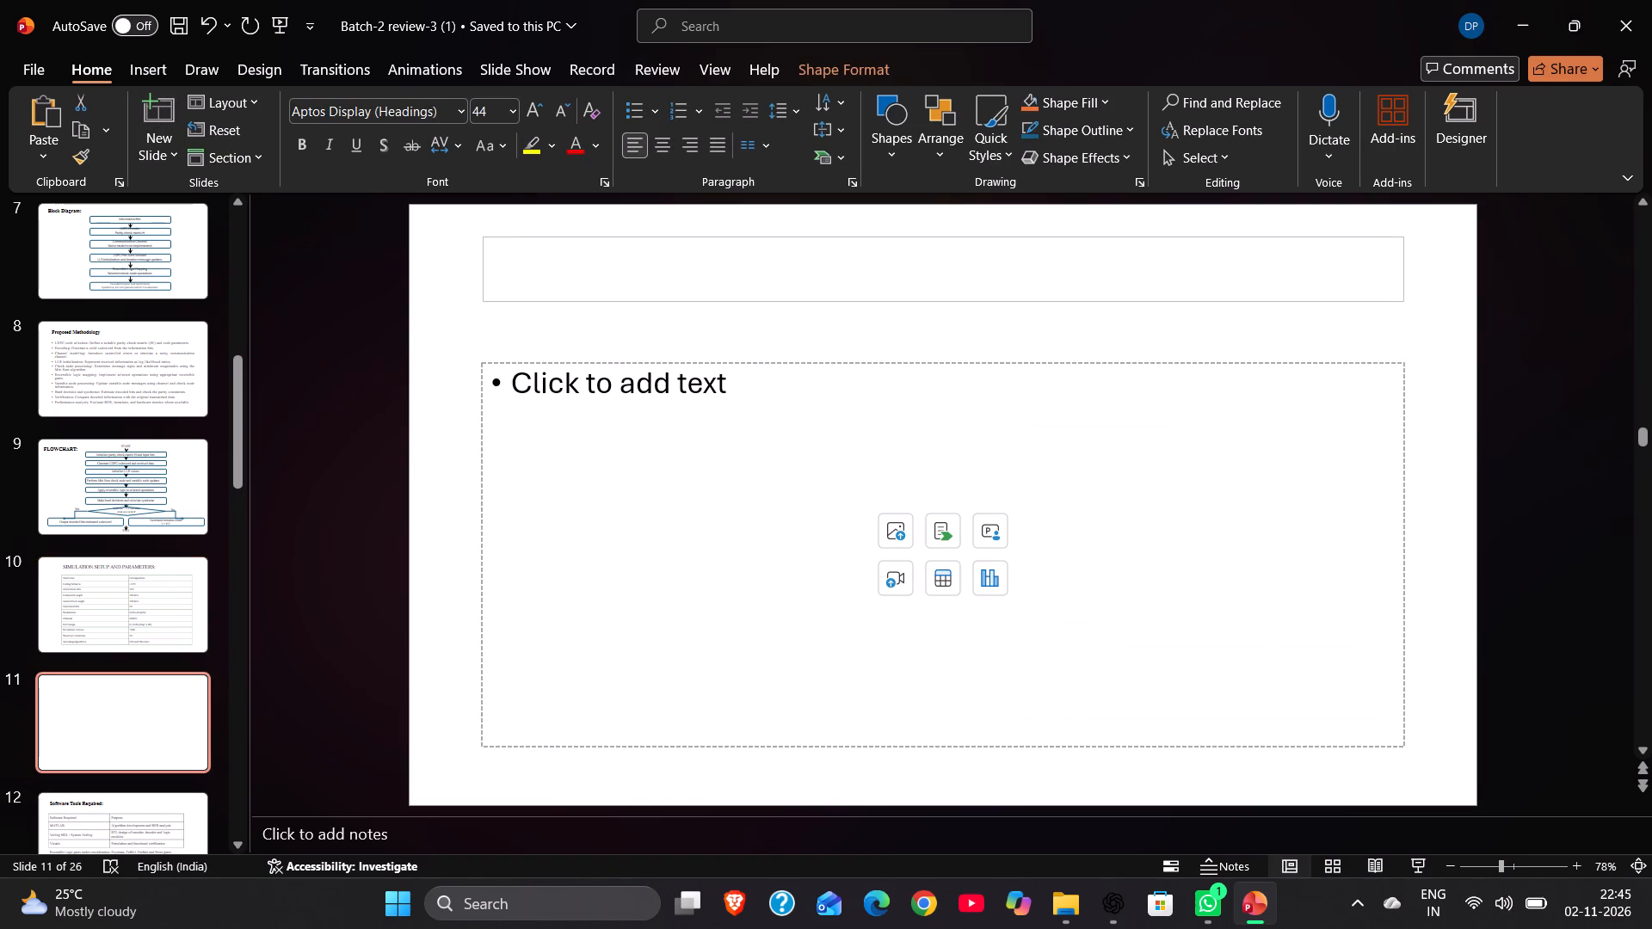
pyautogui.moveTo(938, 296); pyautogui.dragTo(938, 284)
pyautogui.moveTo(934, 418); pyautogui.dragTo(940, 370)
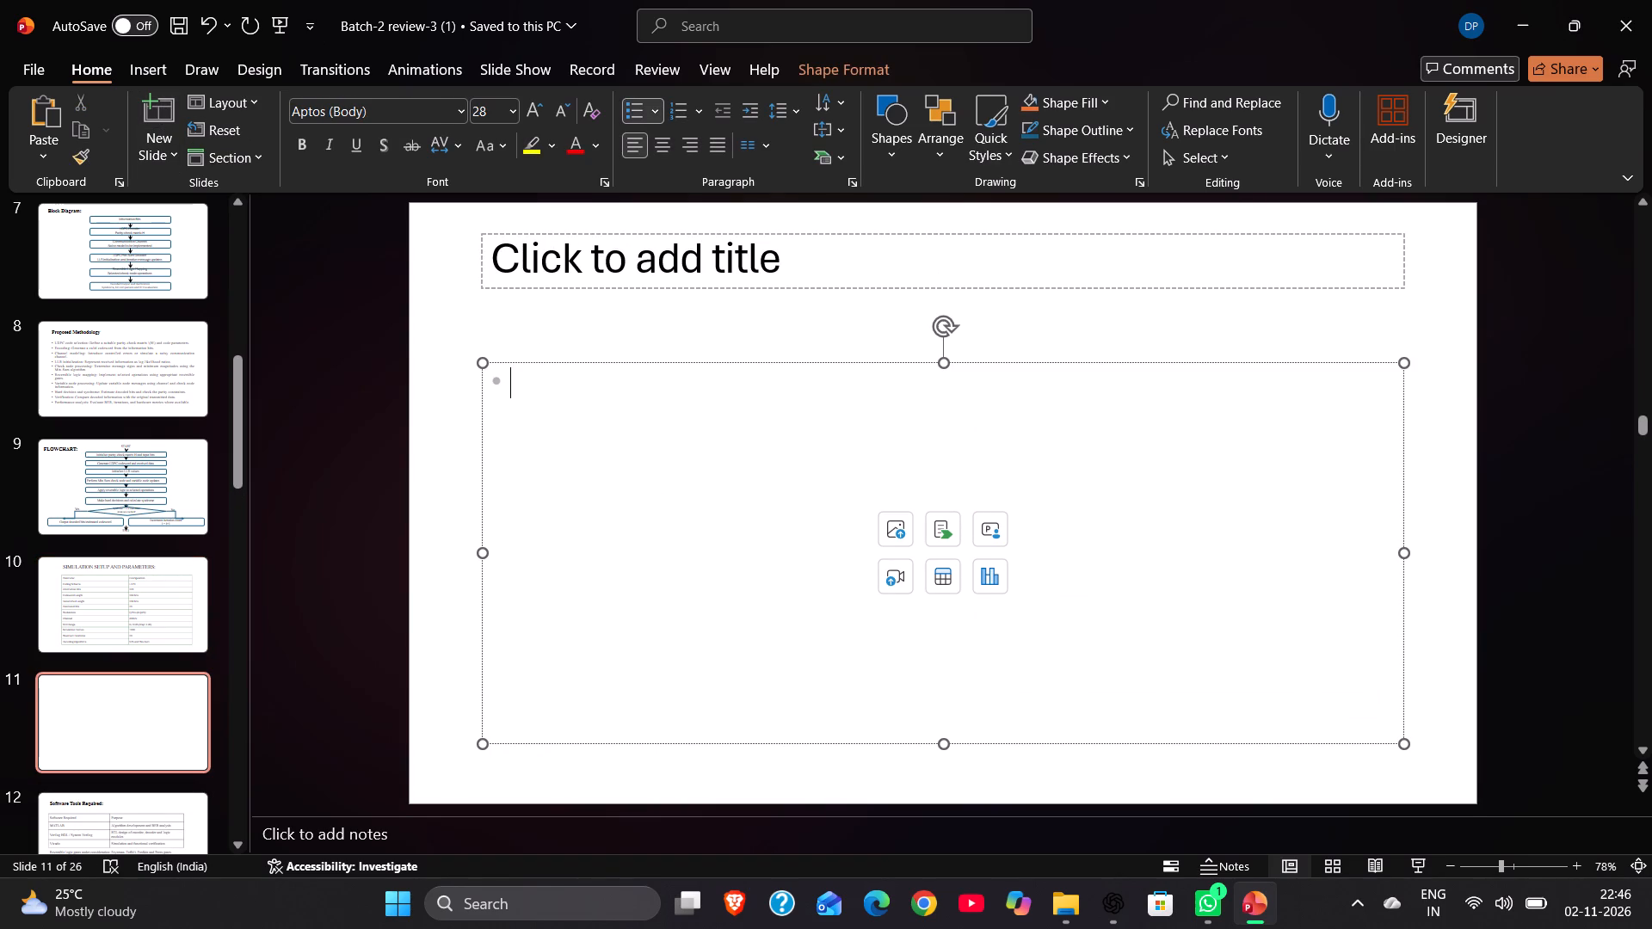
pyautogui.moveTo(940, 370); pyautogui.dragTo(941, 365)
pyautogui.moveTo(941, 365); pyautogui.dragTo(943, 299)
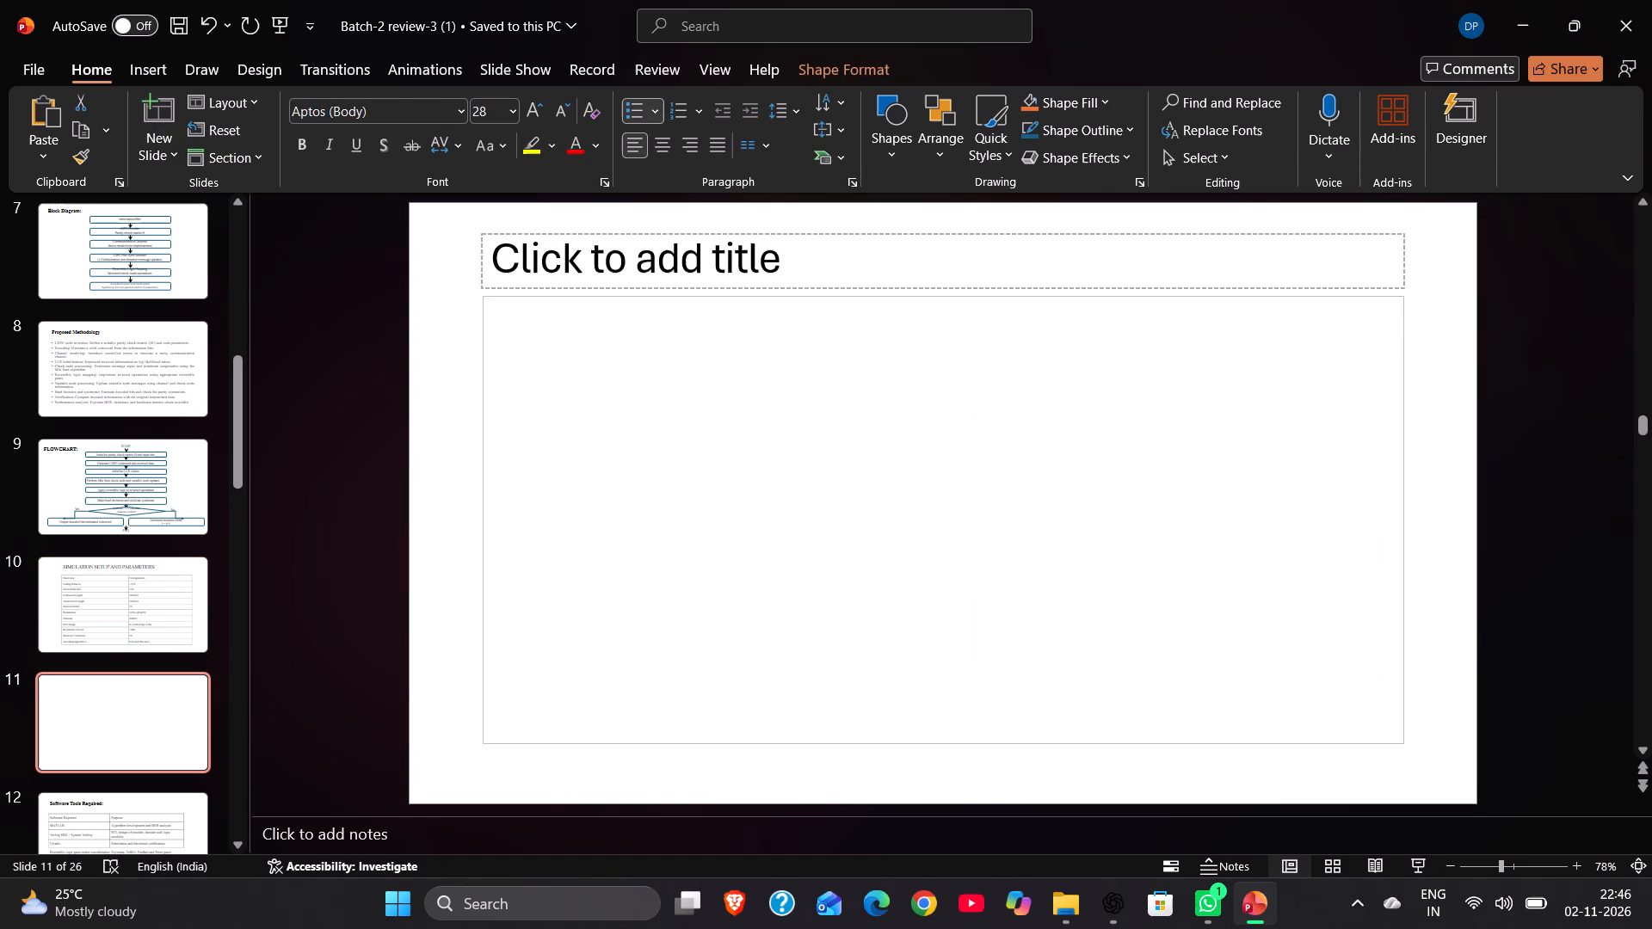
pyautogui.moveTo(943, 299); pyautogui.dragTo(944, 307)
pyautogui.click(943, 436)
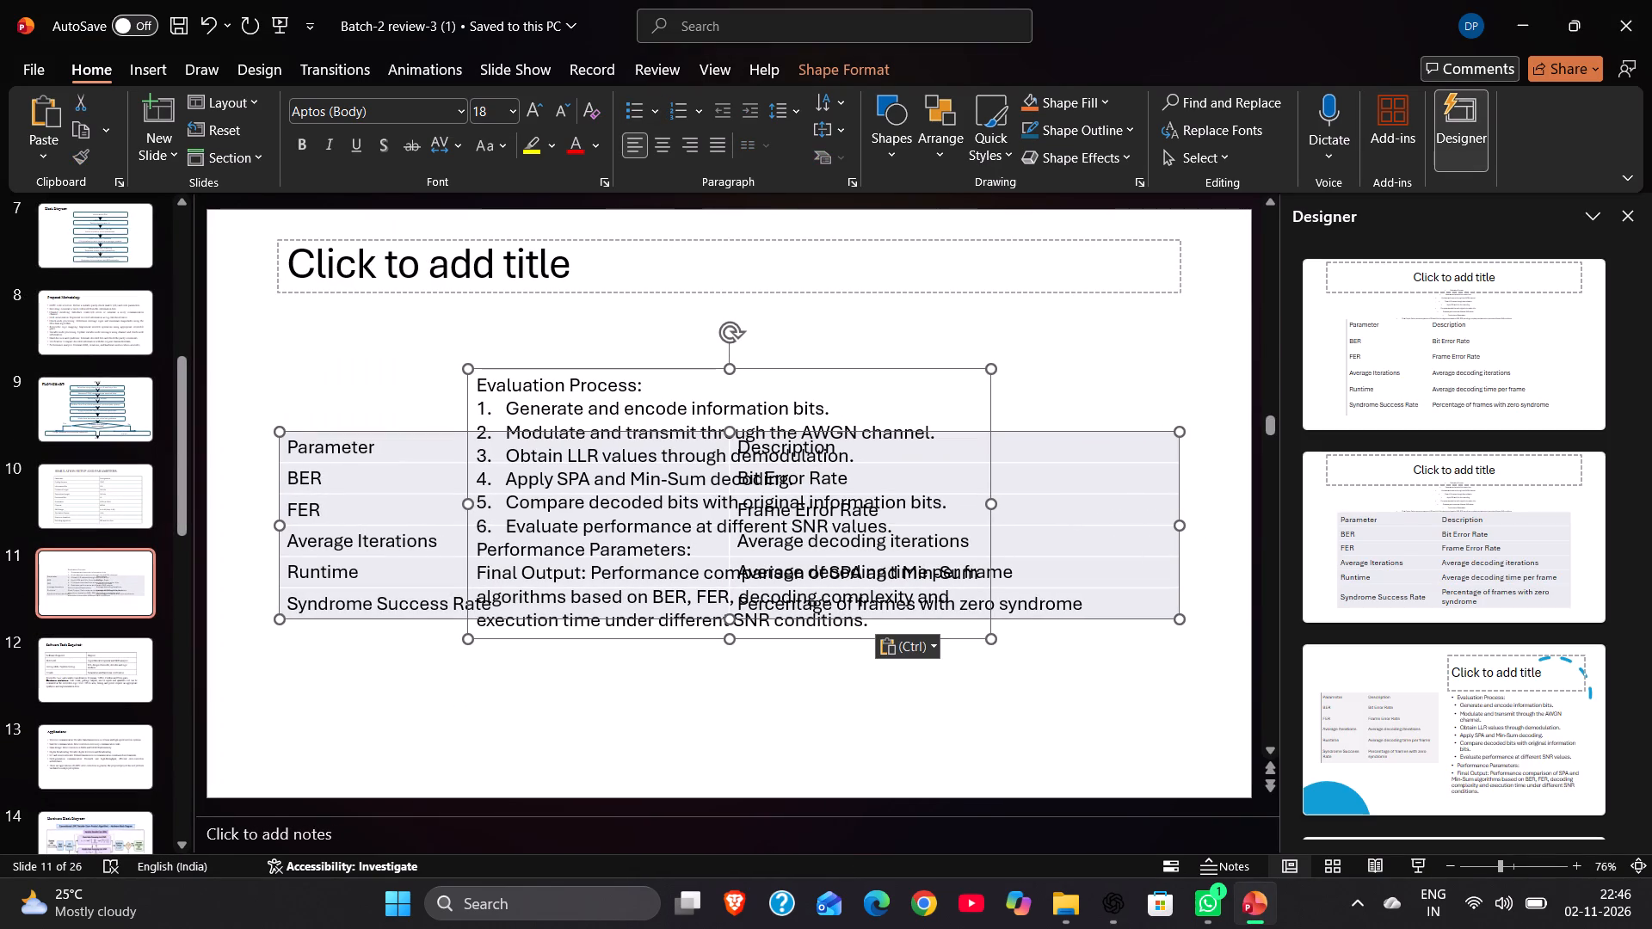
# Enlarge the pasted Evaluation Process text box toward its upper left corner, aligning it just below the title placeholder.
pyautogui.click(664, 416)
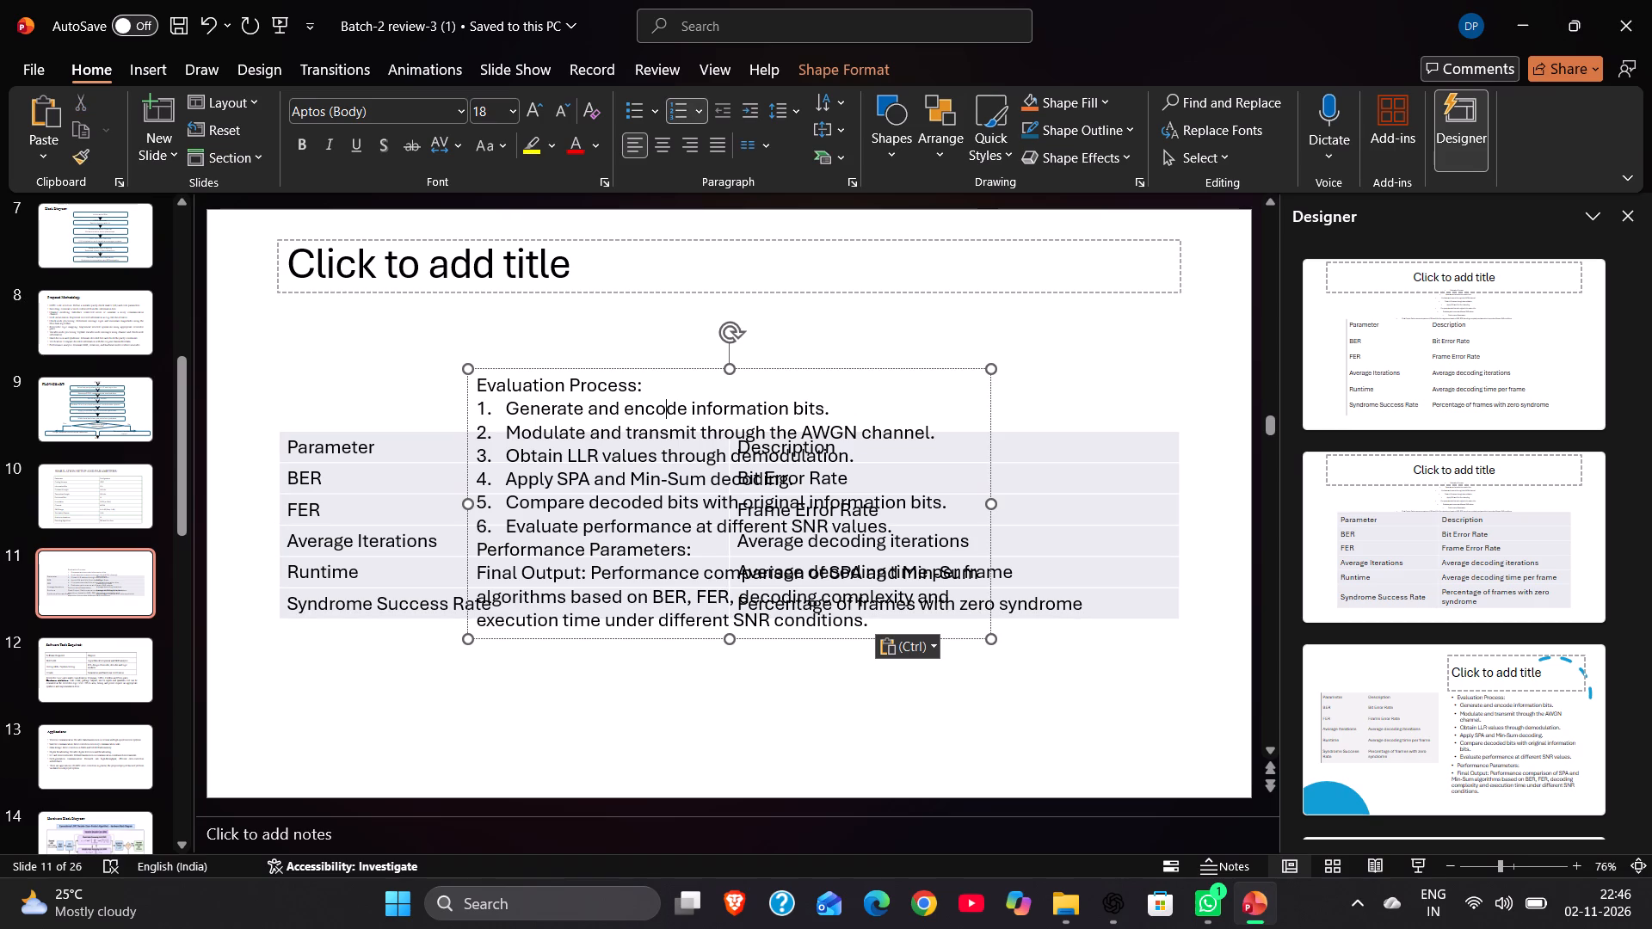
pyautogui.moveTo(467, 372); pyautogui.dragTo(316, 335)
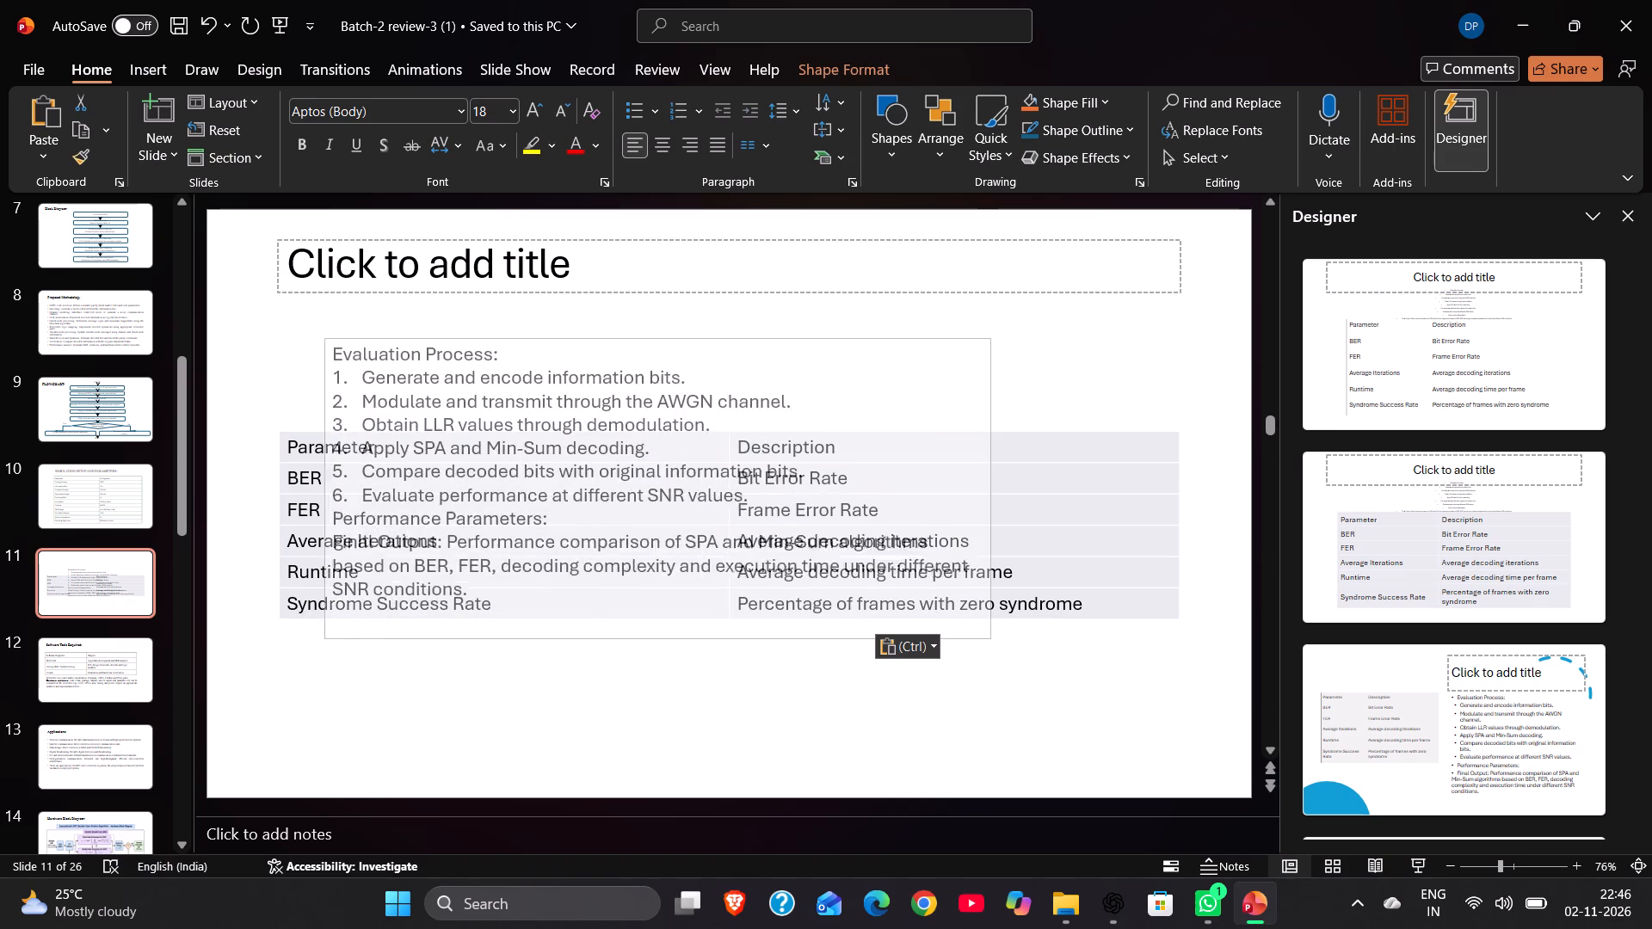
pyautogui.moveTo(316, 335); pyautogui.dragTo(274, 305)
# Resize the performance parameter table so it starts below the Final Output text and ends near the slide's bottom edge.
pyautogui.moveTo(1057, 525); pyautogui.dragTo(1057, 648)
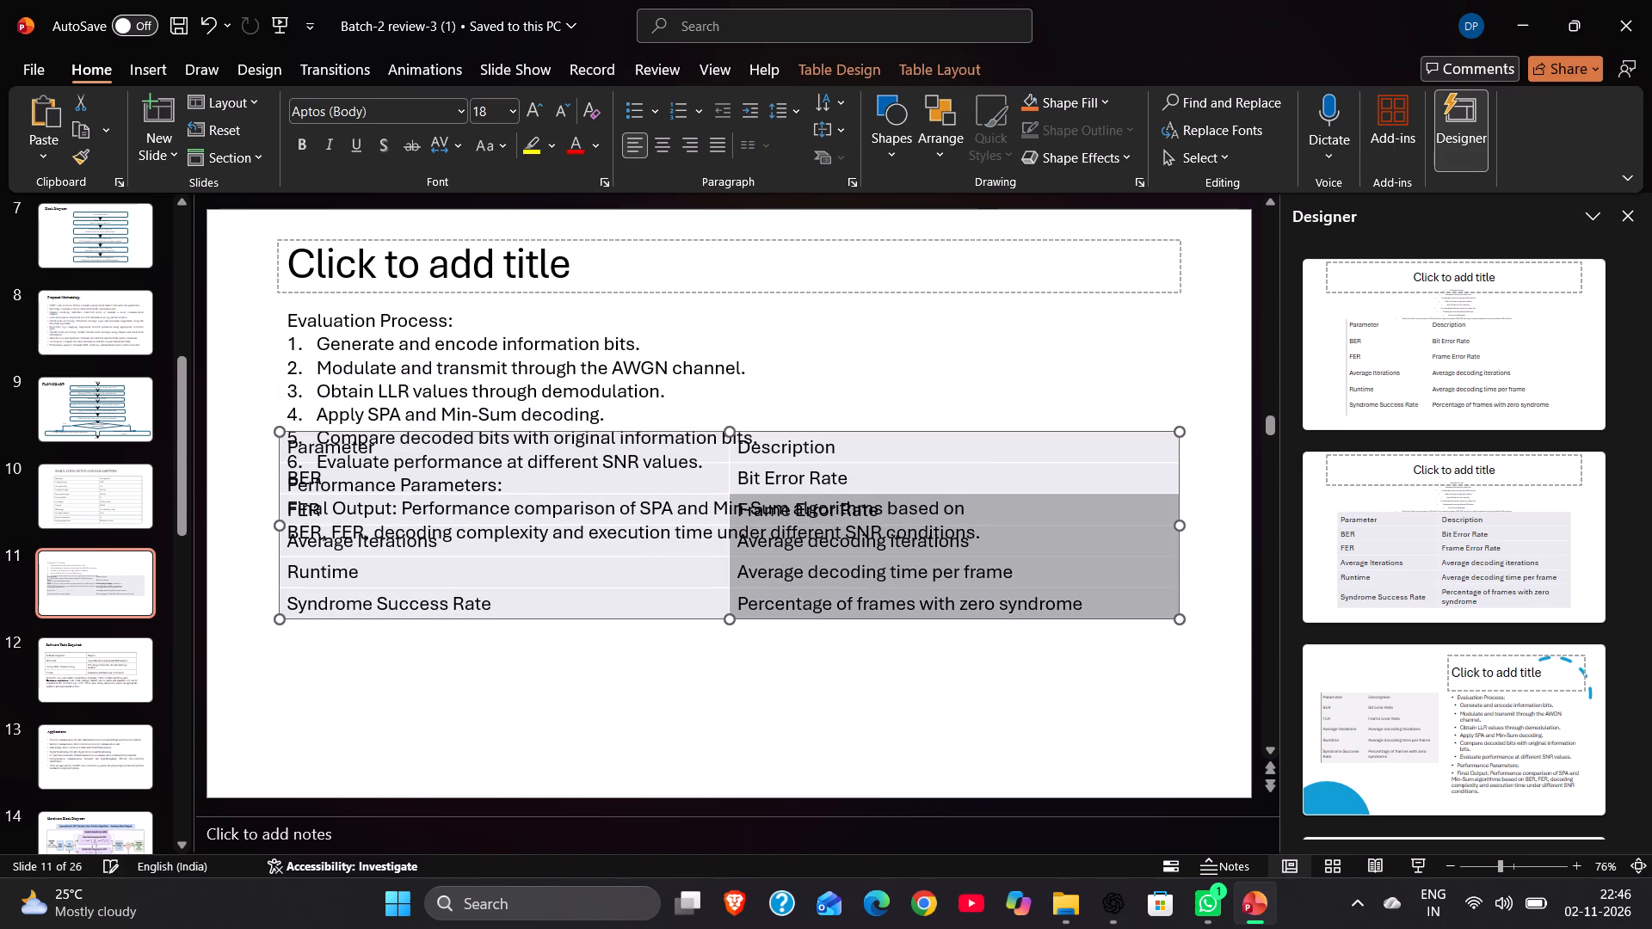
pyautogui.moveTo(1057, 648); pyautogui.dragTo(1059, 656)
pyautogui.moveTo(729, 620); pyautogui.dragTo(738, 778)
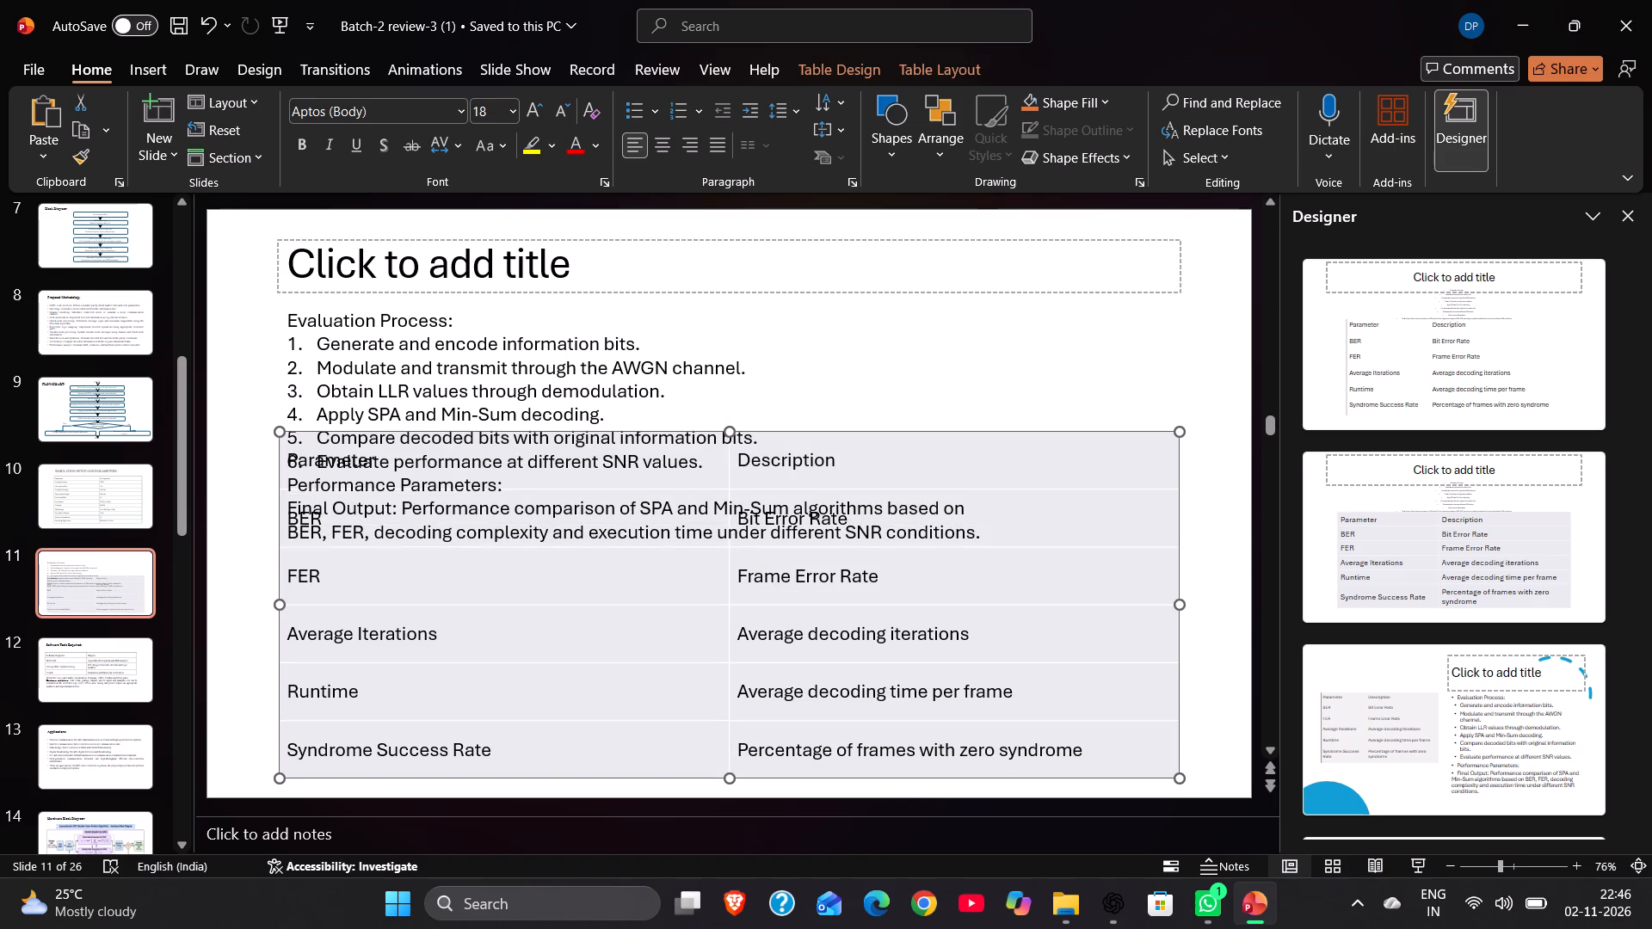
pyautogui.moveTo(730, 434); pyautogui.dragTo(726, 534)
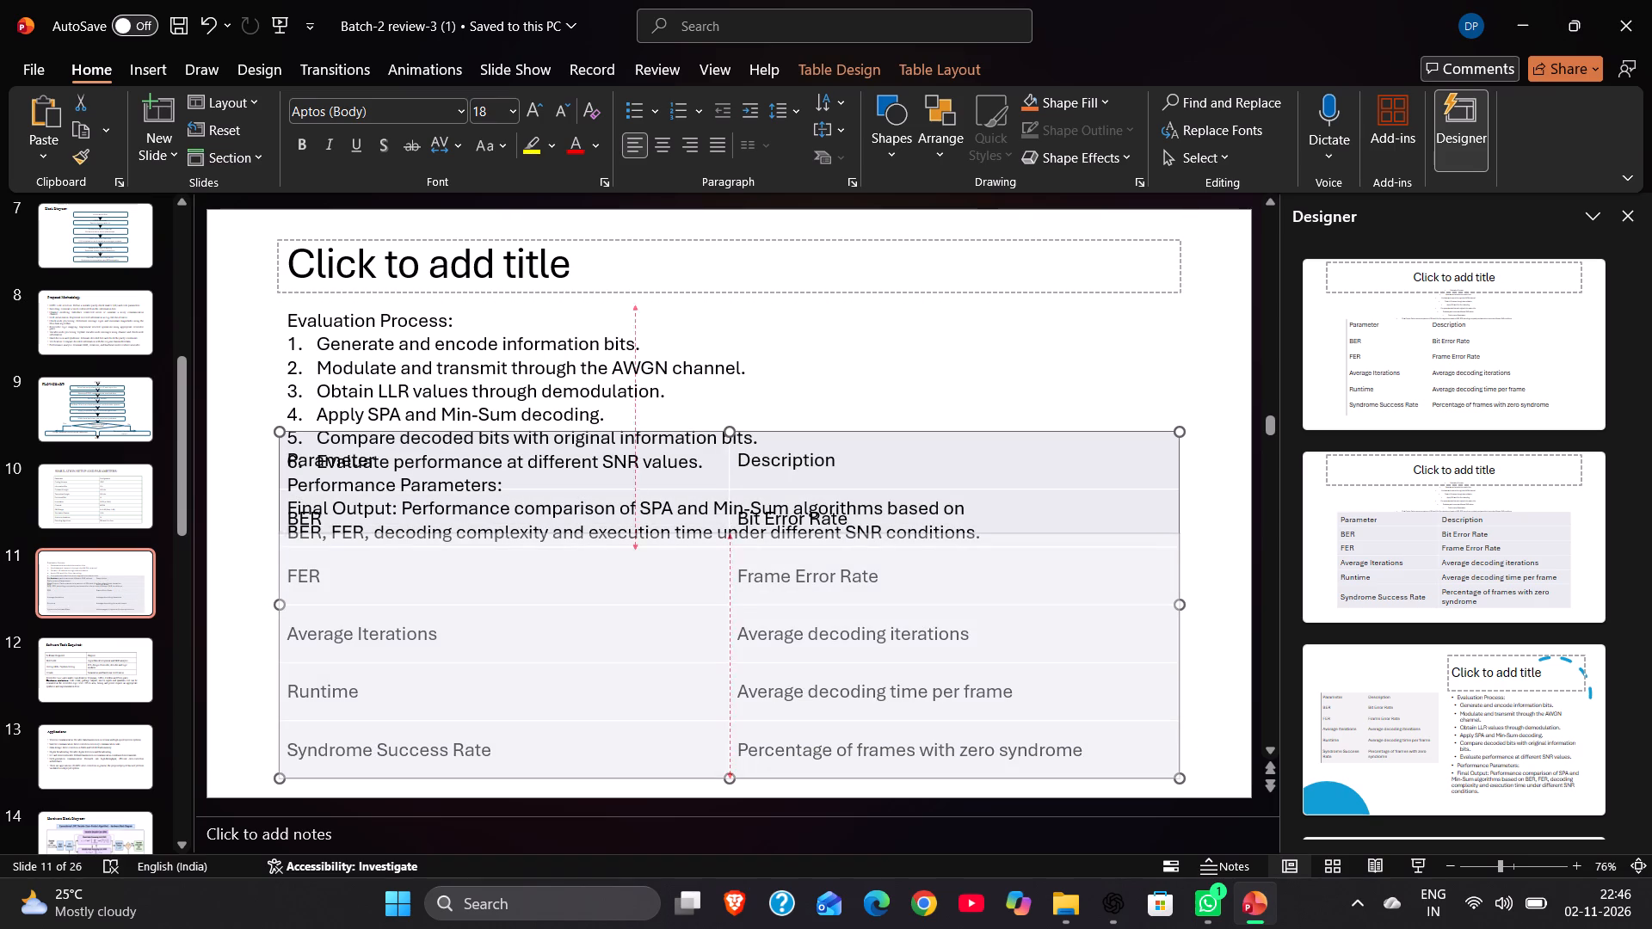
pyautogui.moveTo(726, 534); pyautogui.dragTo(726, 544)
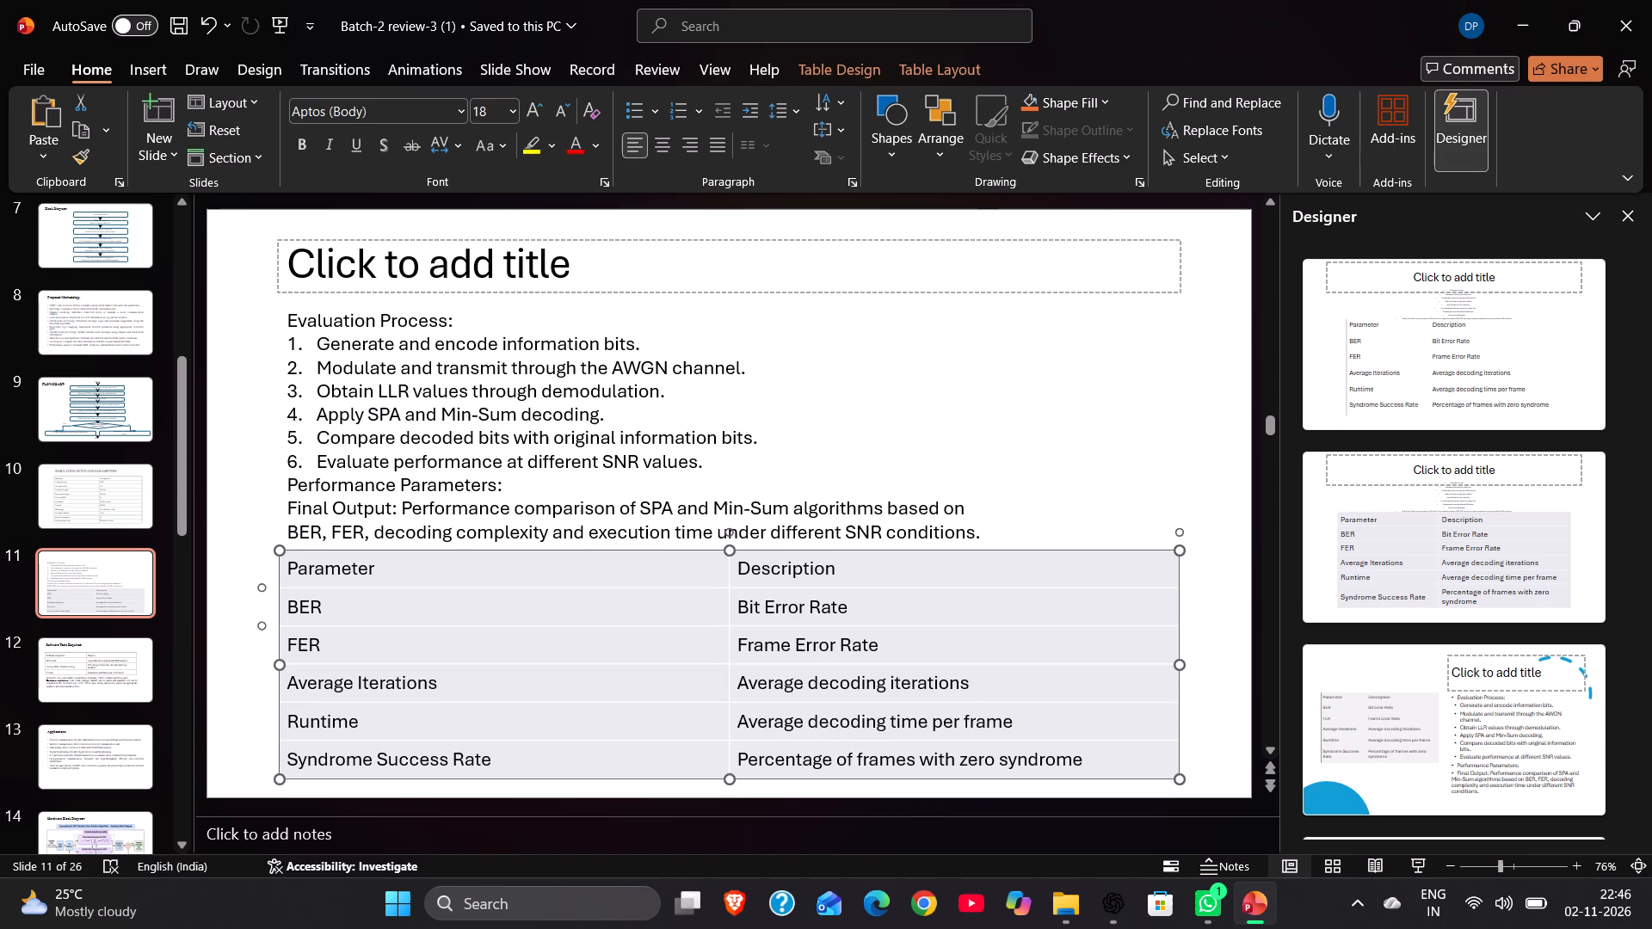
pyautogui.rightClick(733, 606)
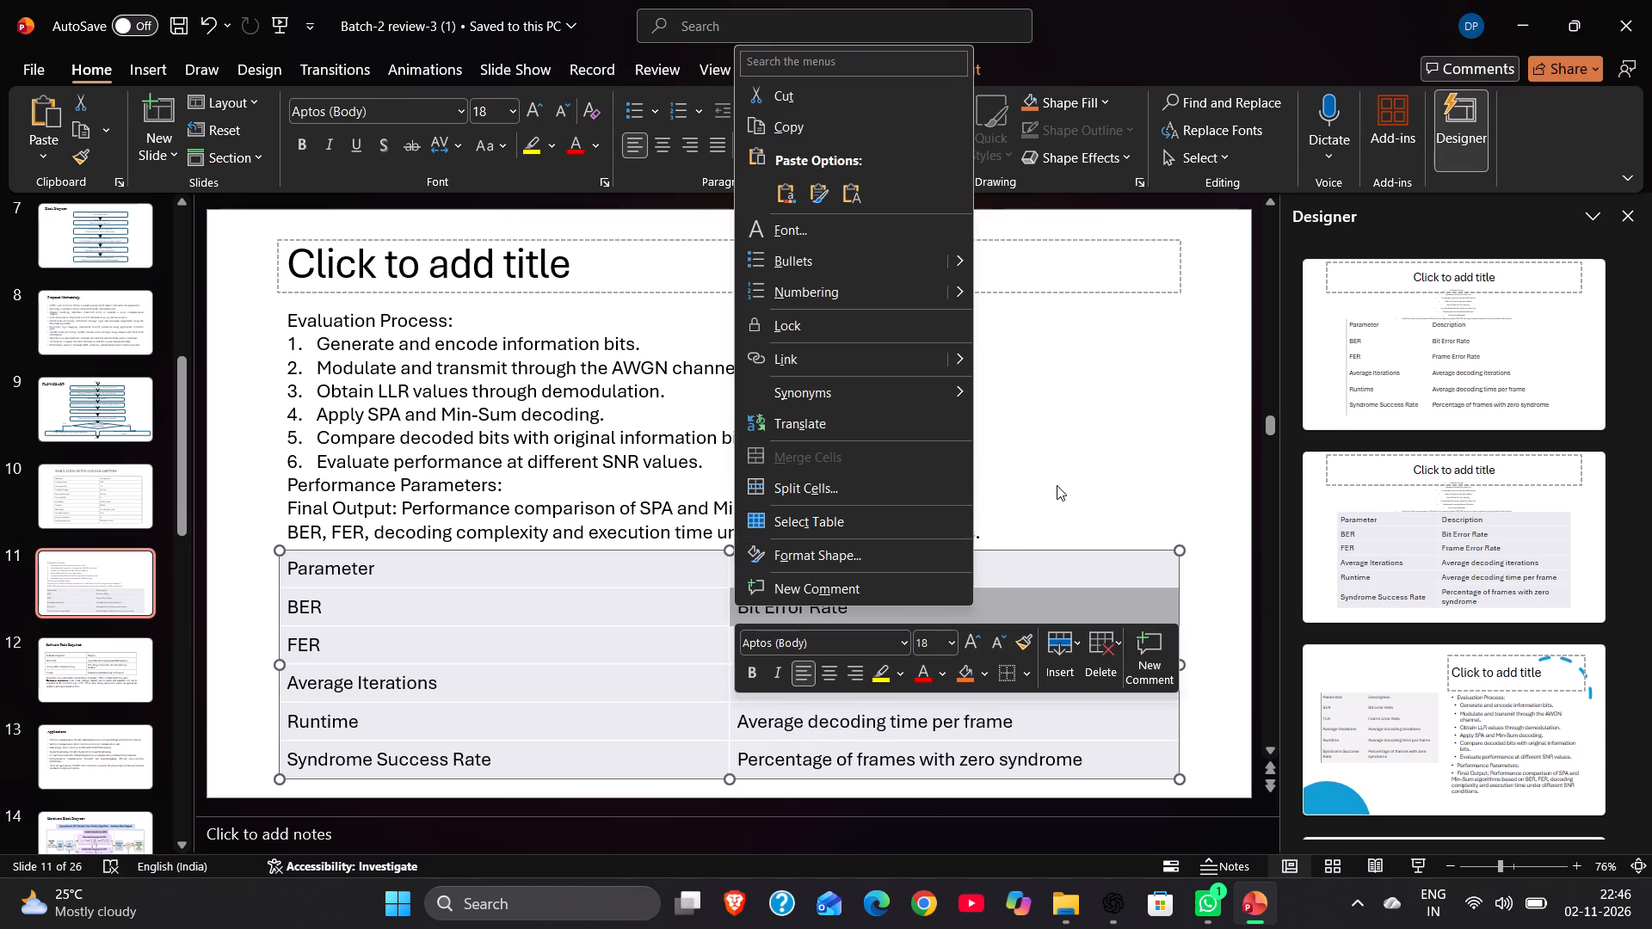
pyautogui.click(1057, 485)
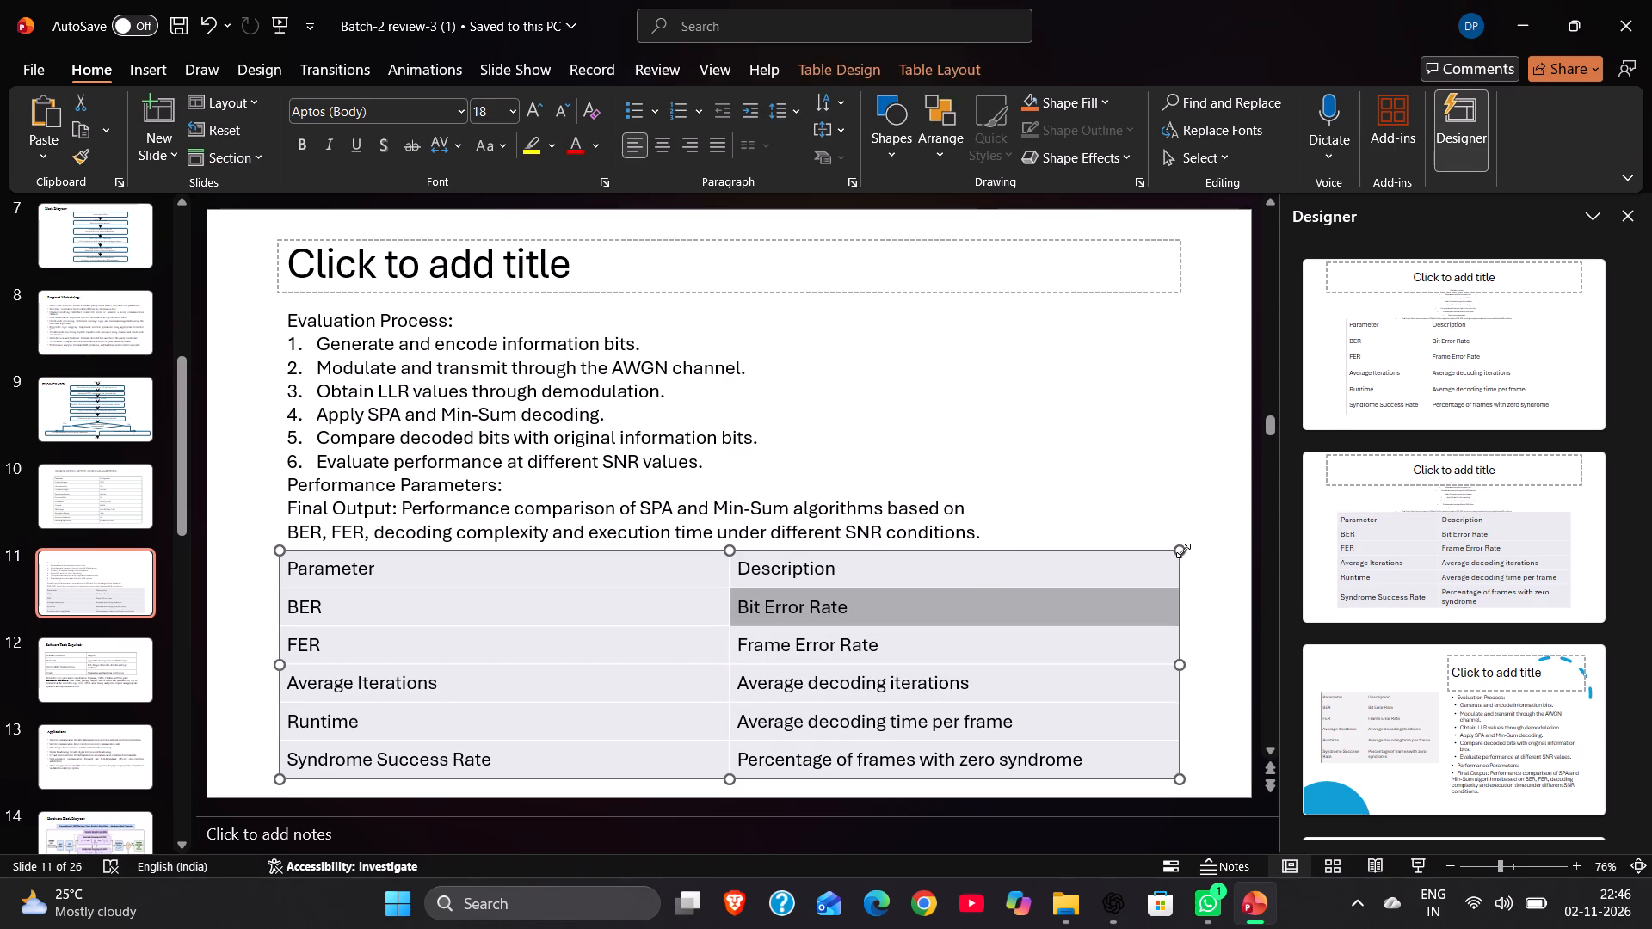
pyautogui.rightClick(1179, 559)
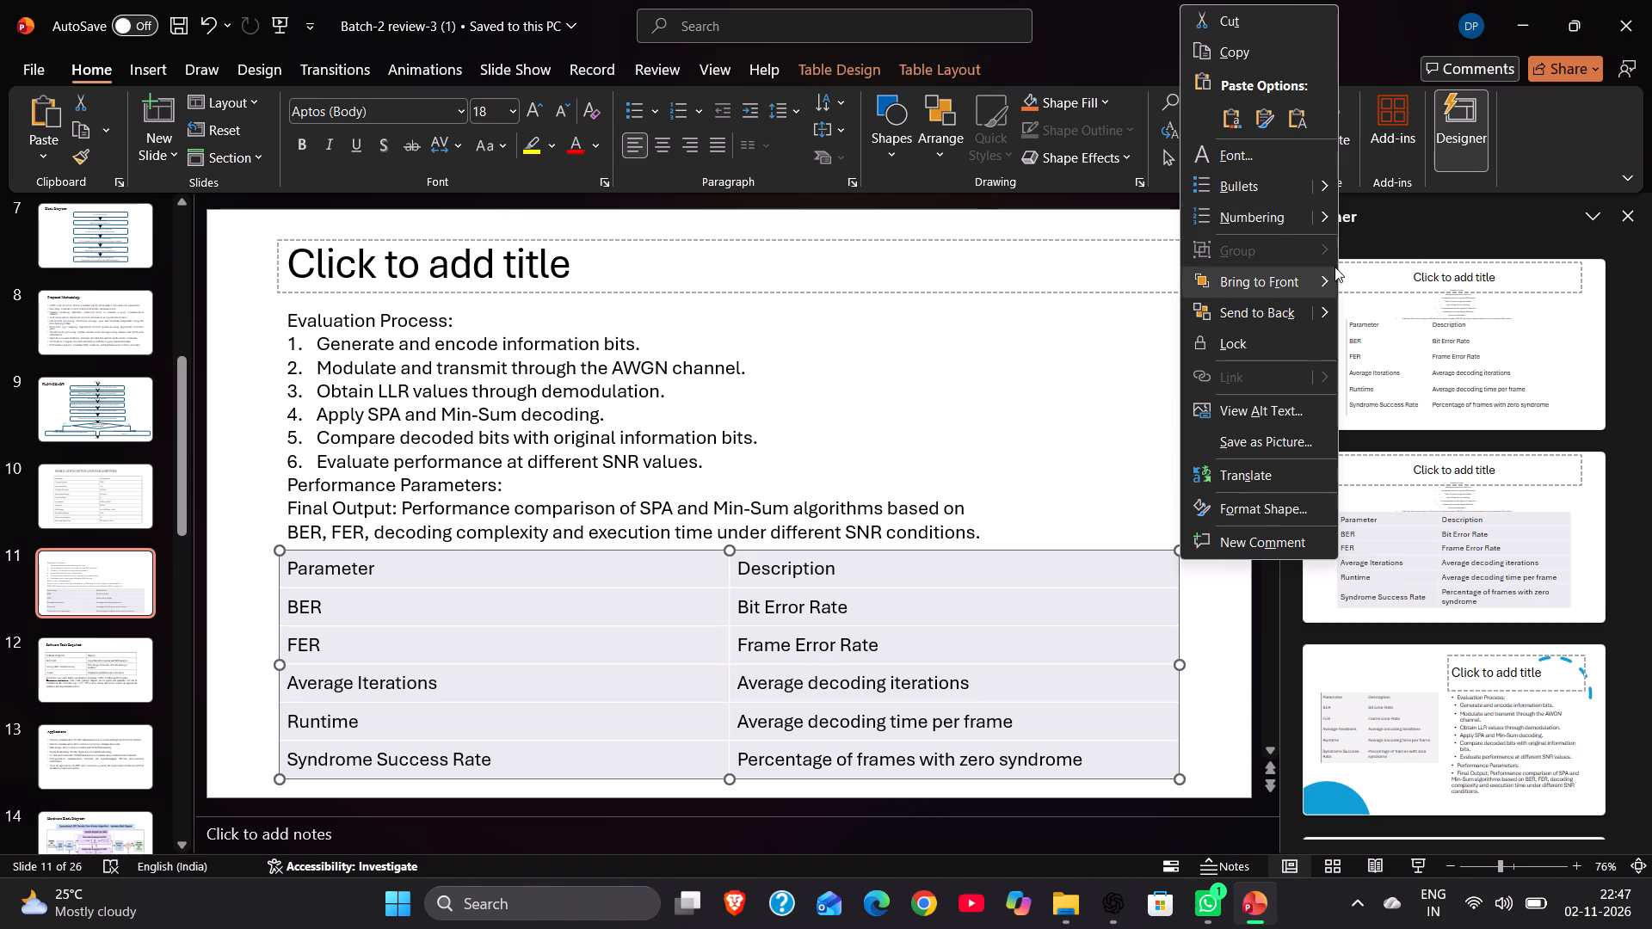
# Apply the unshaded table style with black gridlines around every cell to the performance parameter table.
pyautogui.click(853, 65)
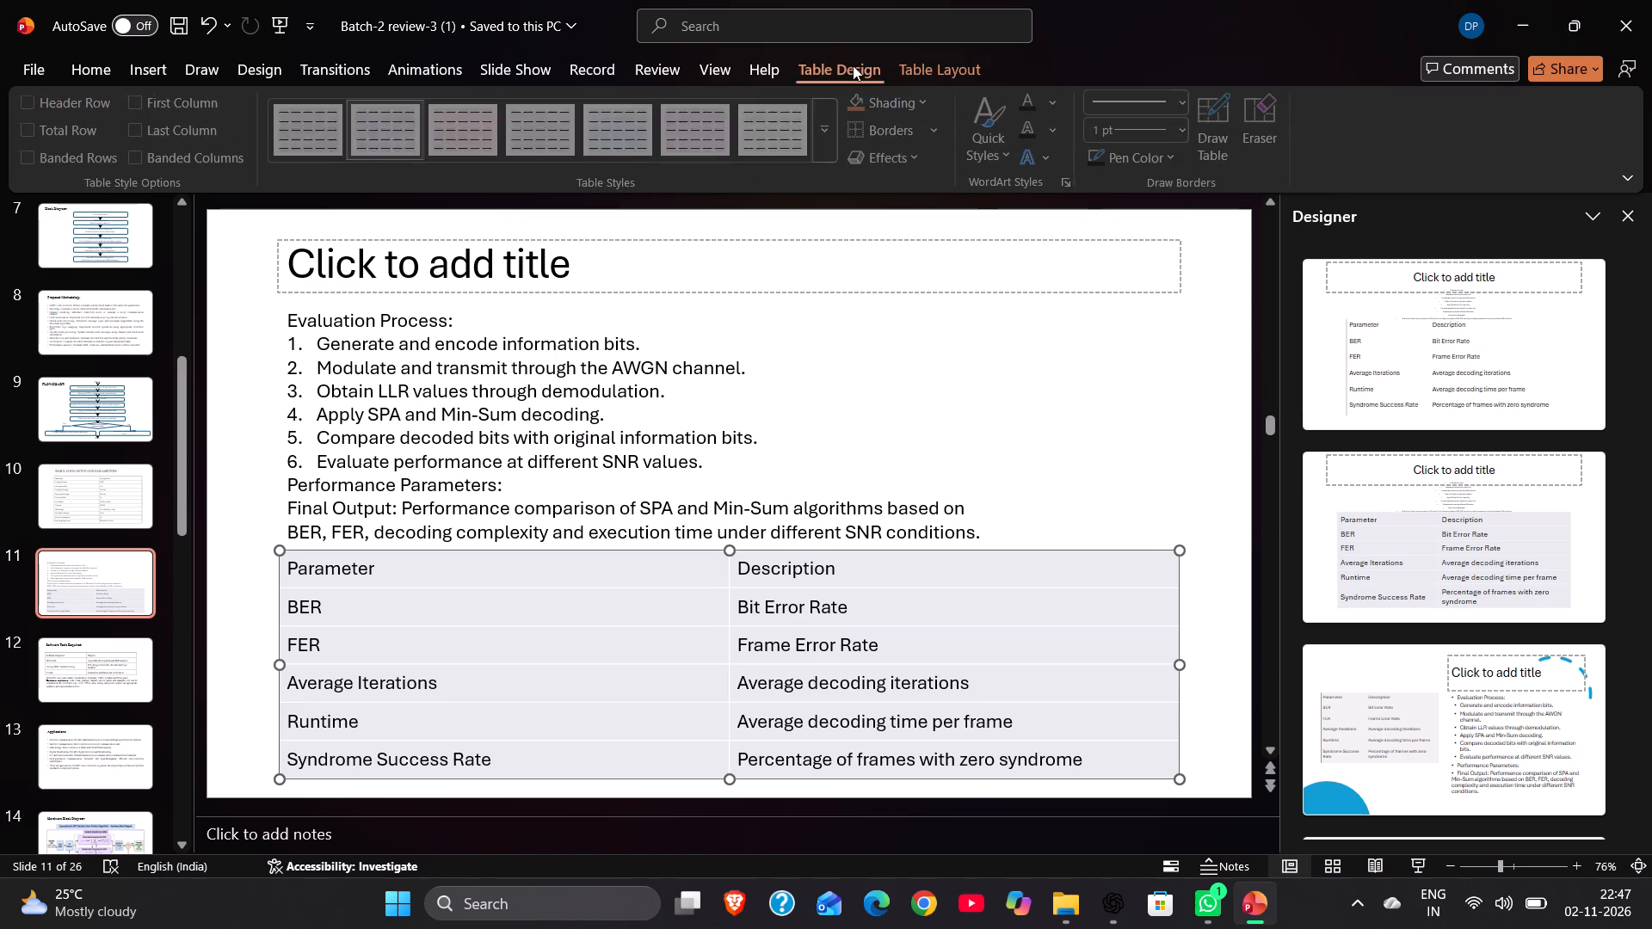
pyautogui.click(835, 131)
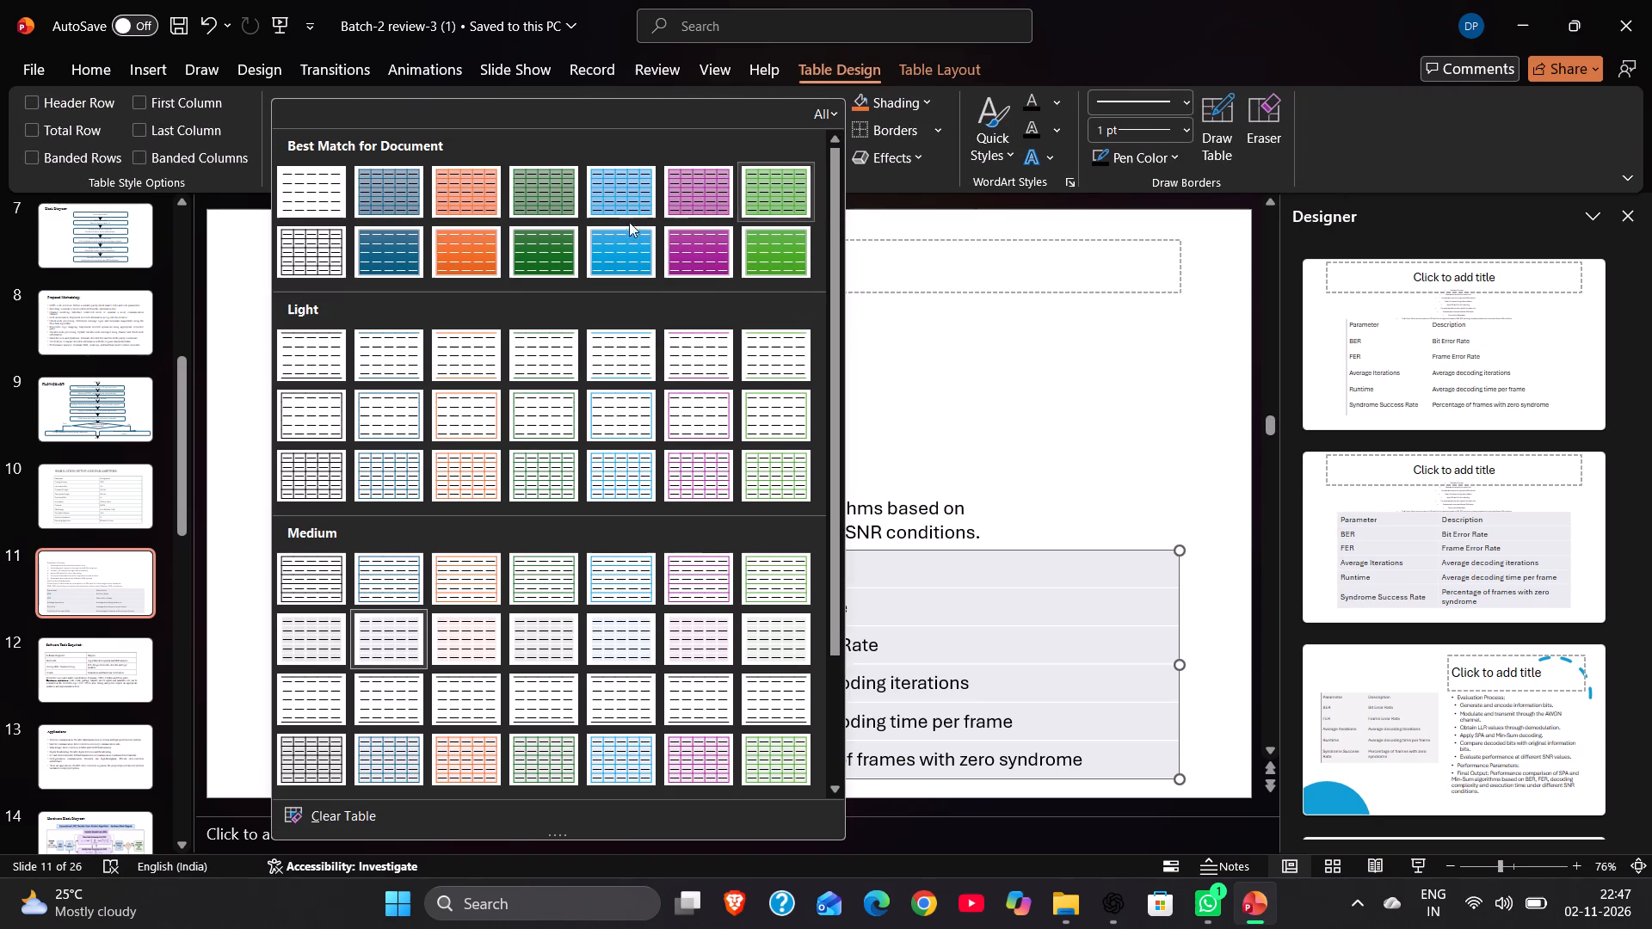
pyautogui.click(308, 343)
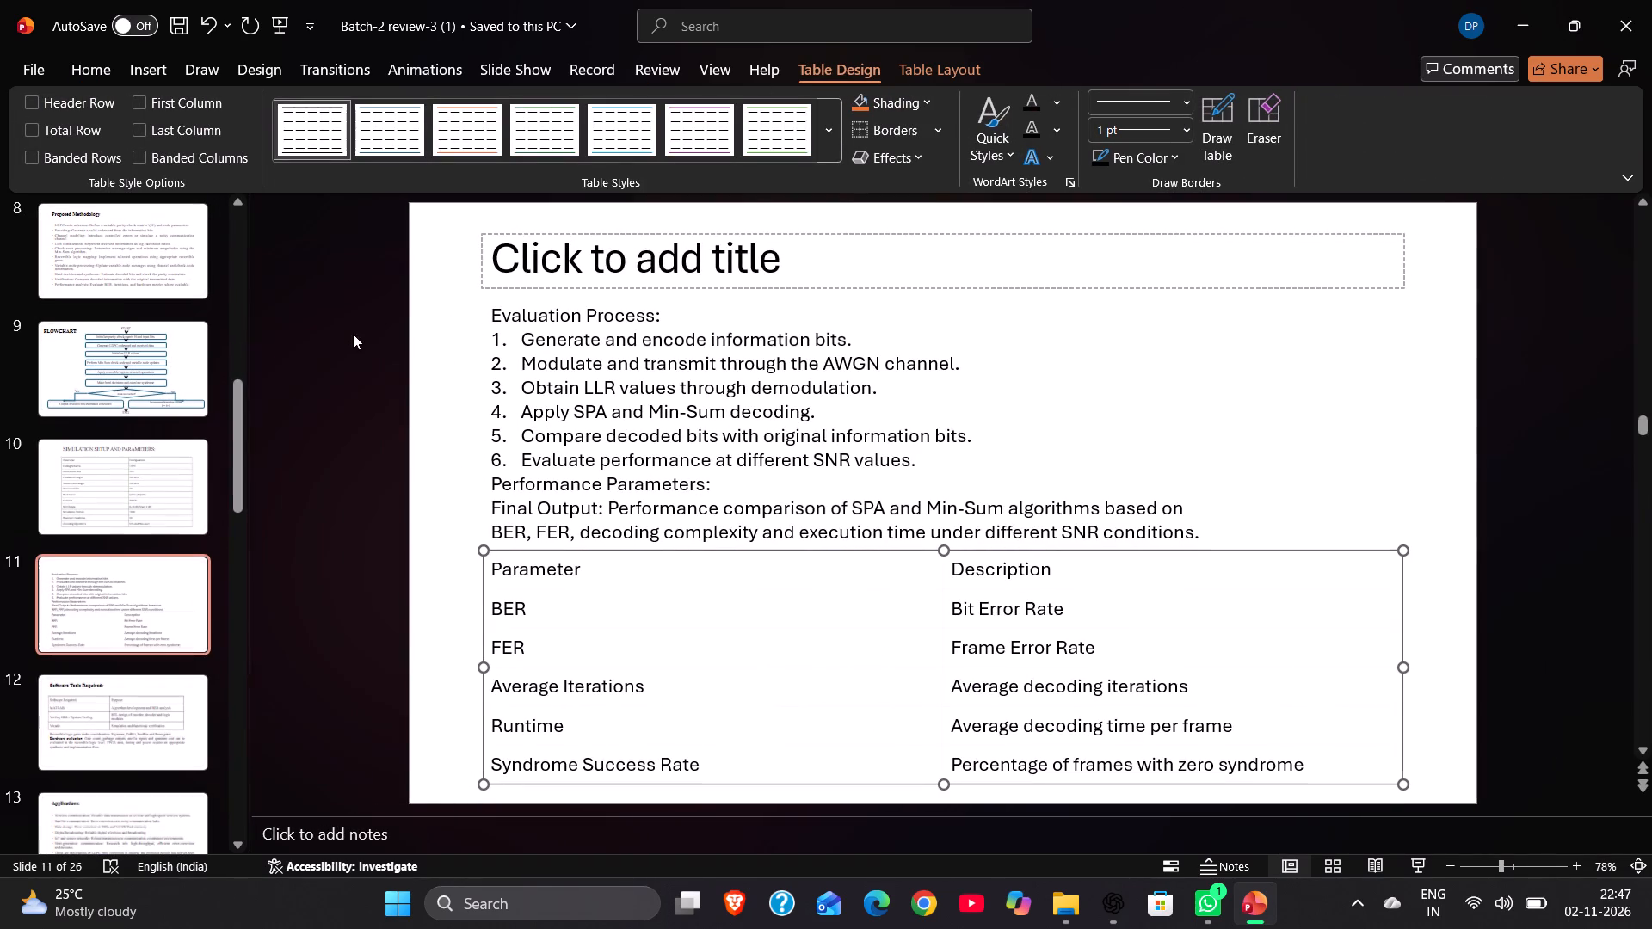
pyautogui.click(825, 126)
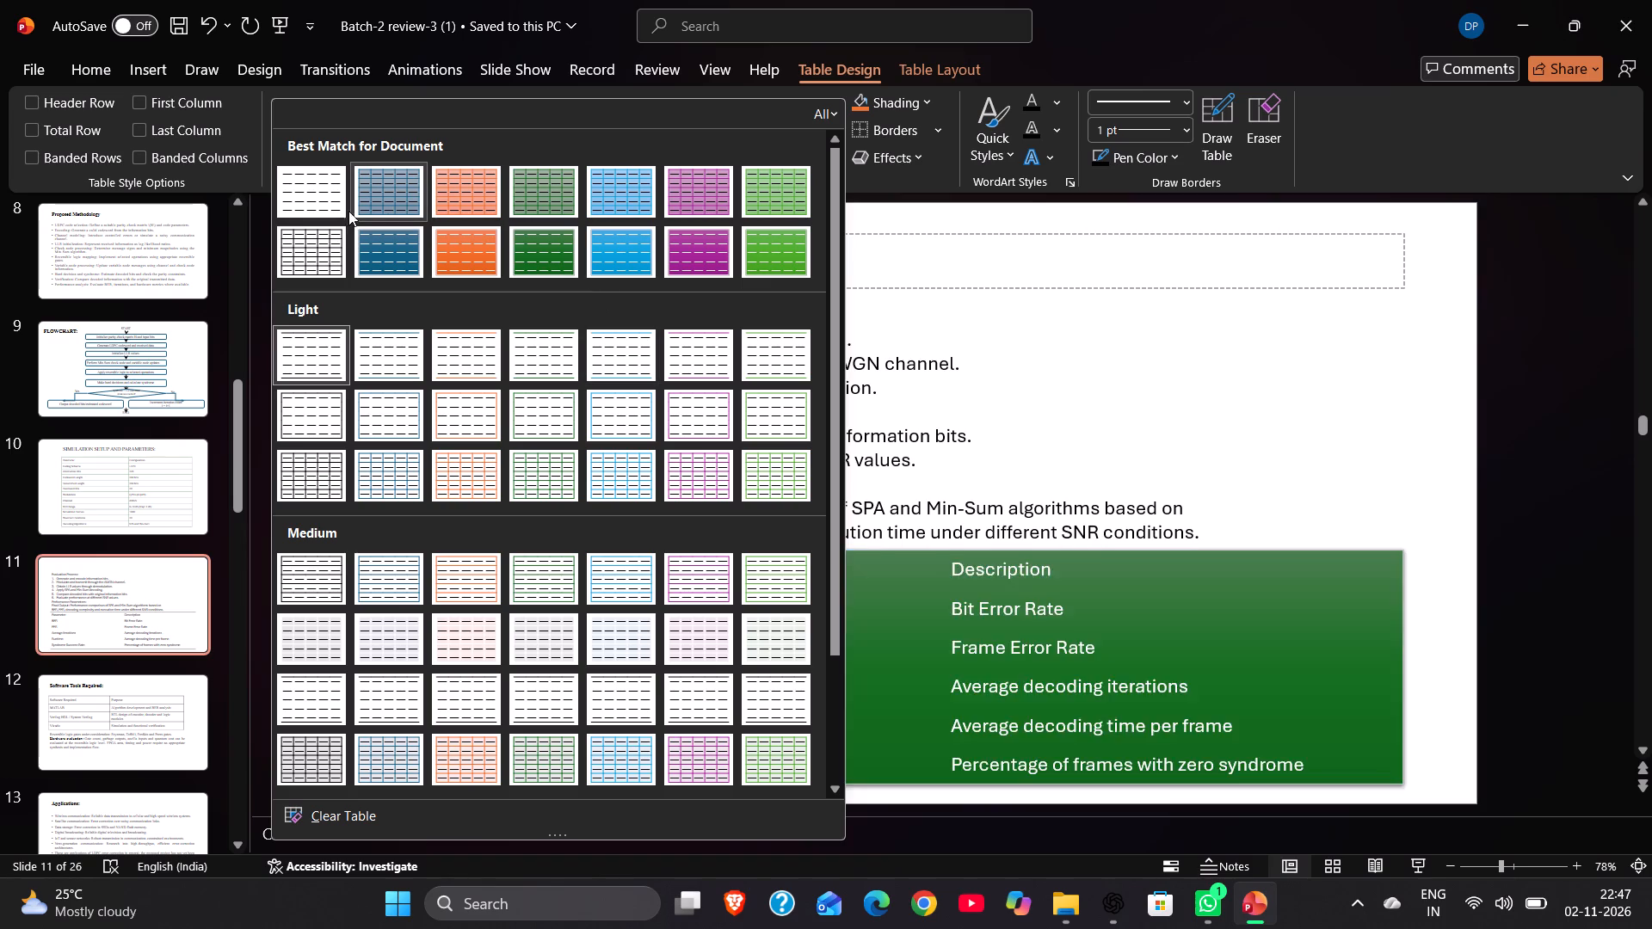
pyautogui.click(317, 249)
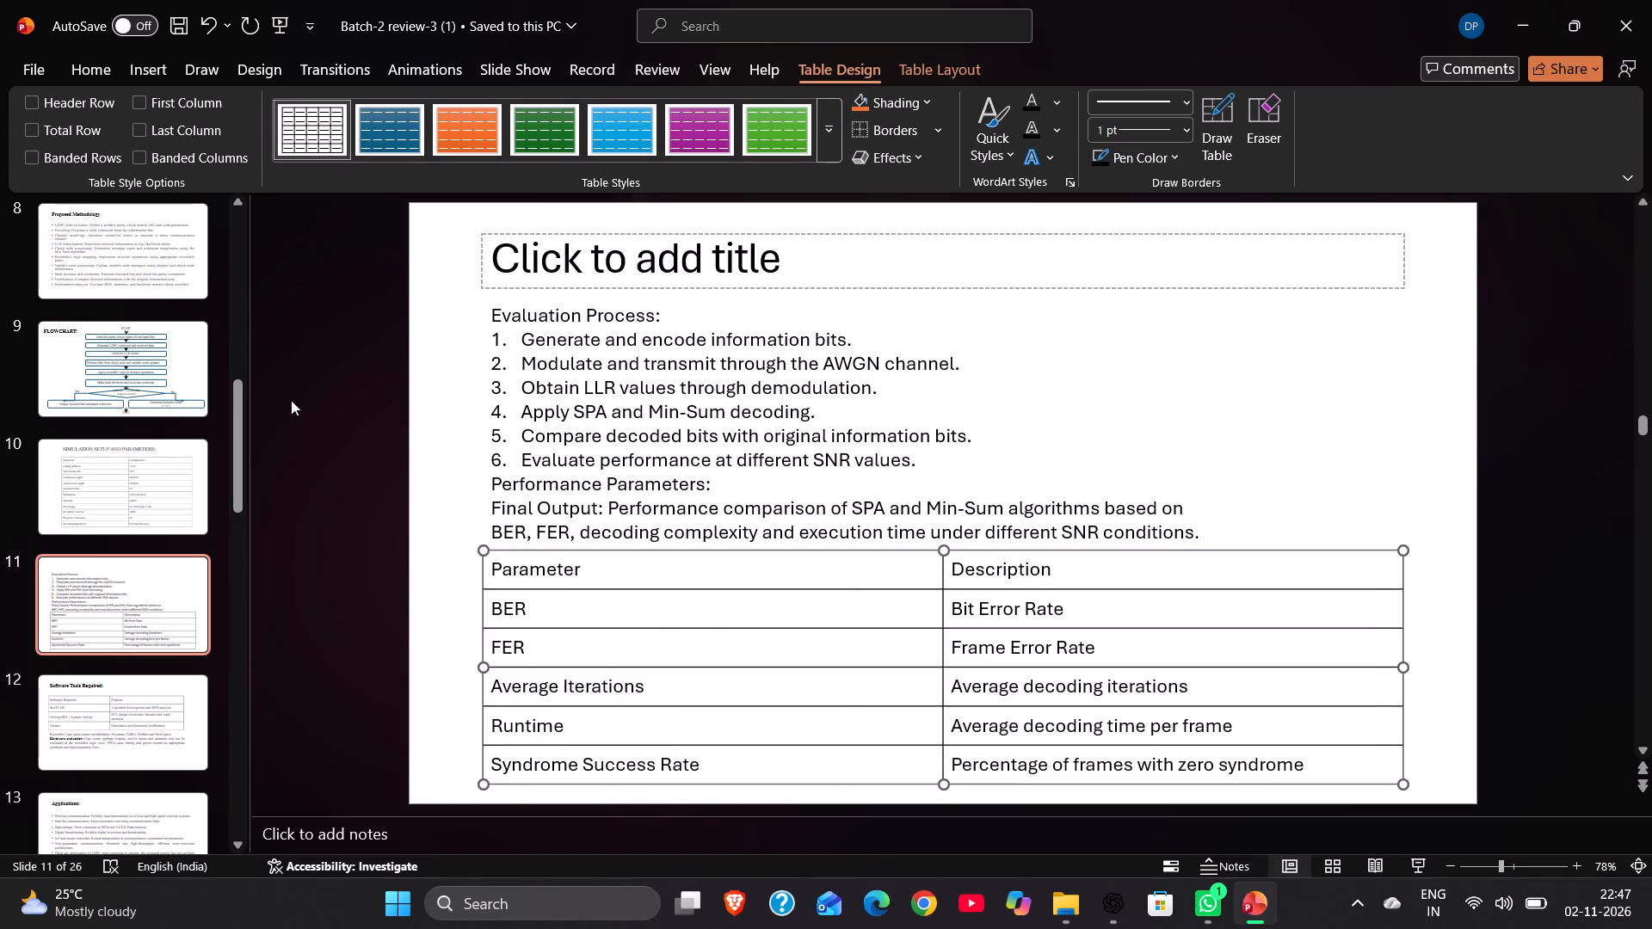
pyautogui.click(292, 436)
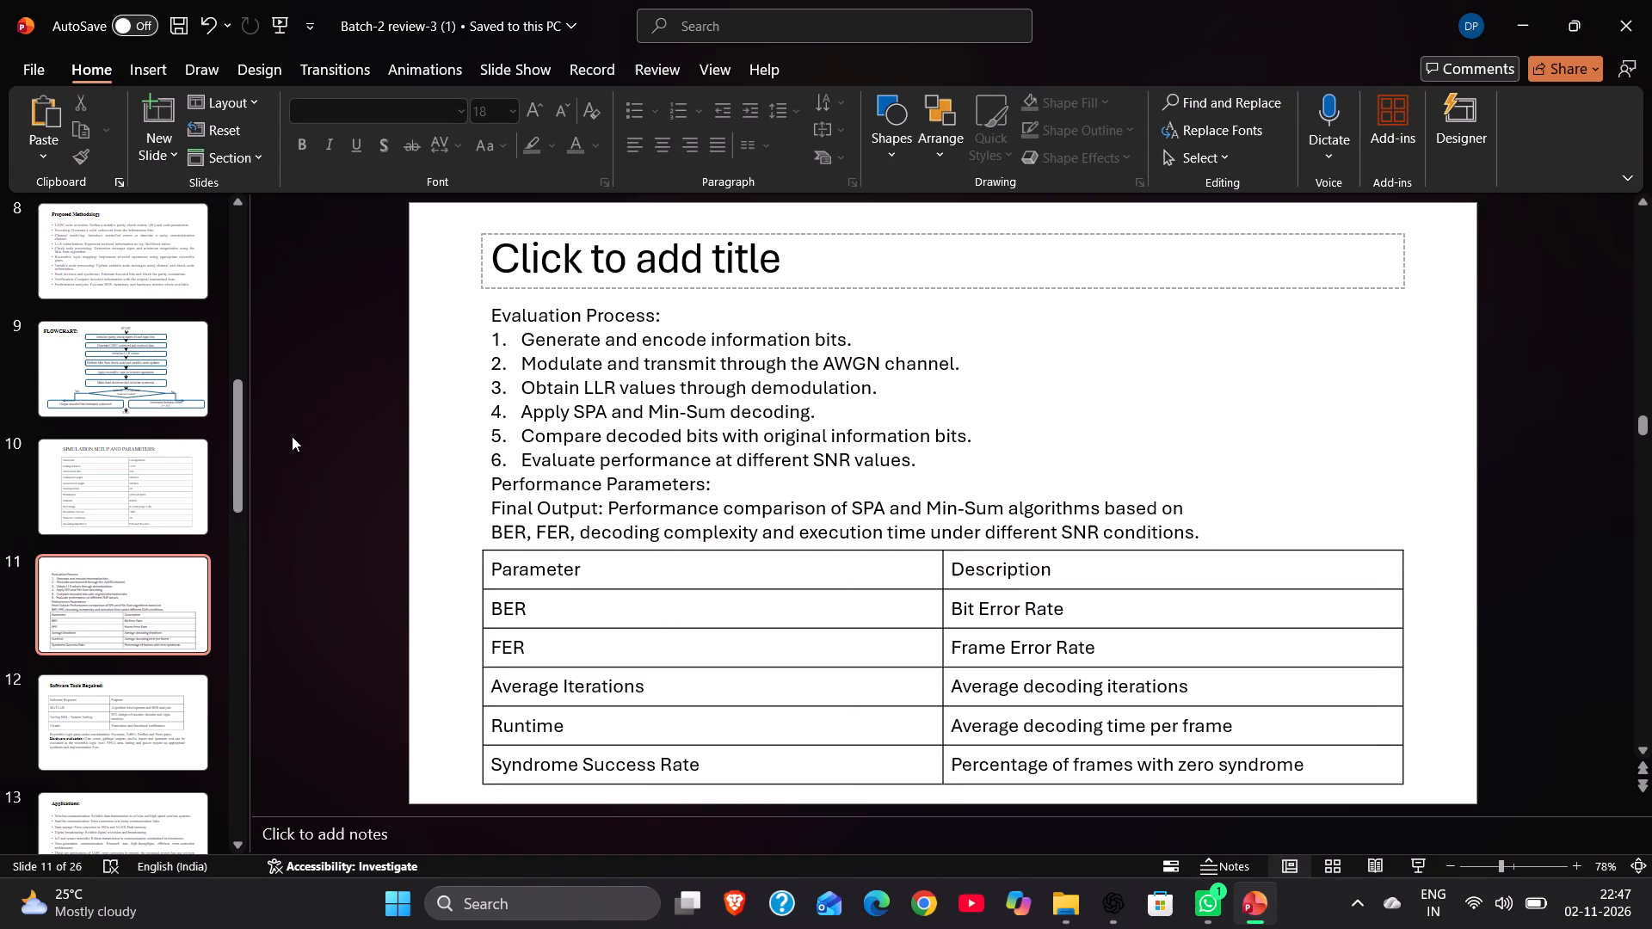
# Change all text in the Evaluation Process text box to Times New Roman.
pyautogui.hotkey('ctrl', 'a')
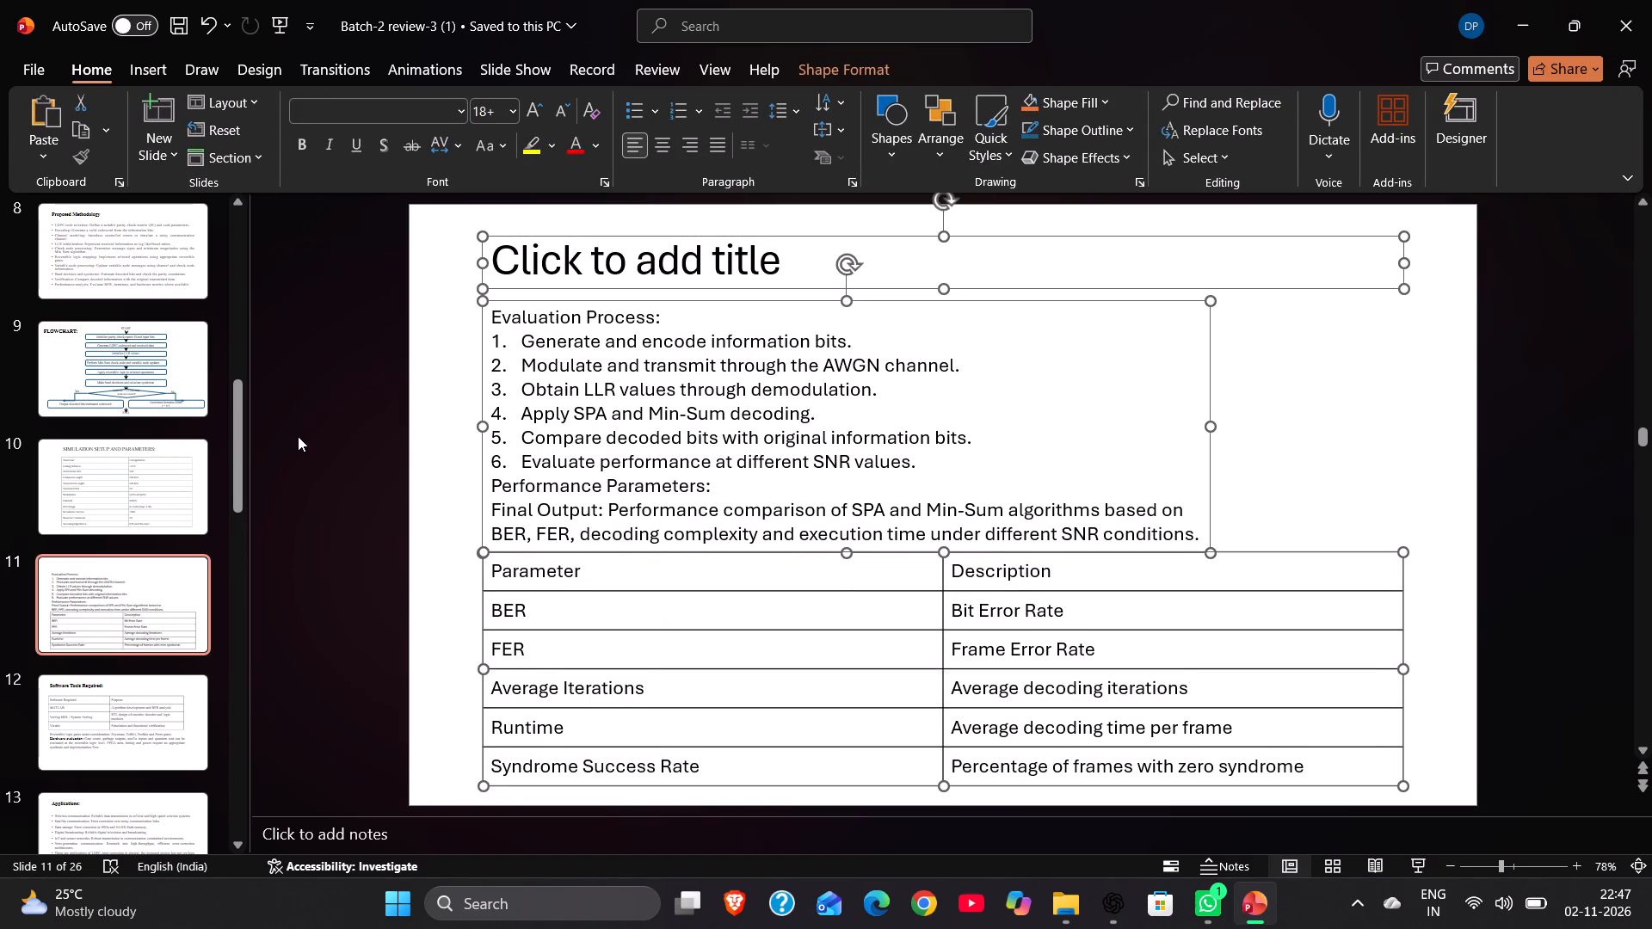
pyautogui.tripleClick(554, 451)
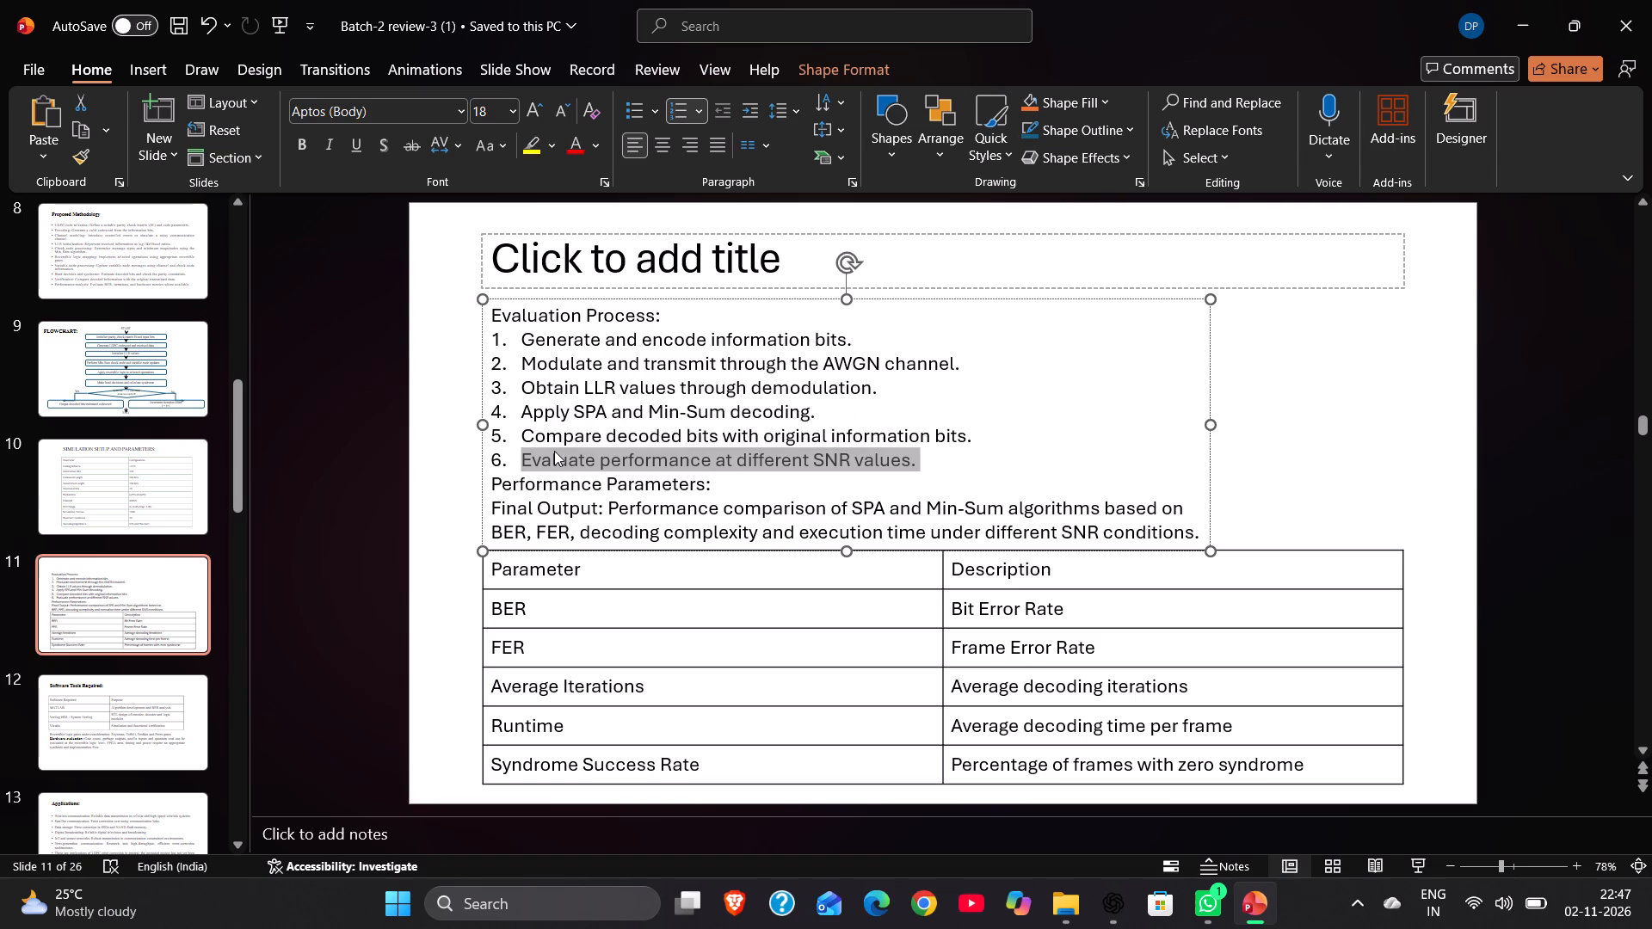
pyautogui.hotkey('ctrl', 'a')
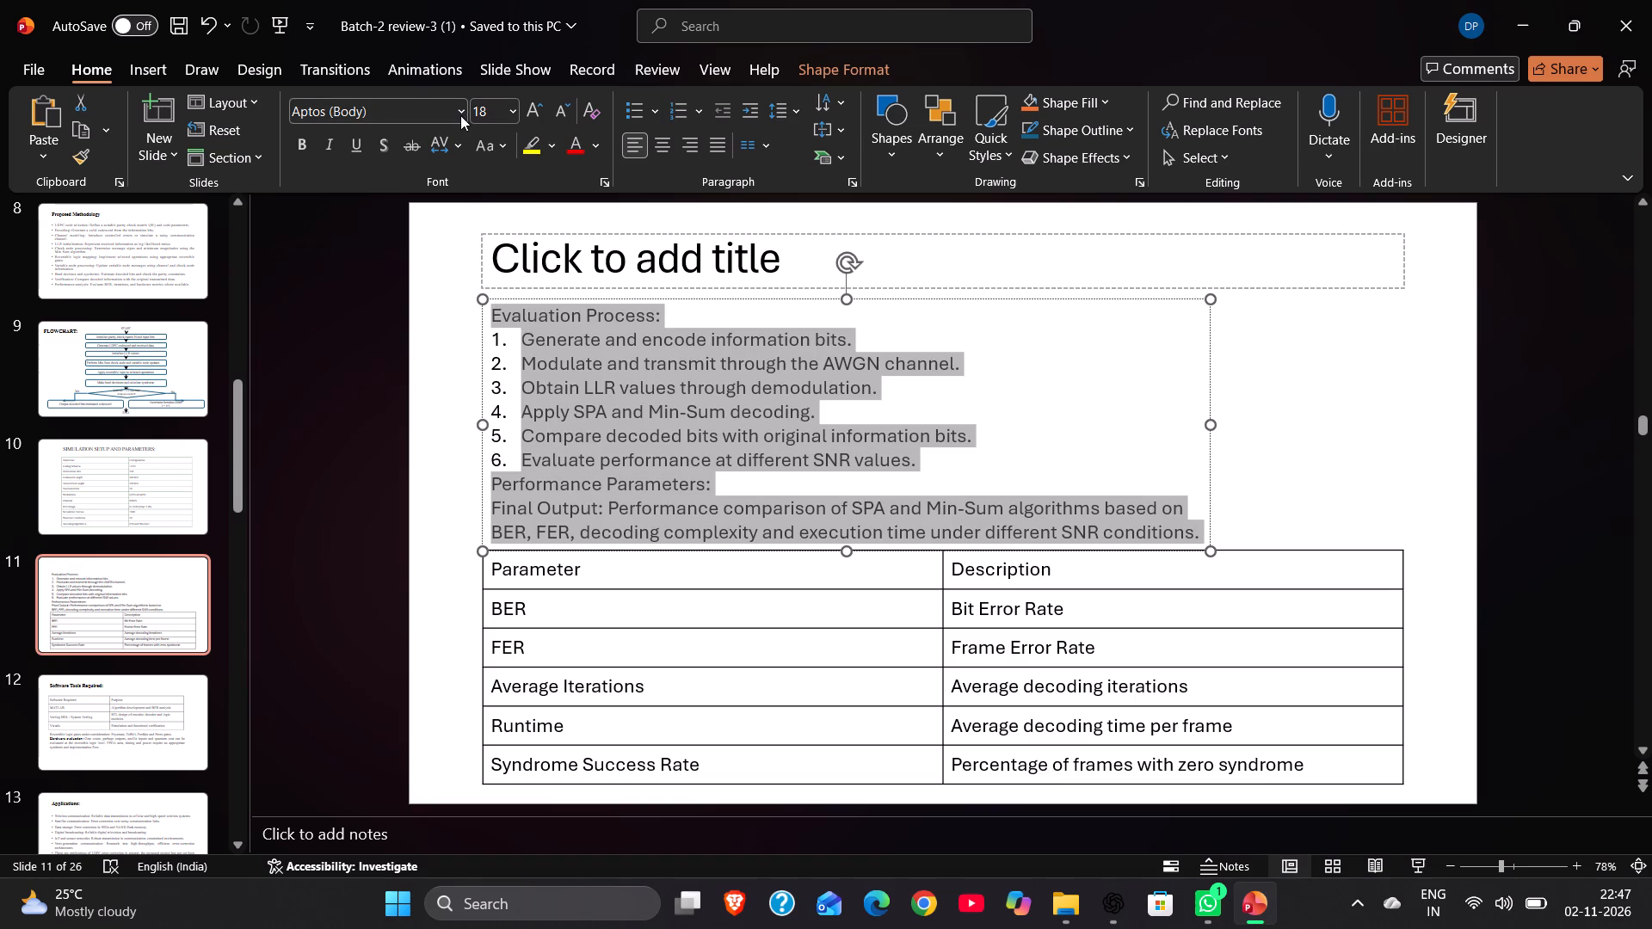
pyautogui.click(460, 115)
pyautogui.click(419, 265)
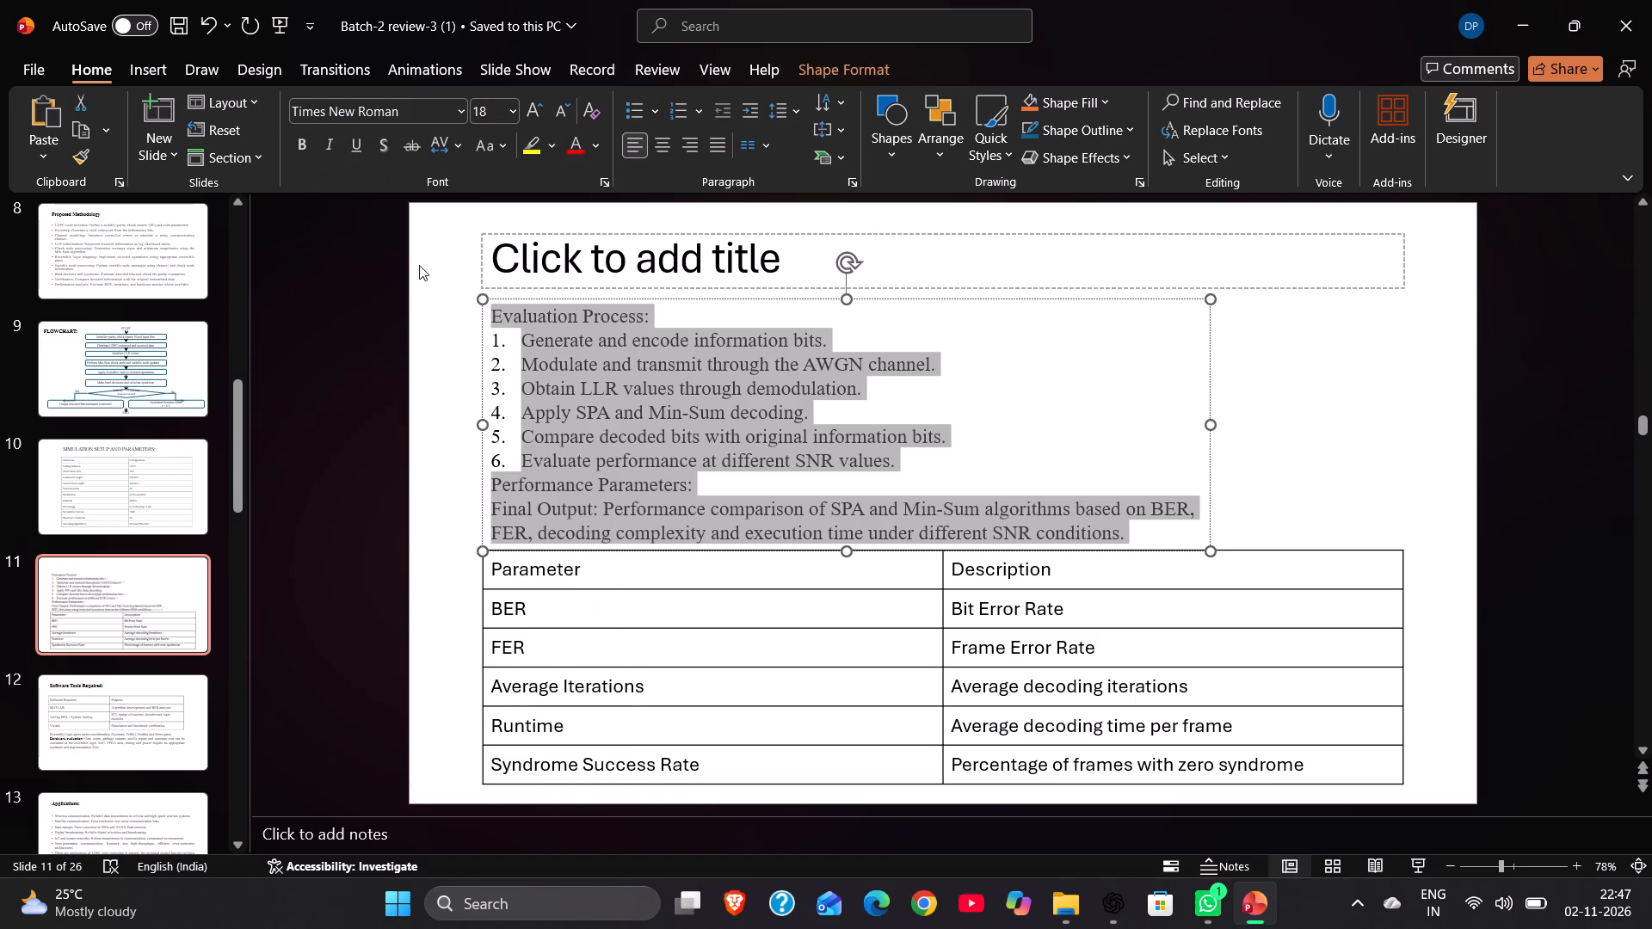
# Change all text in the performance parameter table to Times New Roman.
pyautogui.click(459, 380)
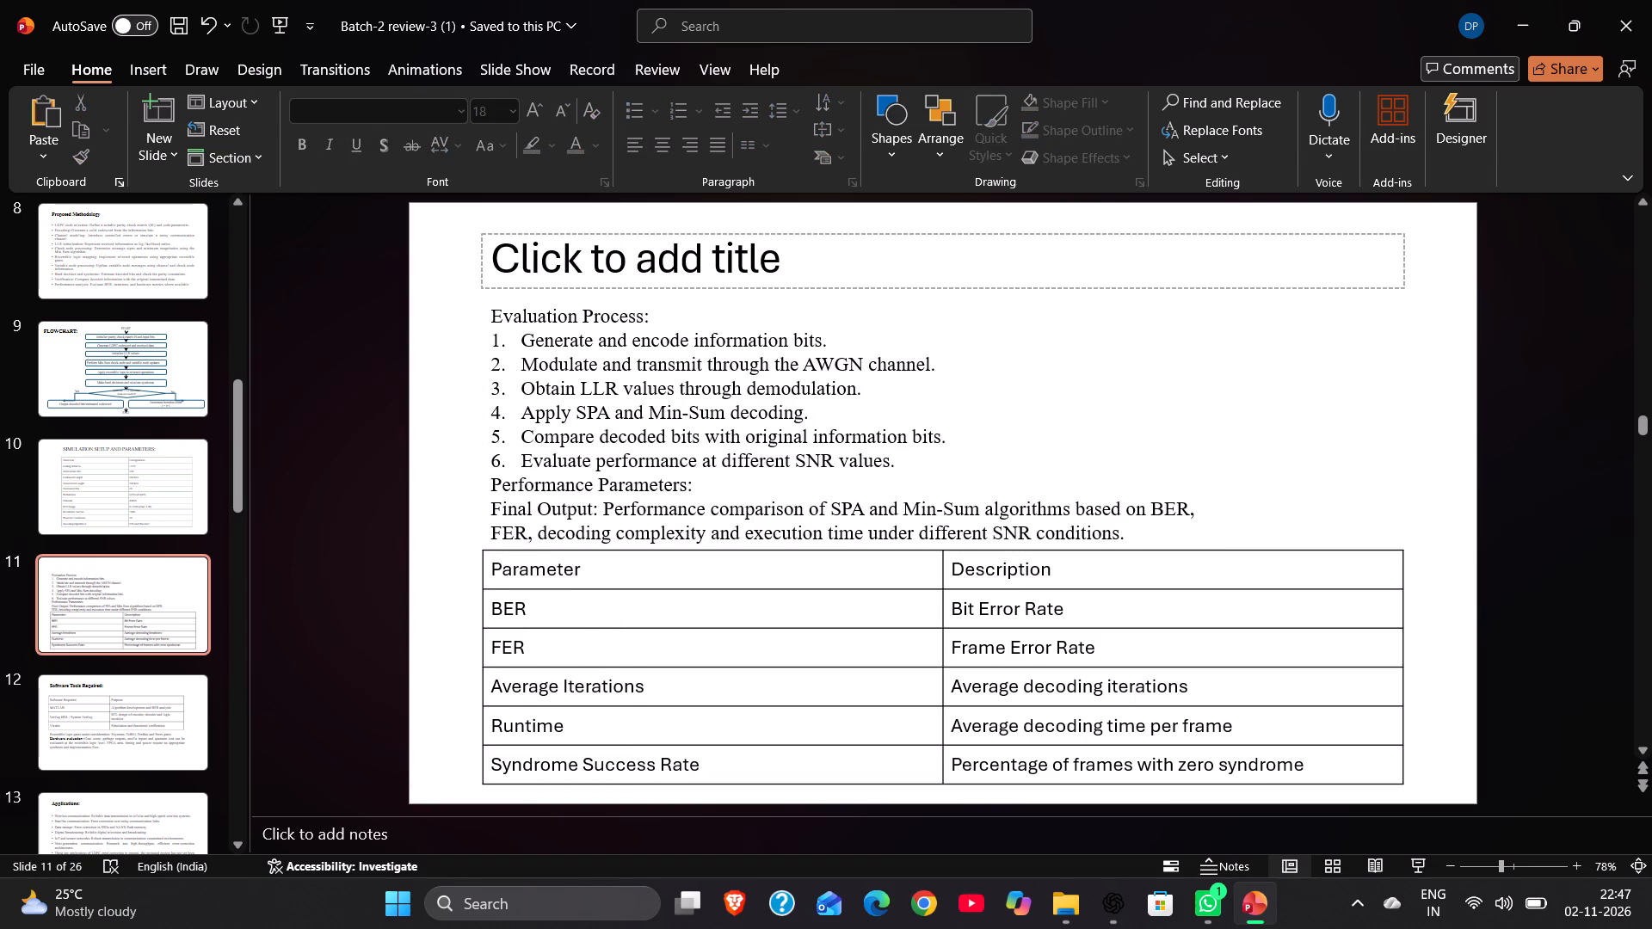
pyautogui.click(639, 603)
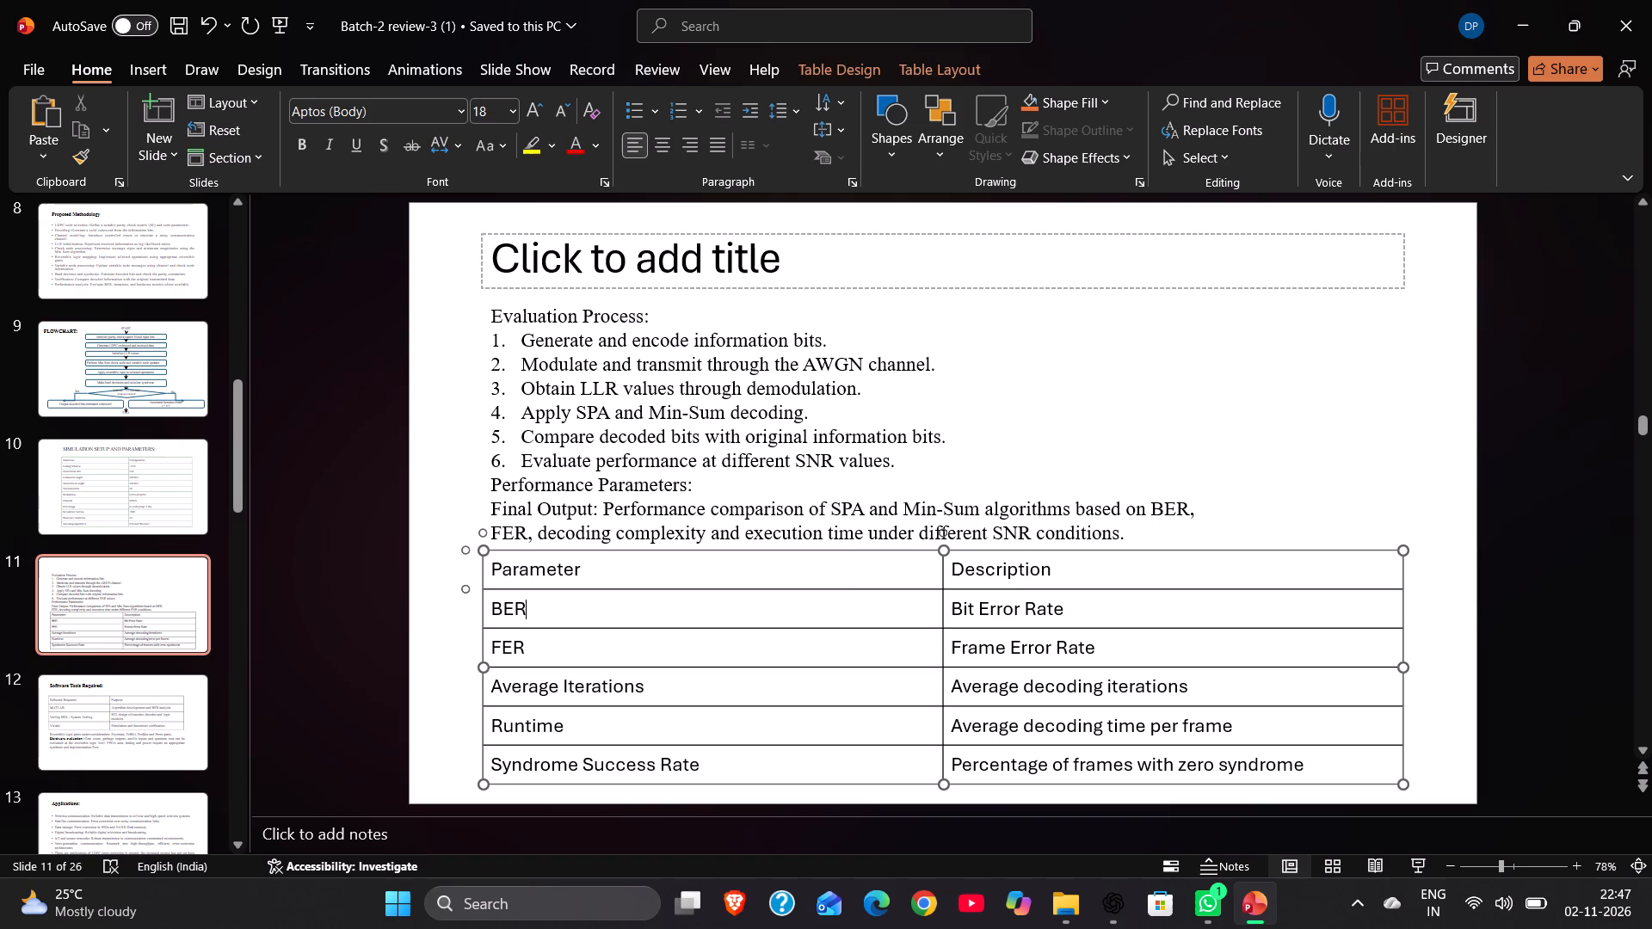
pyautogui.doubleClick(521, 581)
pyautogui.hotkey('ctrl', 'a')
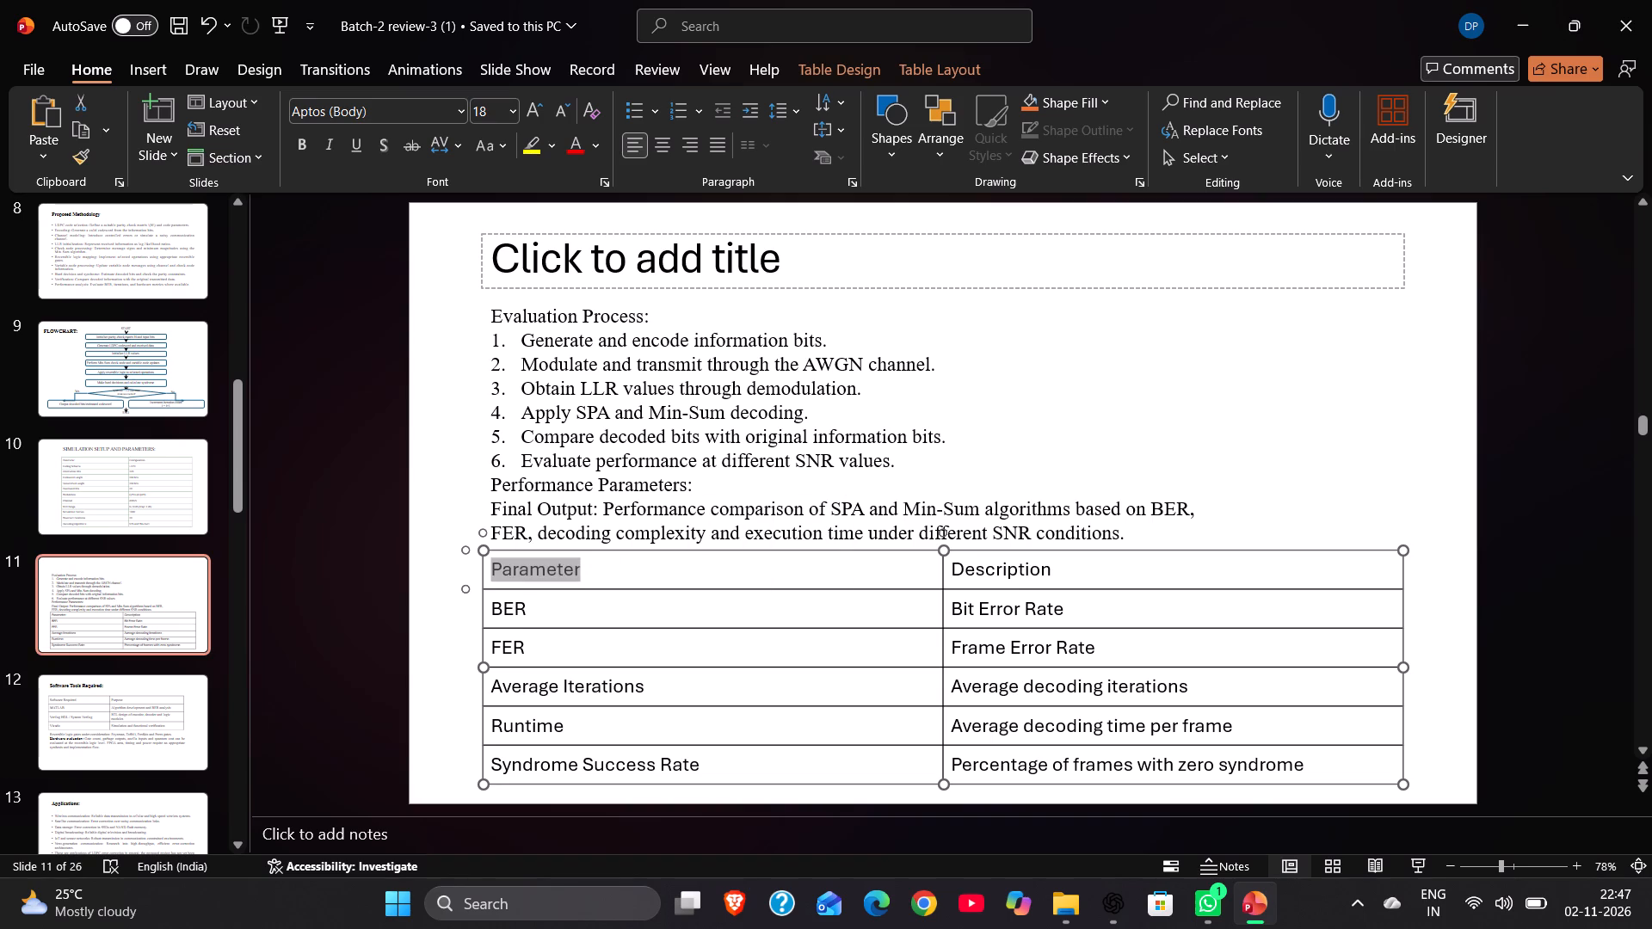
pyautogui.click(450, 118)
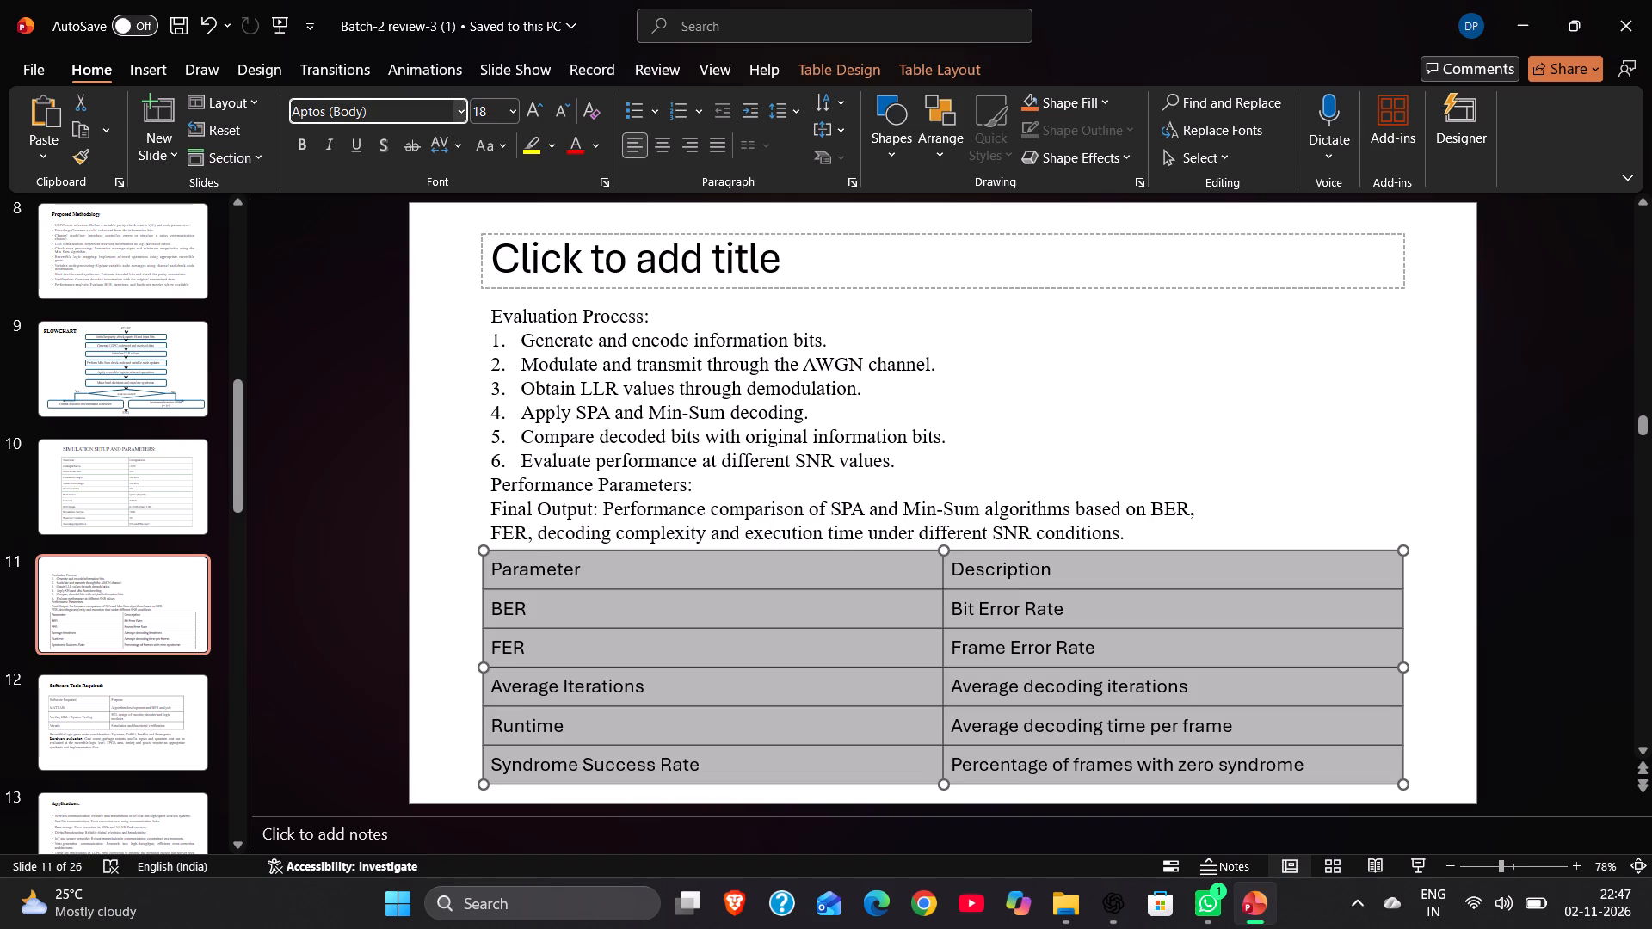
pyautogui.click(456, 117)
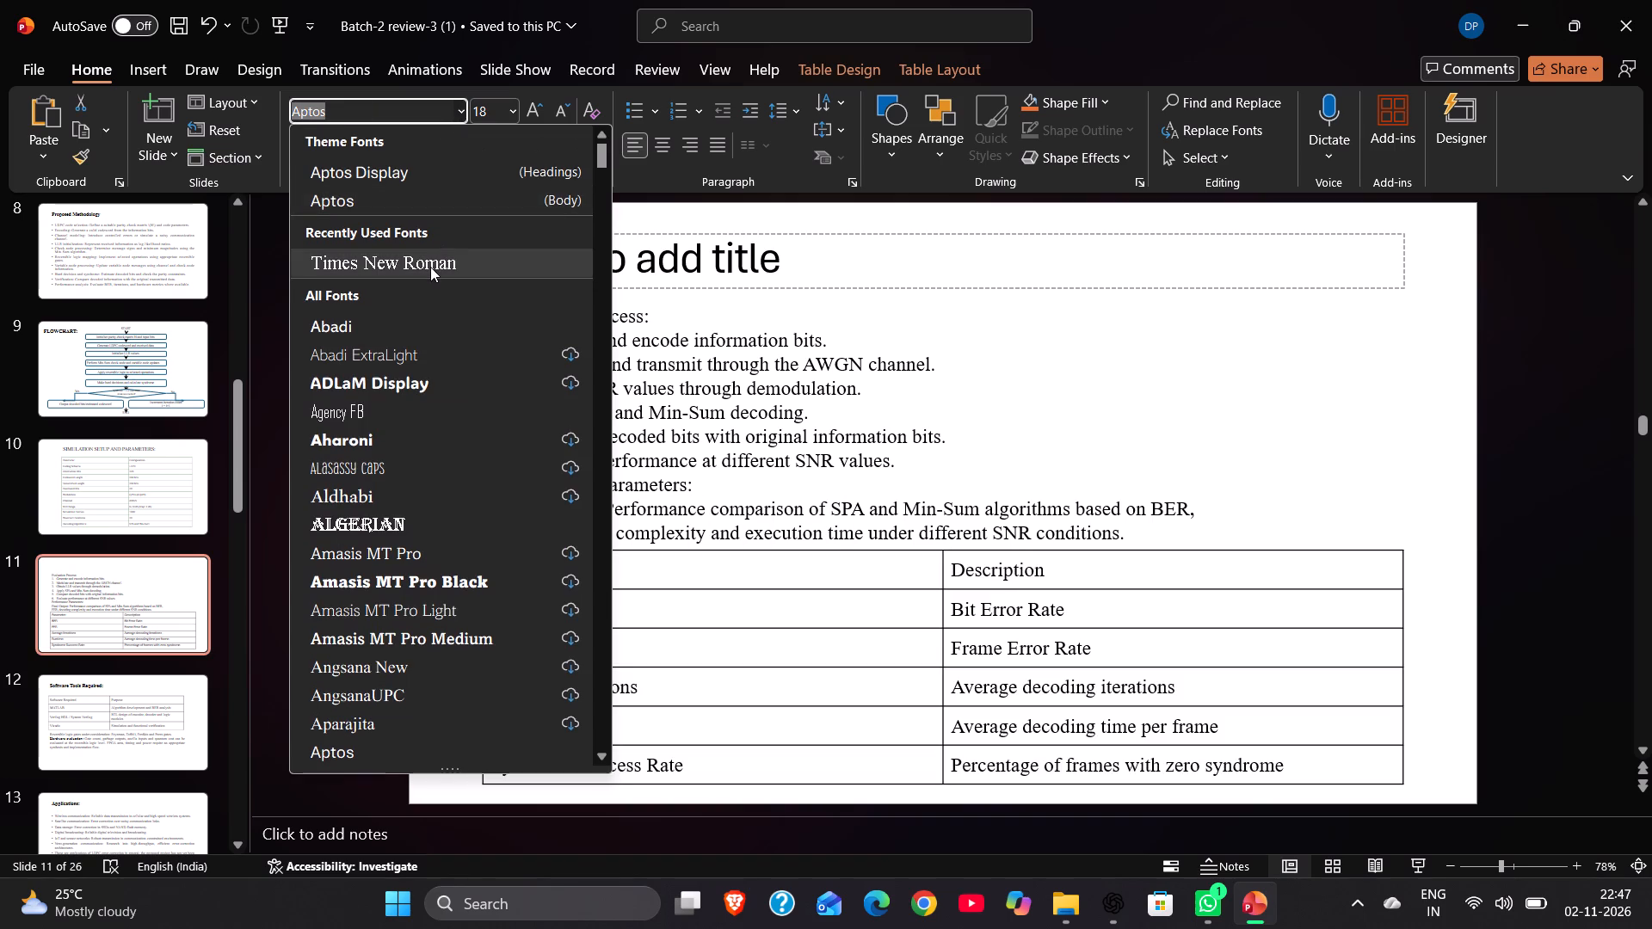
pyautogui.click(430, 267)
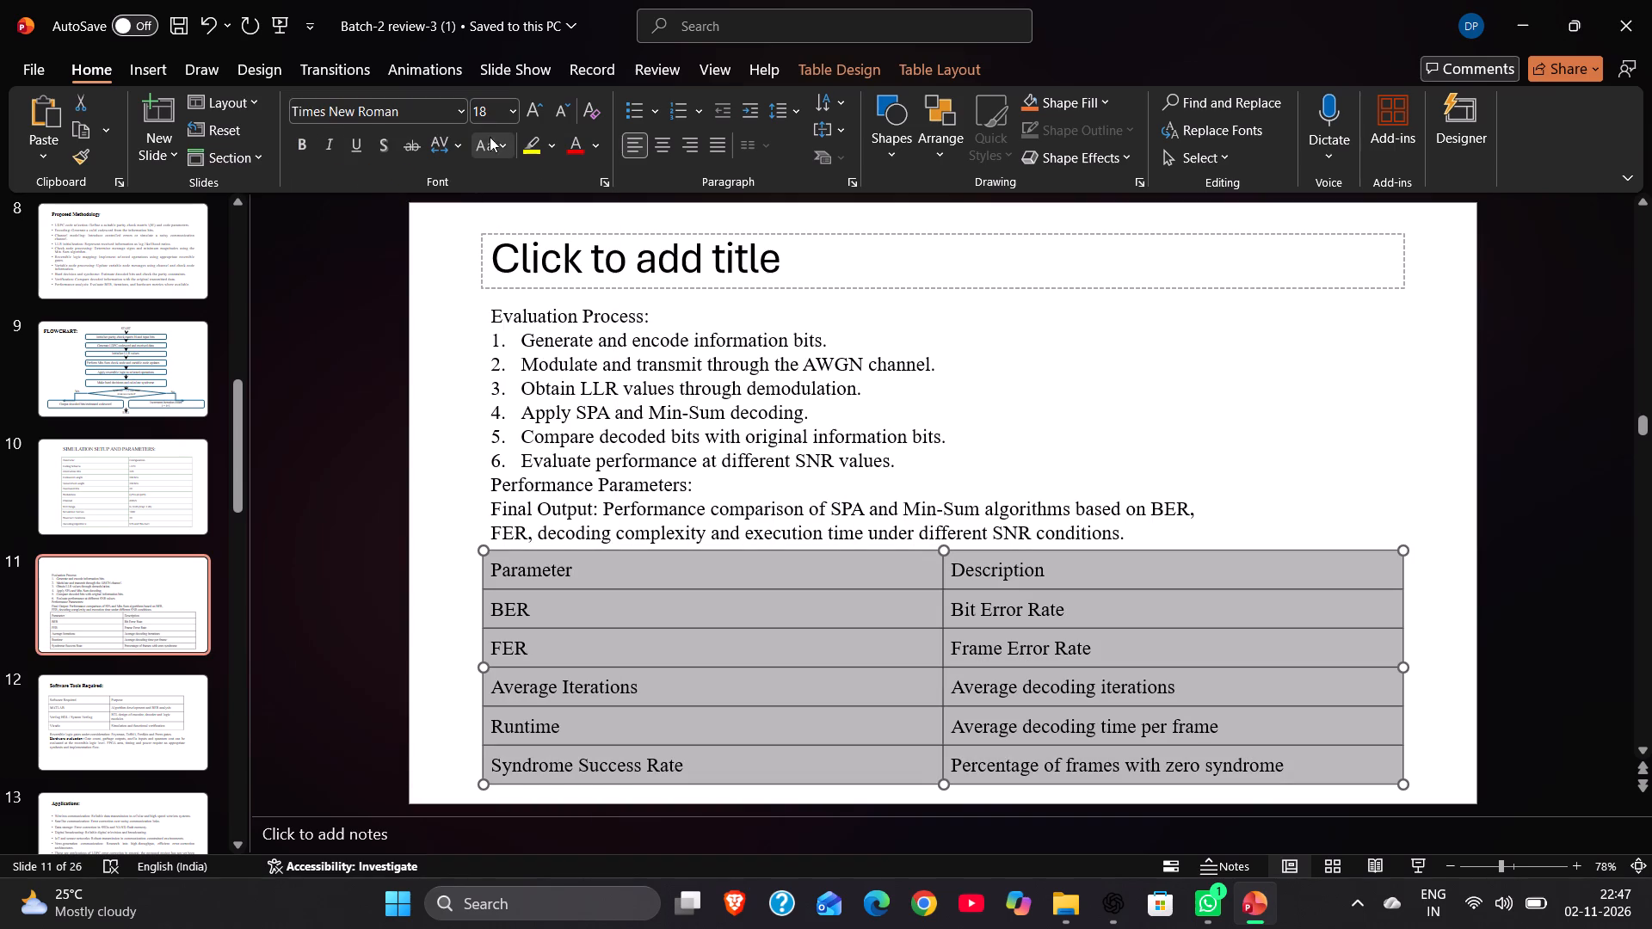
pyautogui.click(373, 310)
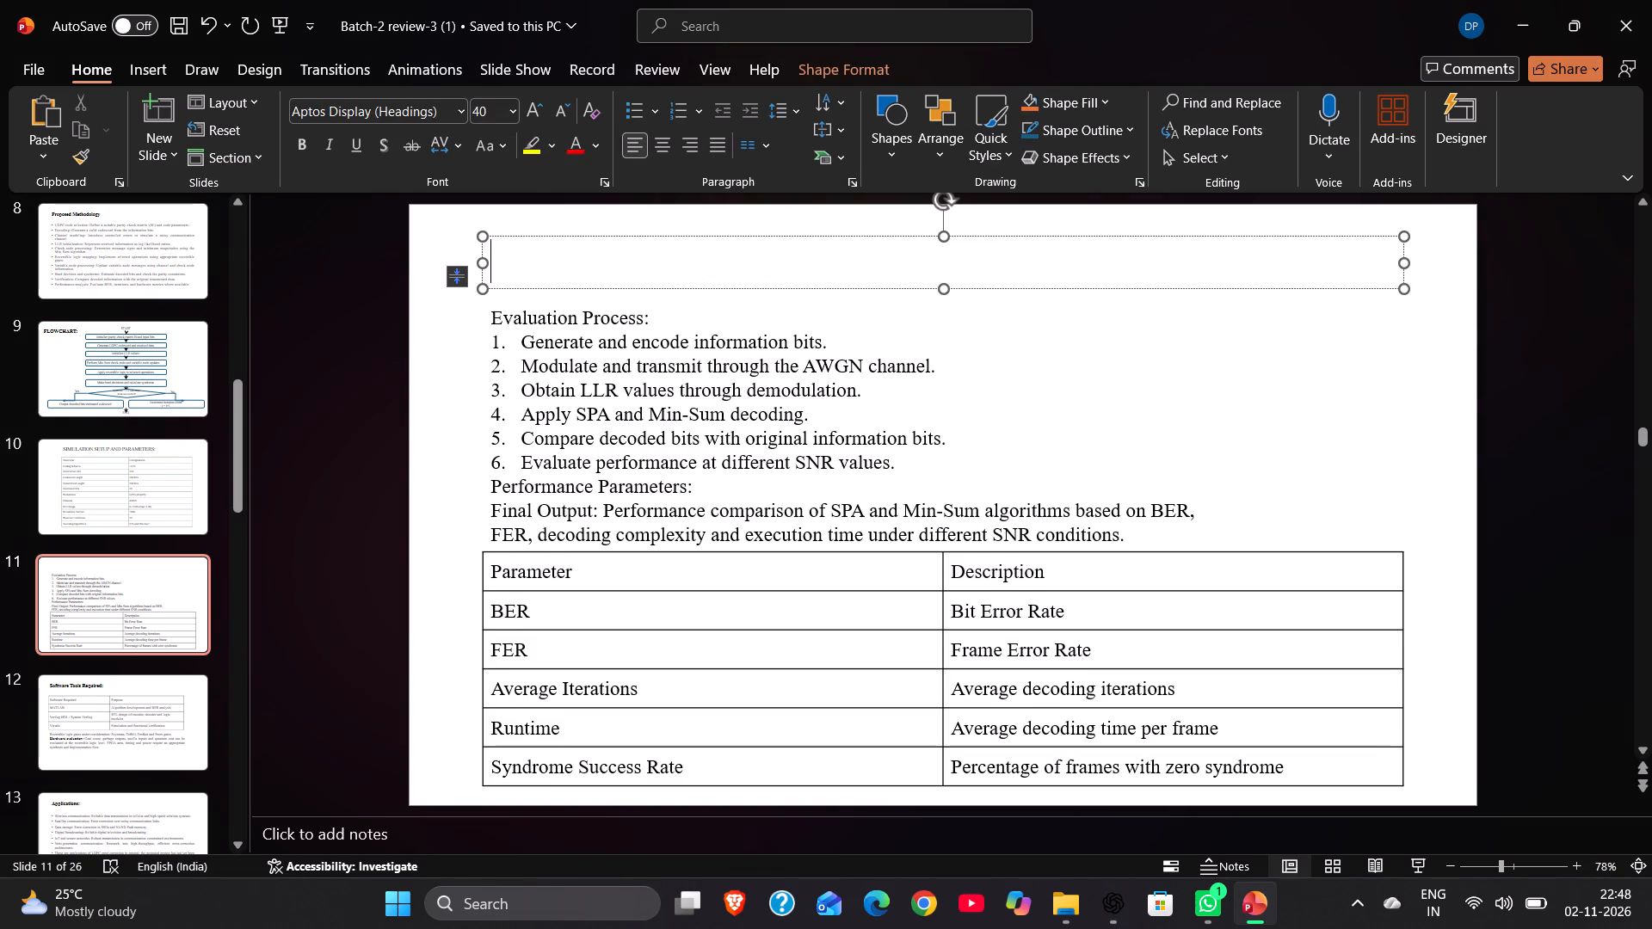
pyautogui.hotkey('ctrl', 'v')
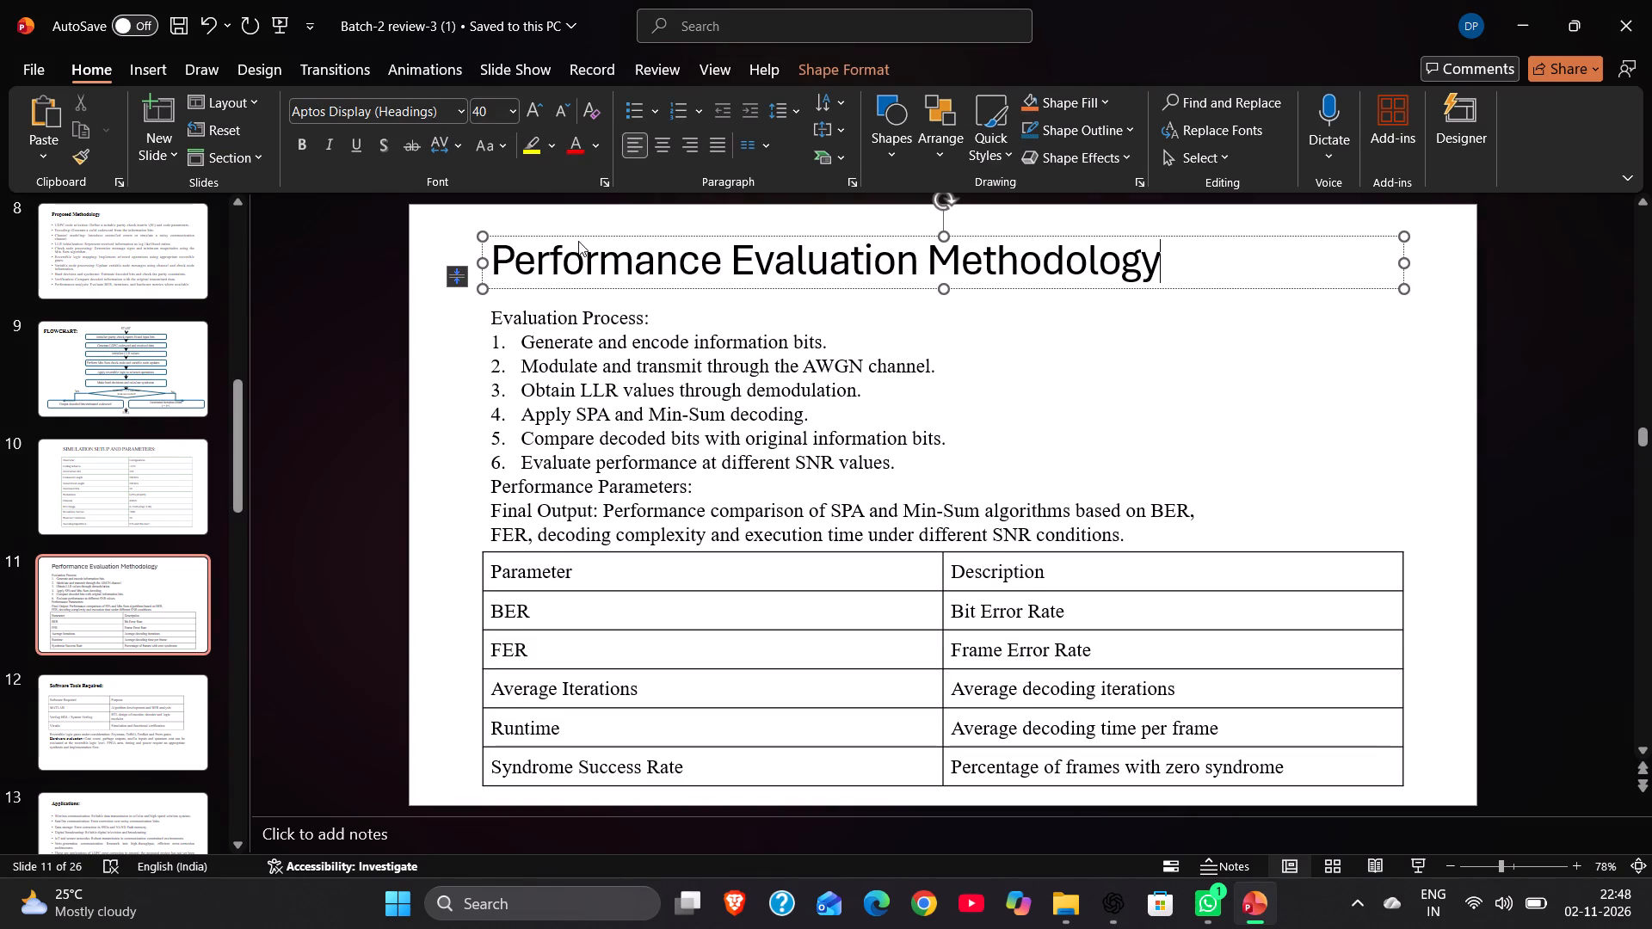
# Format the slide 11 title in Times New Roman at size 28.
pyautogui.hotkey('ctrl', 'a')
pyautogui.click(463, 112)
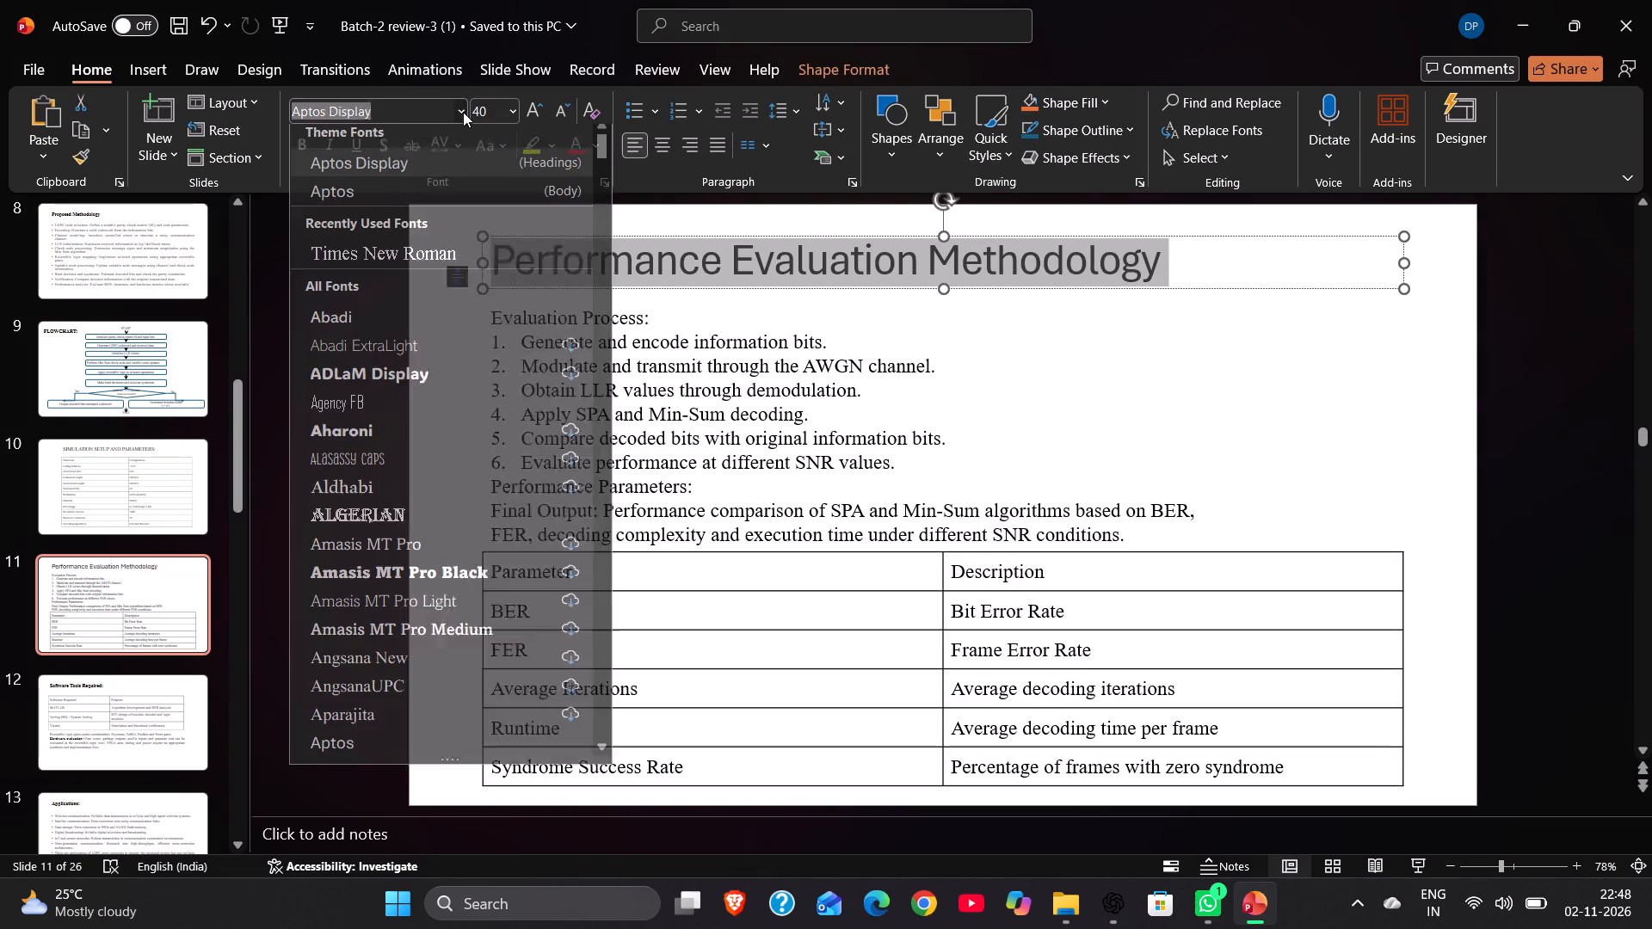
pyautogui.click(443, 261)
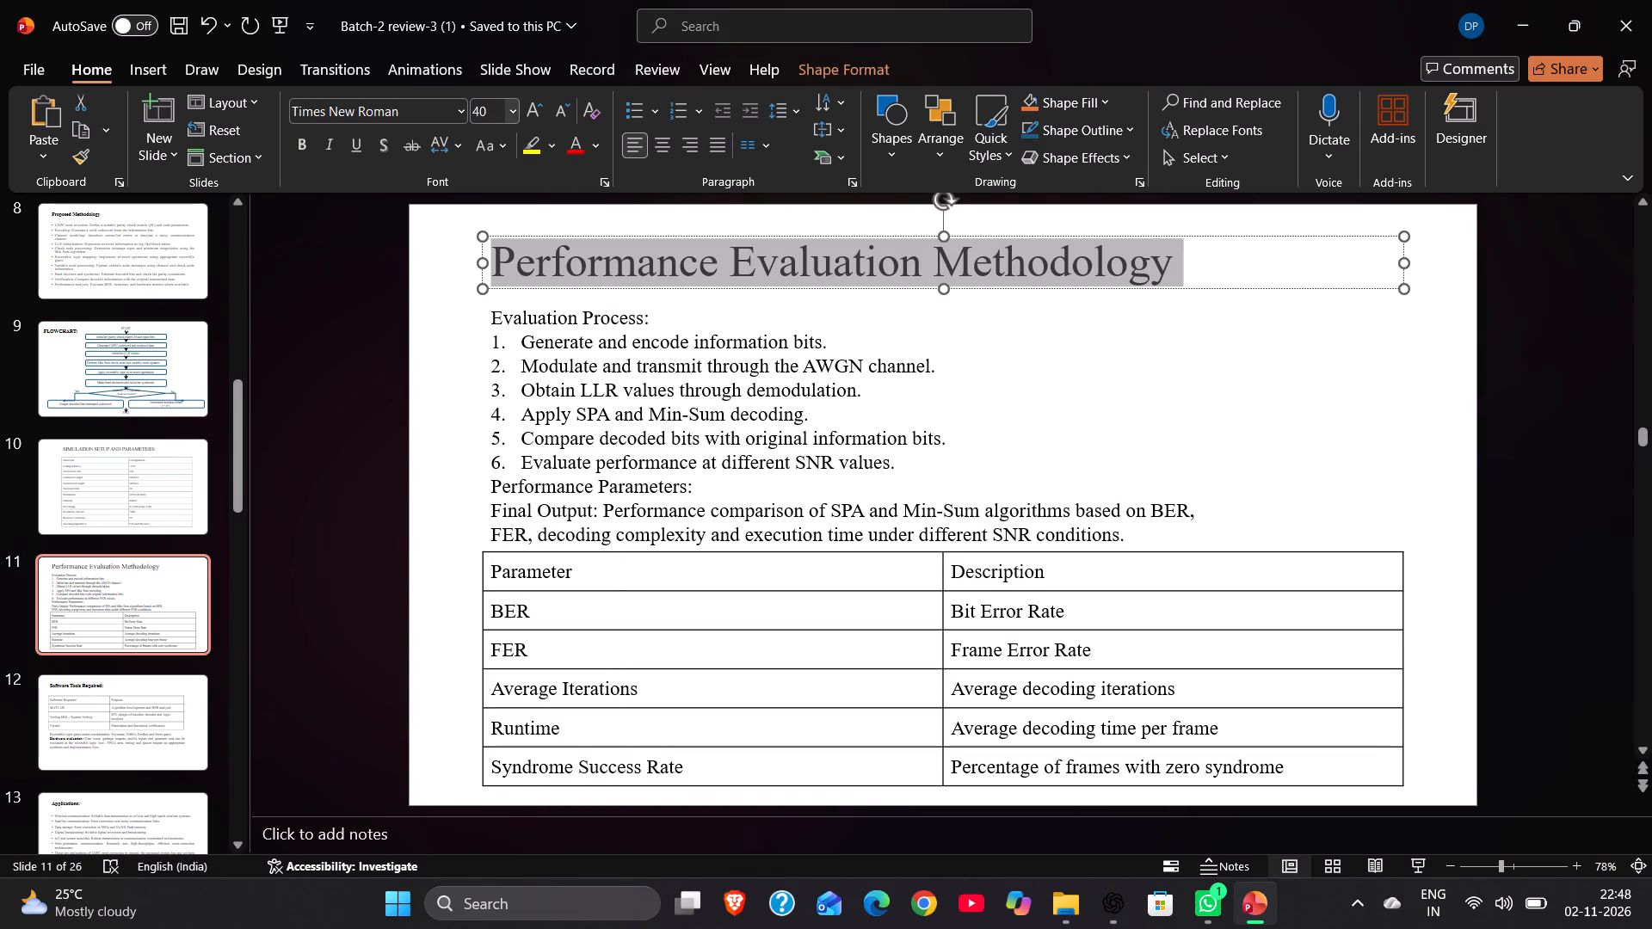
pyautogui.click(512, 105)
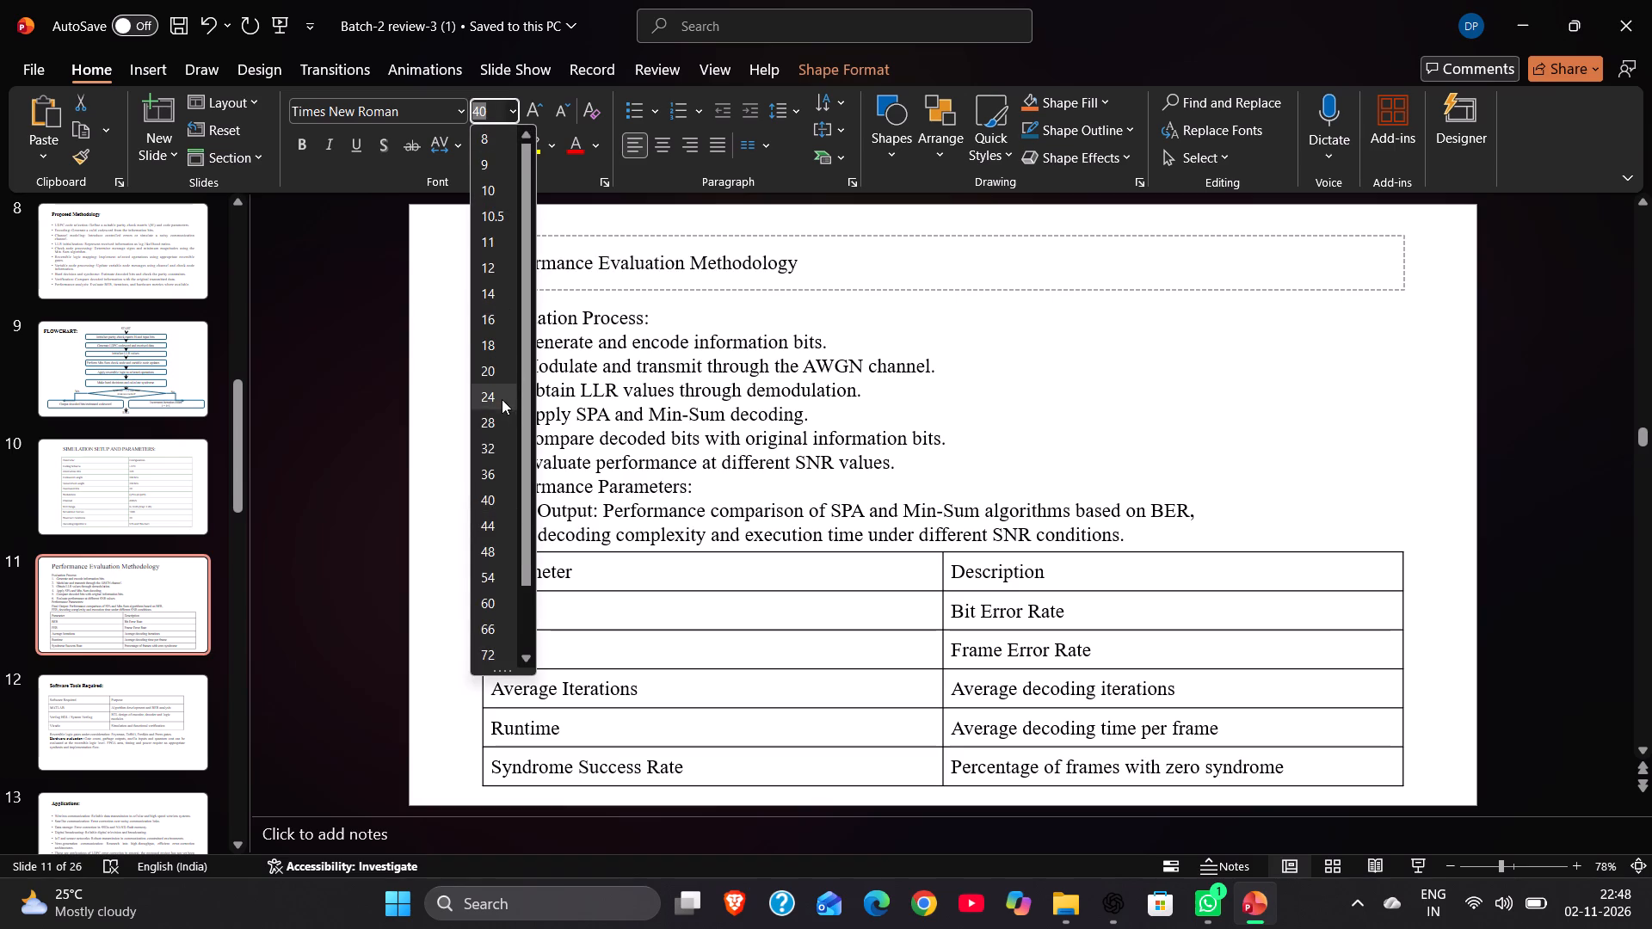
pyautogui.click(497, 424)
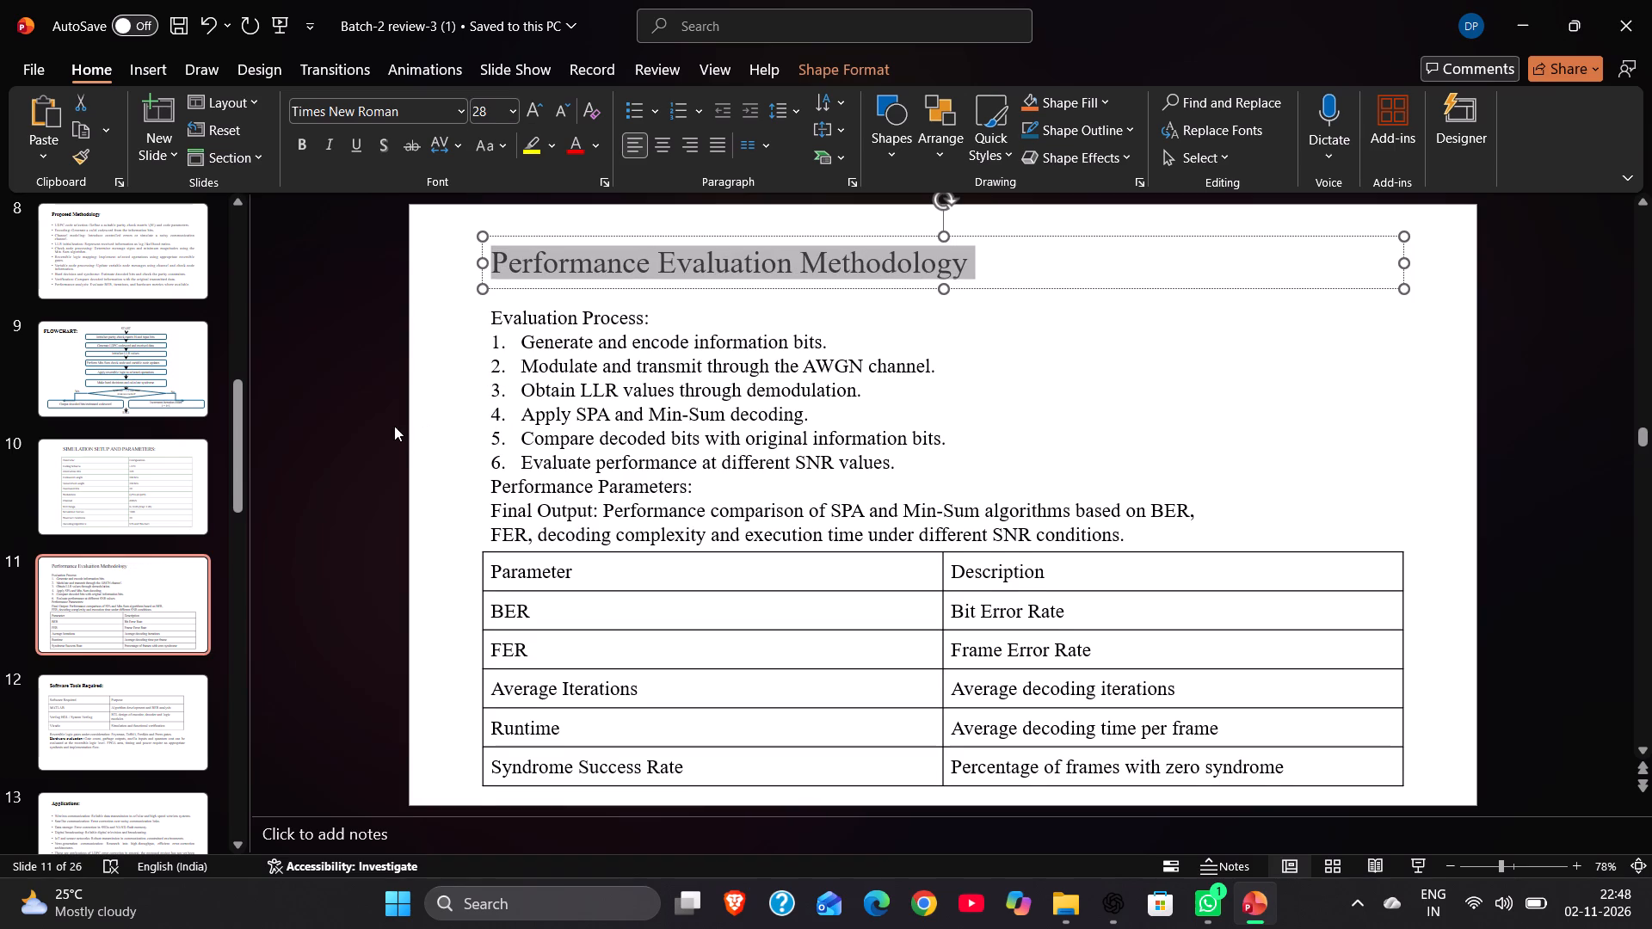
pyautogui.click(394, 426)
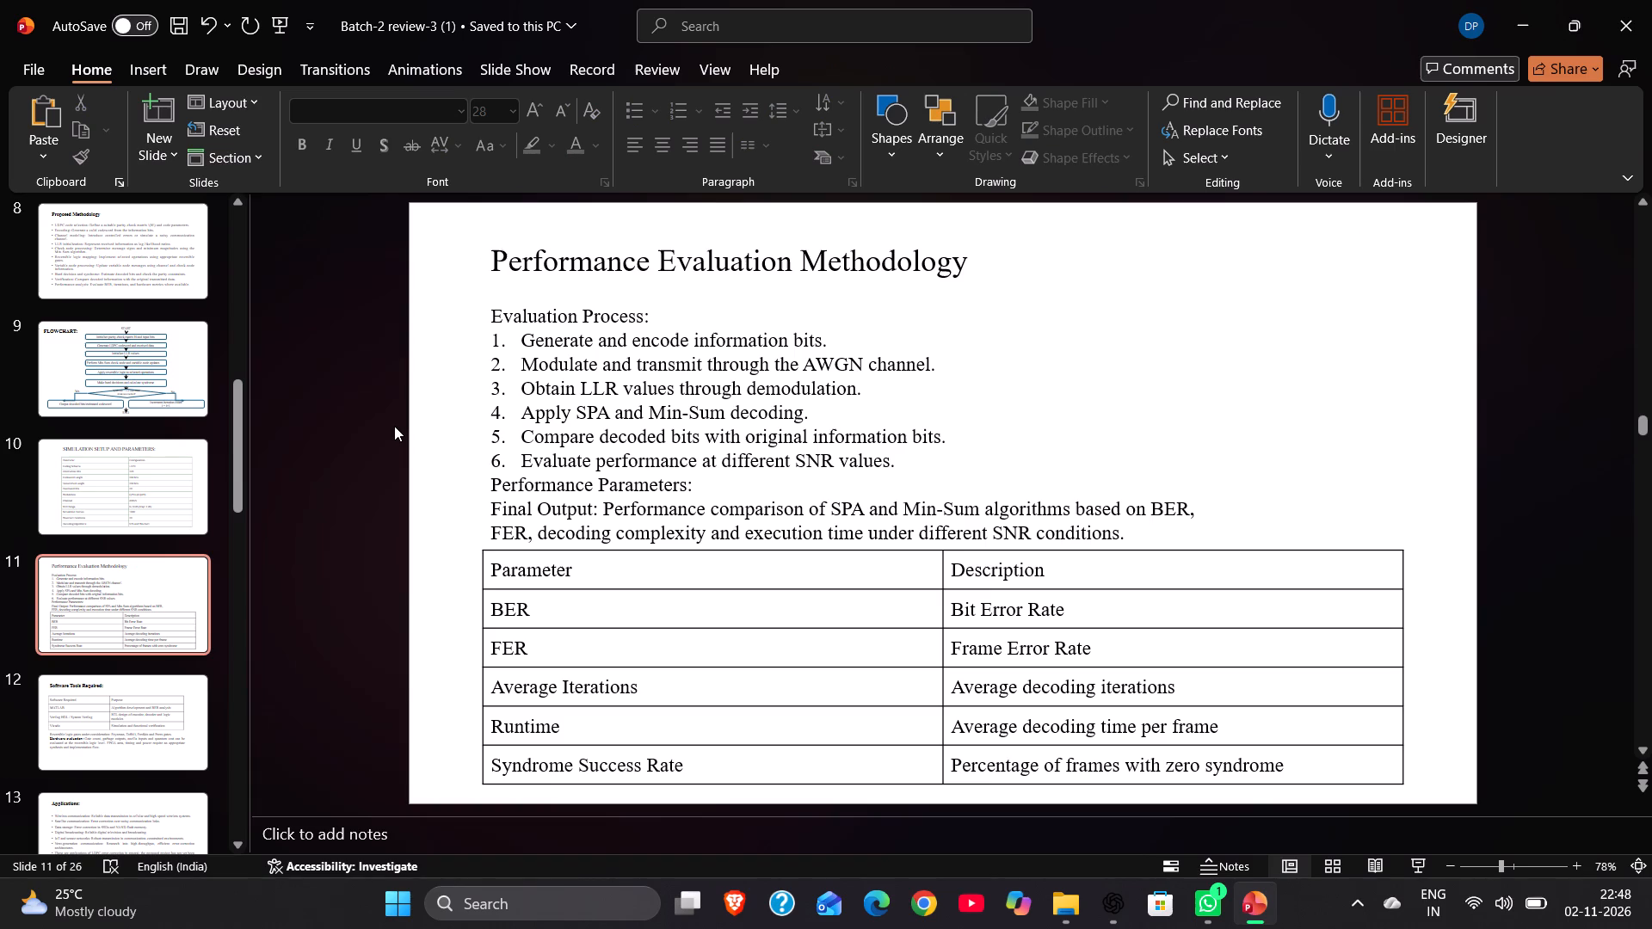
# Apply the unshaded table style with black gridlines around every cell to the simulation parameter table on slide 10.
pyautogui.click(129, 473)
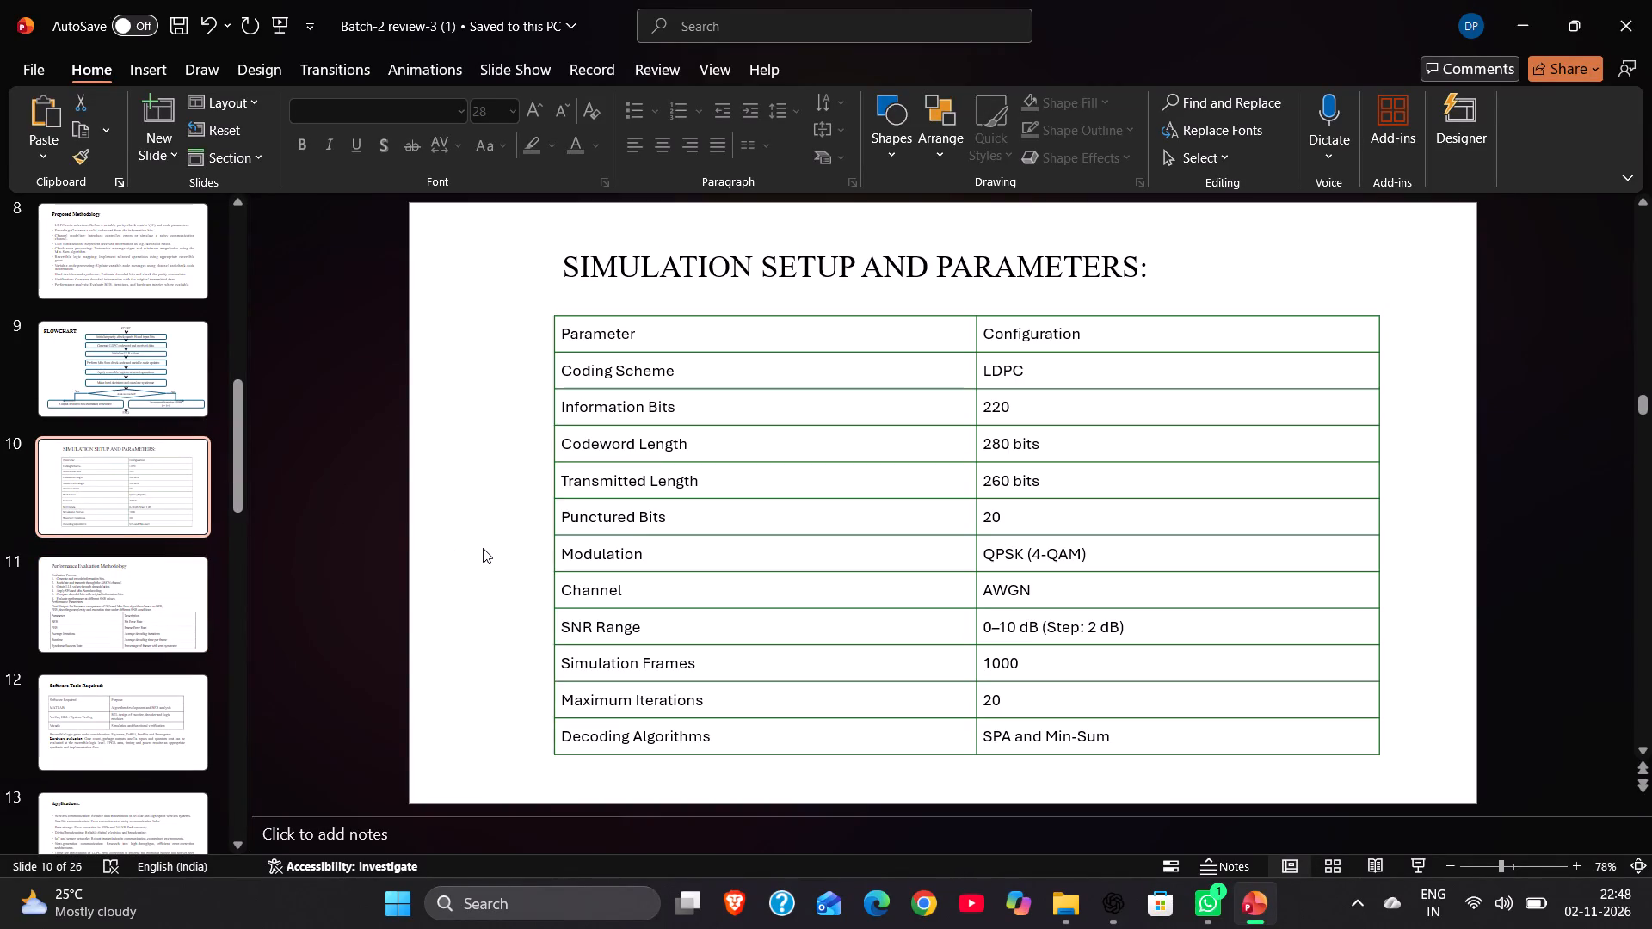
pyautogui.click(974, 471)
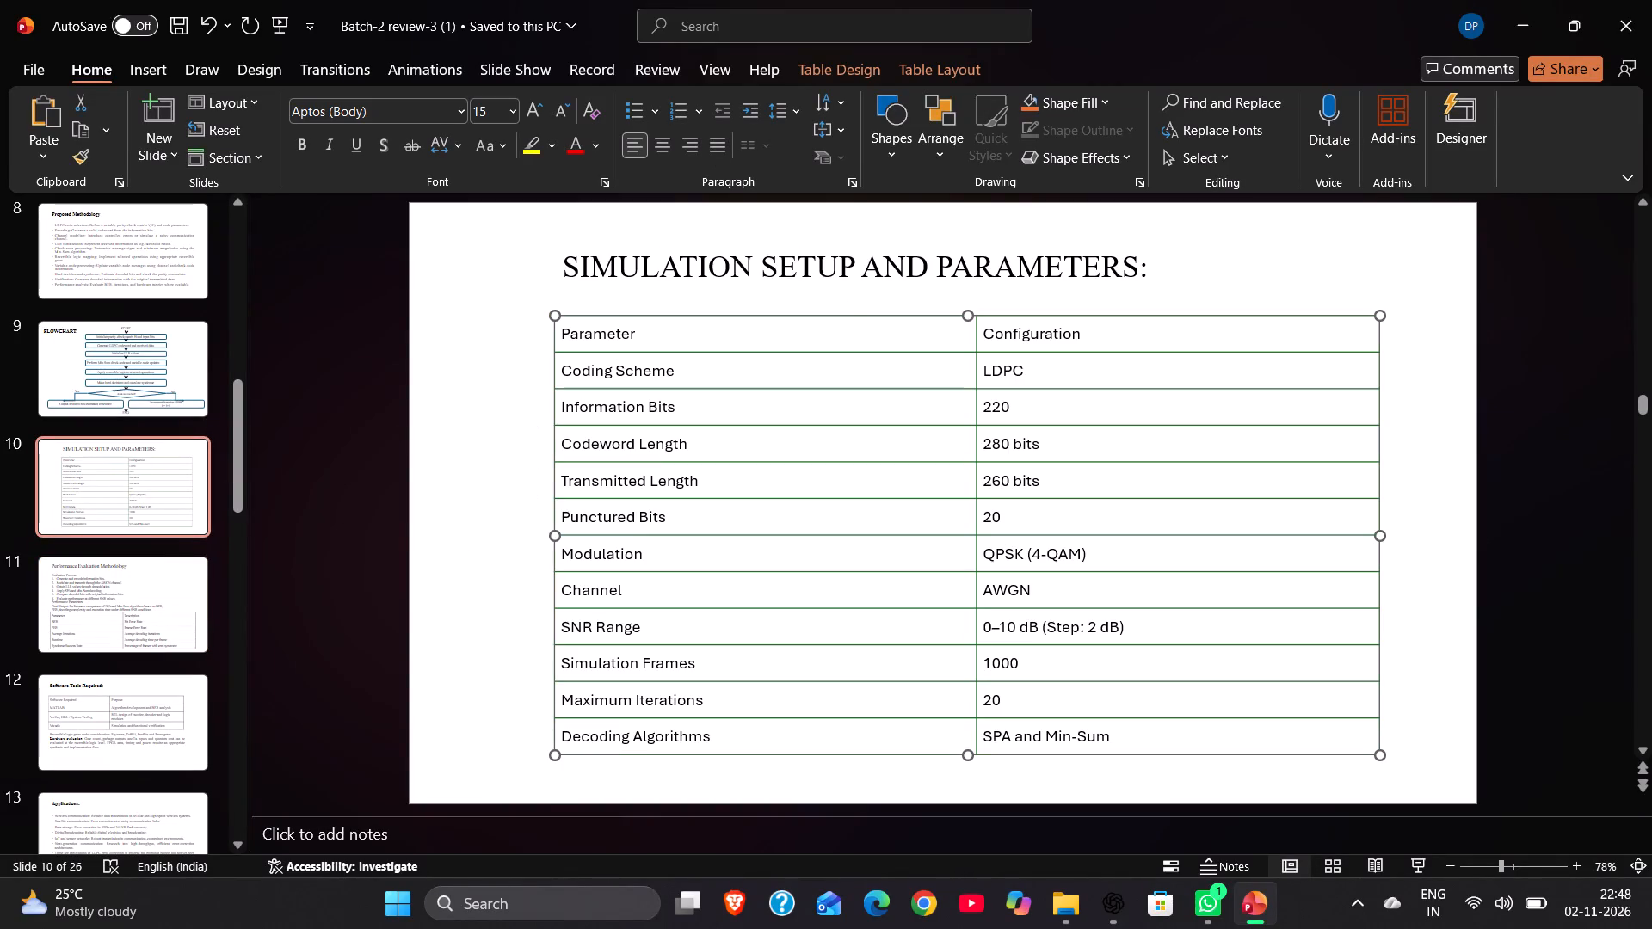
pyautogui.click(817, 65)
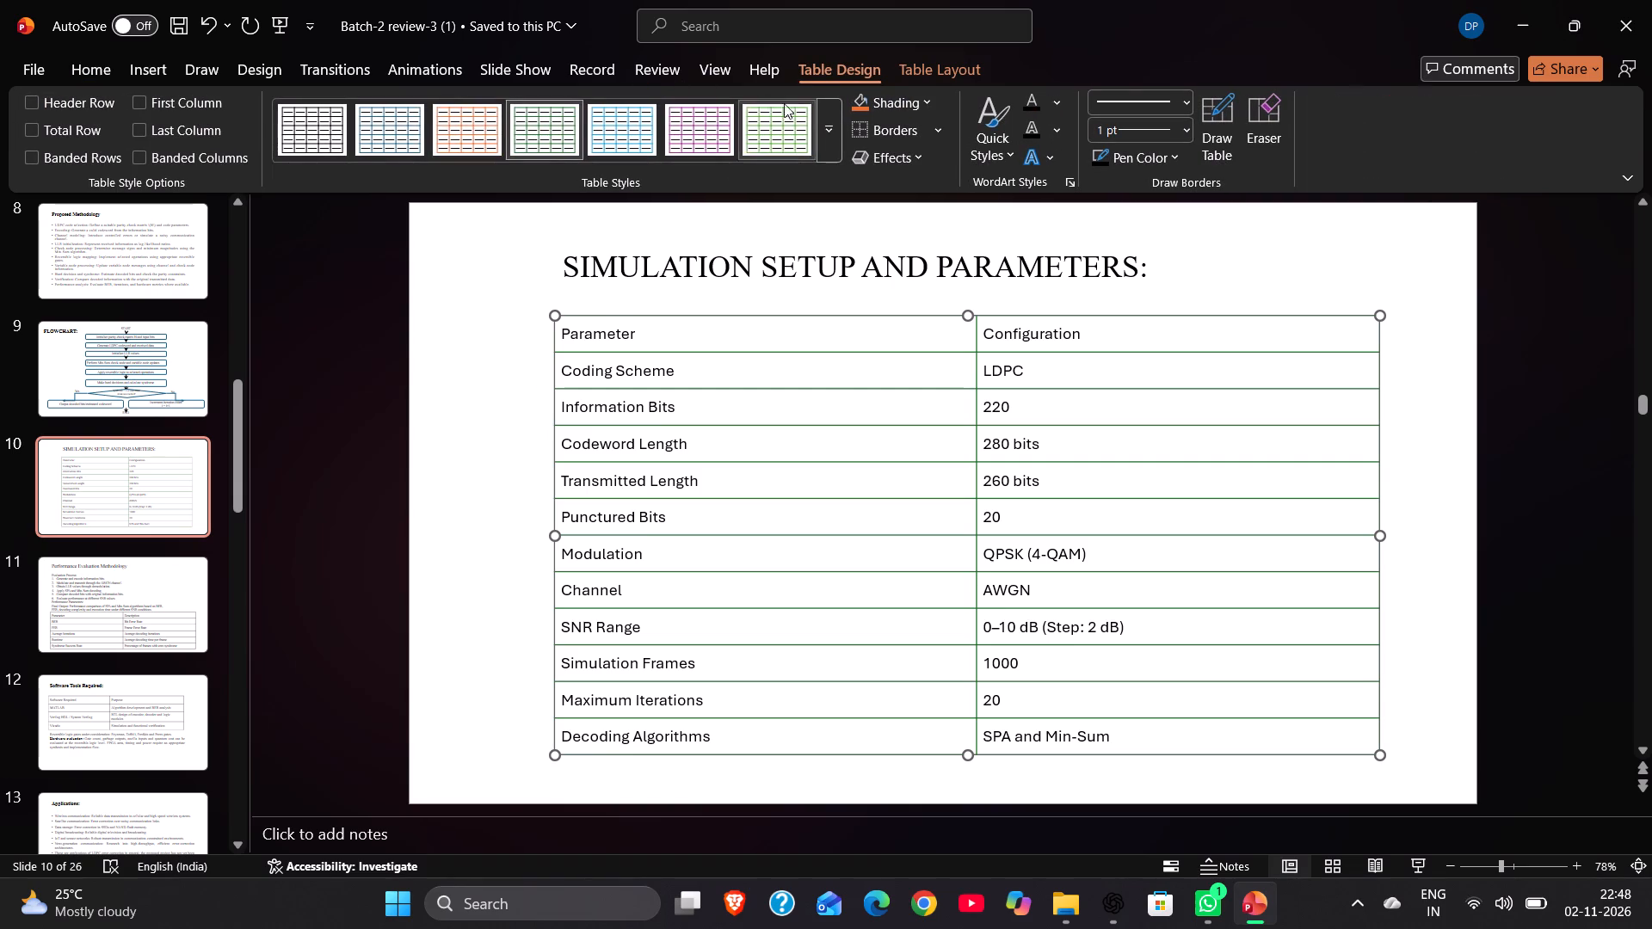
pyautogui.click(831, 121)
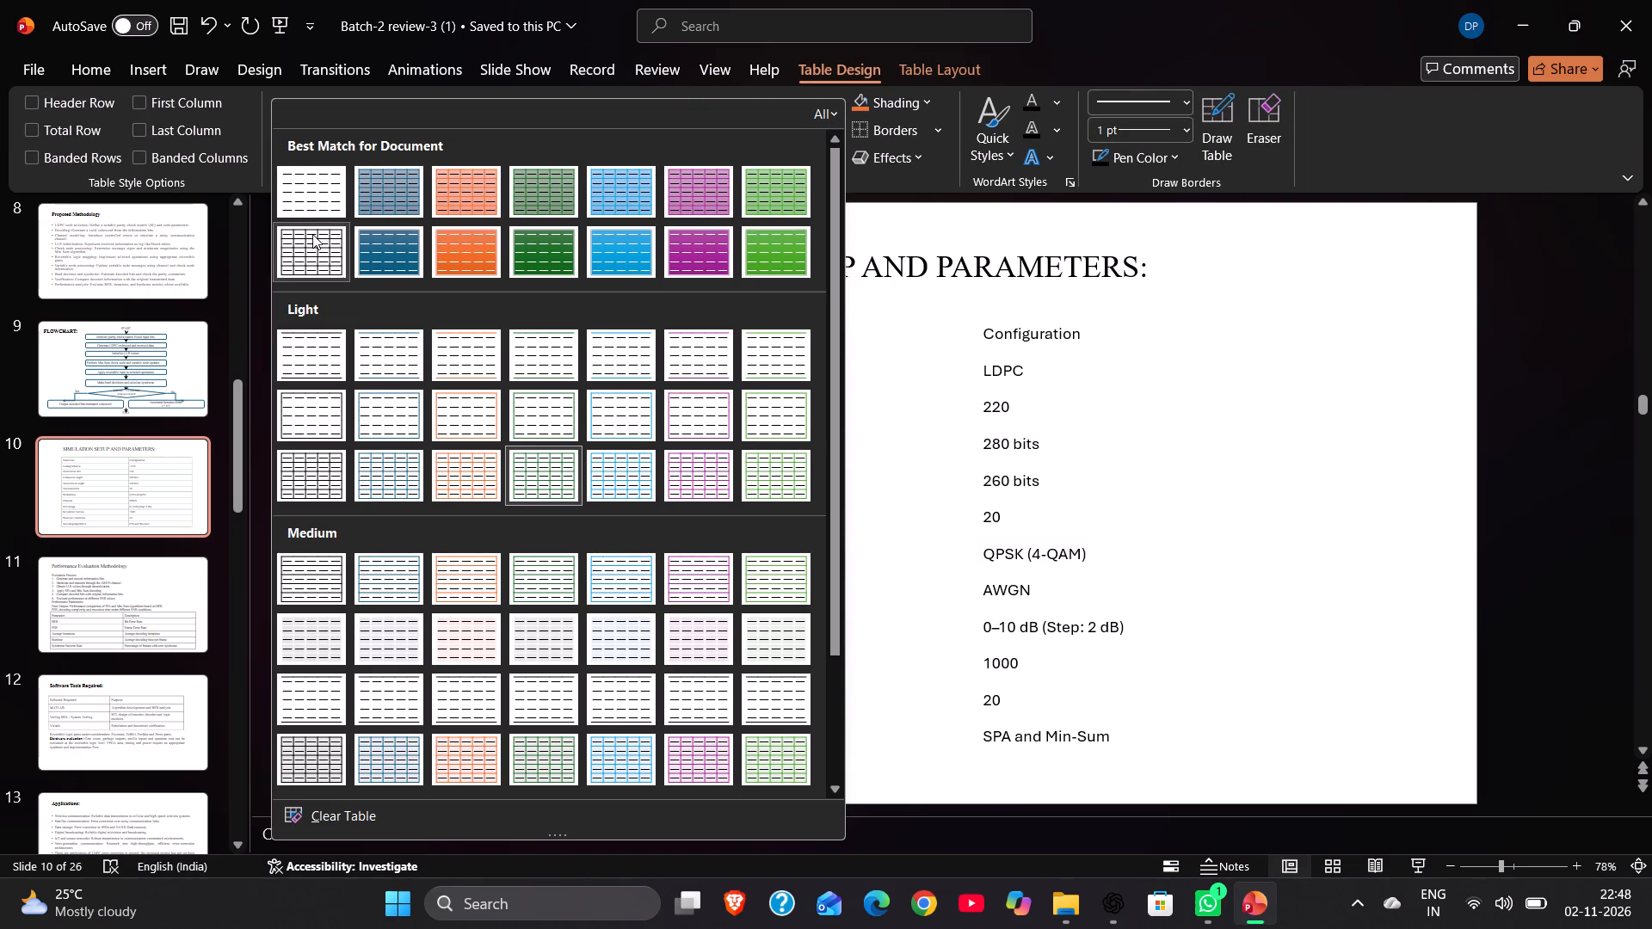
pyautogui.click(316, 243)
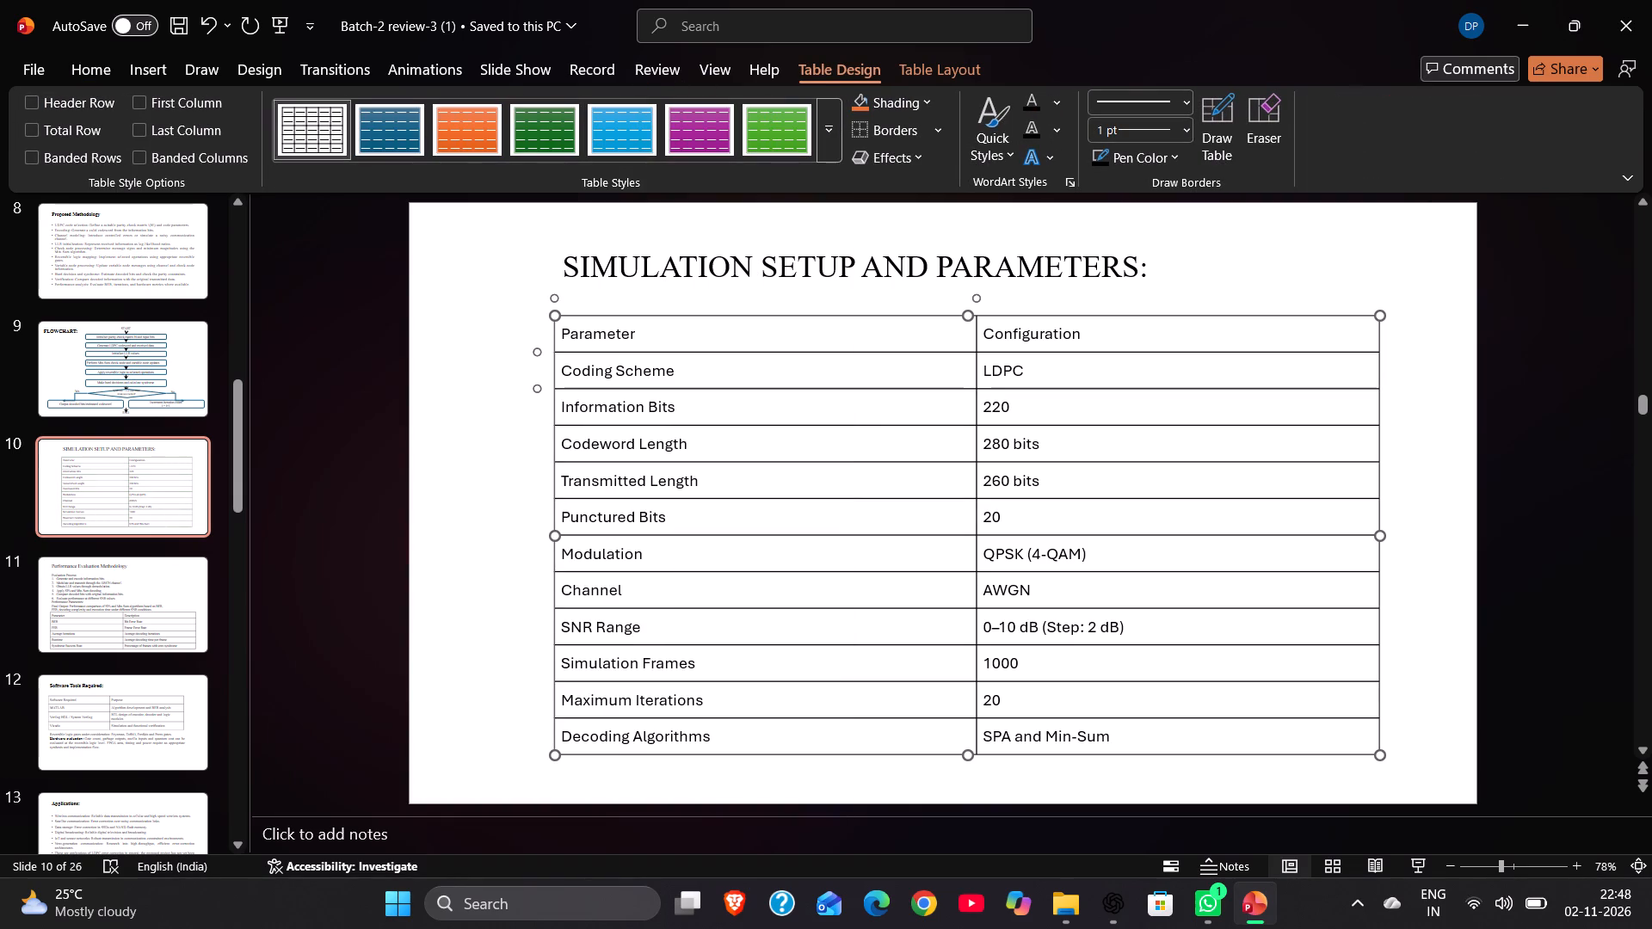
# Move the slide 10 title and parameter table together closer to the slide's left edge.
pyautogui.hotkey('ctrl', 'a')
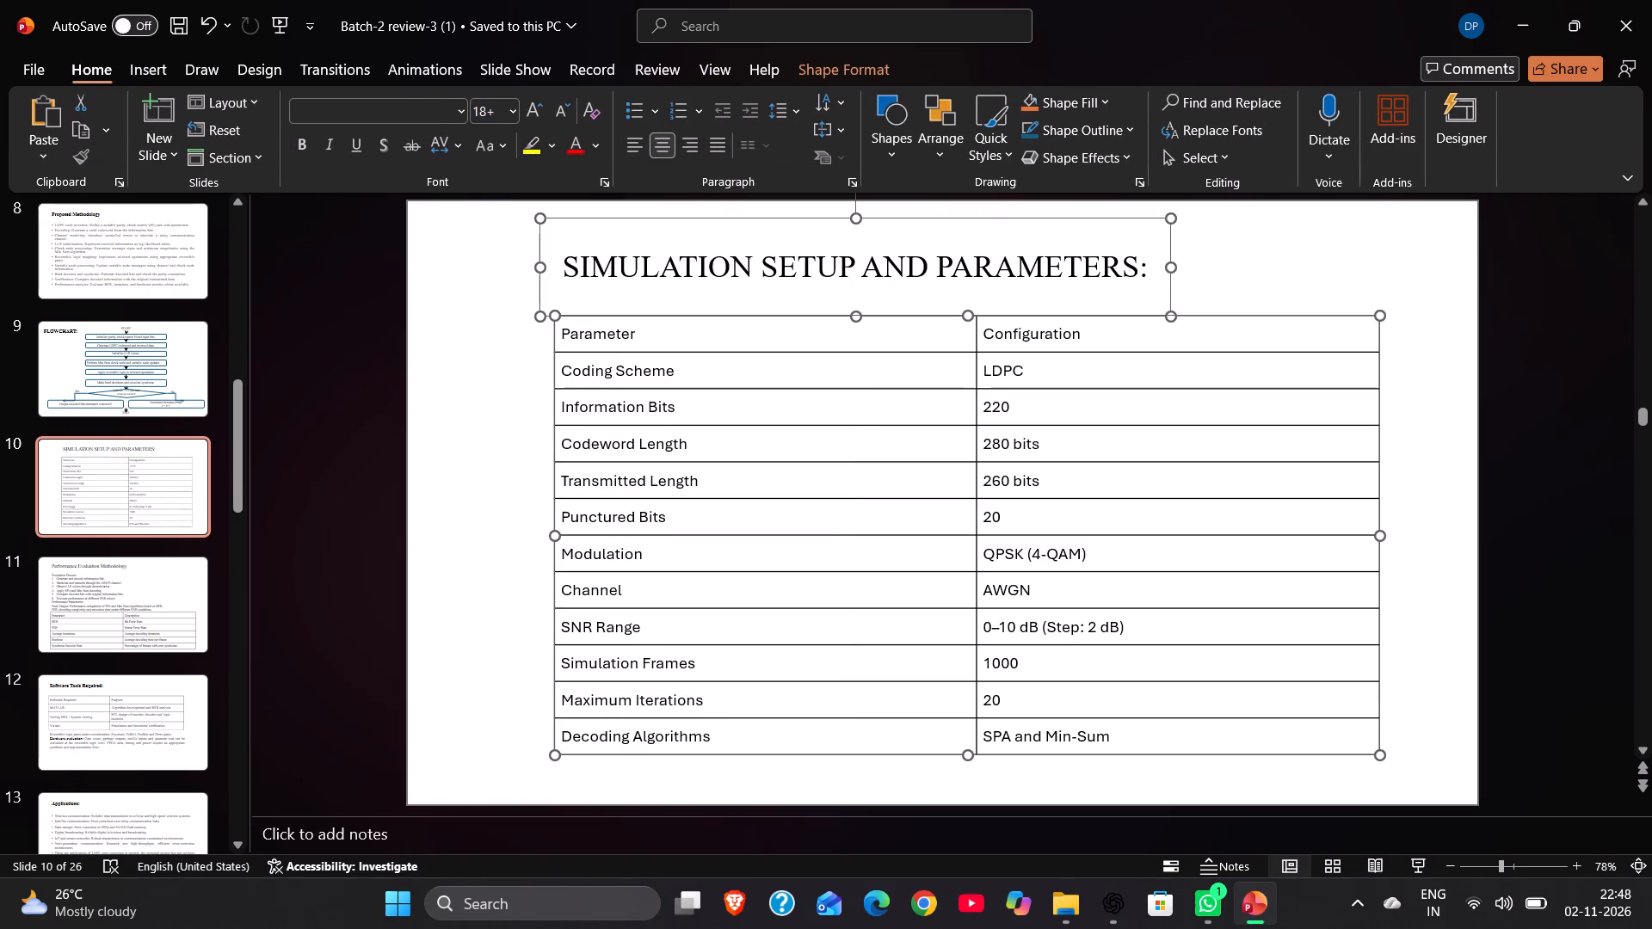
pyautogui.click(558, 427)
pyautogui.click(589, 448)
pyautogui.doubleClick(589, 448)
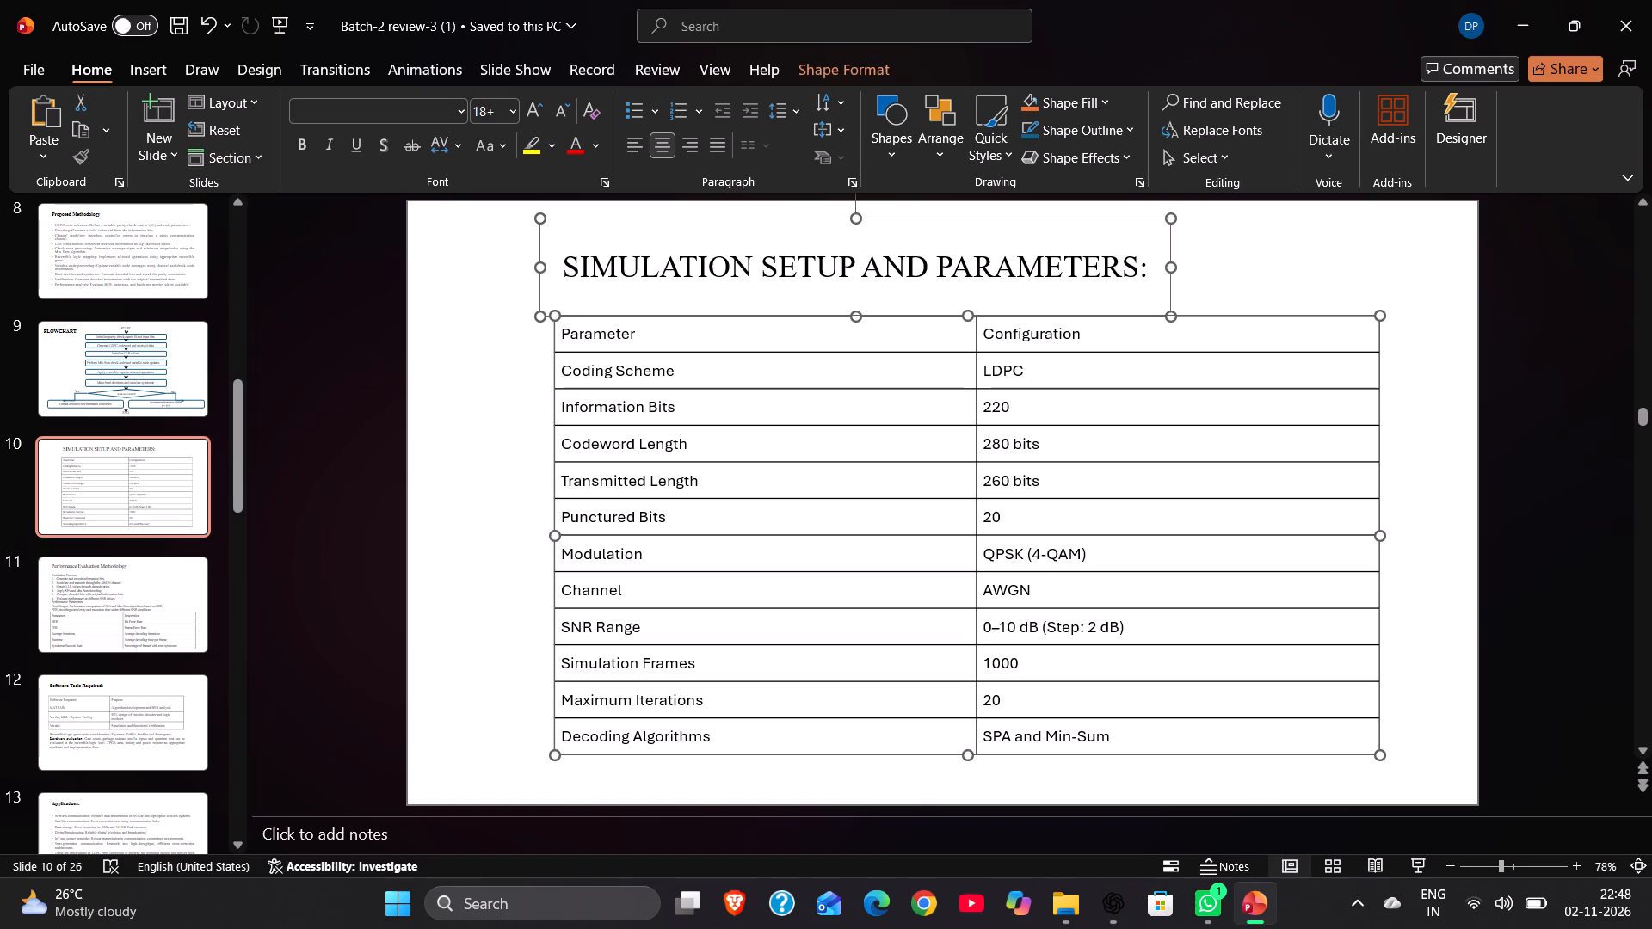
pyautogui.doubleClick(589, 448)
pyautogui.moveTo(589, 448); pyautogui.dragTo(669, 434)
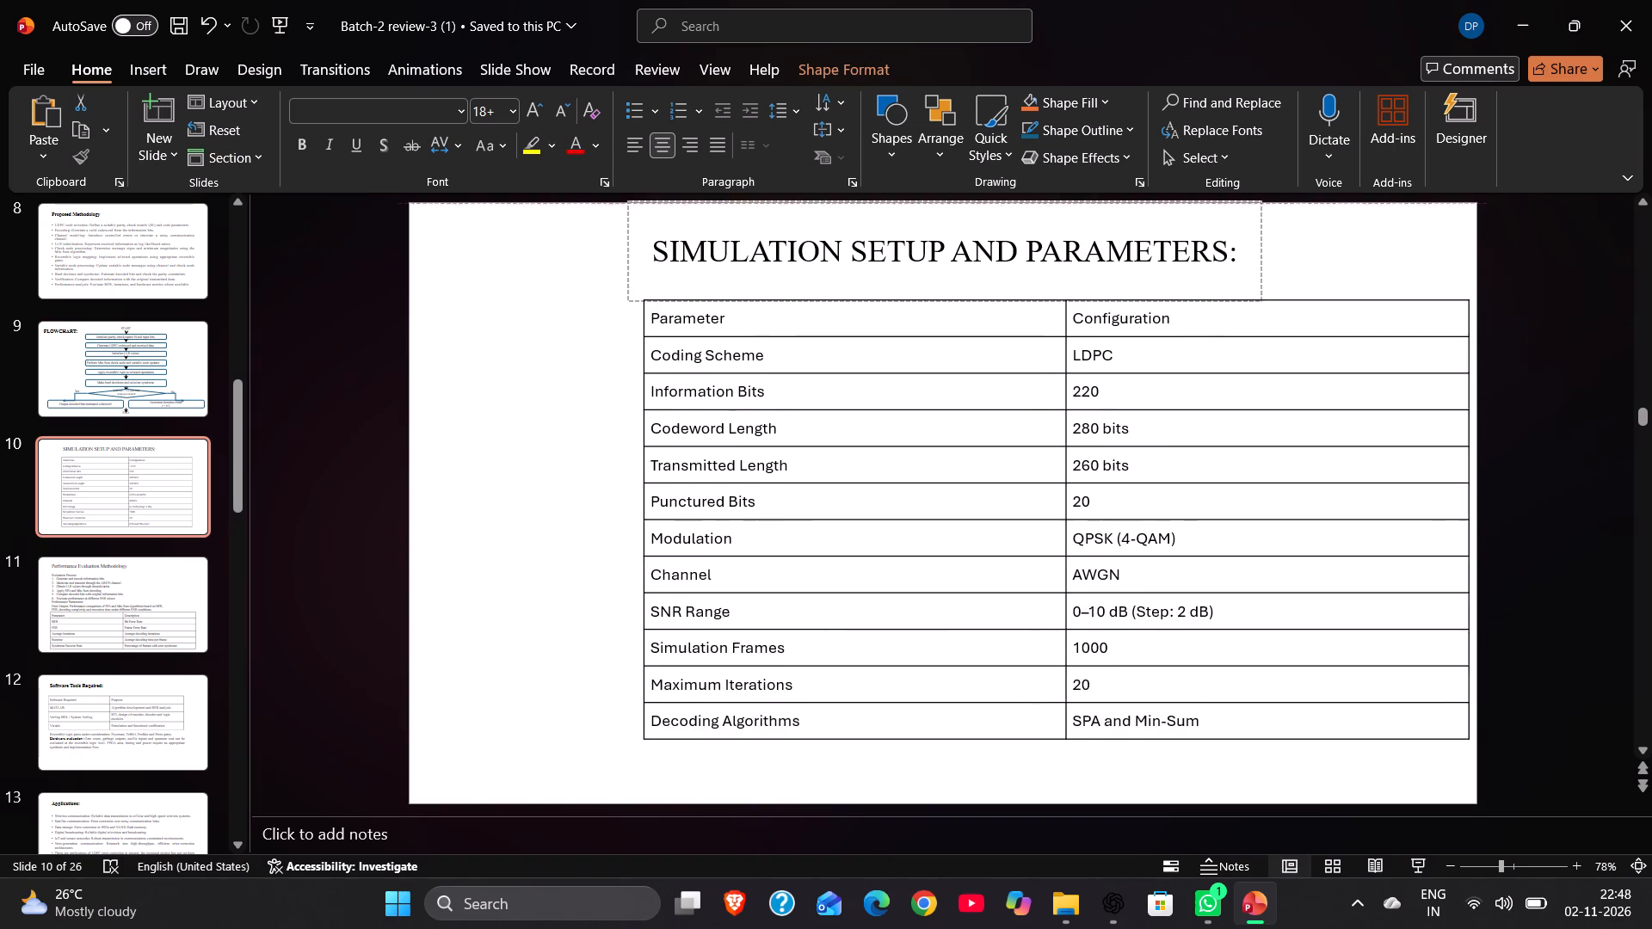
pyautogui.moveTo(669, 434); pyautogui.dragTo(555, 462)
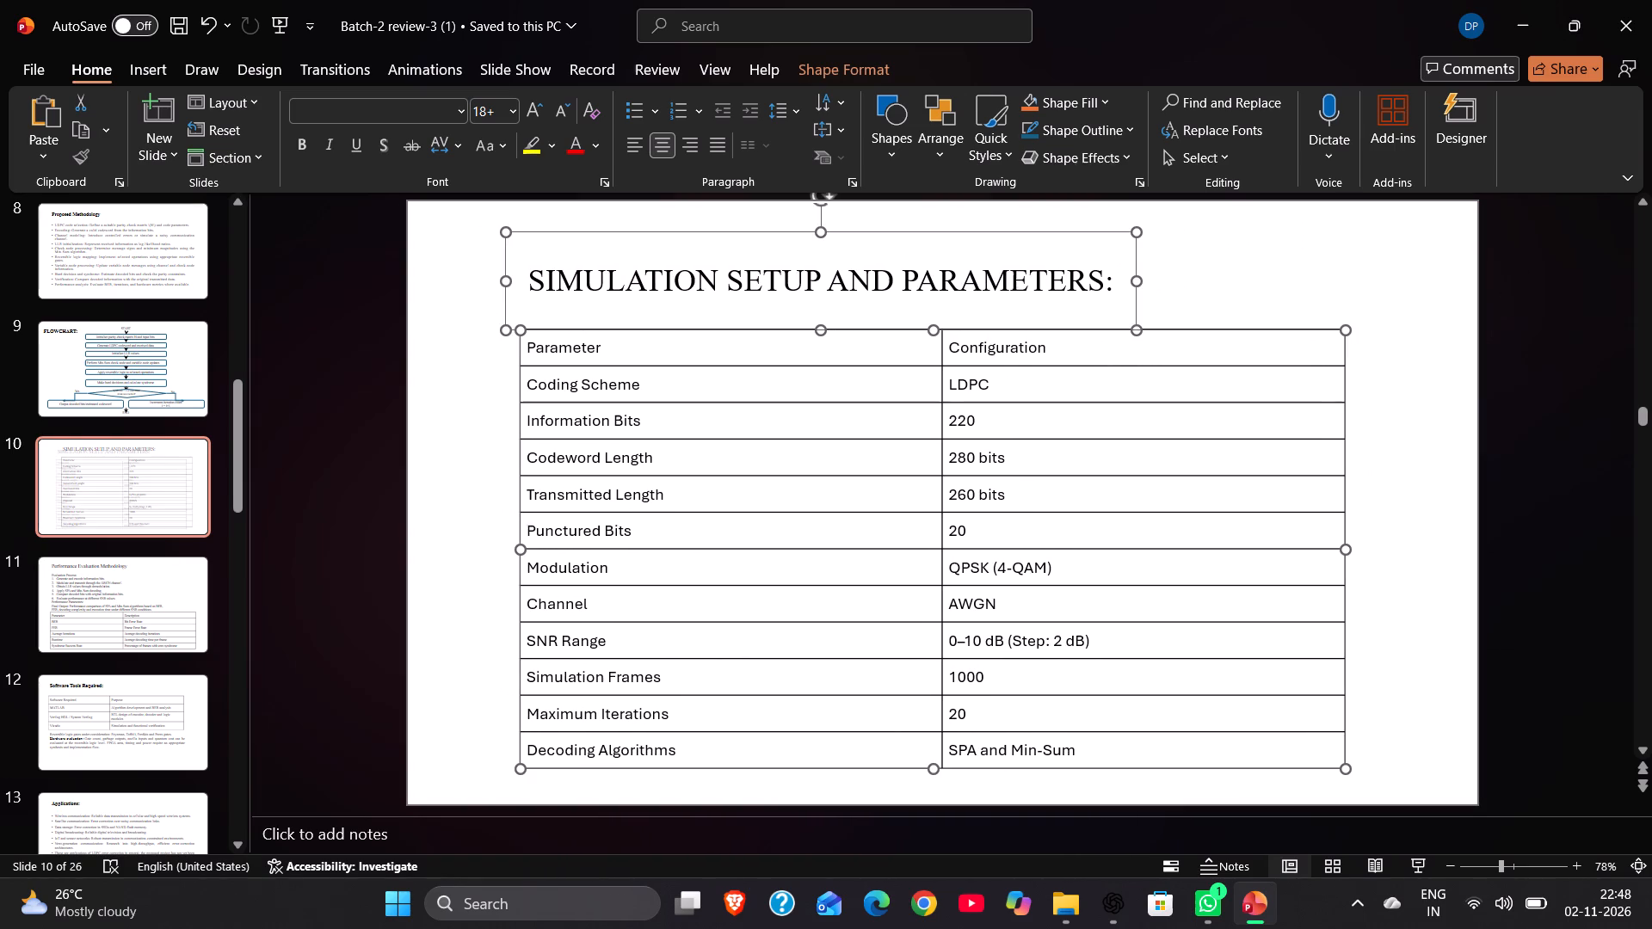
pyautogui.moveTo(555, 477); pyautogui.dragTo(519, 469)
pyautogui.click(860, 578)
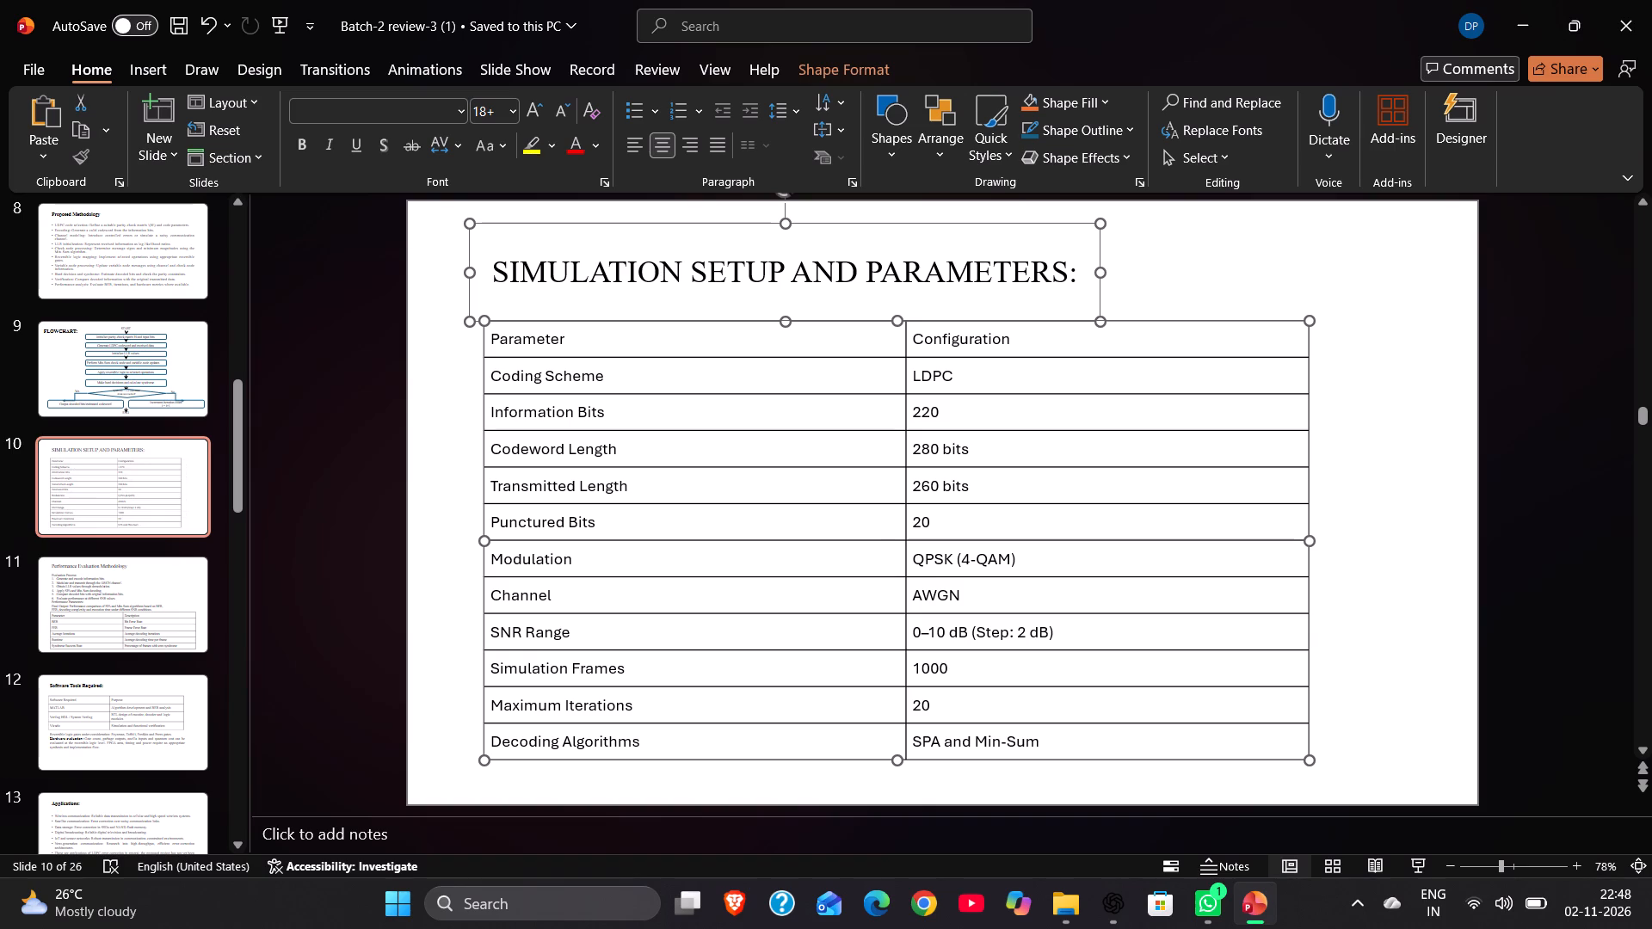
pyautogui.tripleClick(836, 603)
pyautogui.click(829, 556)
pyautogui.click(1369, 360)
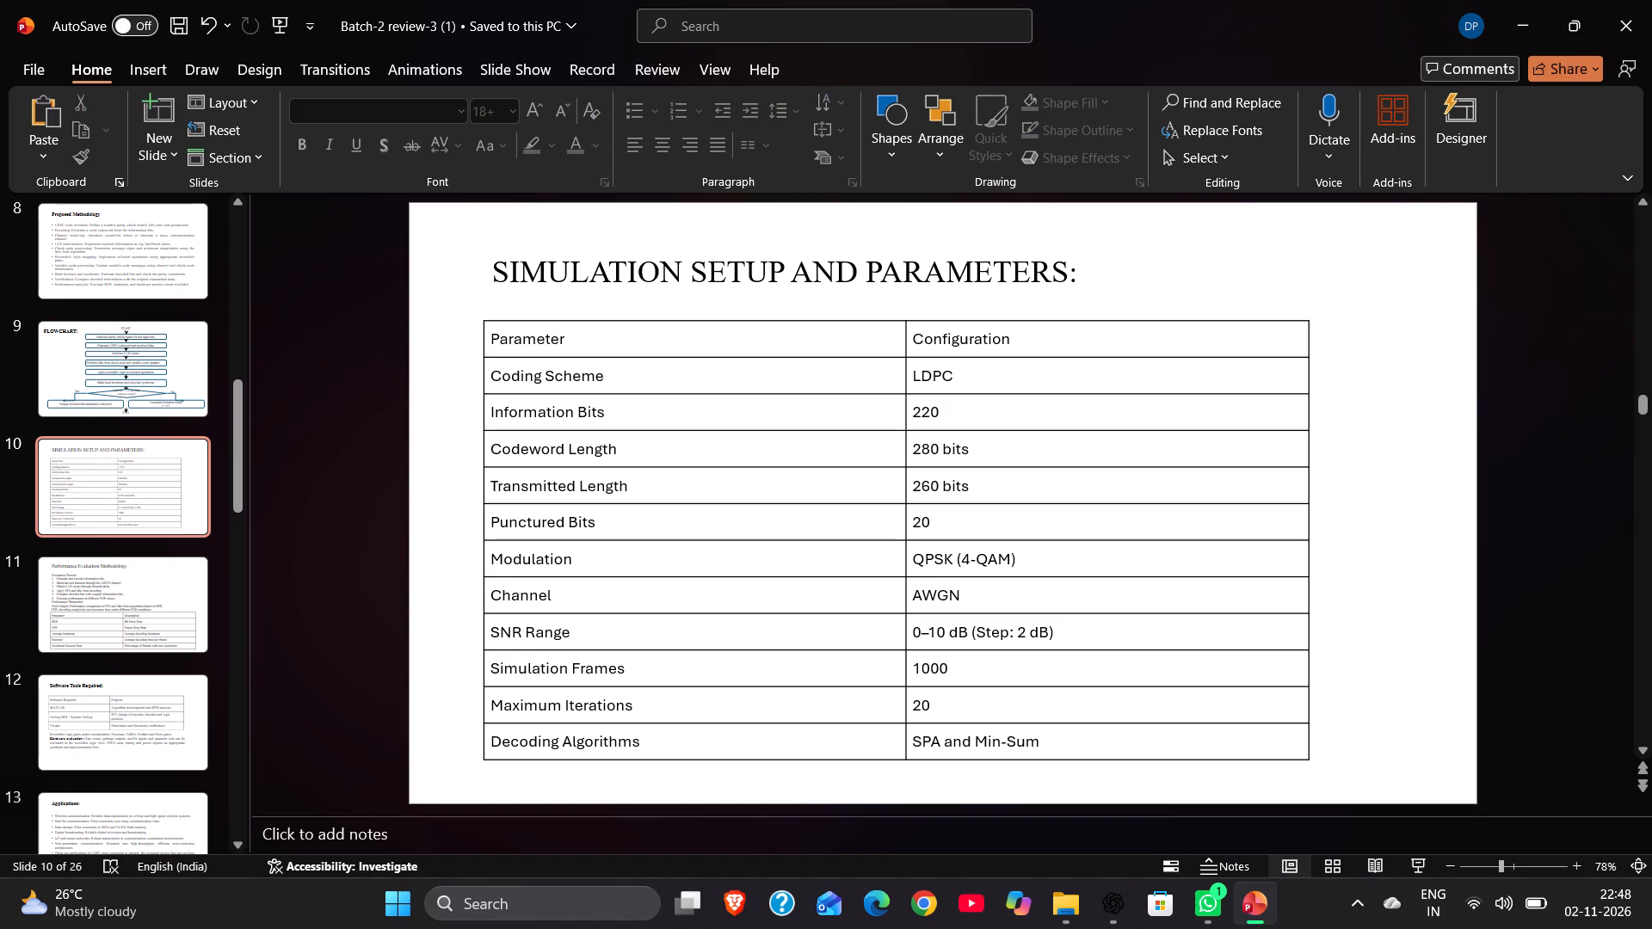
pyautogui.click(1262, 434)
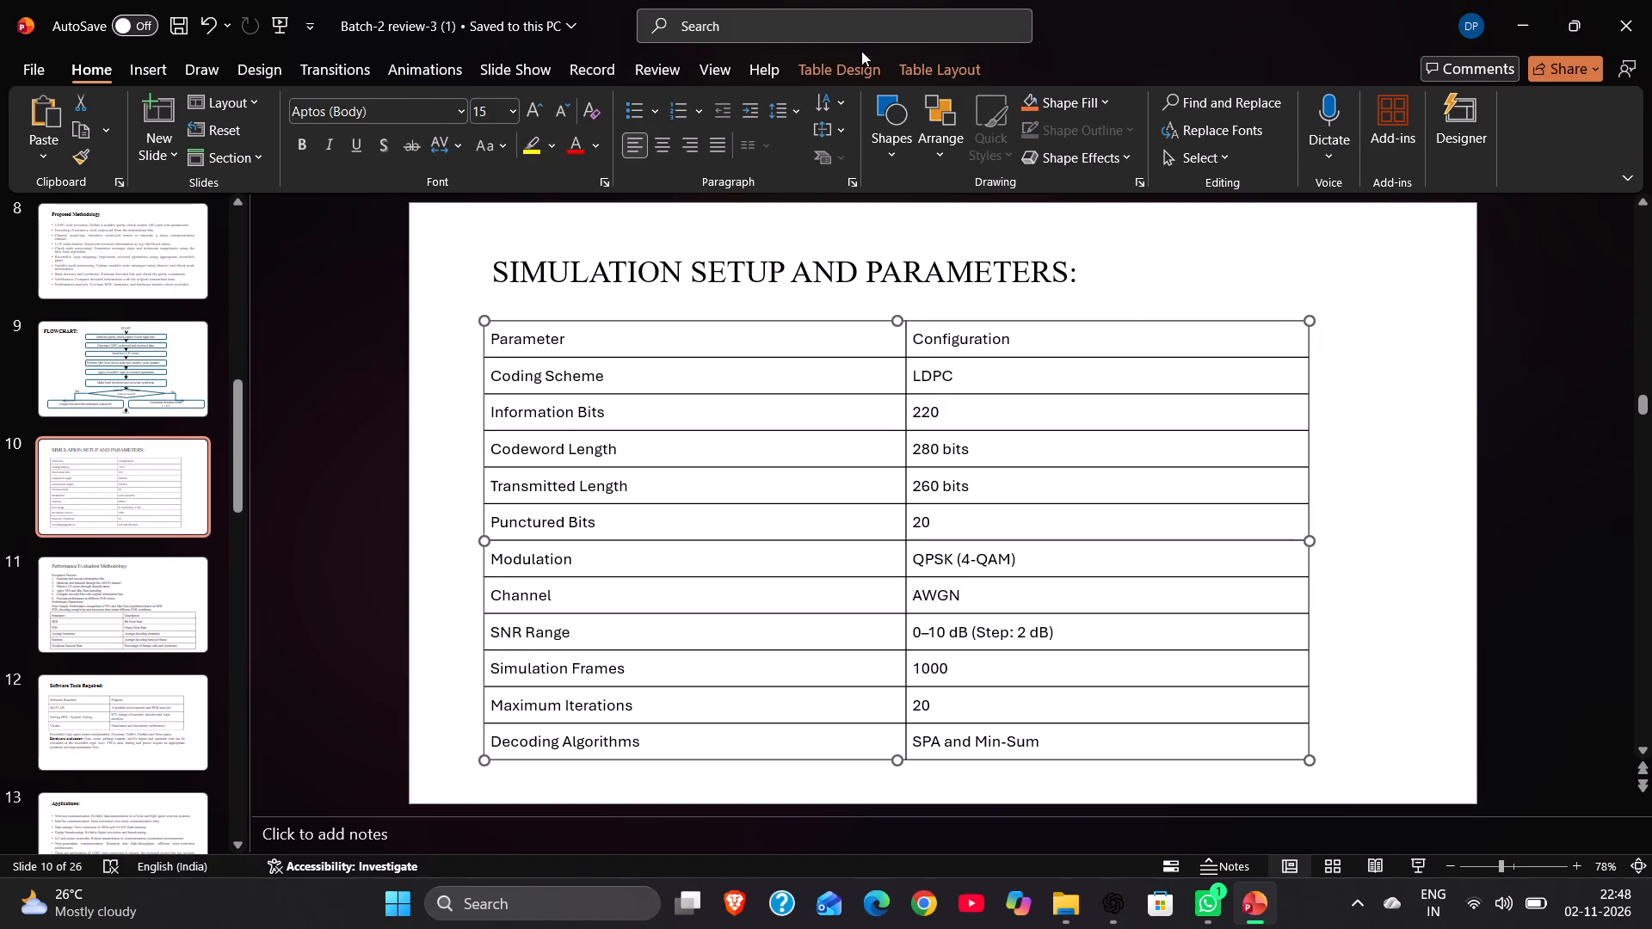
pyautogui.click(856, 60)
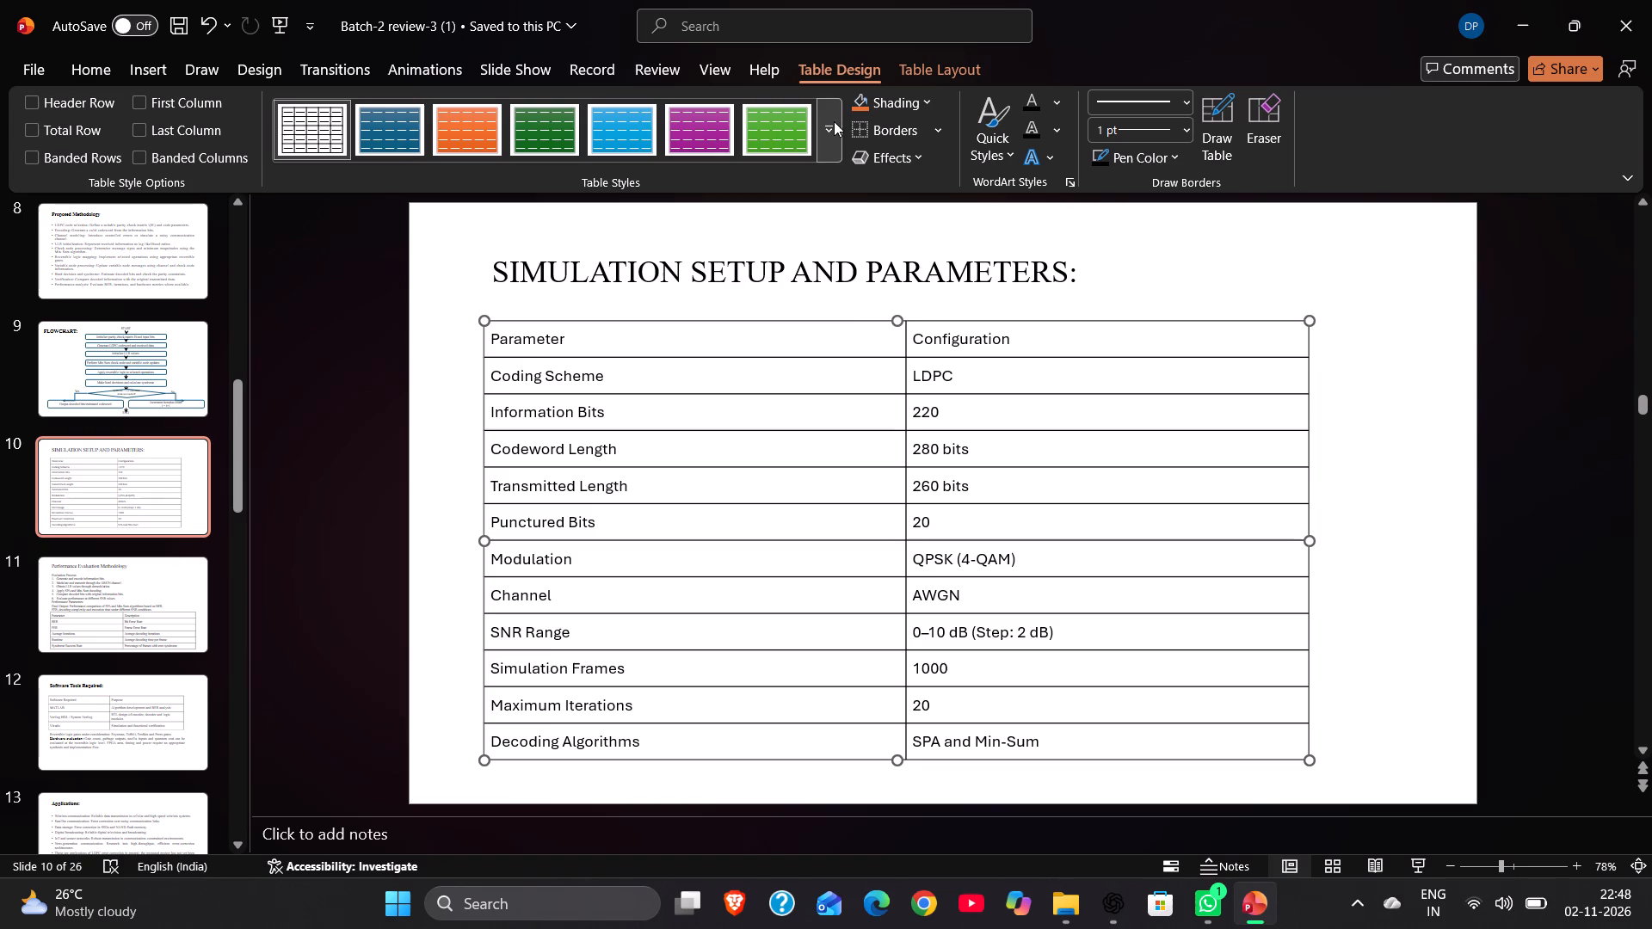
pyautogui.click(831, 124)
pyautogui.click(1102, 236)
# Set the font of all text in the slide 10 simulation parameter table to Times New Roman.
pyautogui.doubleClick(928, 414)
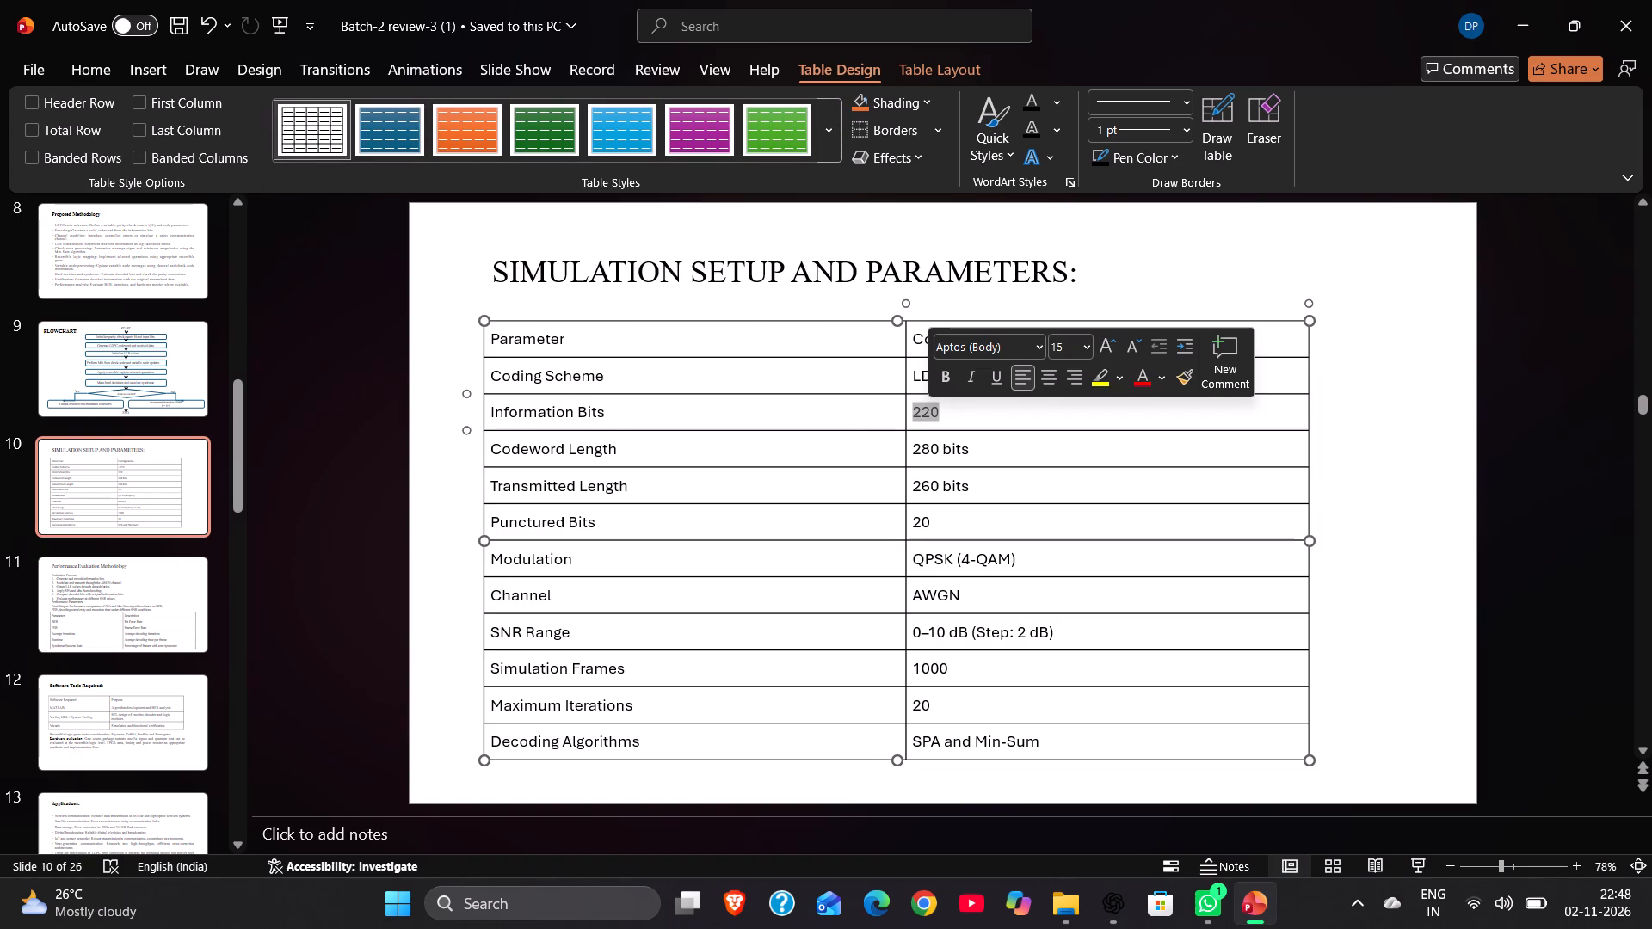
pyautogui.doubleClick(1041, 742)
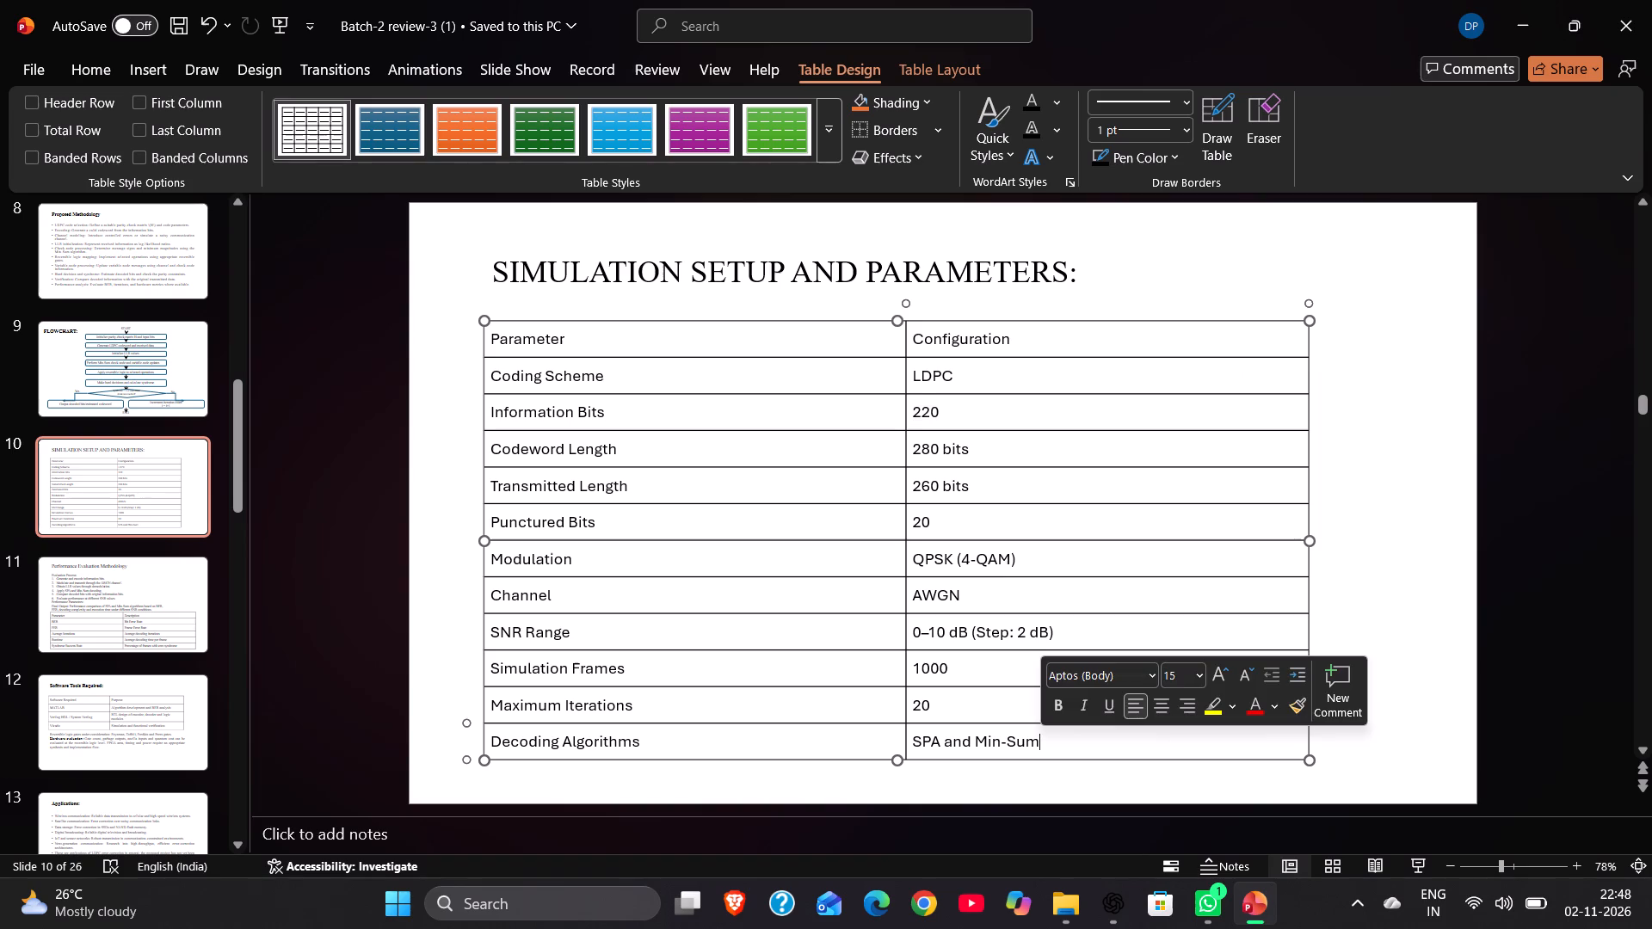
pyautogui.click(1027, 742)
pyautogui.moveTo(1027, 742); pyautogui.dragTo(539, 415)
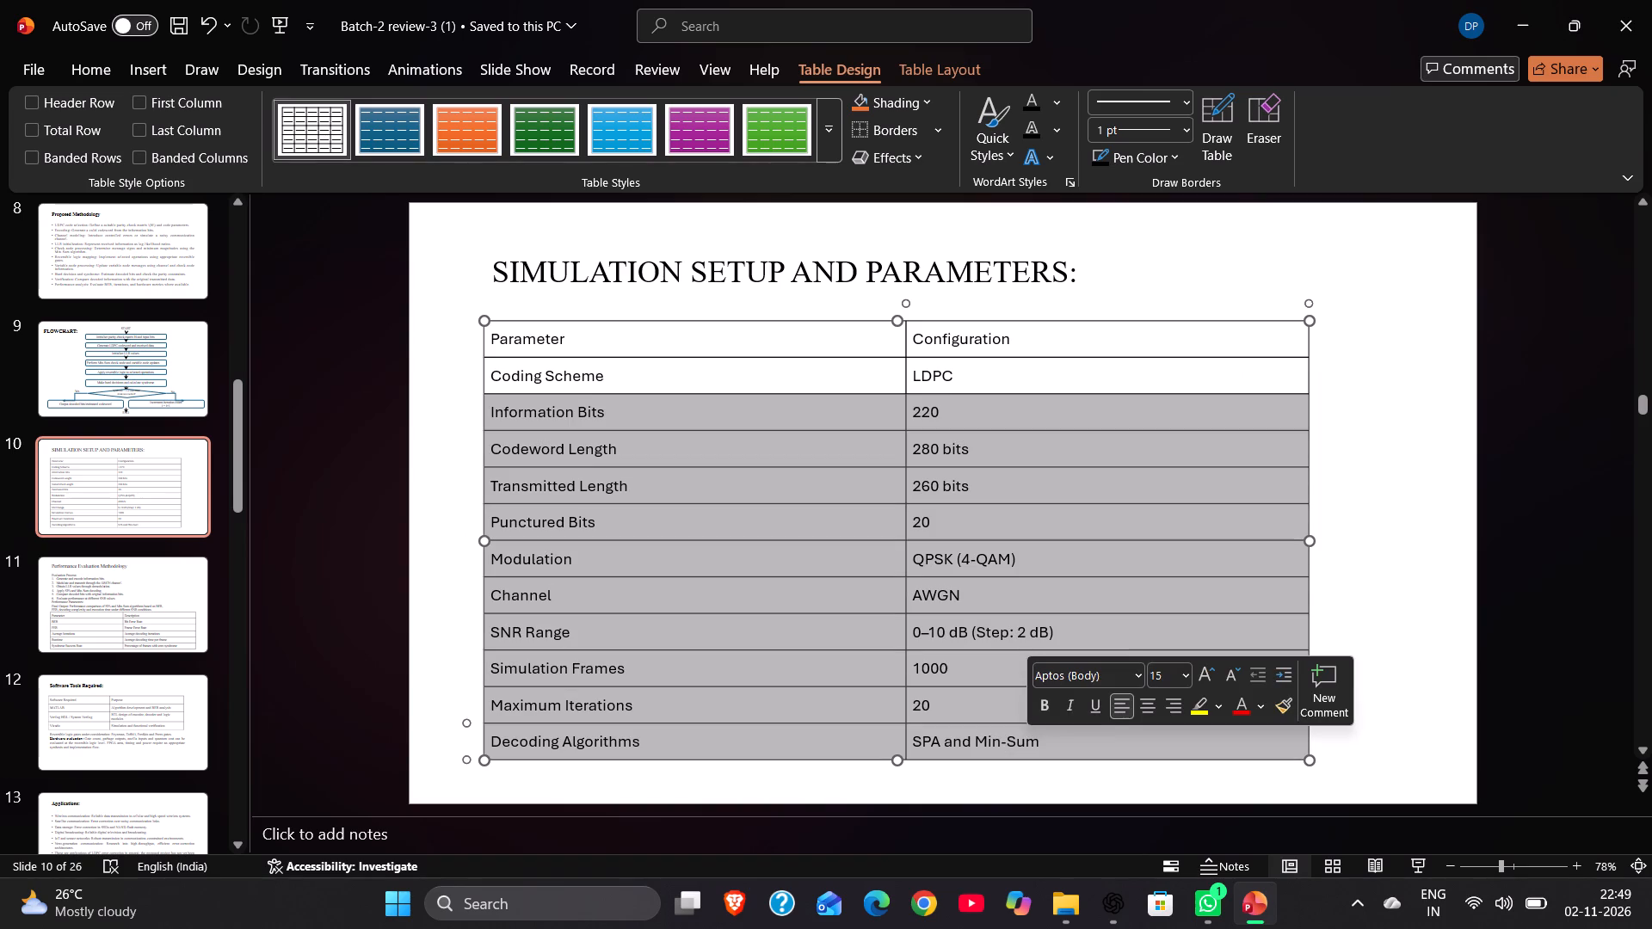
pyautogui.moveTo(539, 415); pyautogui.dragTo(551, 323)
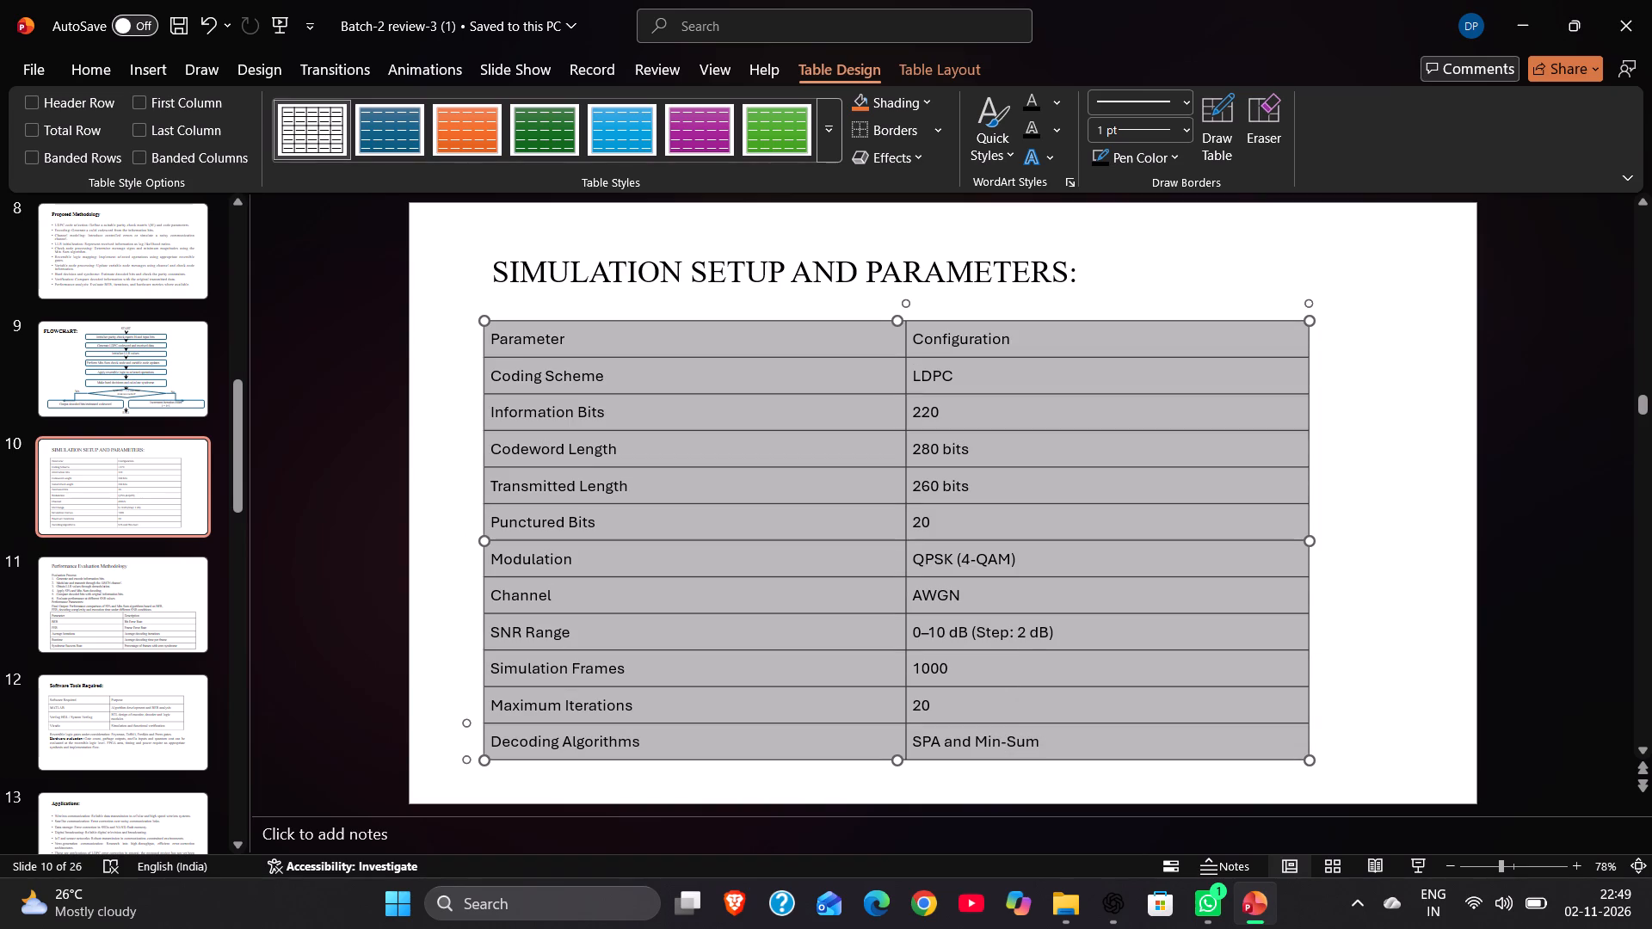
pyautogui.click(105, 66)
pyautogui.click(453, 117)
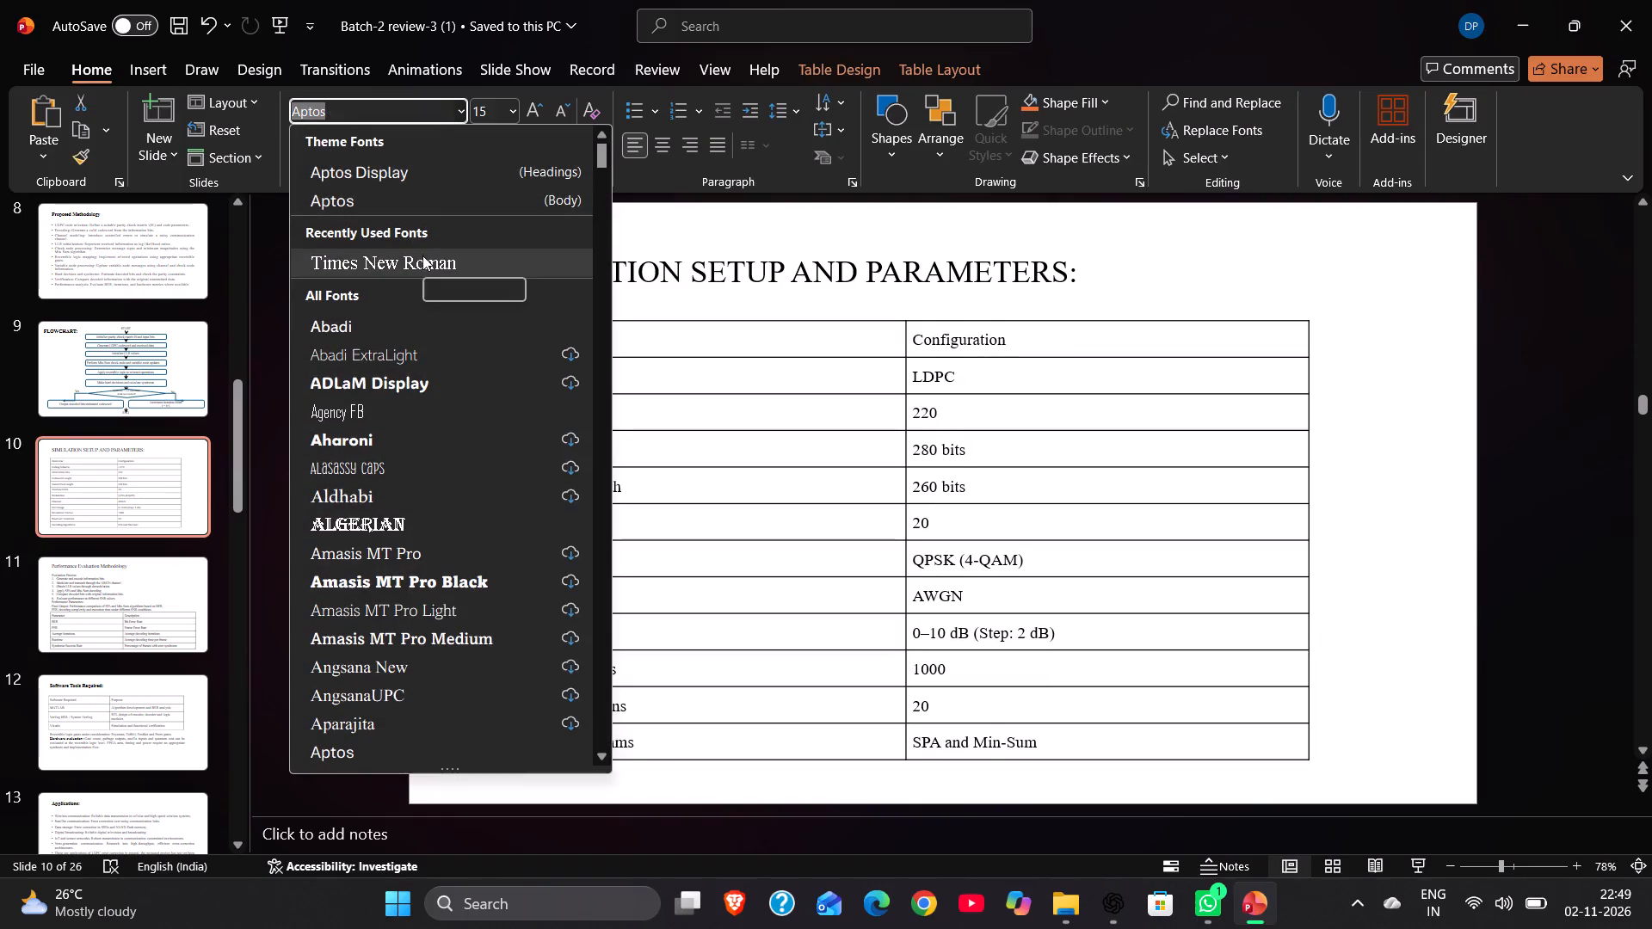
pyautogui.click(422, 255)
pyautogui.click(355, 335)
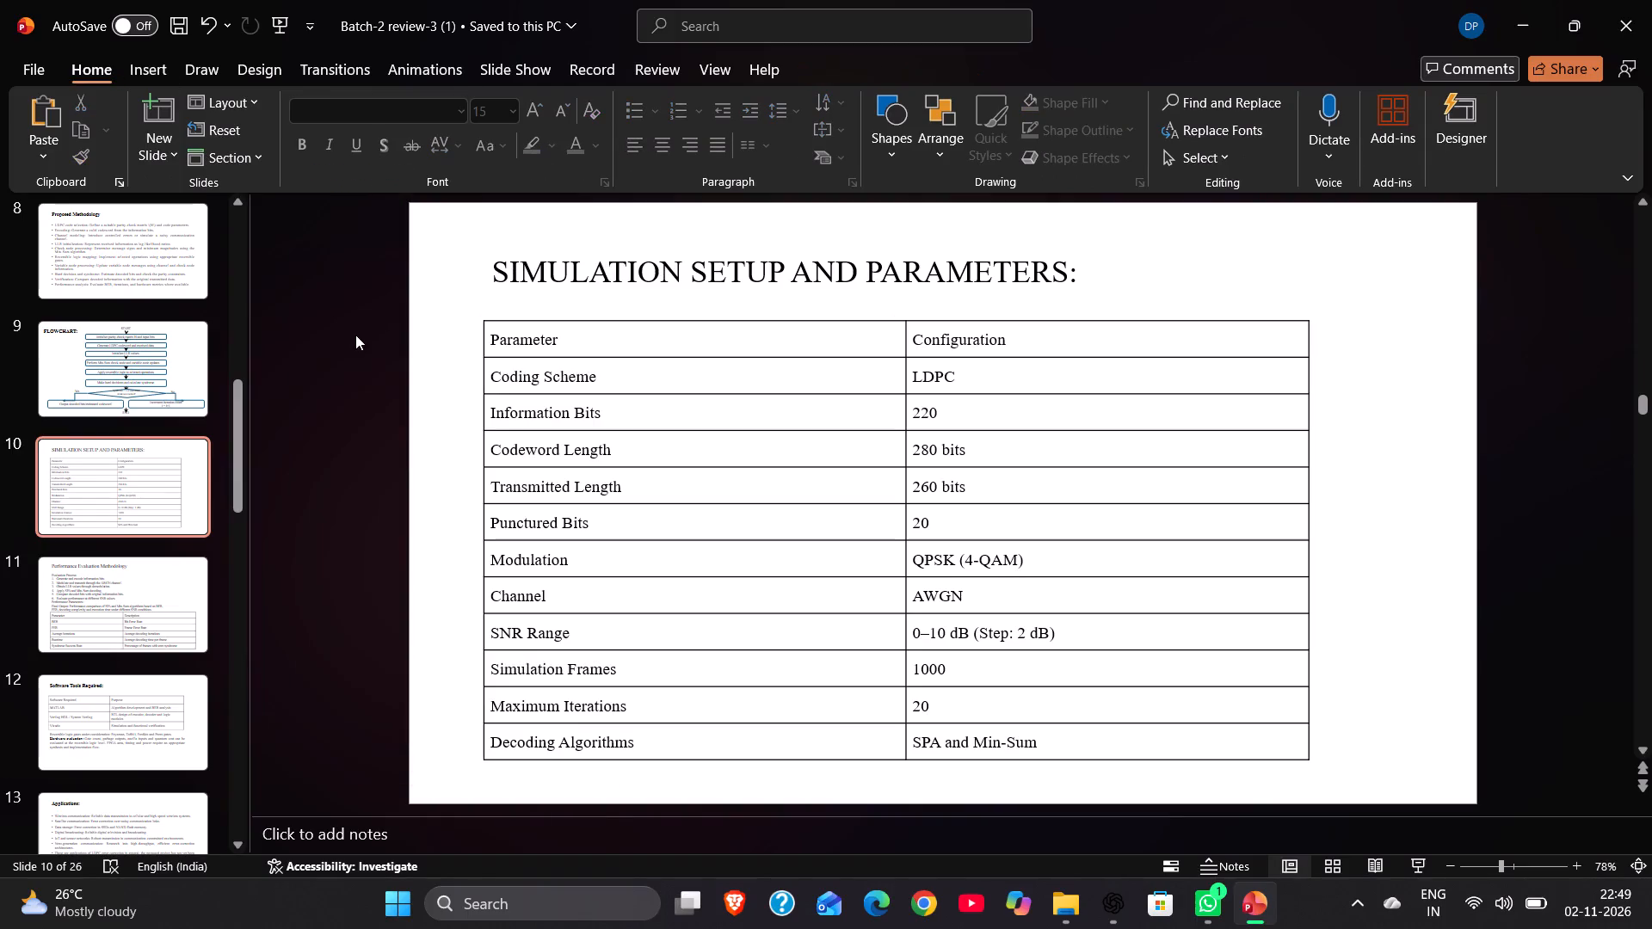
# Turn on AutoSave for the presentation by uploading it to the personal OneDrive.
pyautogui.click(140, 34)
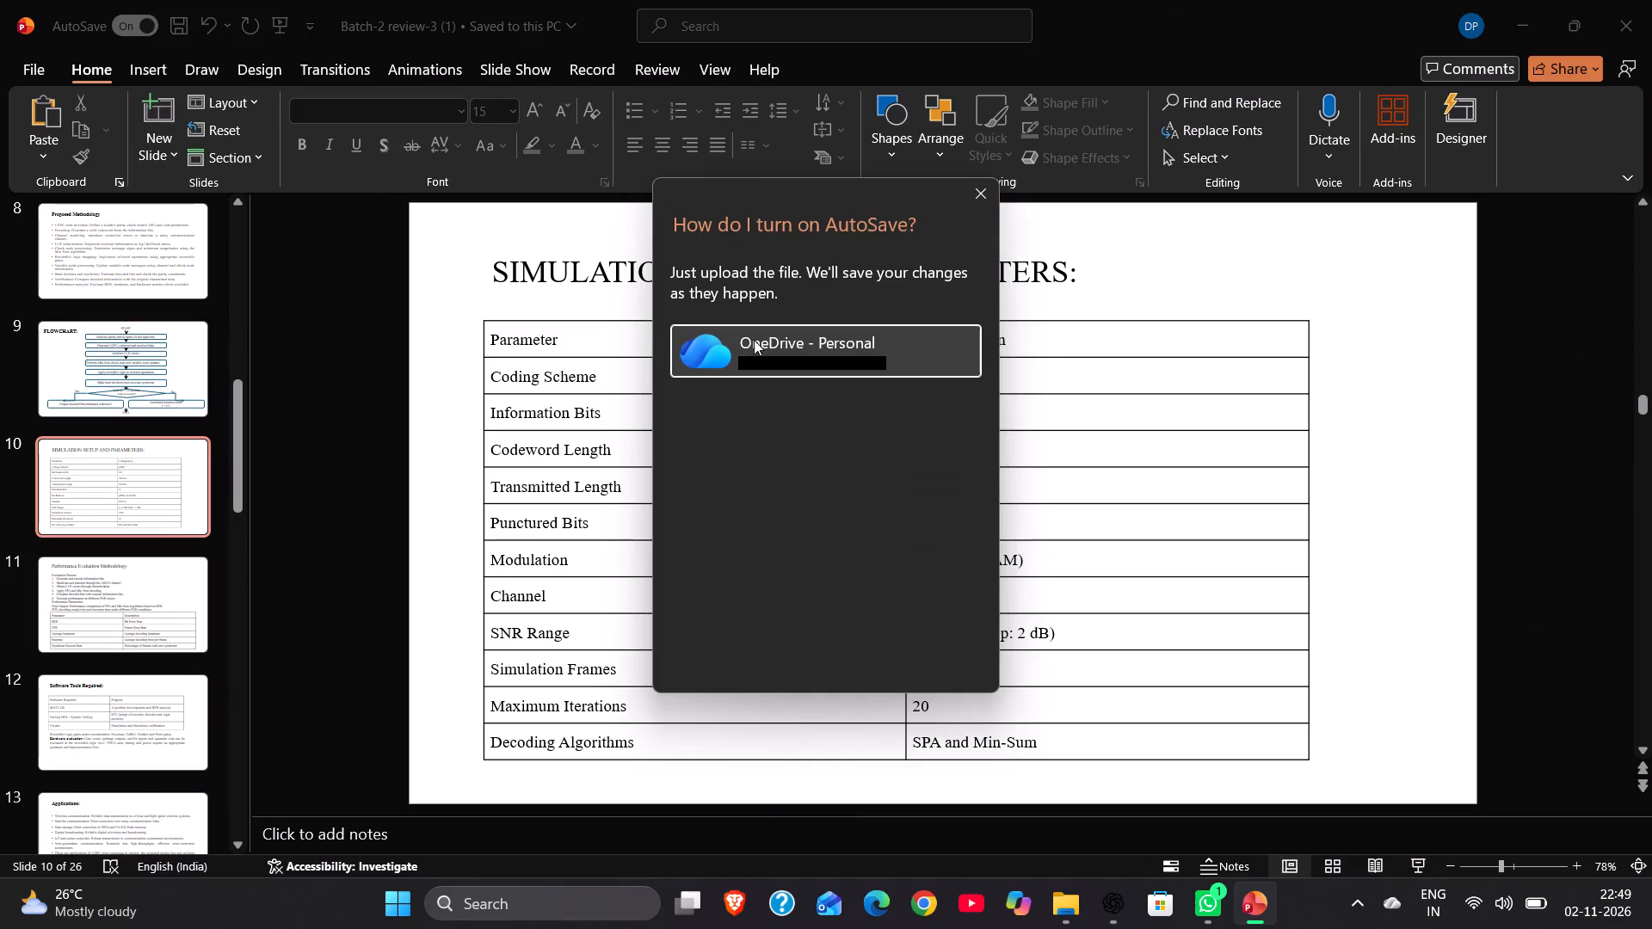
pyautogui.click(754, 340)
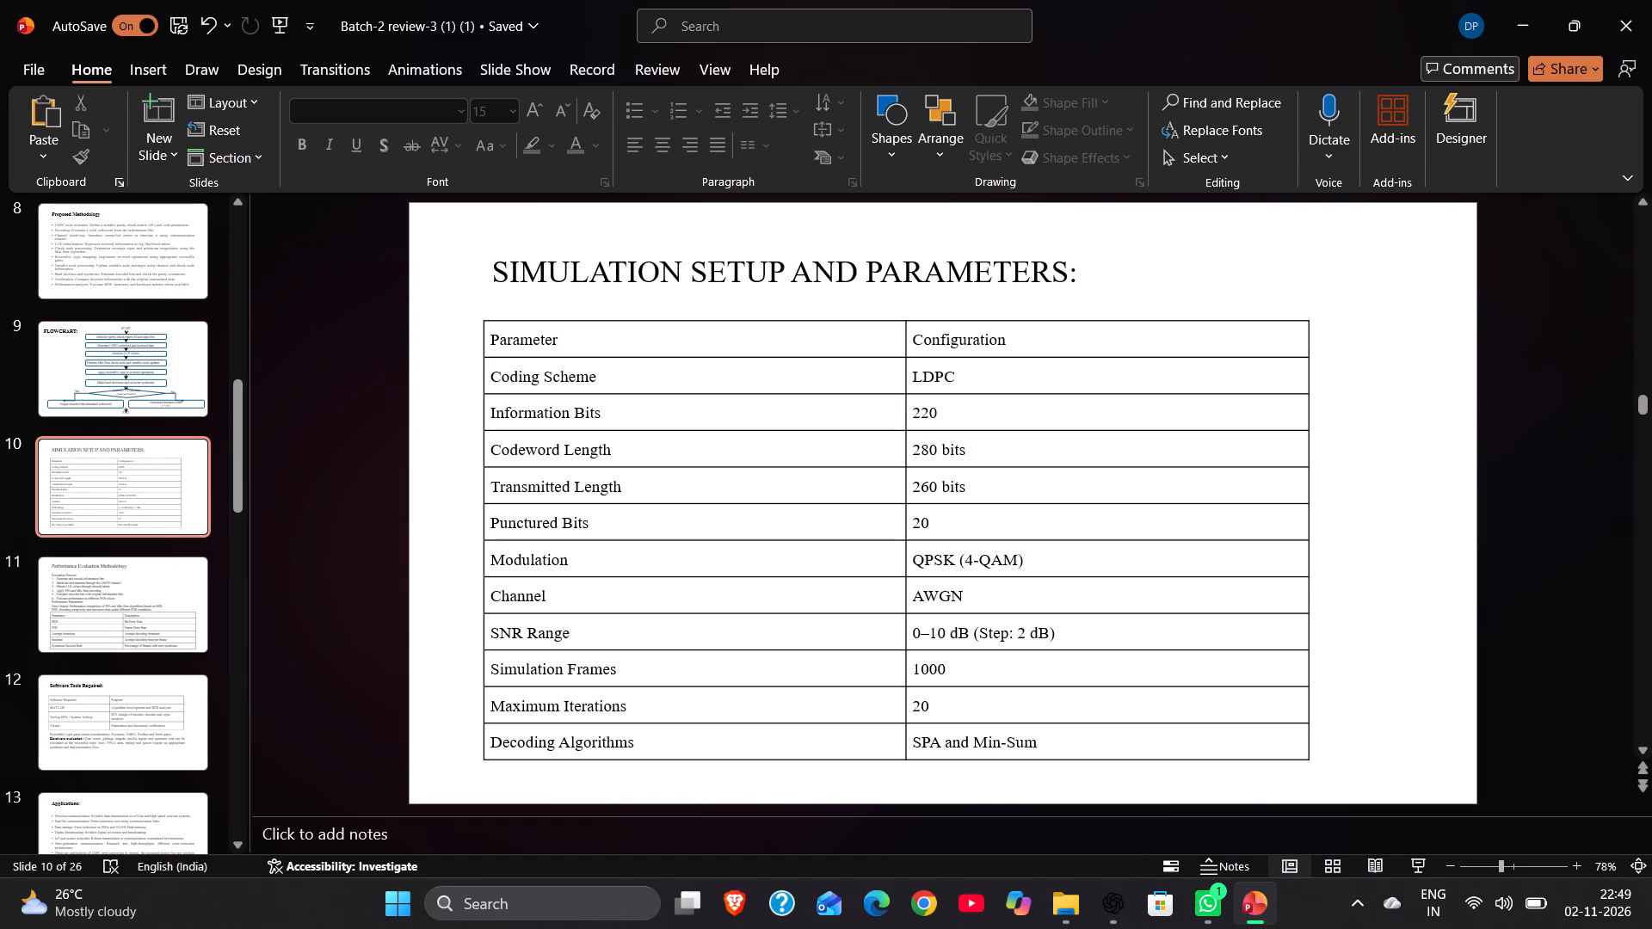
# Look through the presentation from slide 10 to the reference slides and back to the title slide, and minimise PowerPoint.
pyautogui.scroll(-6, 347, 466)
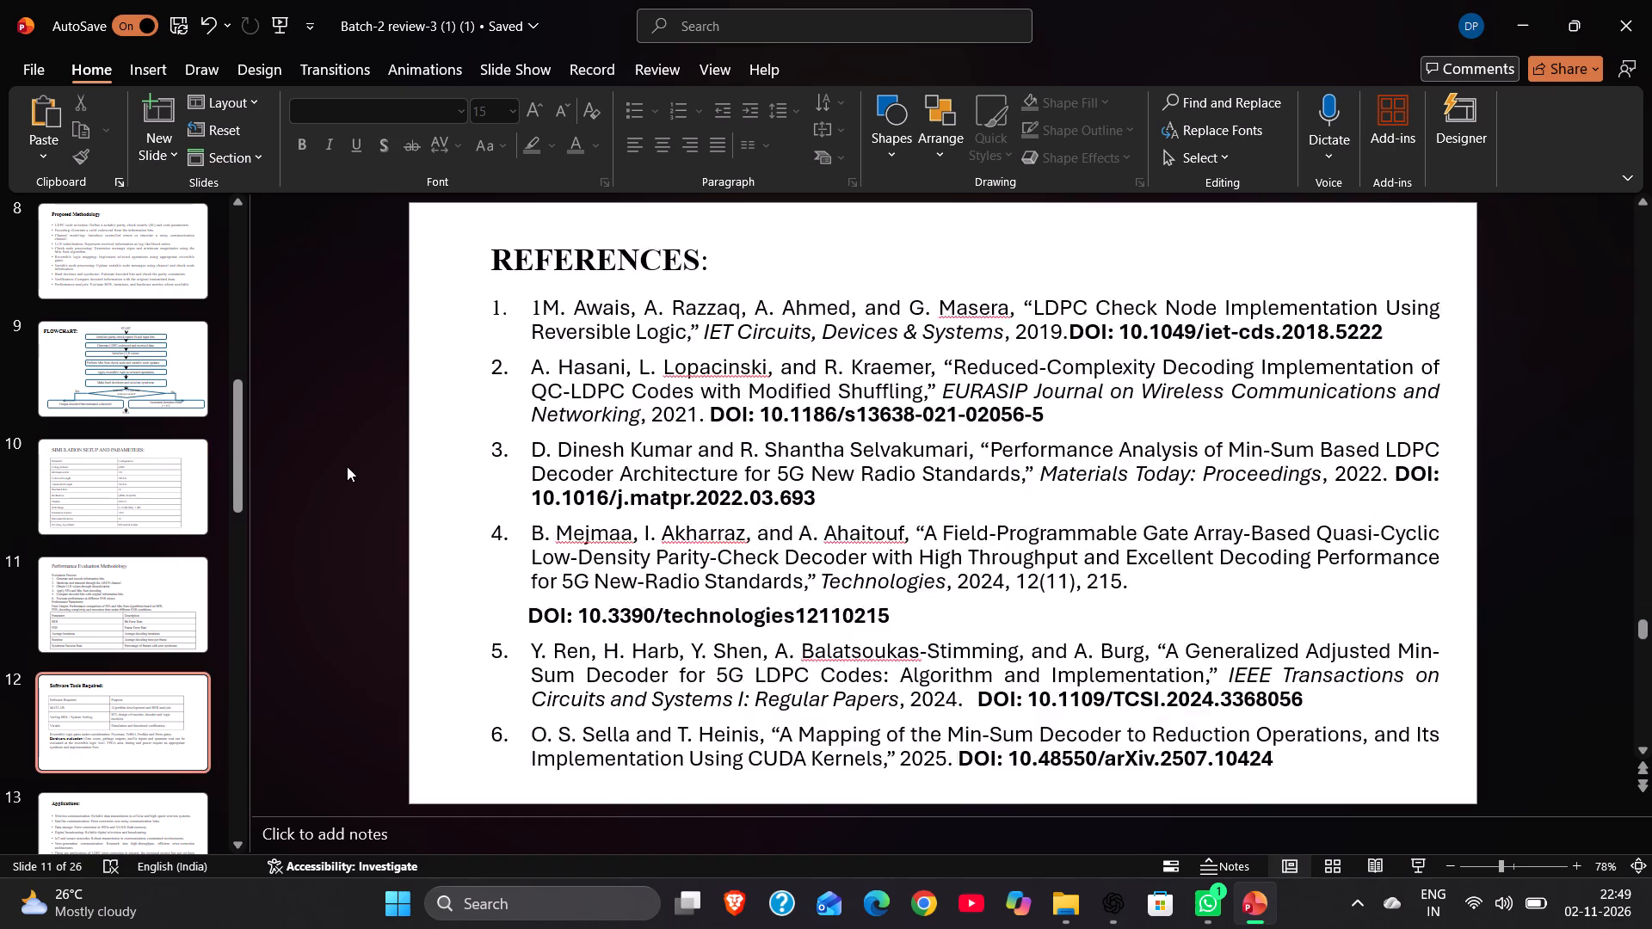
pyautogui.scroll(-3, 346, 465)
pyautogui.scroll(1, 346, 465)
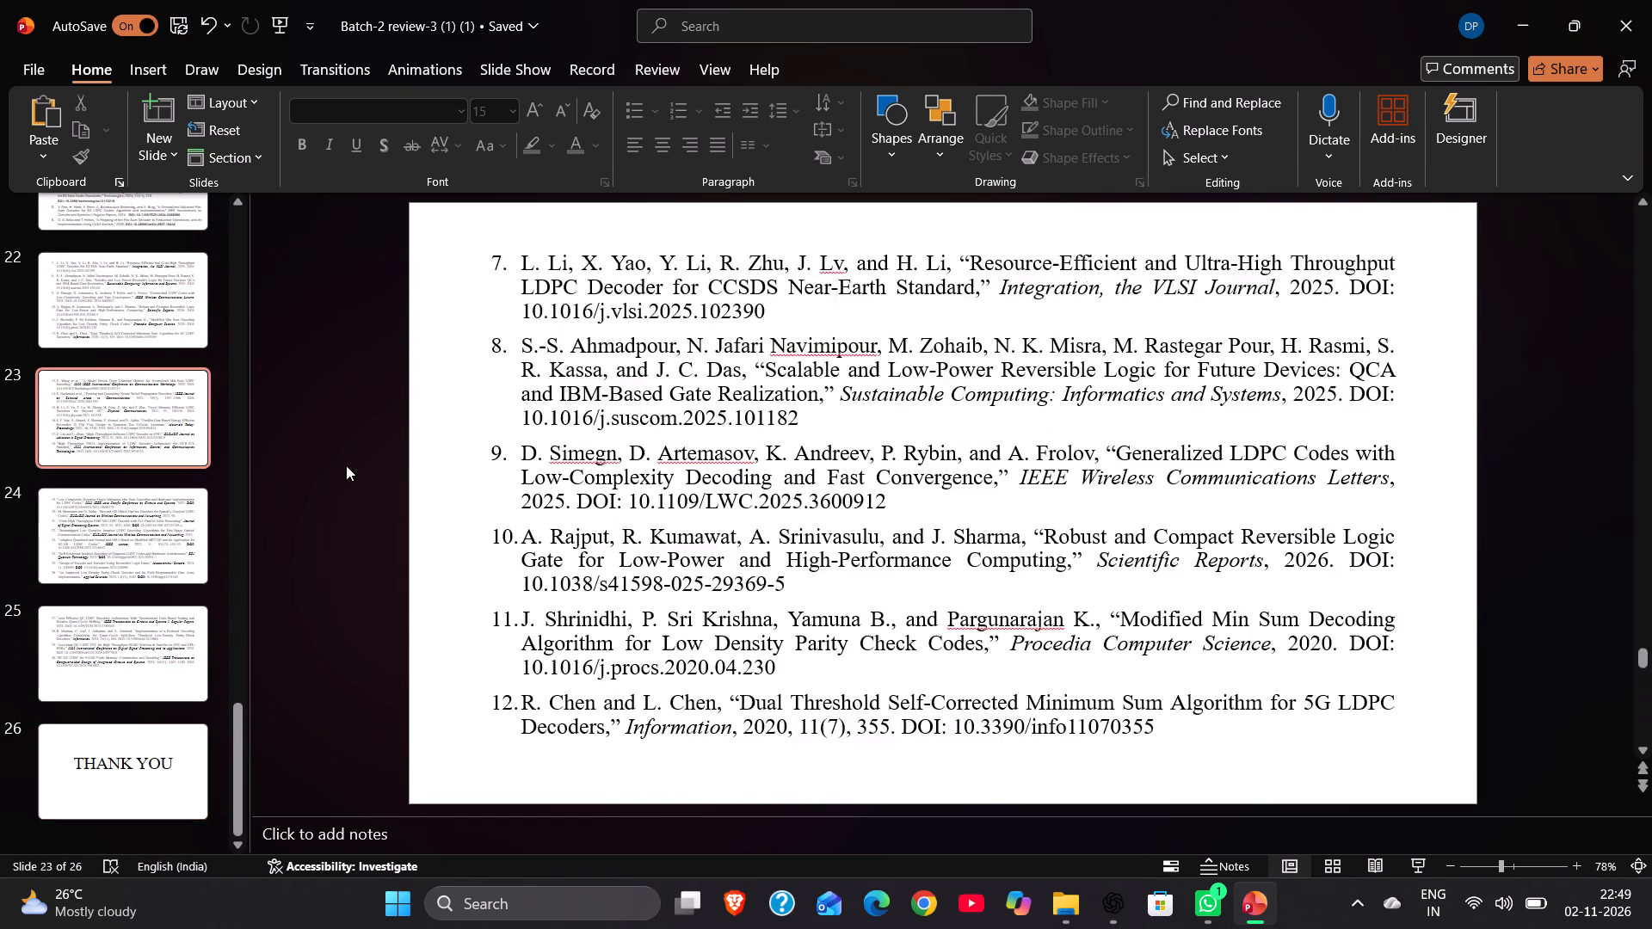
pyautogui.scroll(8, 346, 465)
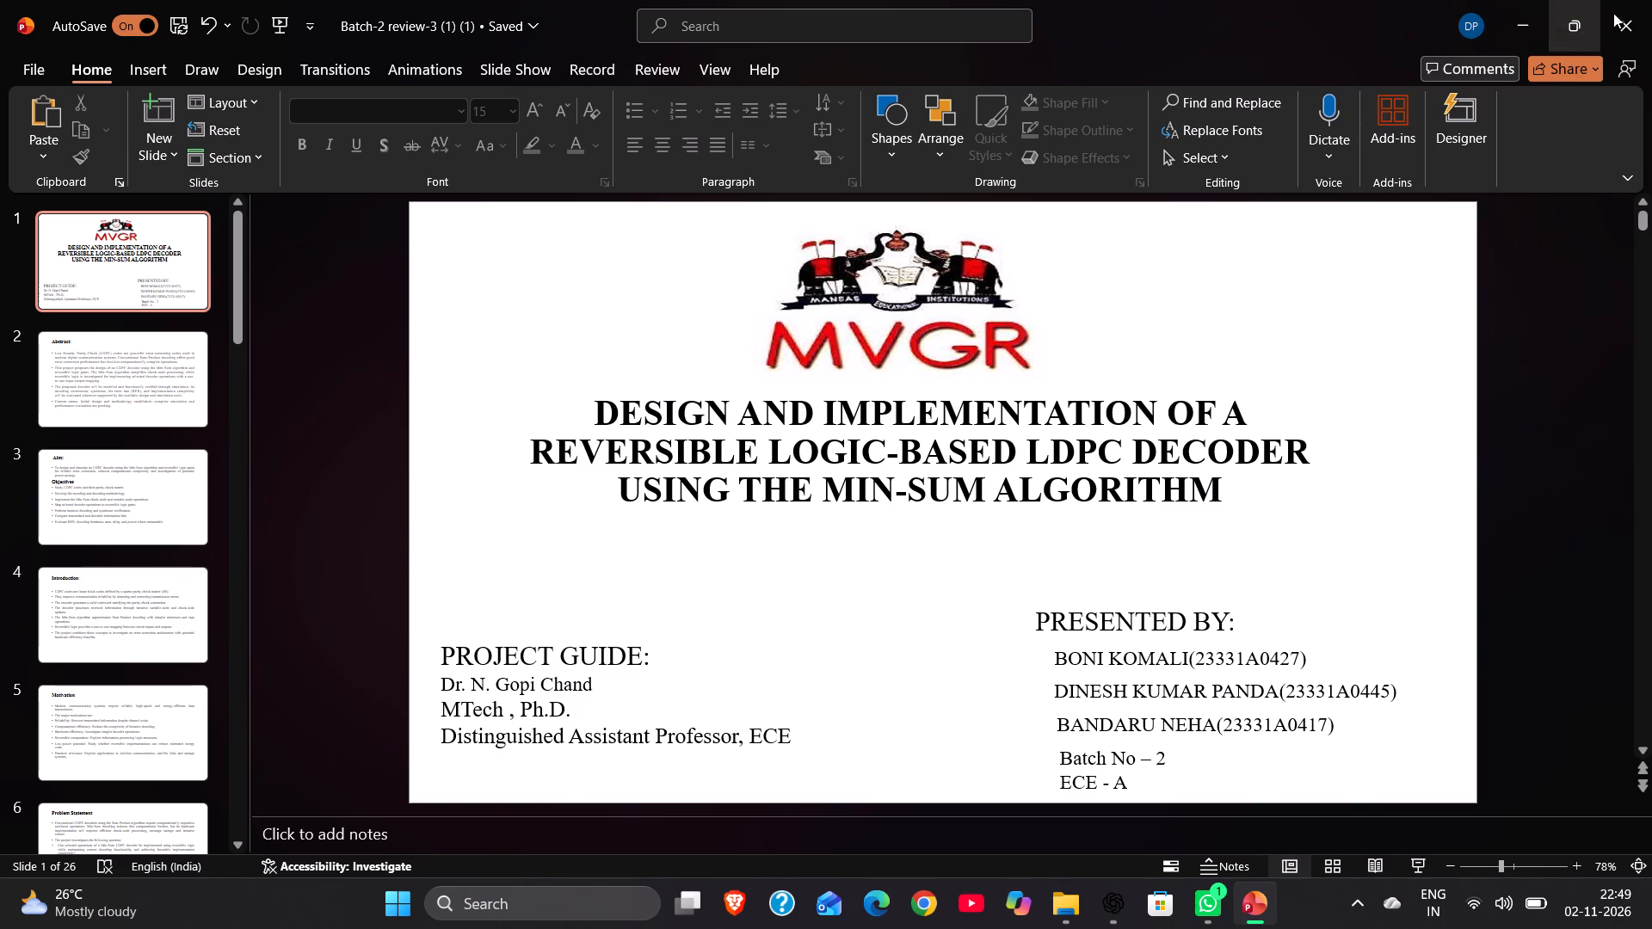
pyautogui.click(1516, 17)
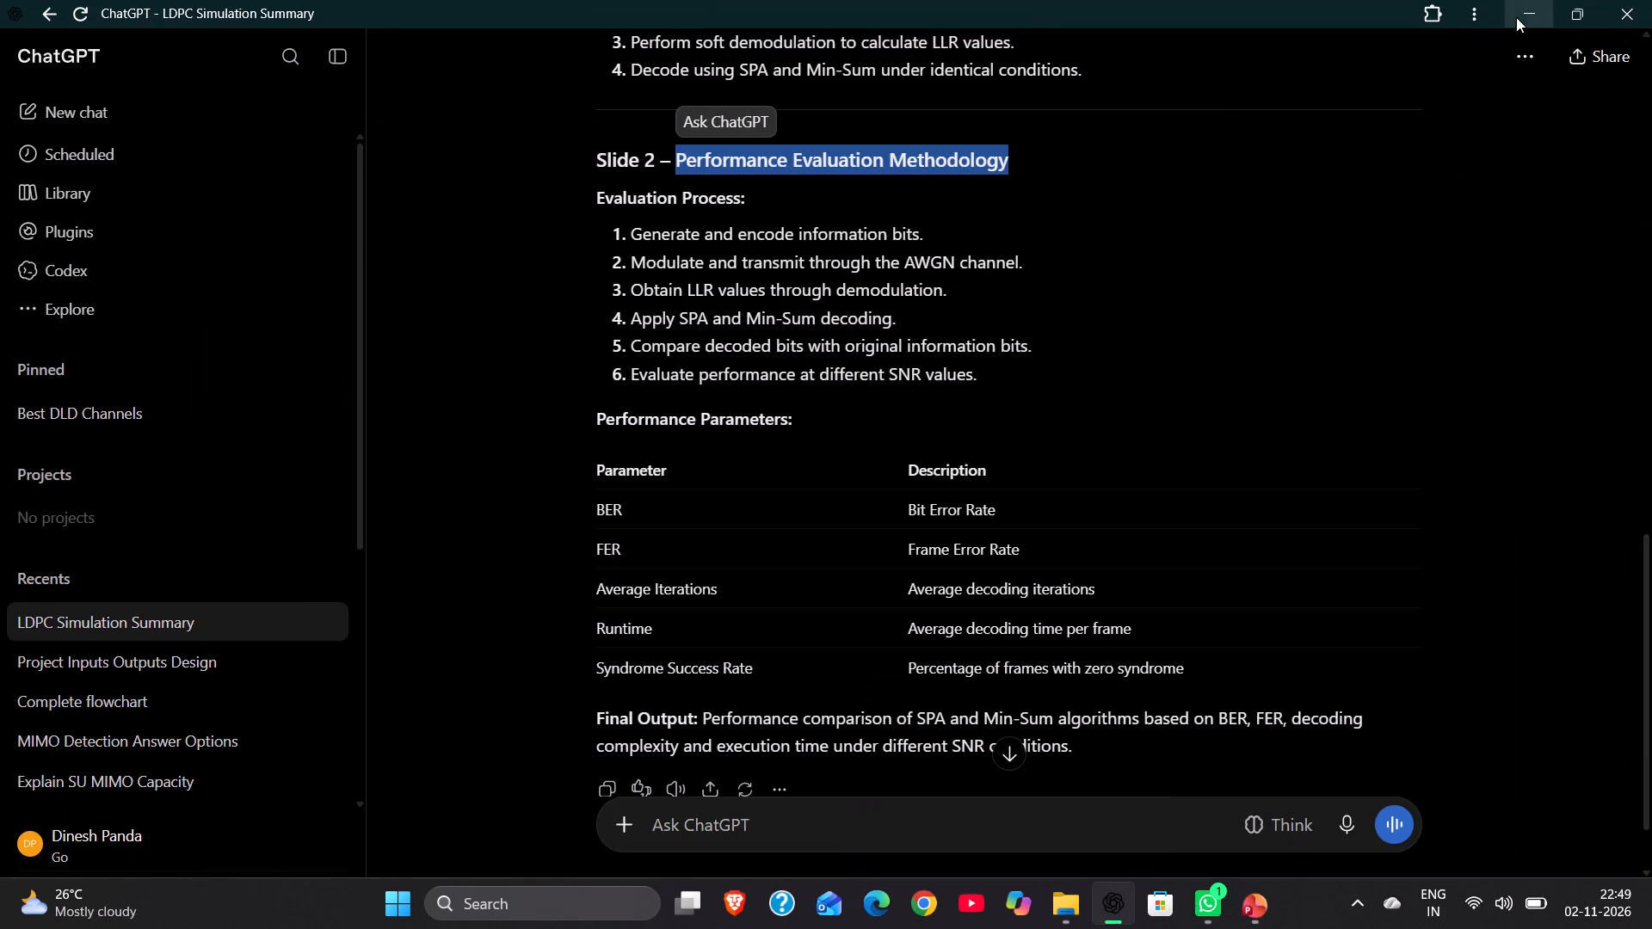
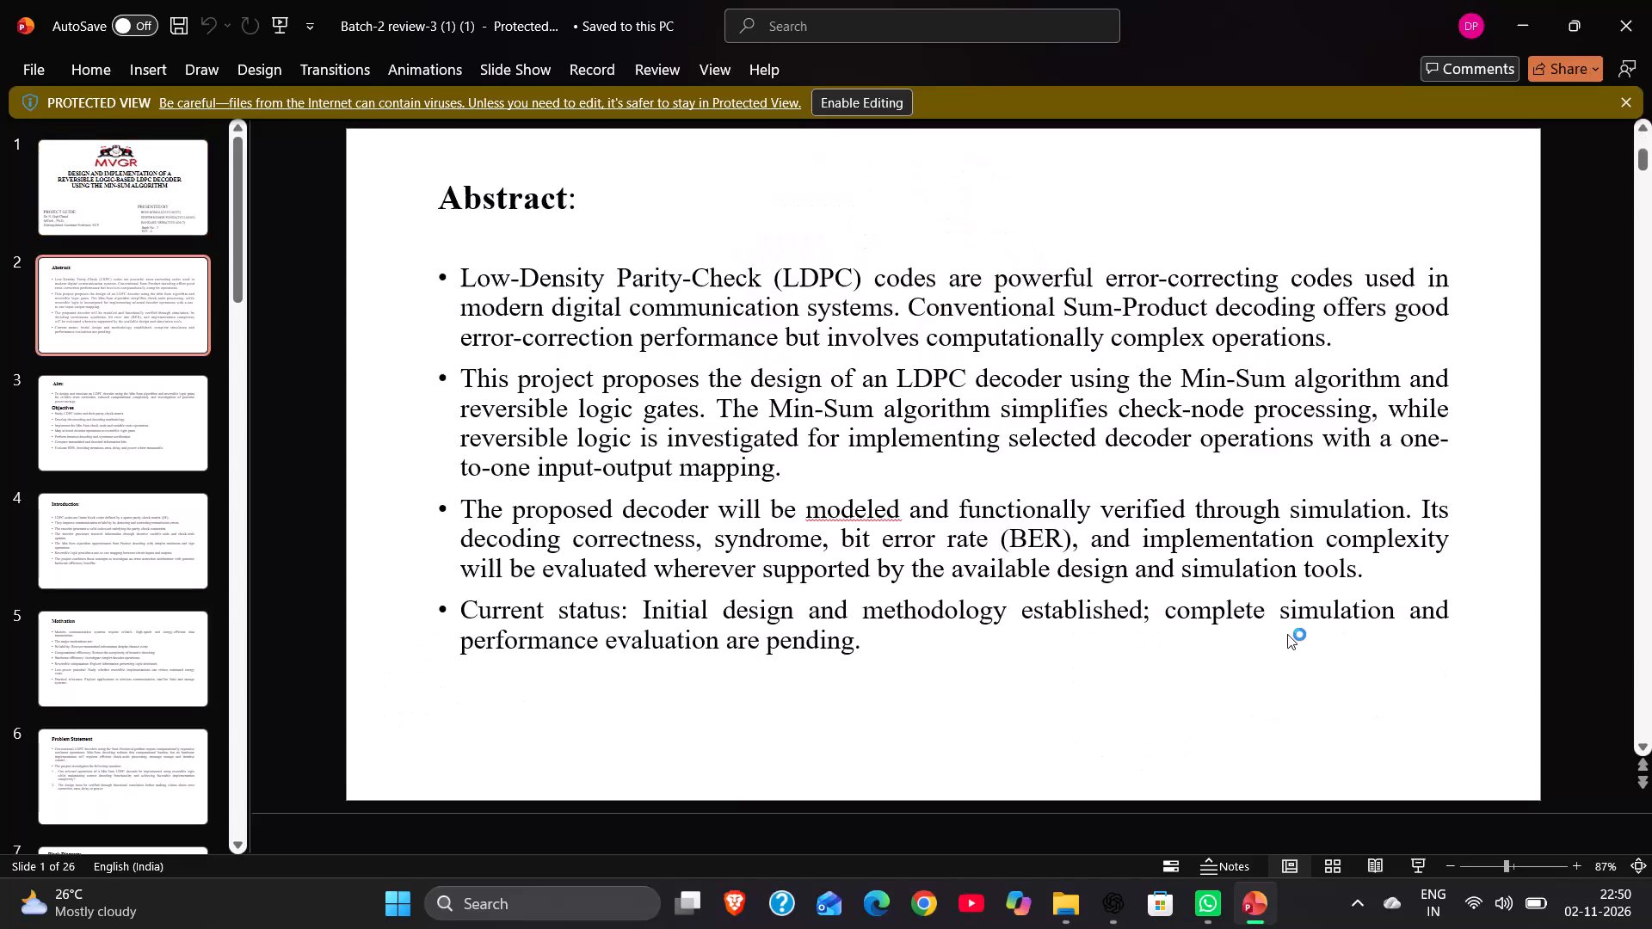
# Look through the protected copy Batch-2 review-3 (1) (1) from the abstract to the software tools slide, and return to the flowchart slide.
pyautogui.press('Down')
pyautogui.press('Down')
pyautogui.press('Down')
pyautogui.press('Down')
pyautogui.press('Down')
pyautogui.press('Down')
pyautogui.press('Down')
pyautogui.press('Down')
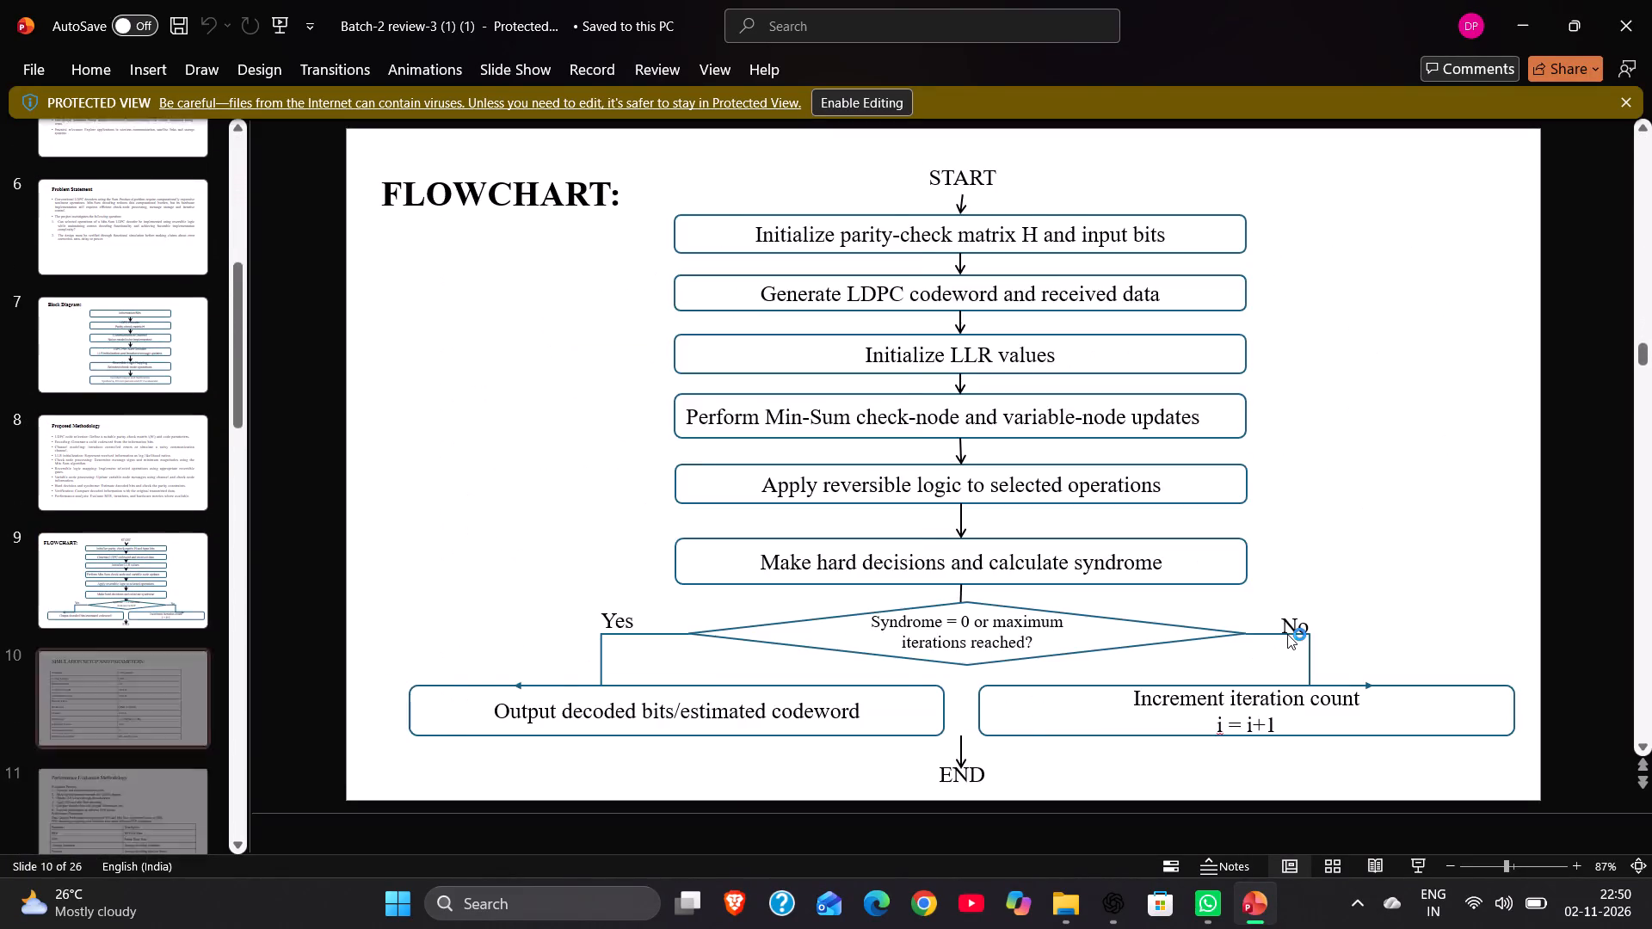
pyautogui.press('Down')
pyautogui.press('Down')
pyautogui.press('Down')
pyautogui.press('Down')
pyautogui.press('Up')
pyautogui.press('Up')
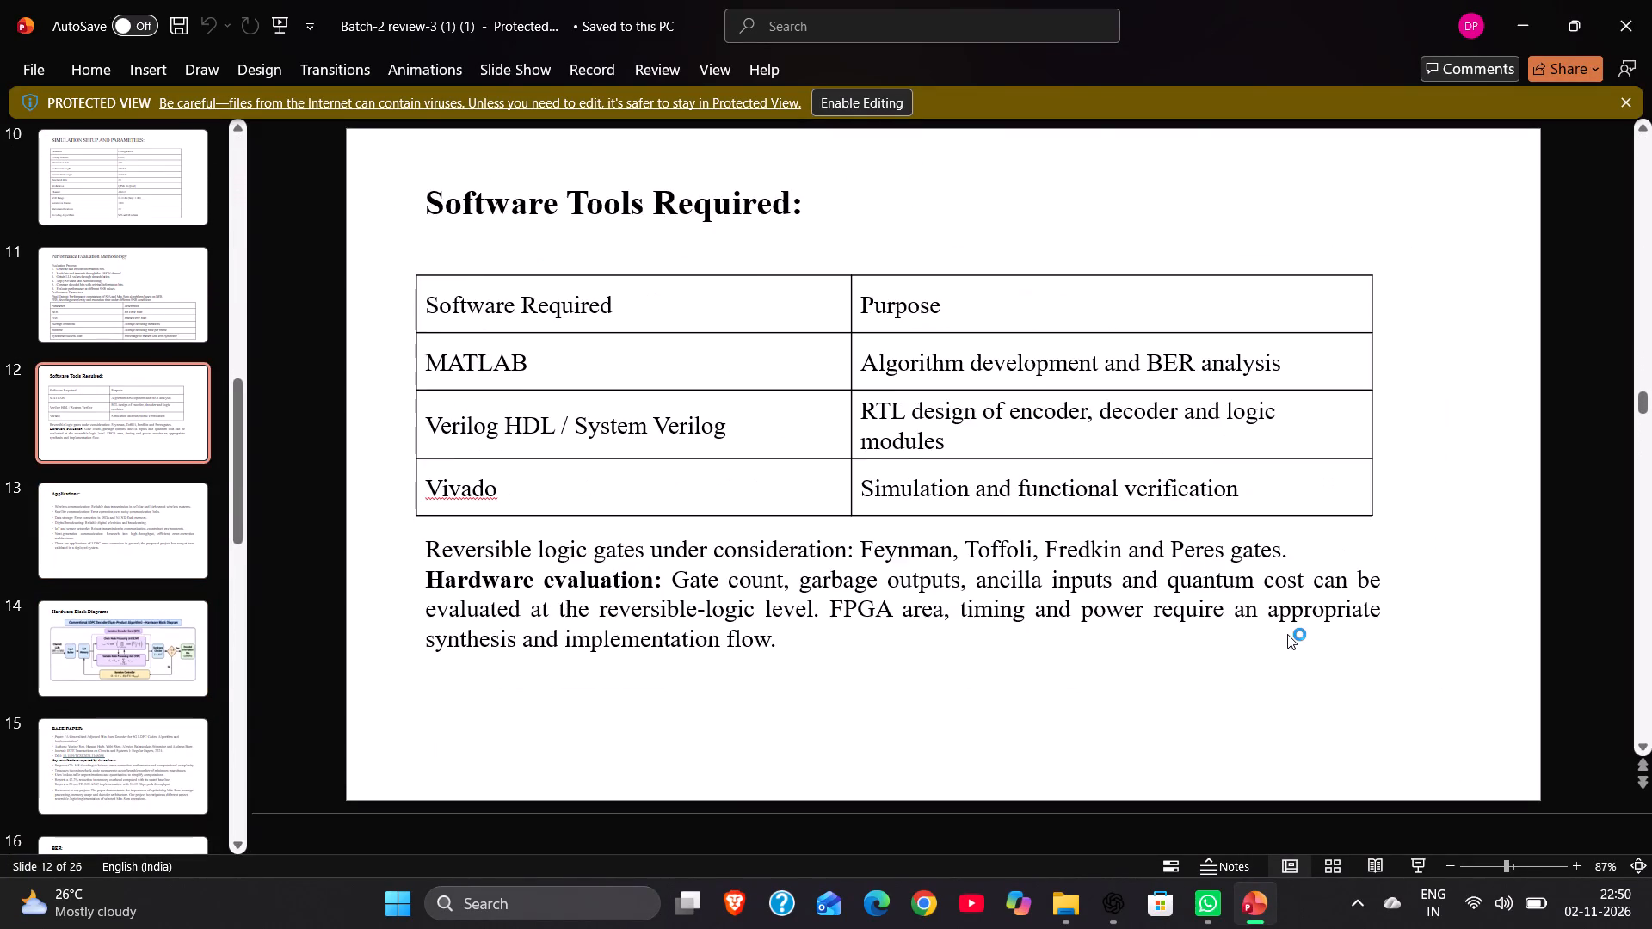
pyautogui.press('Up')
pyautogui.press('Up')
pyautogui.press('Up')
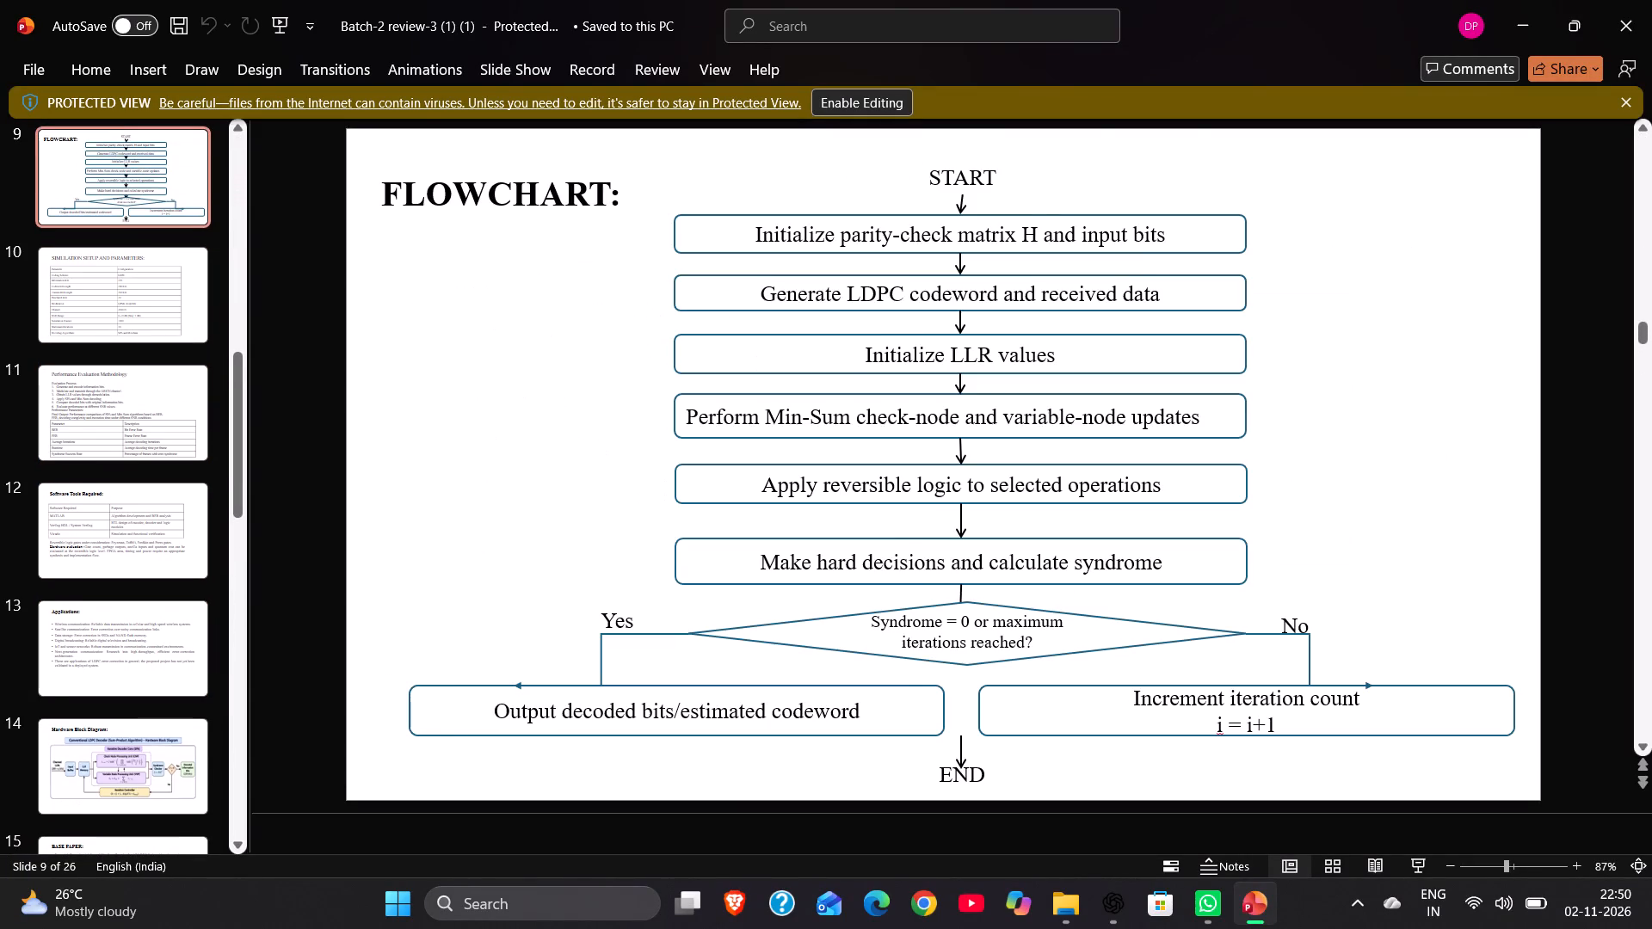
# Review the slides after the flowchart, from the simulation parameters through the hardware block diagram and result graphs to the reference slides.
pyautogui.press('Down')
pyautogui.press('Down')
pyautogui.press('Down')
pyautogui.press('Down')
pyautogui.press('Down')
pyautogui.press('Down')
pyautogui.press('Down')
pyautogui.press('Down')
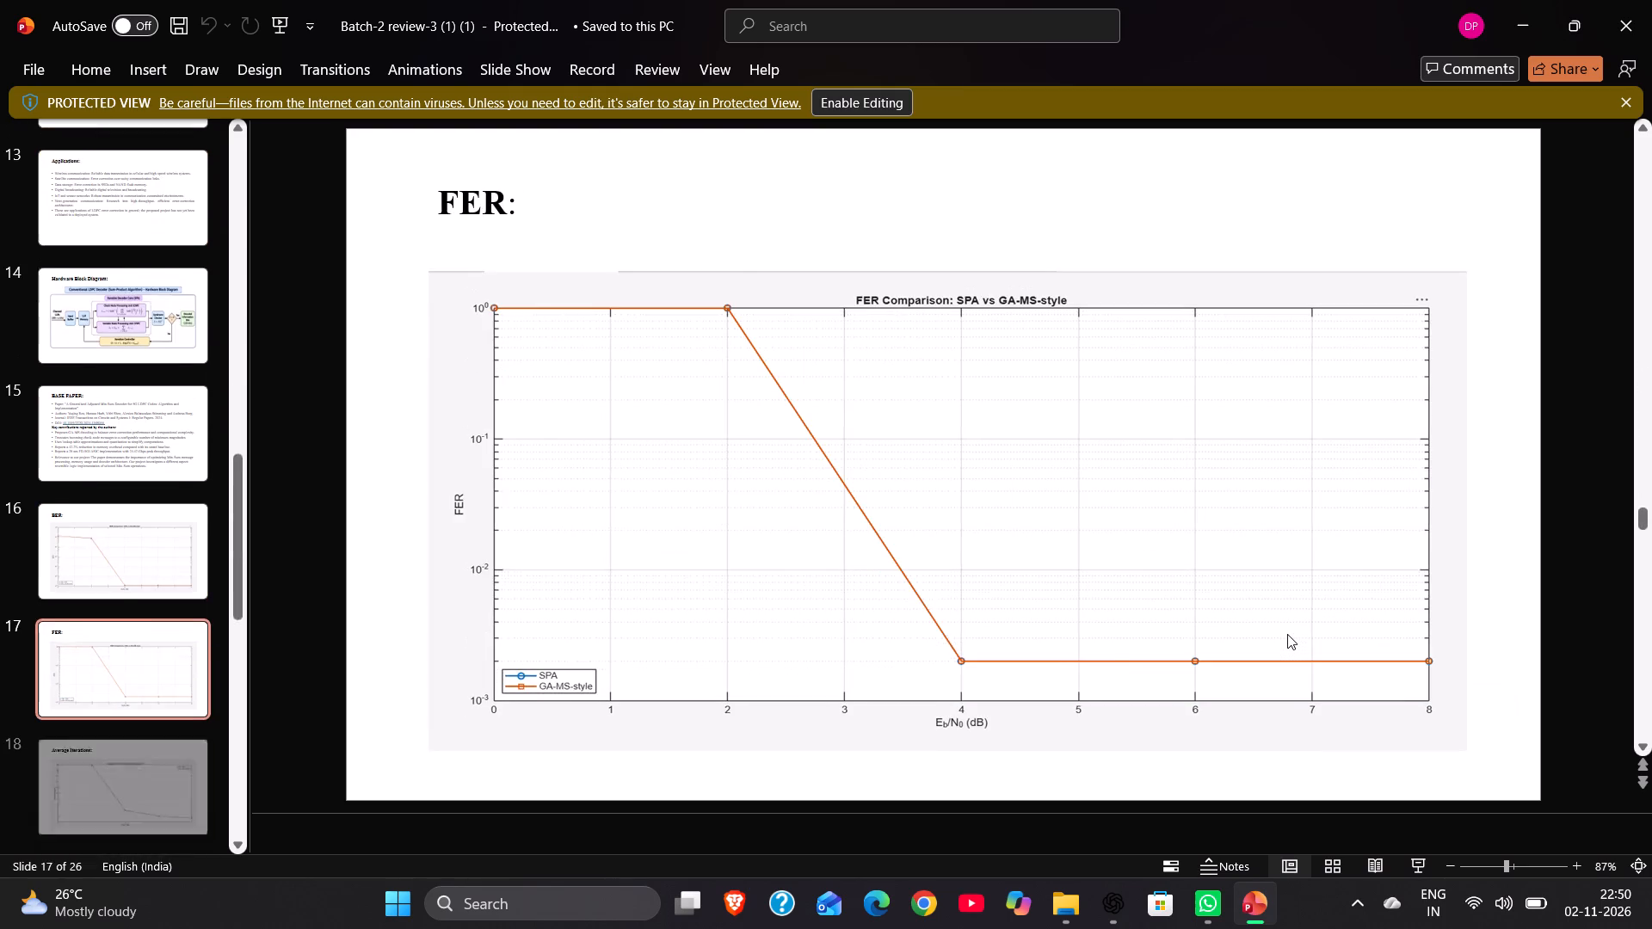
pyautogui.press('Down')
pyautogui.press('Down')
pyautogui.press('Down')
pyautogui.press('Down')
pyautogui.press('Down')
pyautogui.press('Down')
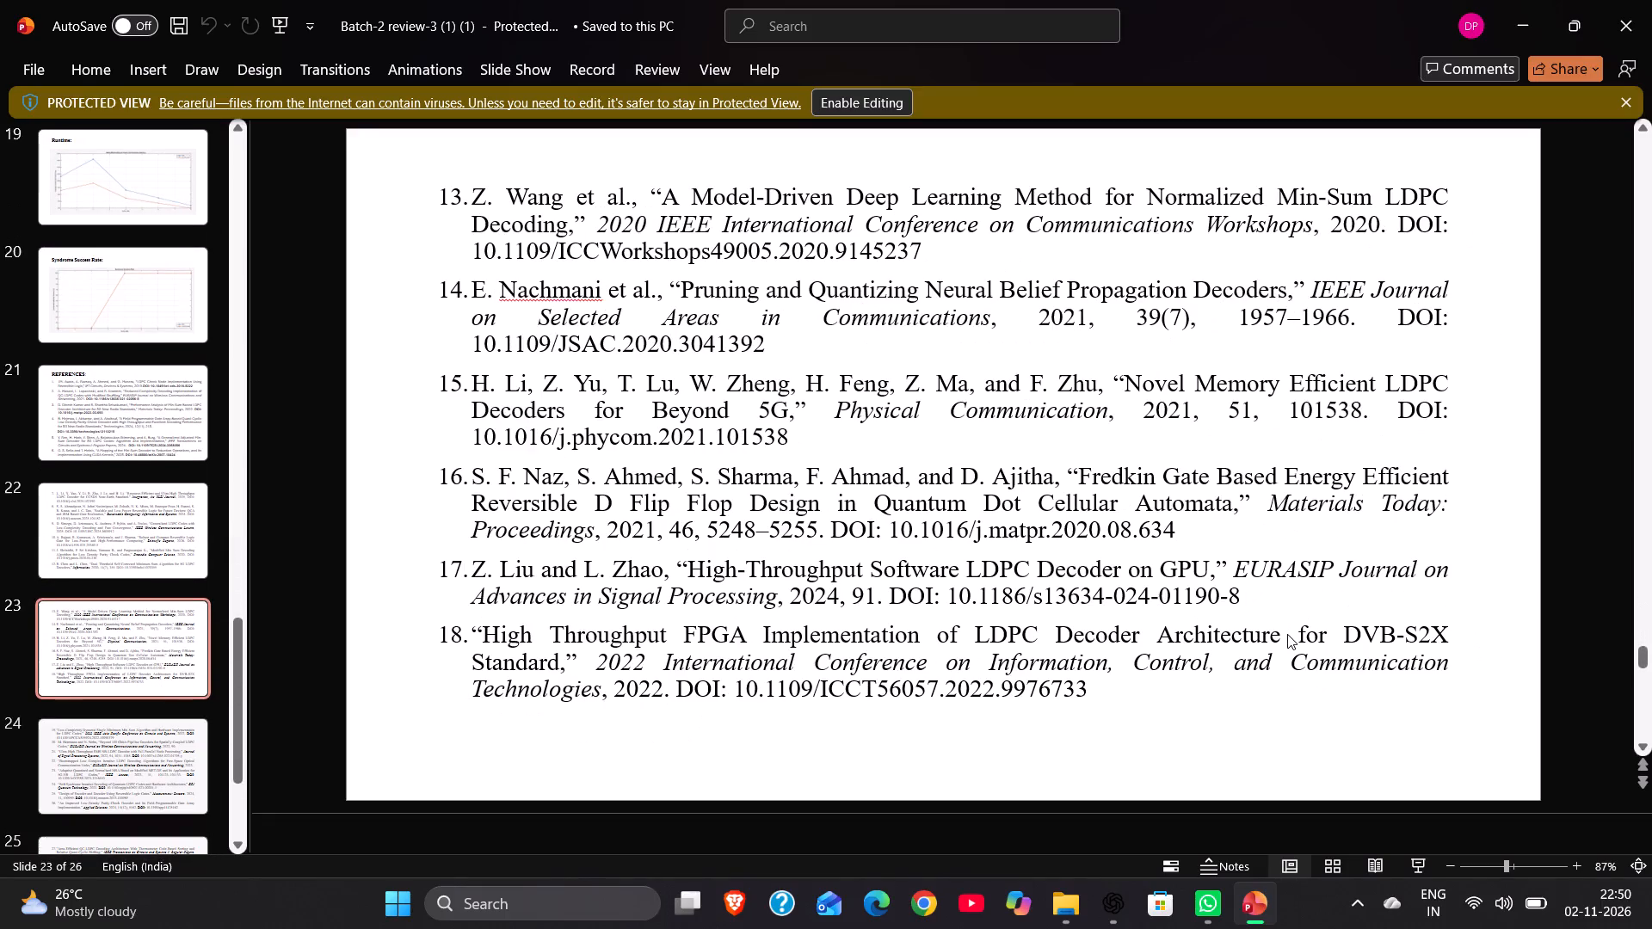